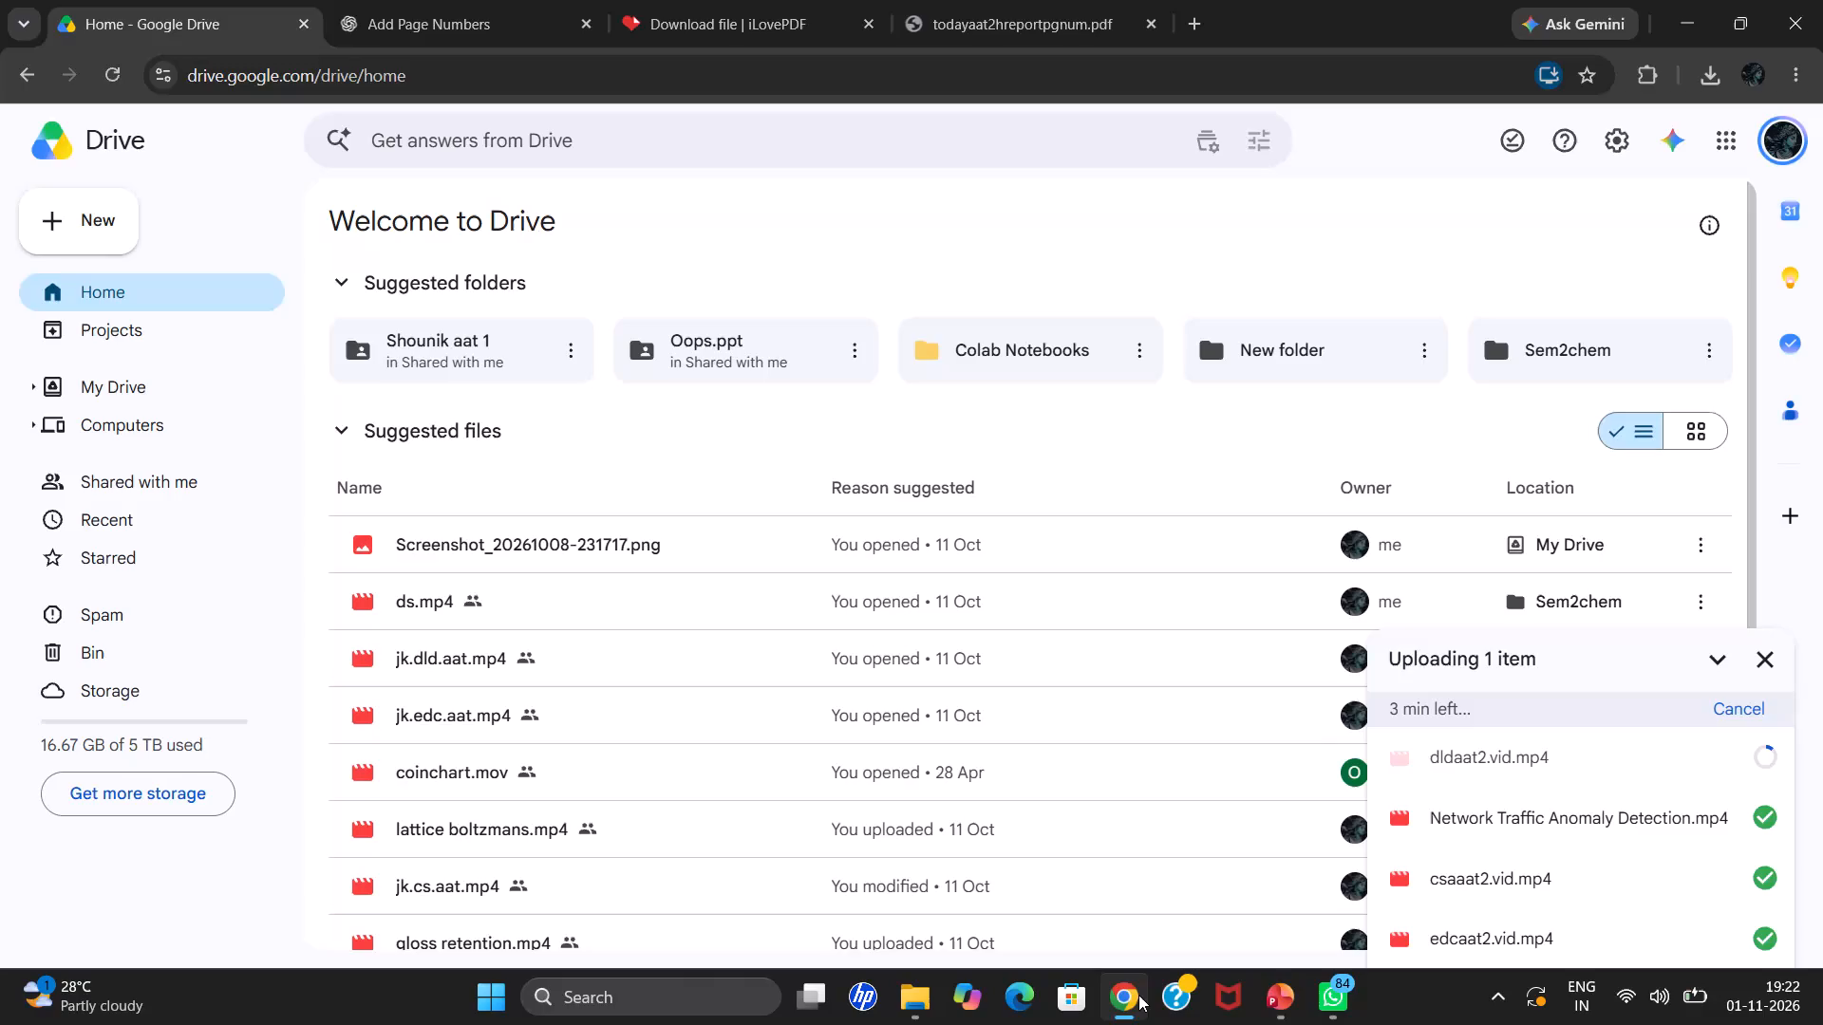
Search the web for "pdf to word" in a new tab and open iLovePDF's PDF to Word converter.
{"action": "left_click", "coordinate": [1193, 23]}
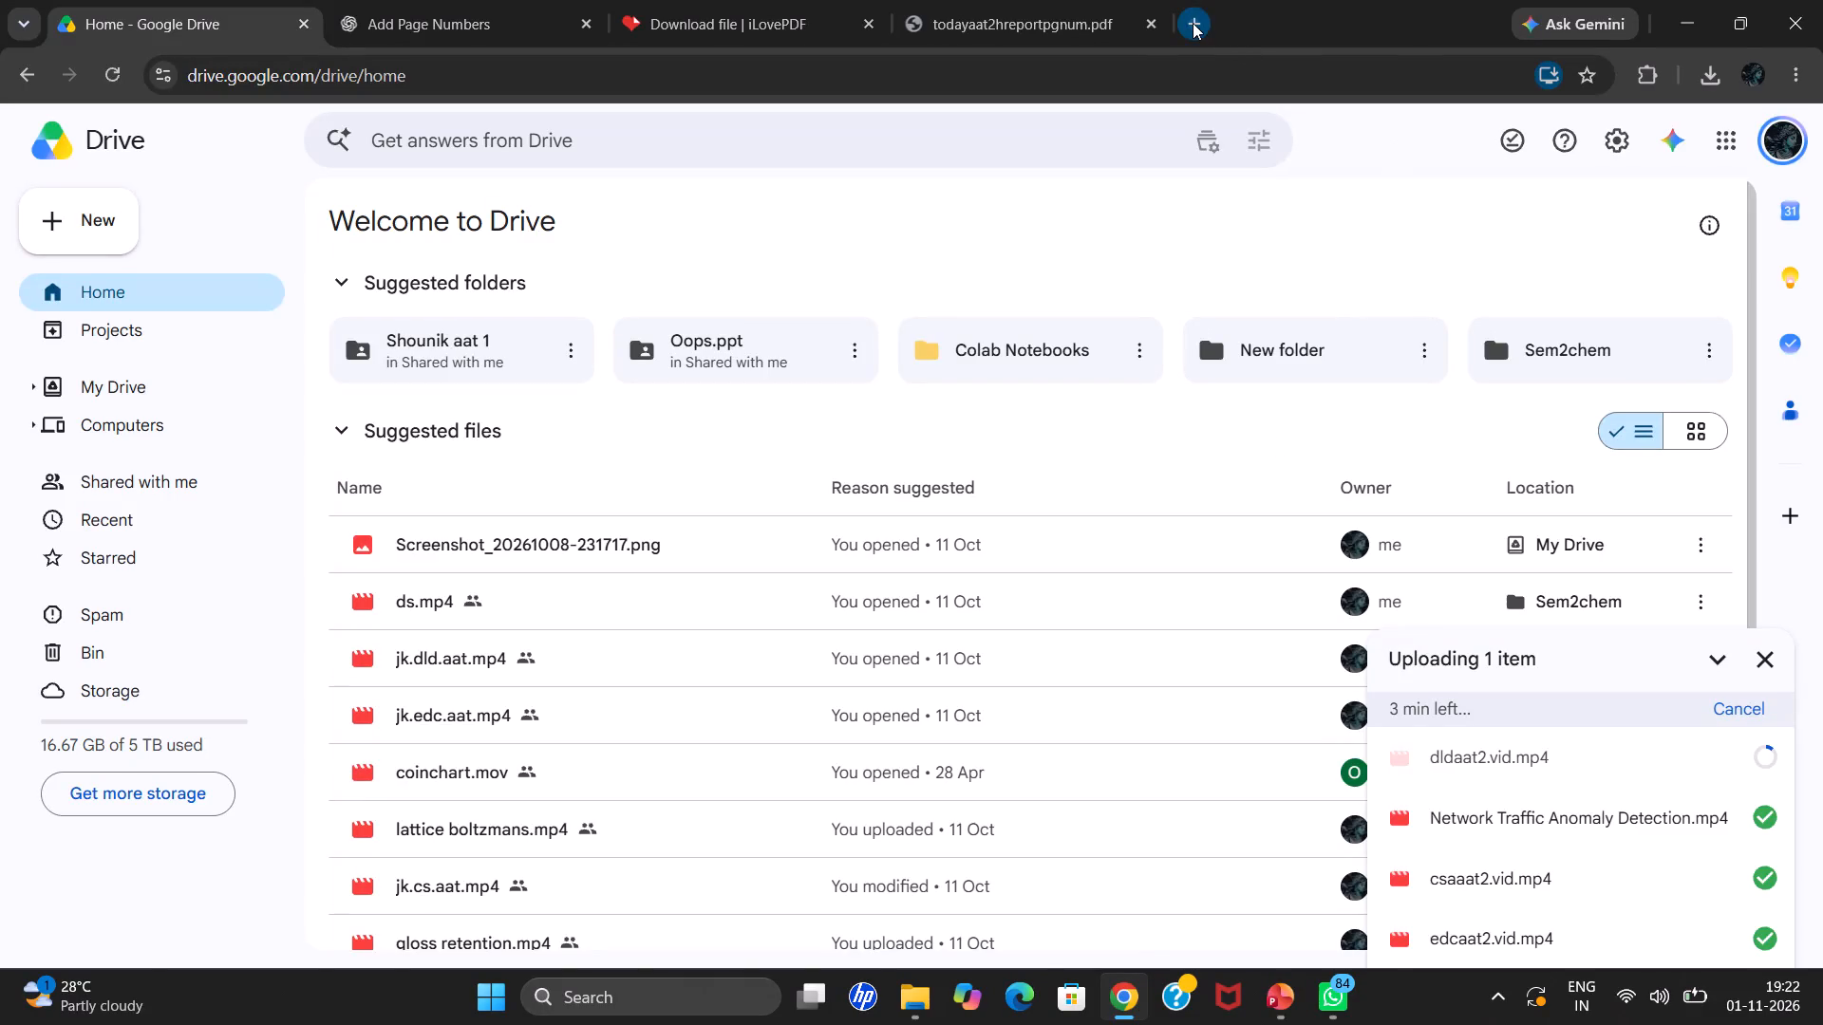
{"action": "type", "text": "pdf"}
{"action": "key", "text": "space"}
{"action": "key", "text": "Return"}
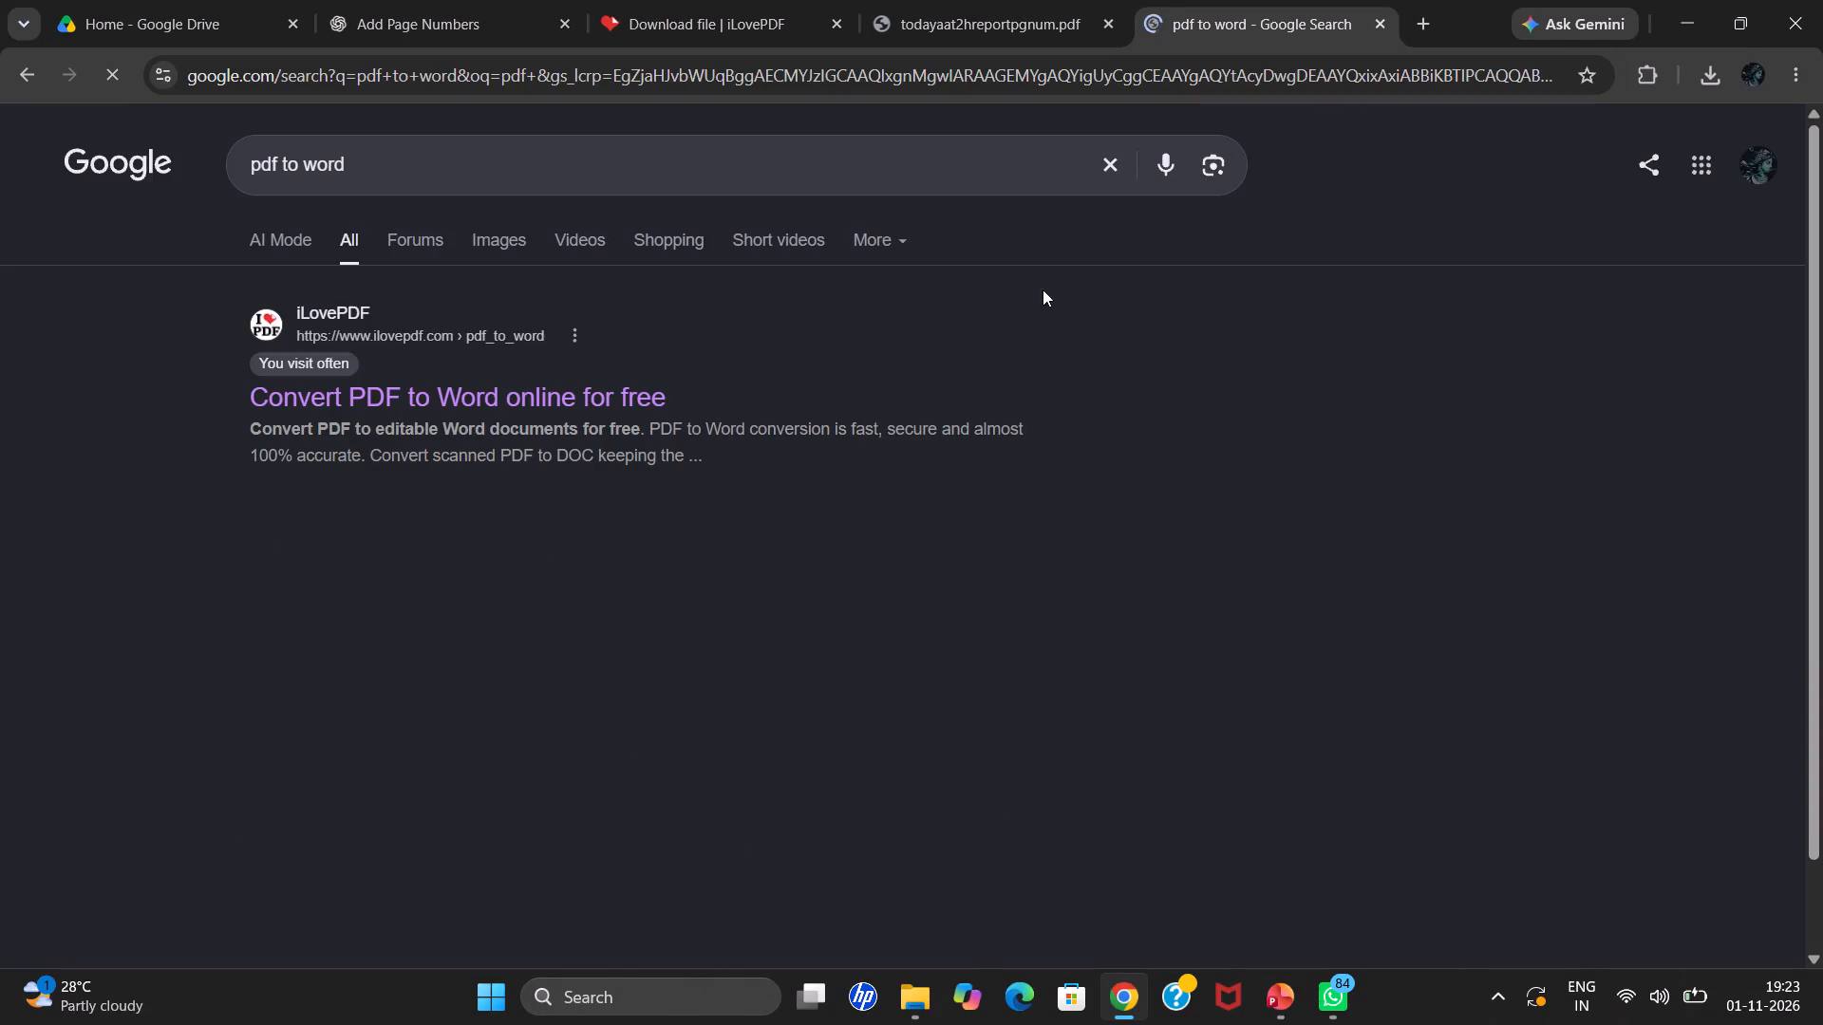
{"action": "left_click", "coordinate": [502, 396]}
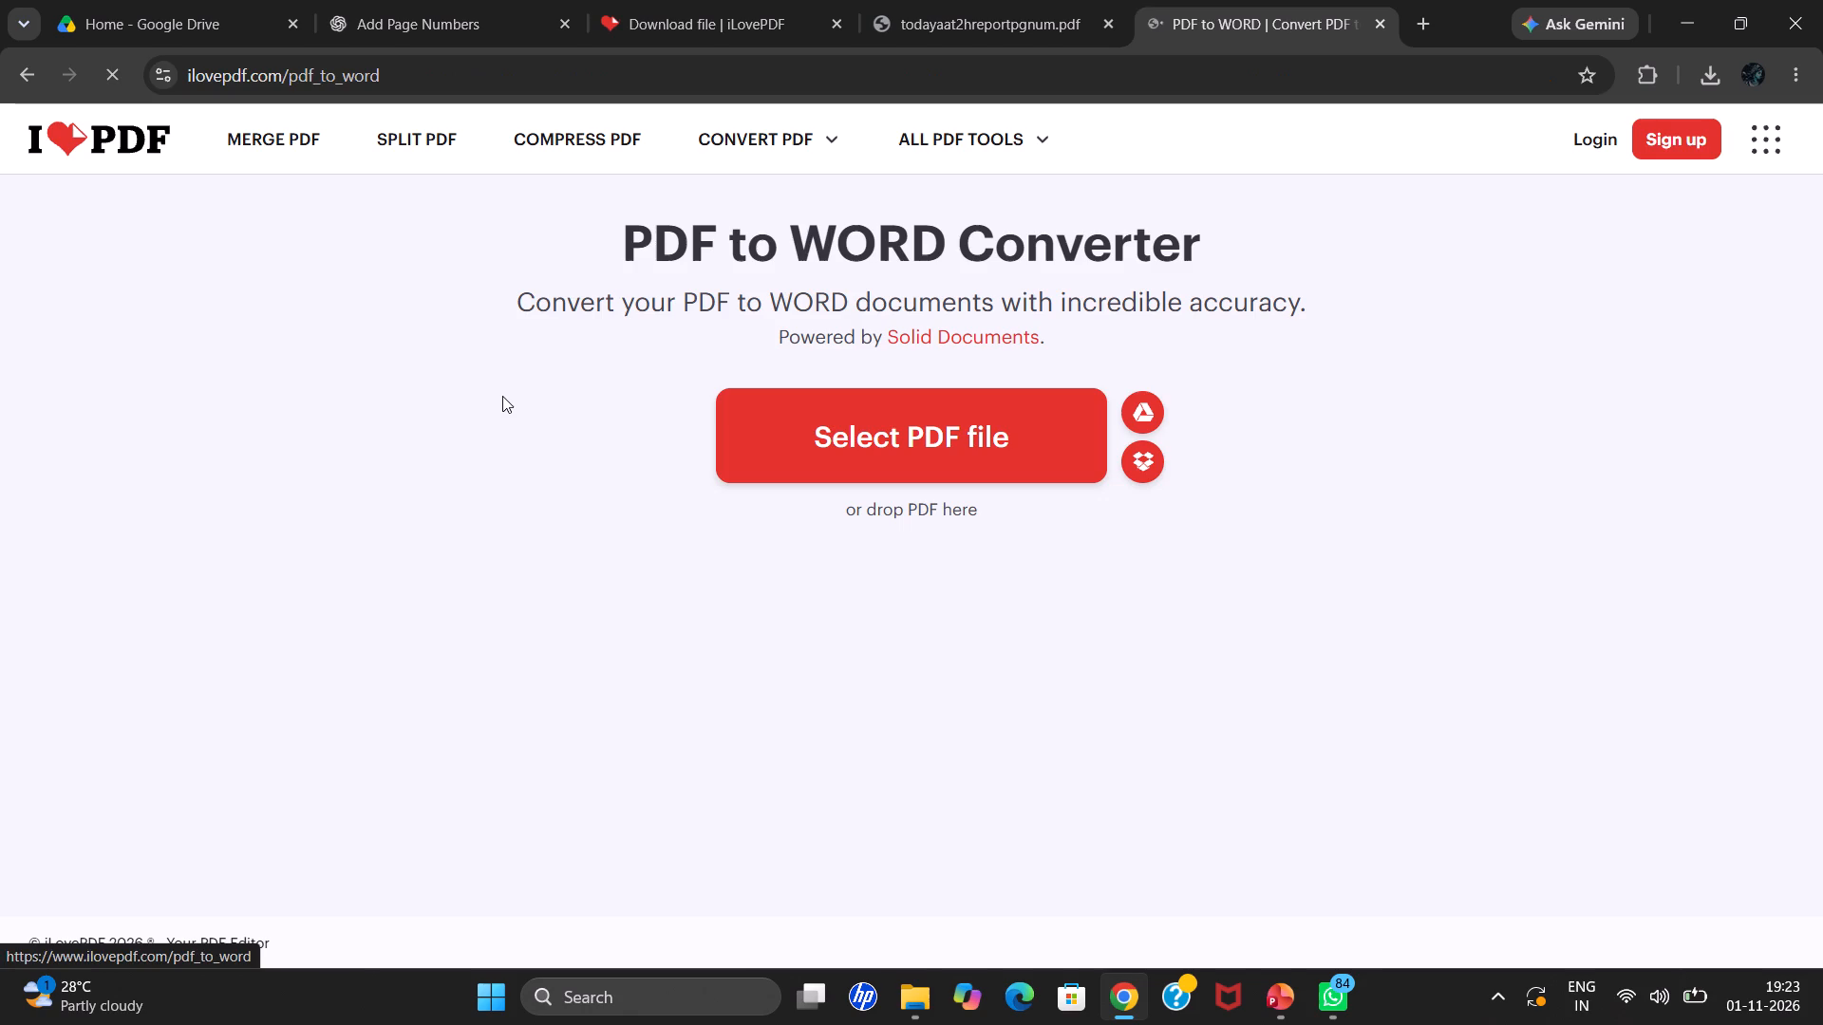
Load sspreportjkaat2.pdf from the Downloads folder into the PDF to Word converter.
{"action": "left_click", "coordinate": [943, 419]}
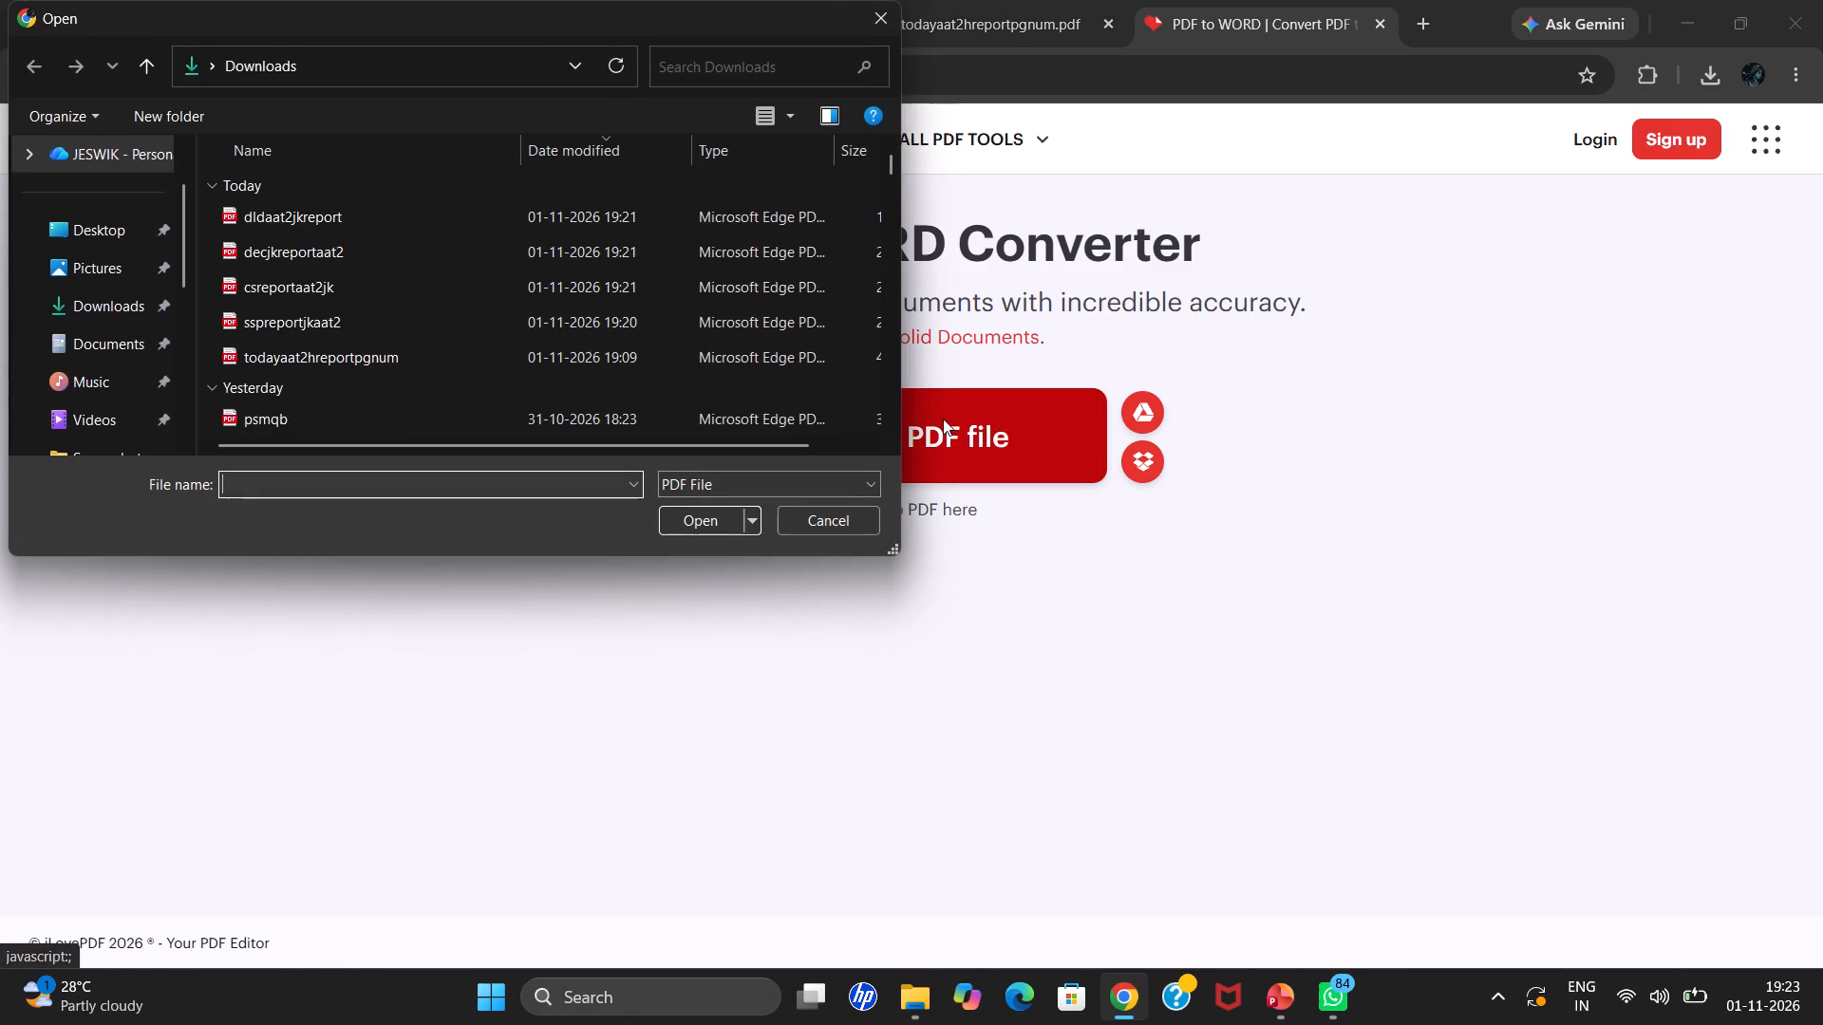
{"action": "left_click", "coordinate": [387, 326]}
{"action": "key", "text": "Return"}
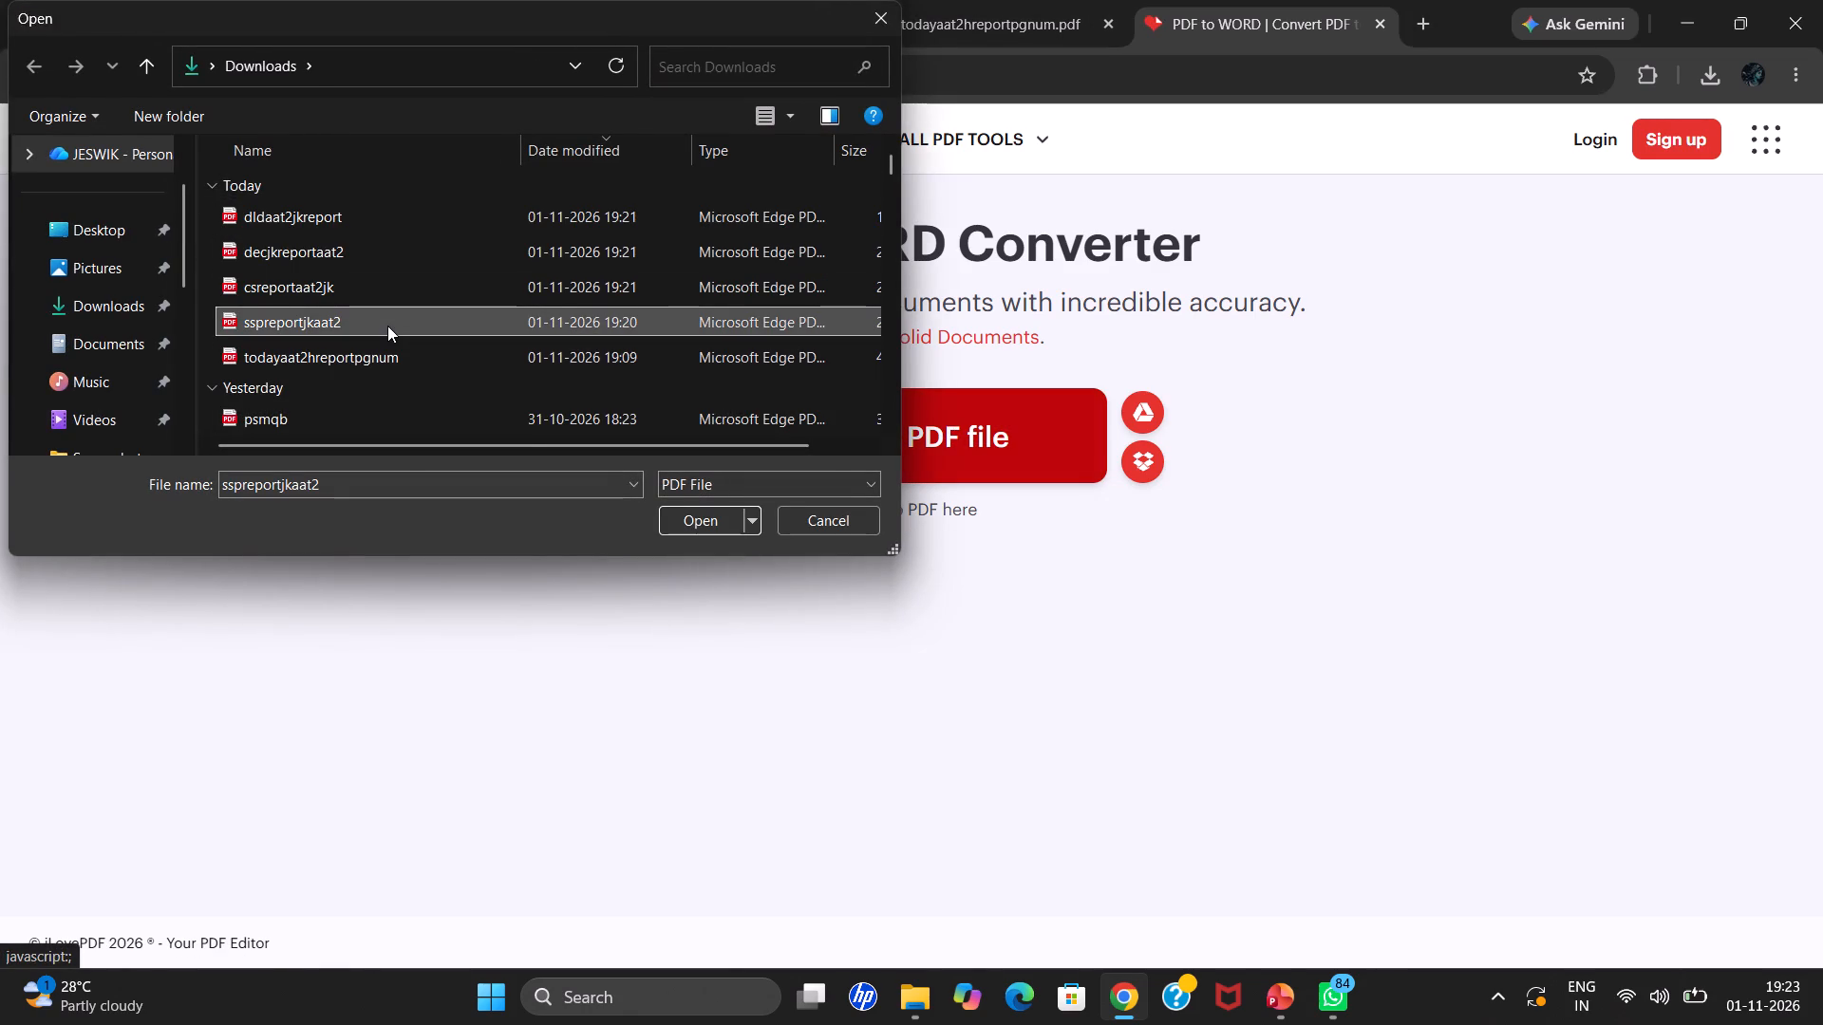
{"action": "key", "text": "Return"}
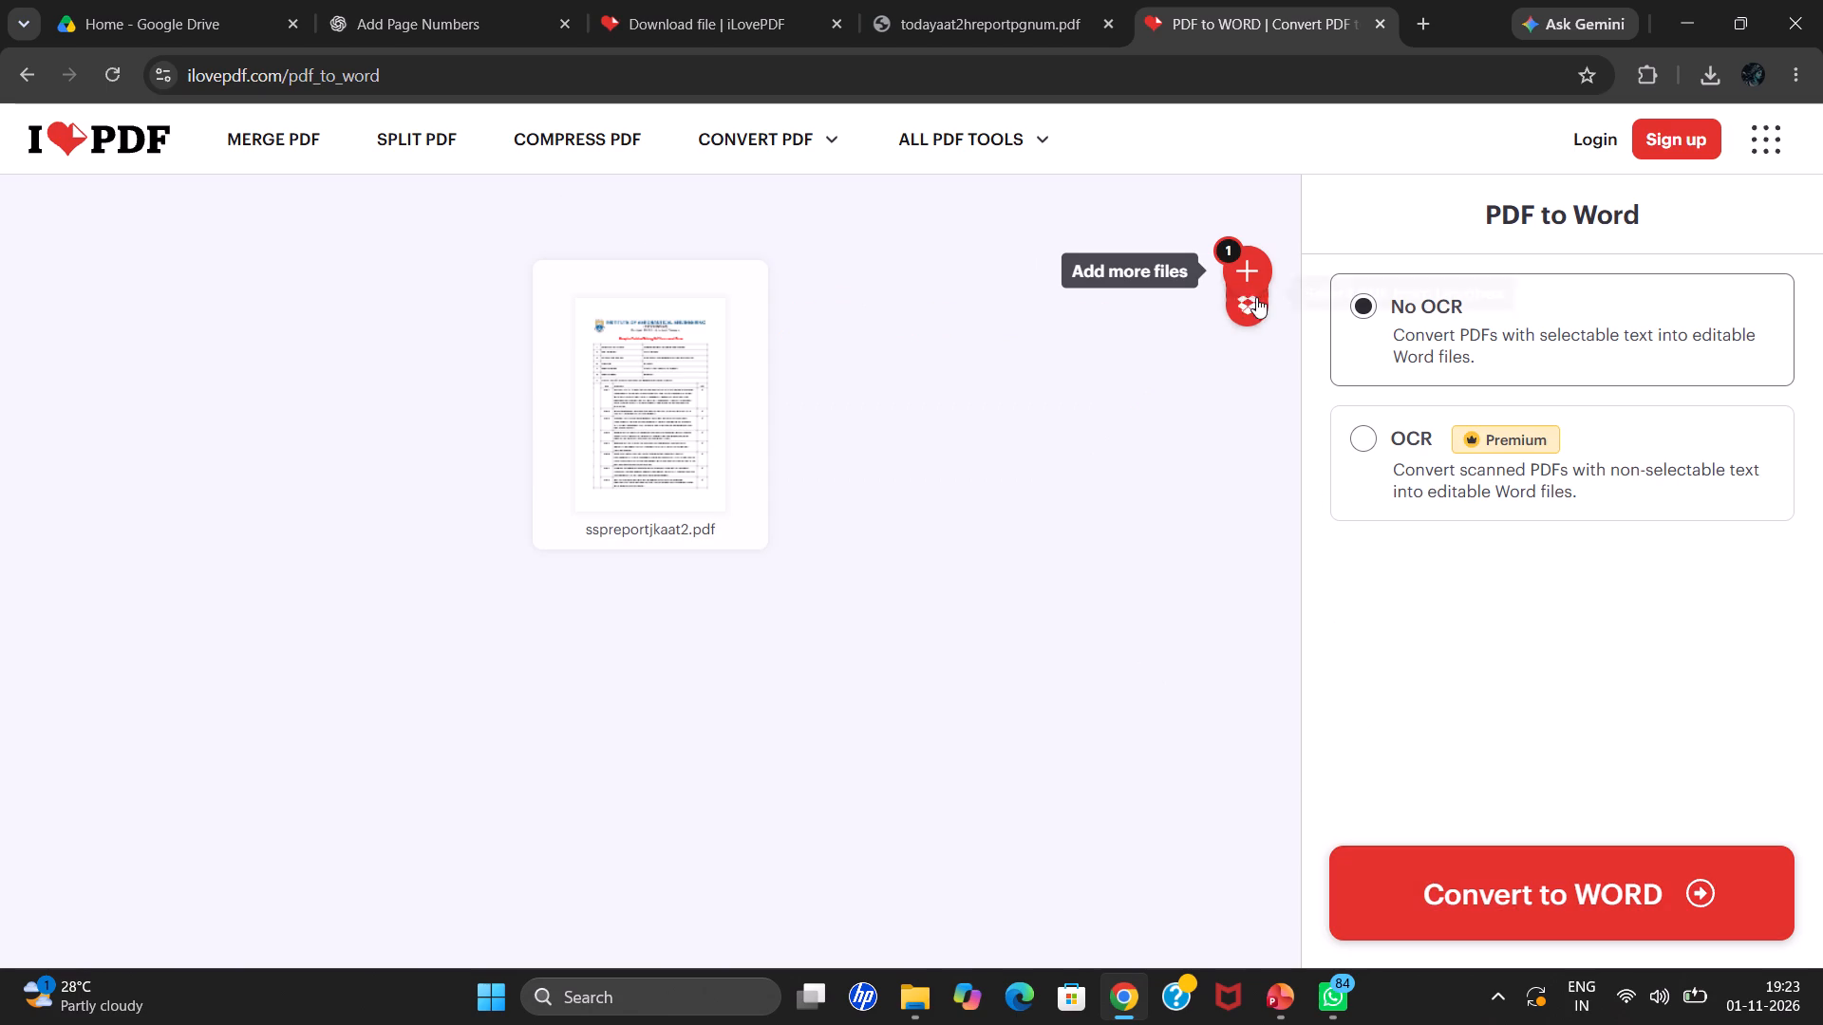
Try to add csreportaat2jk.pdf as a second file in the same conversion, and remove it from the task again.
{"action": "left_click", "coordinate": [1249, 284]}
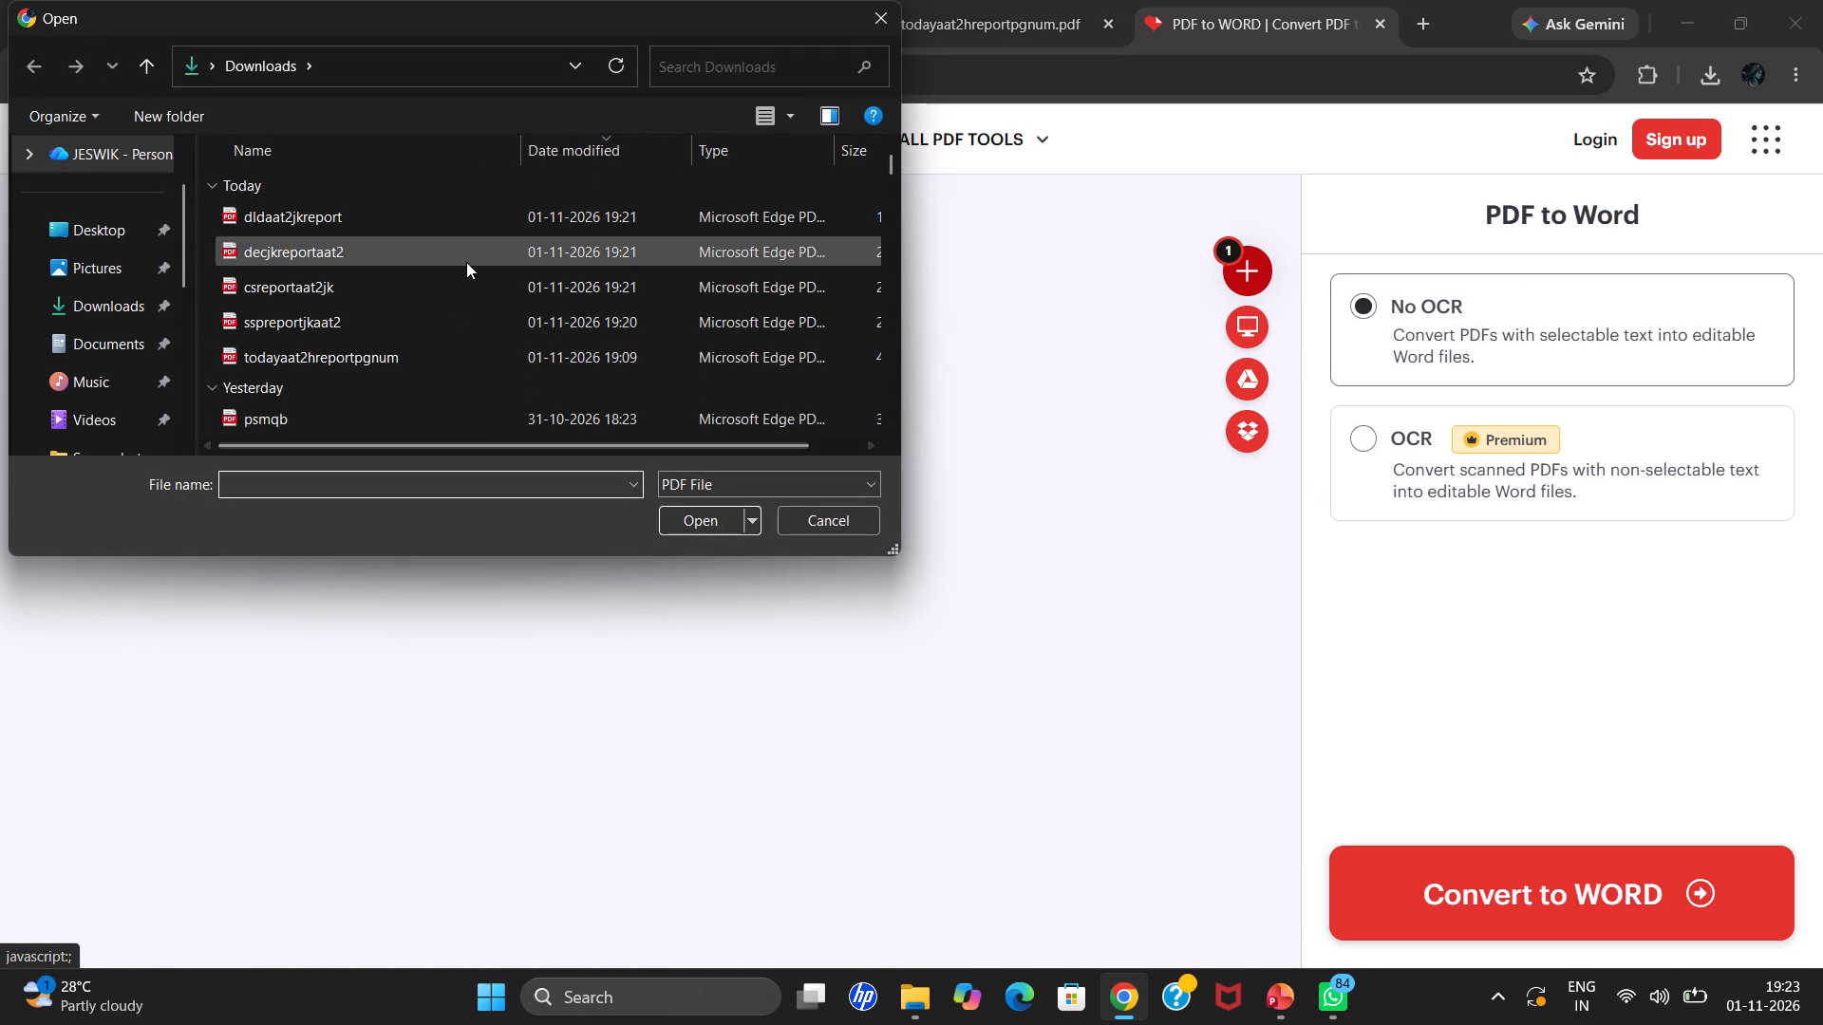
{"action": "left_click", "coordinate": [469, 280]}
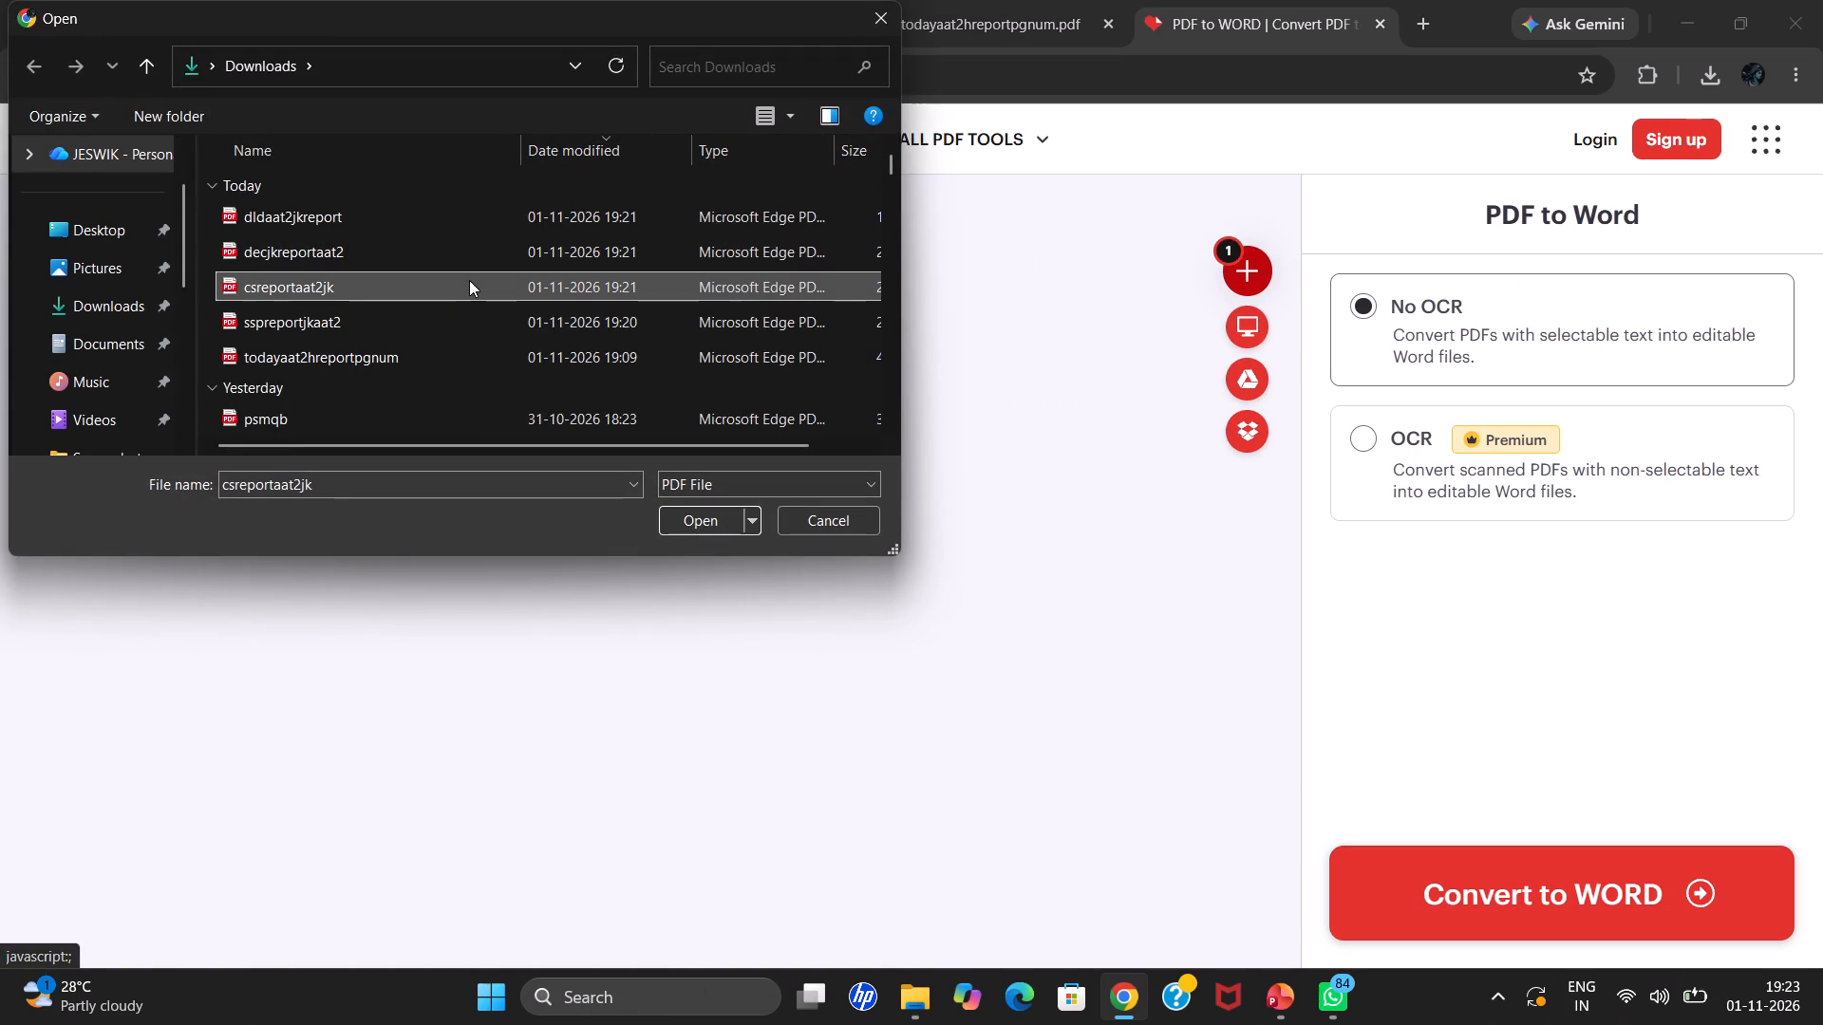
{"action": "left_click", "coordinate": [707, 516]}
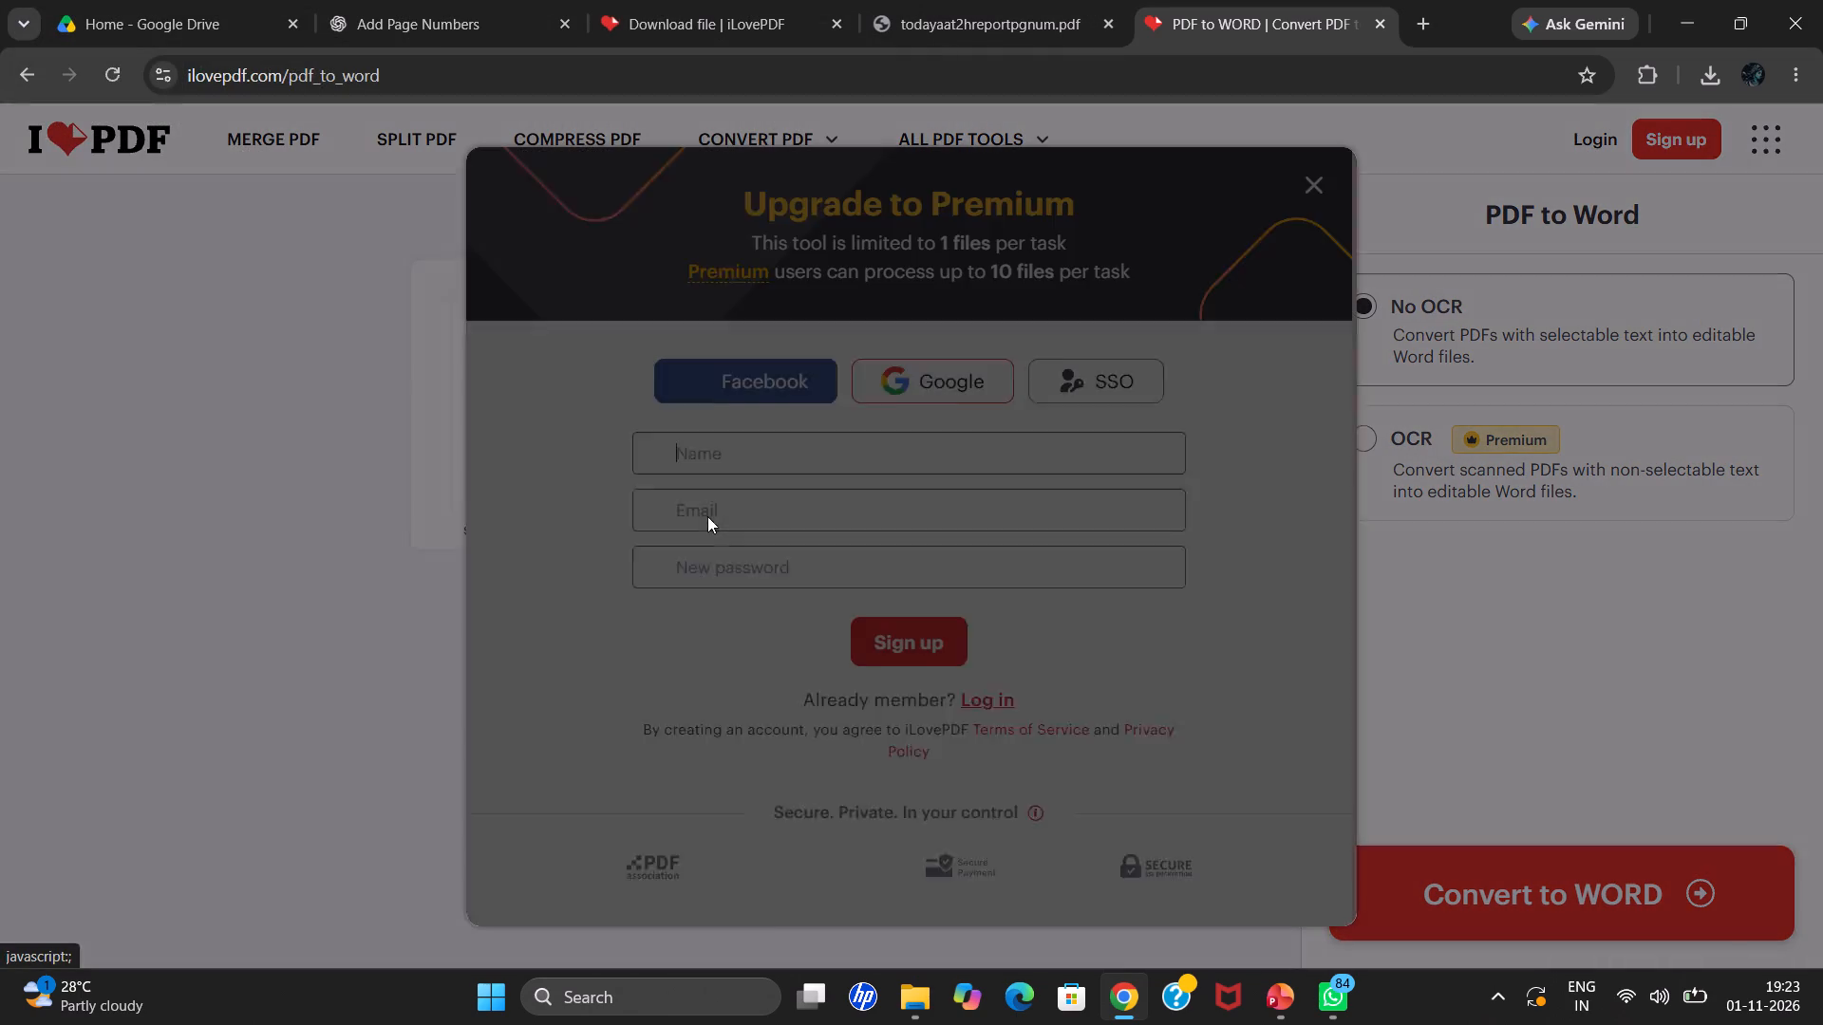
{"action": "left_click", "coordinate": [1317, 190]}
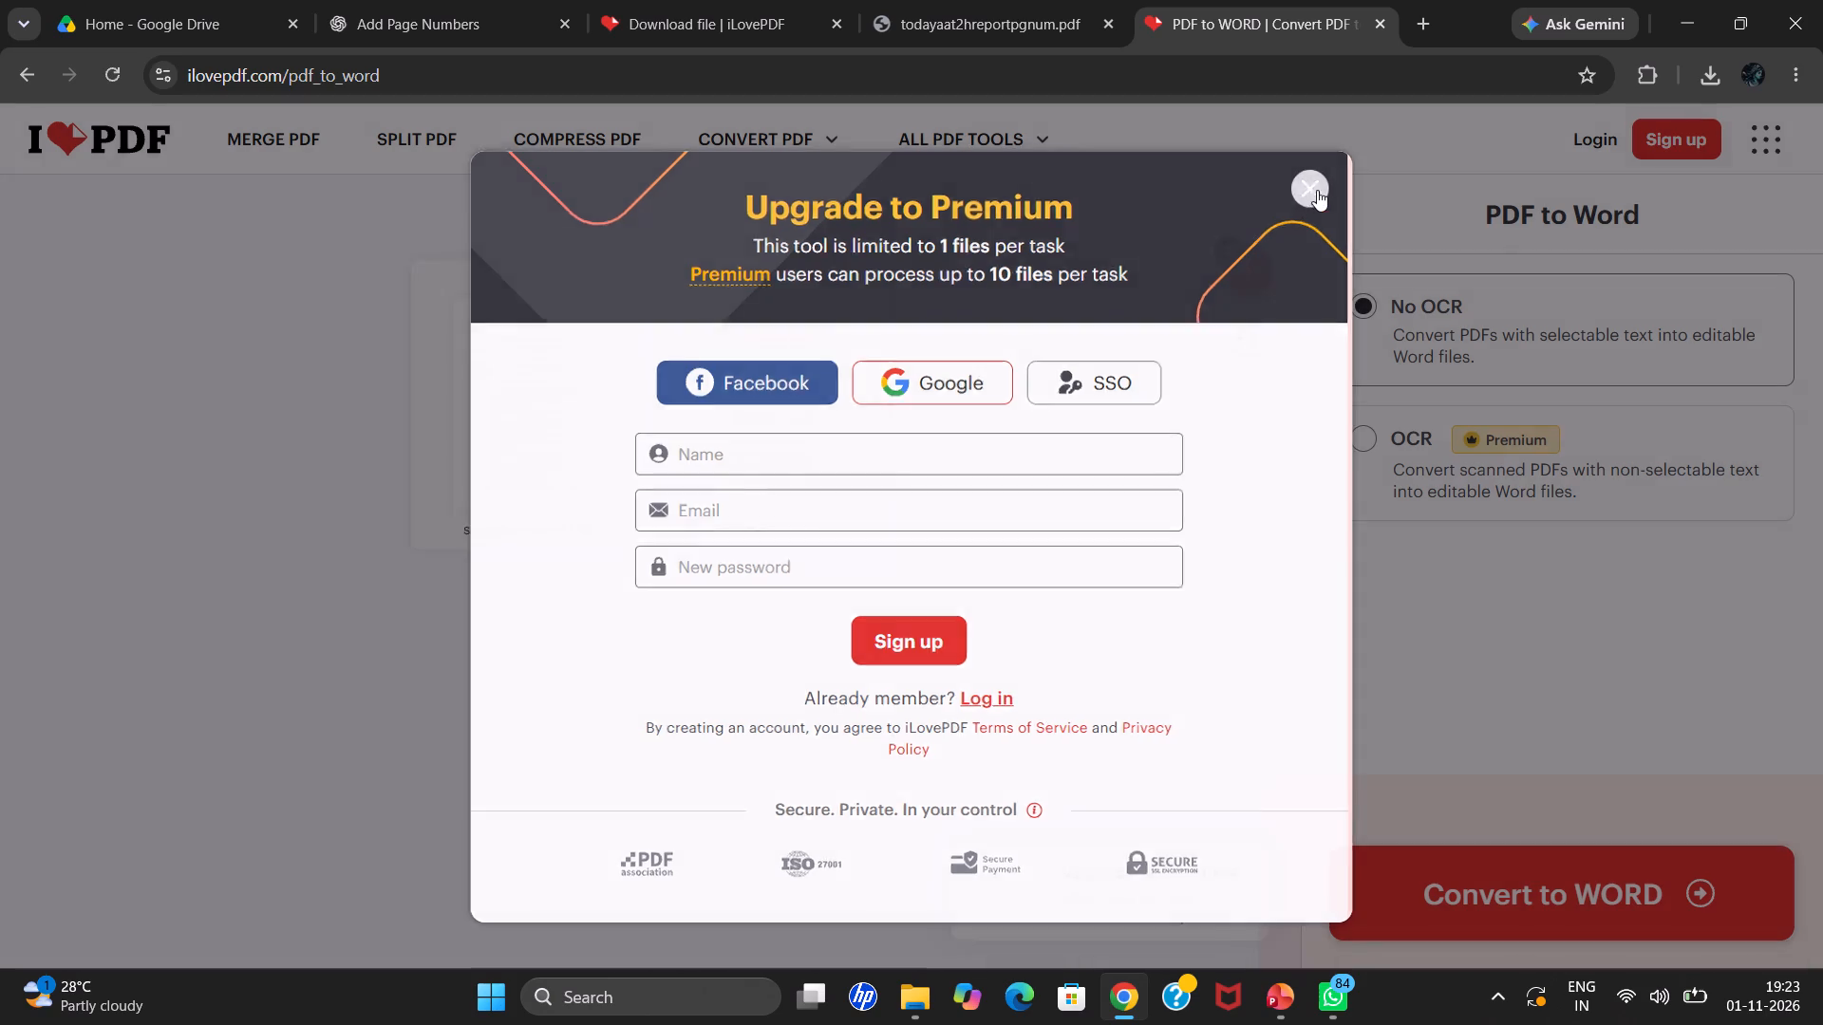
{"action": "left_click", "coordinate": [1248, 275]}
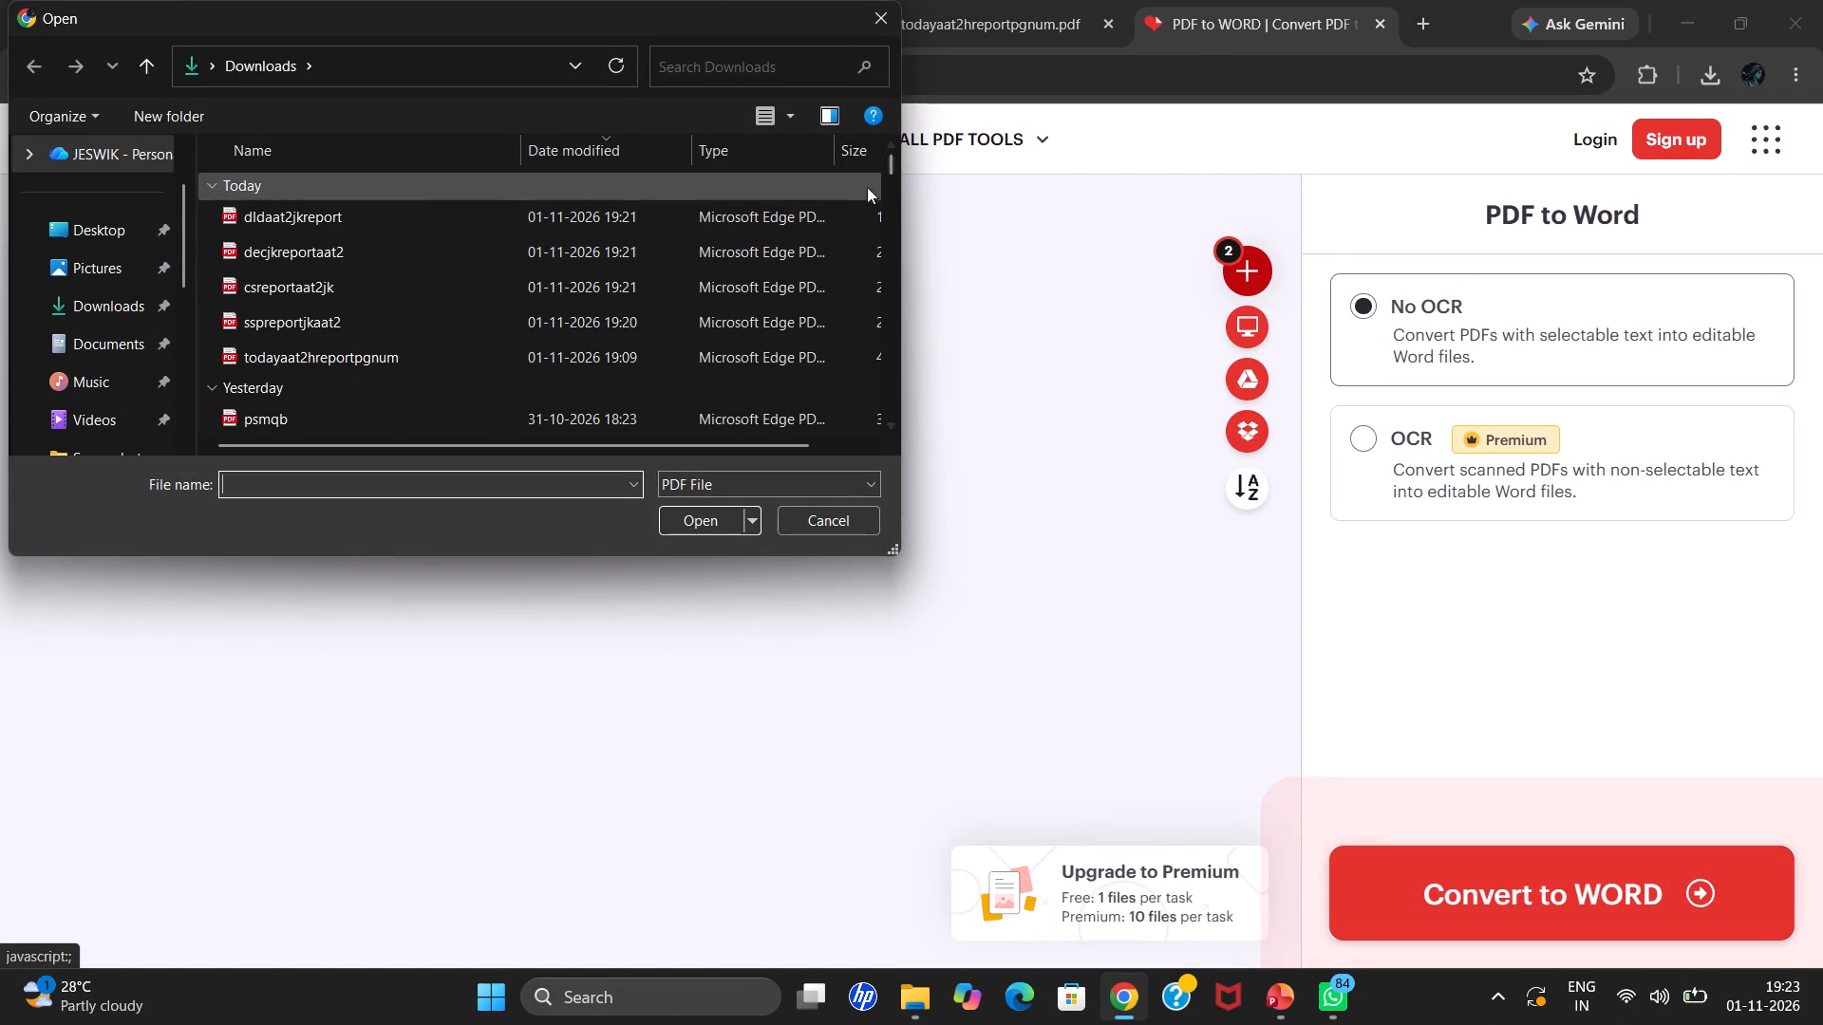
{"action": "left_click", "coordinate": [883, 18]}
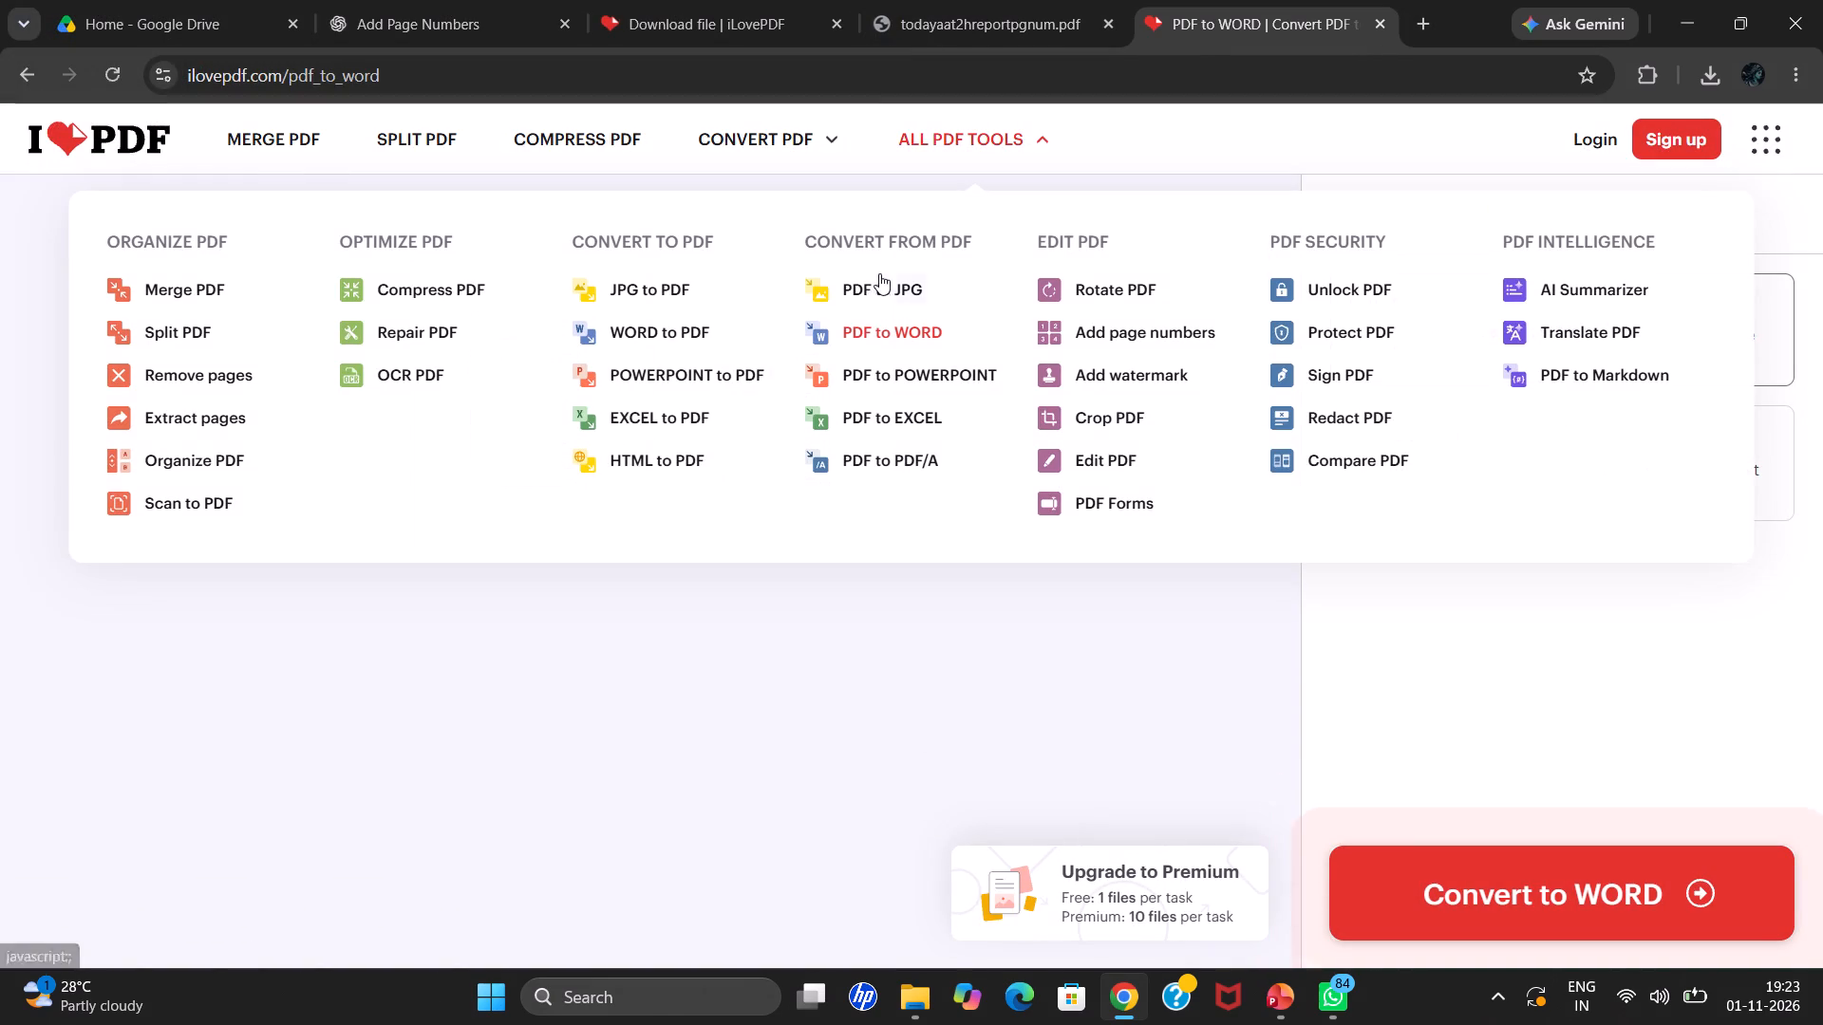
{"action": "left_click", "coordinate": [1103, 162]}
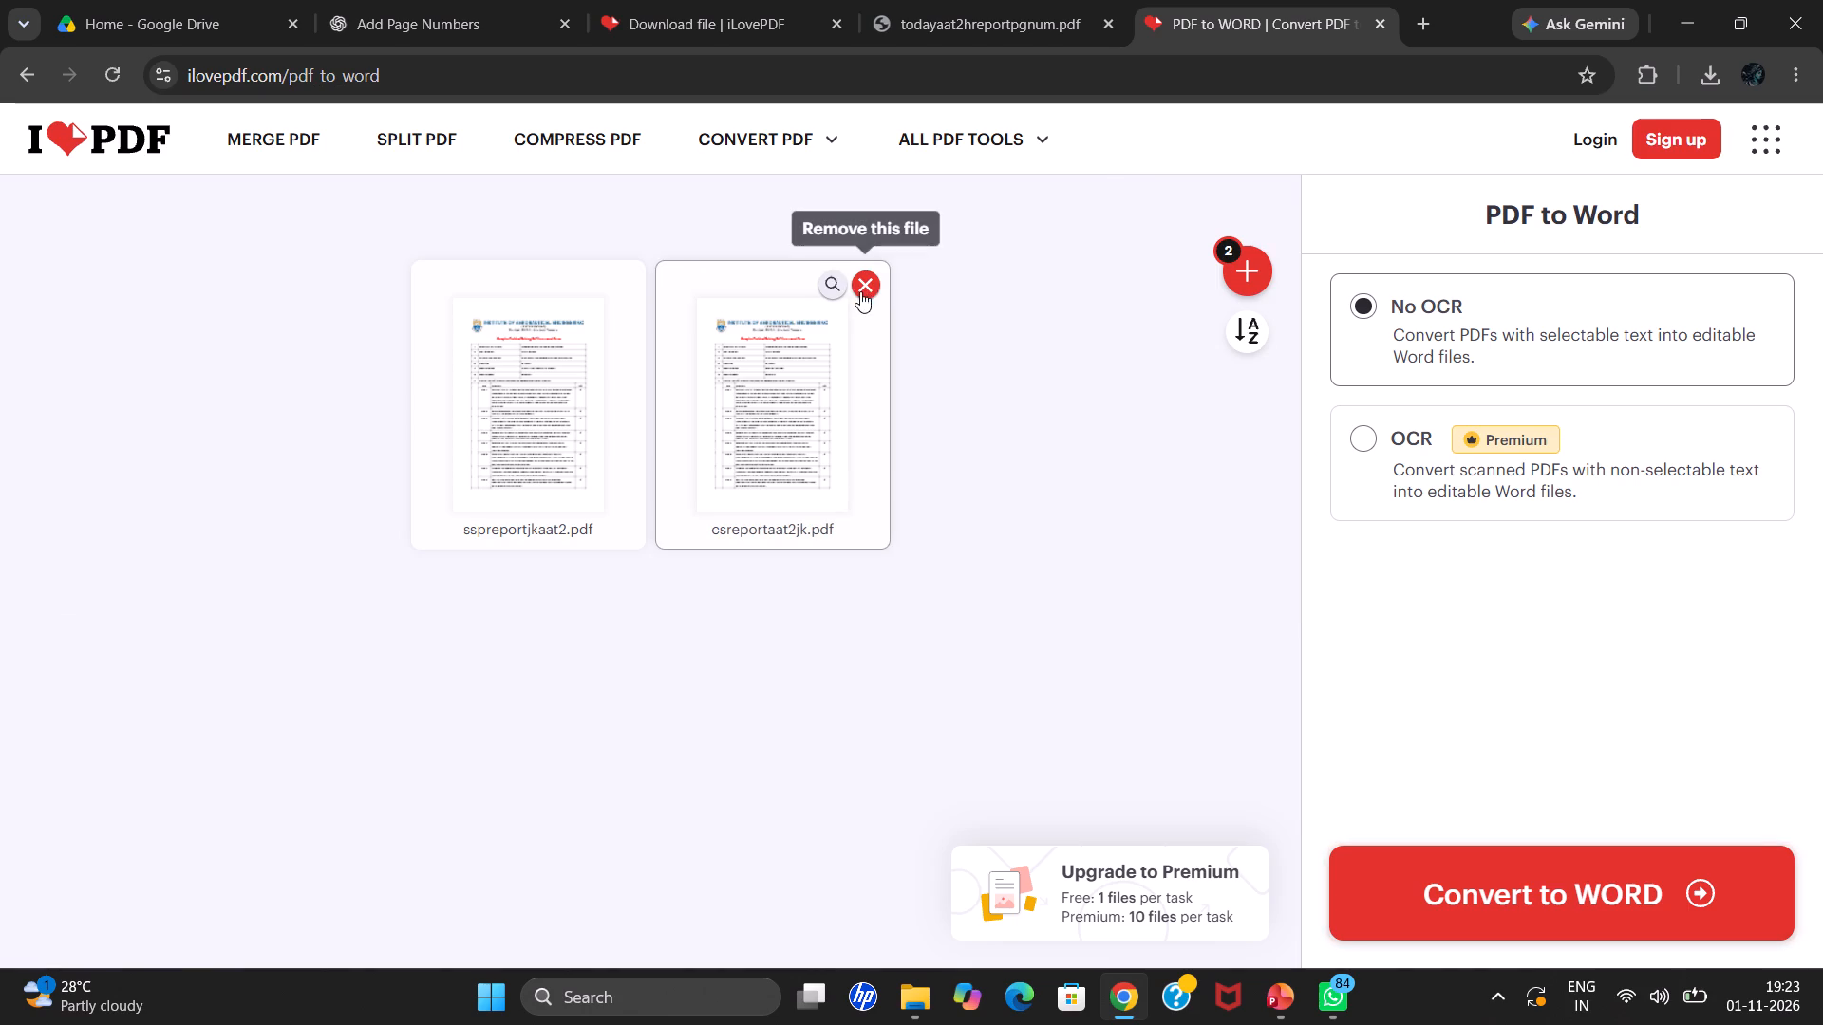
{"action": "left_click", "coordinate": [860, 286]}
Convert sspreportjkaat2.pdf to Word and download the converted document.
{"action": "left_click", "coordinate": [1438, 876]}
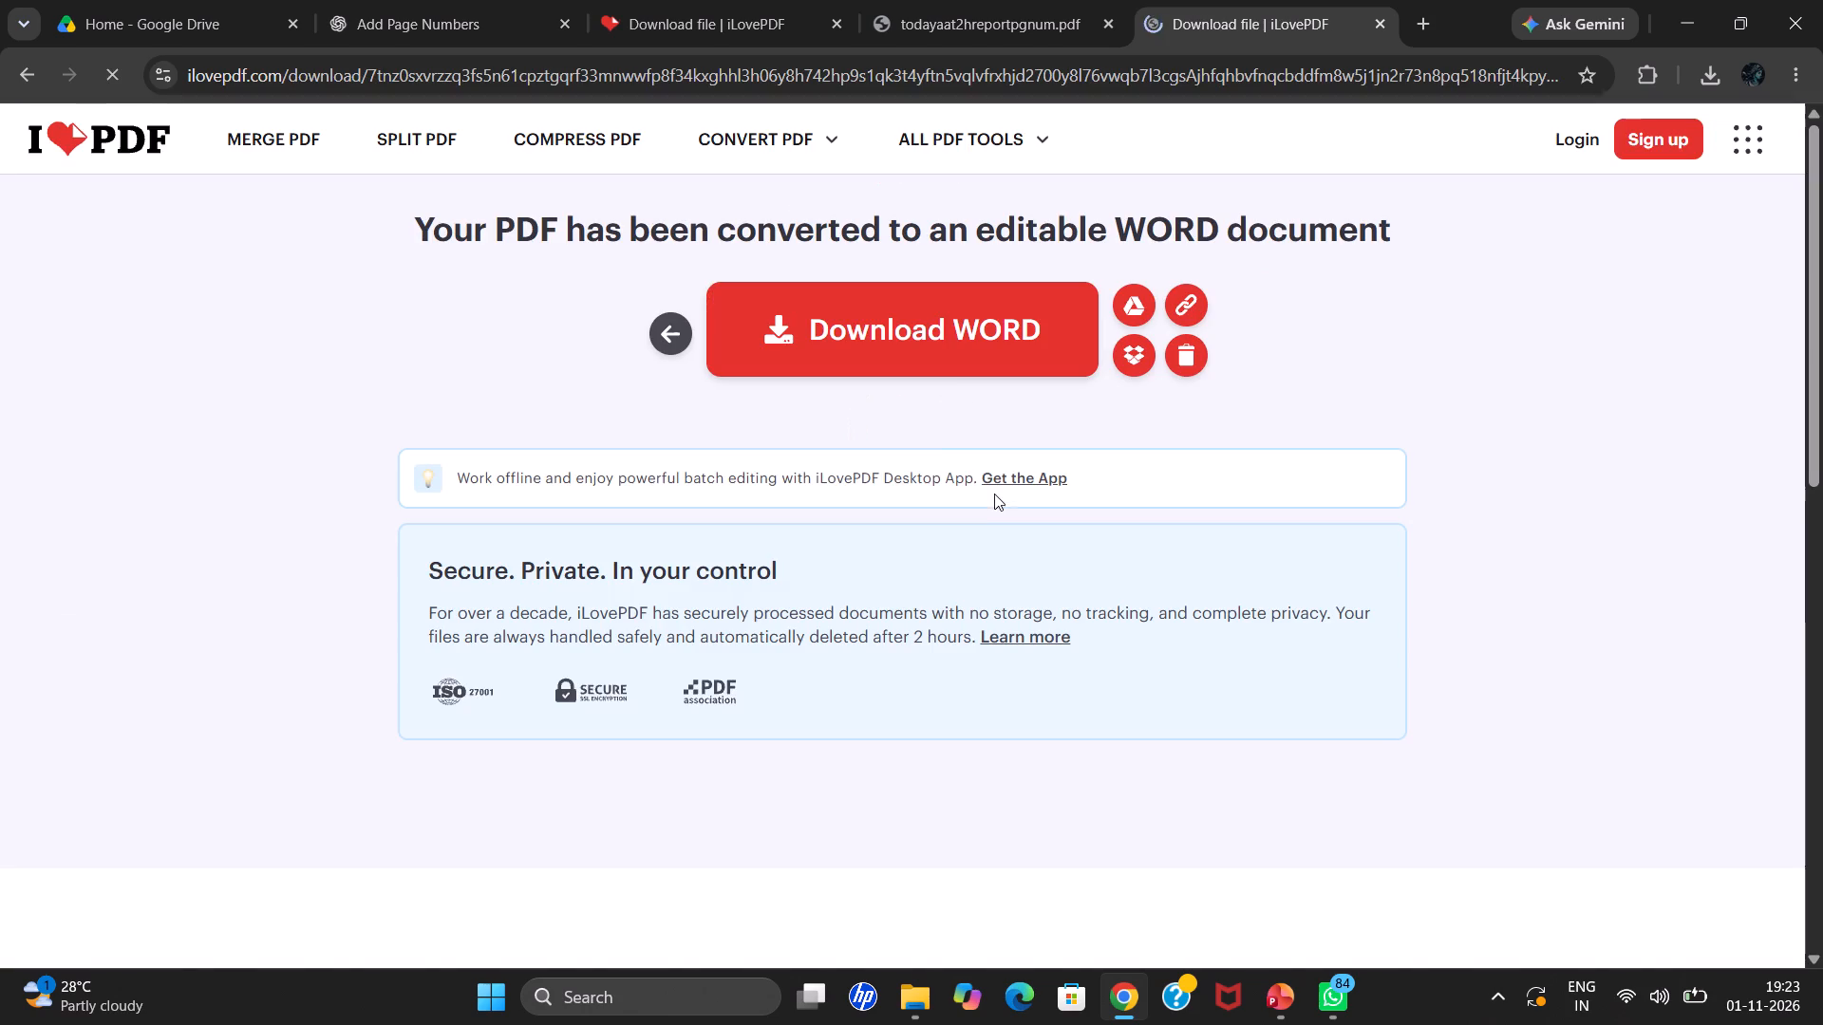
{"action": "left_click", "coordinate": [965, 363]}
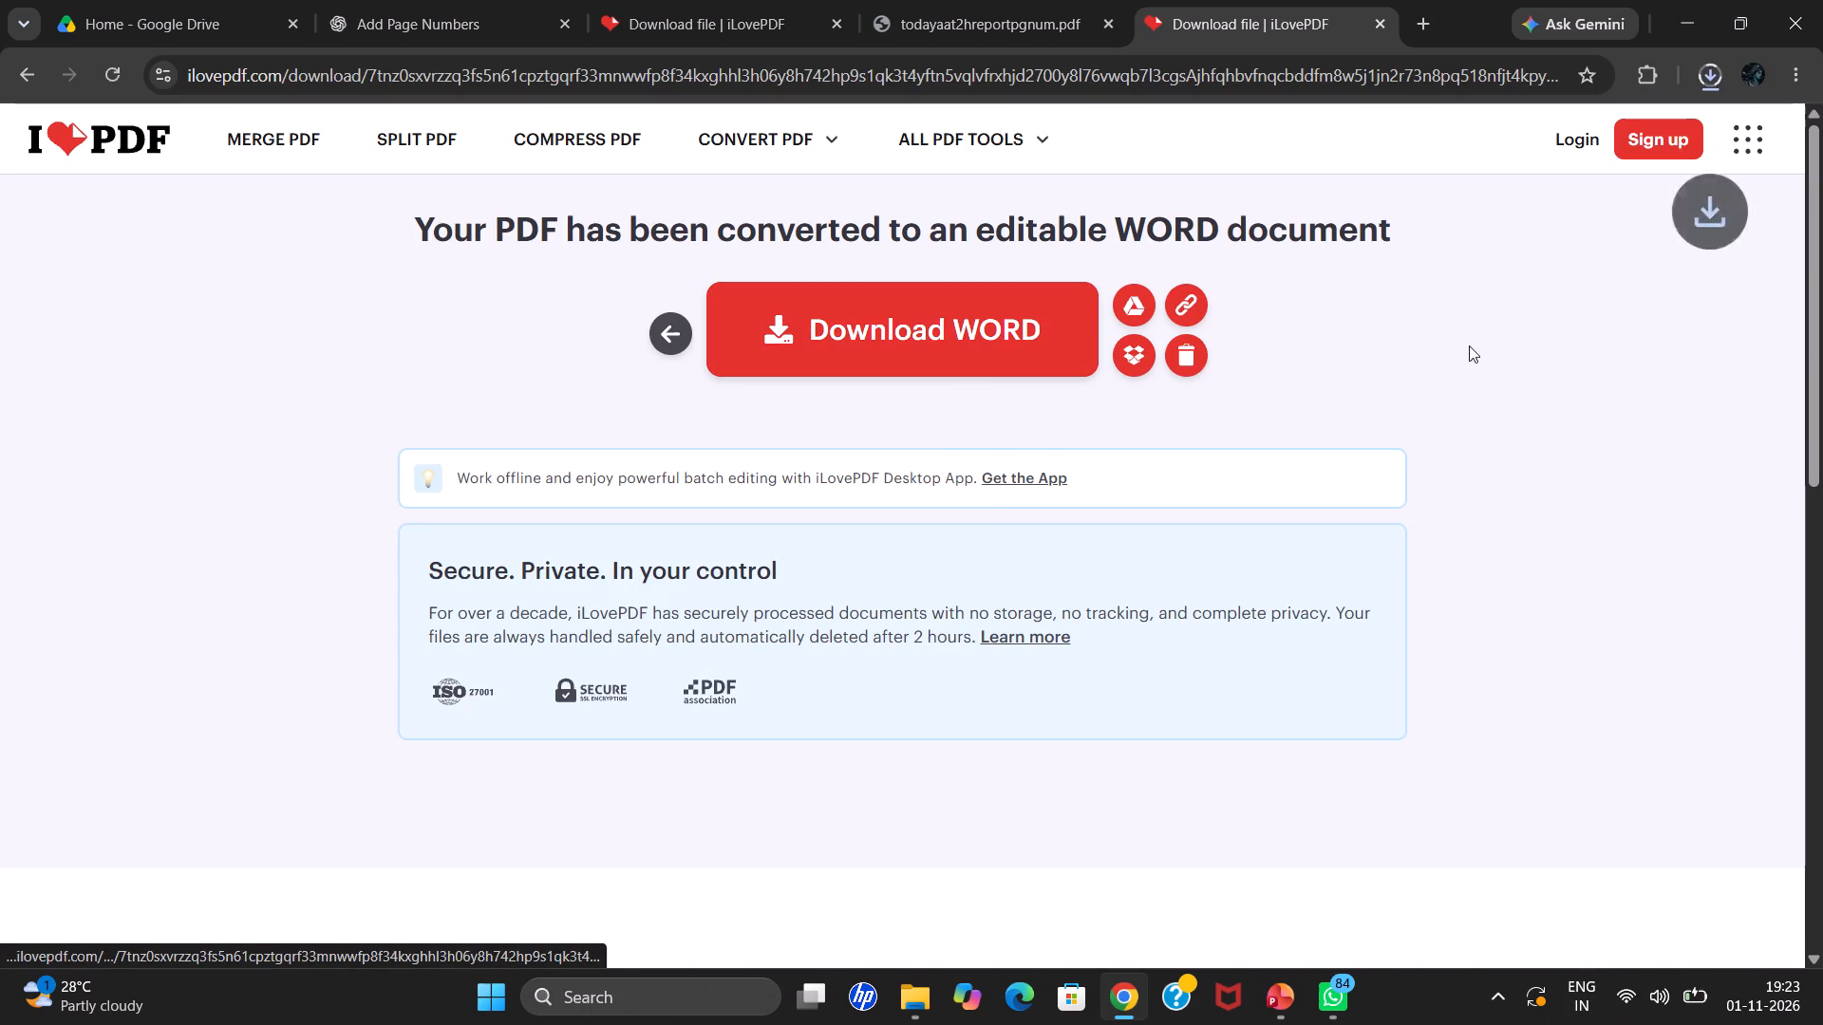
Return to the converter, load csreportaat2jk.pdf from Downloads, convert it to Word and download the result.
{"action": "left_click", "coordinate": [39, 78]}
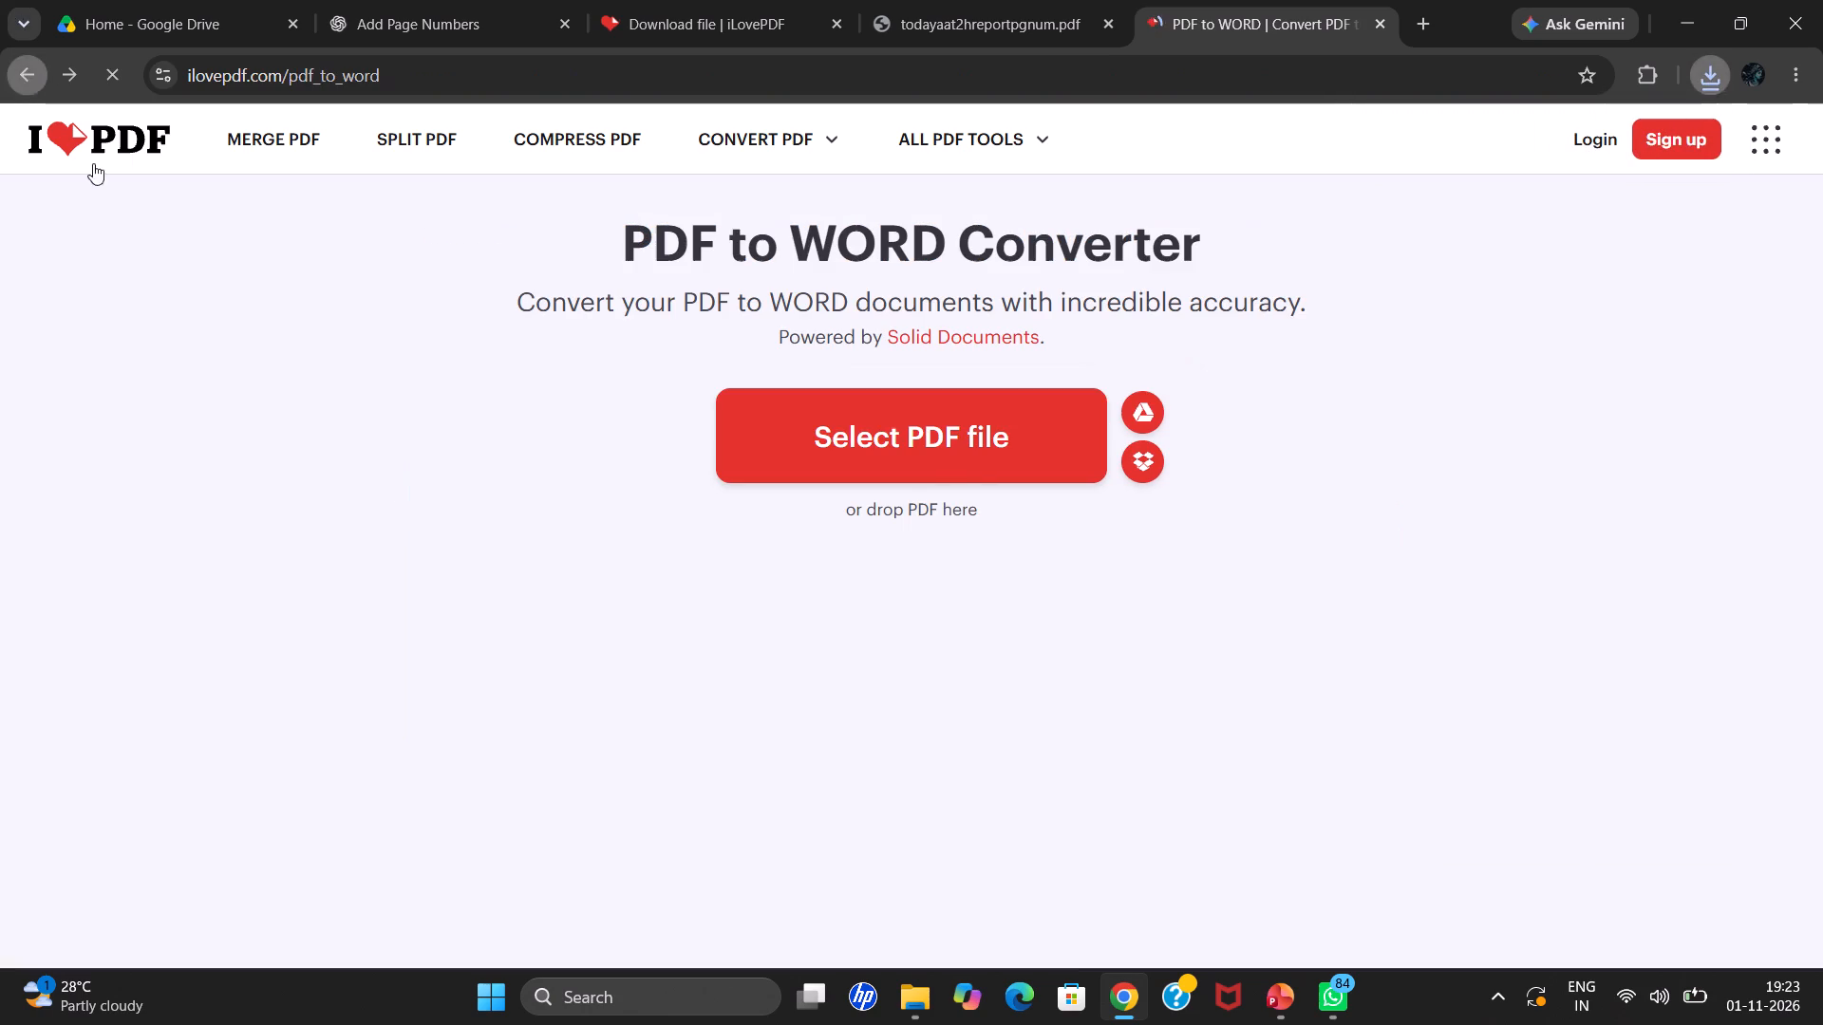
{"action": "left_click", "coordinate": [726, 453]}
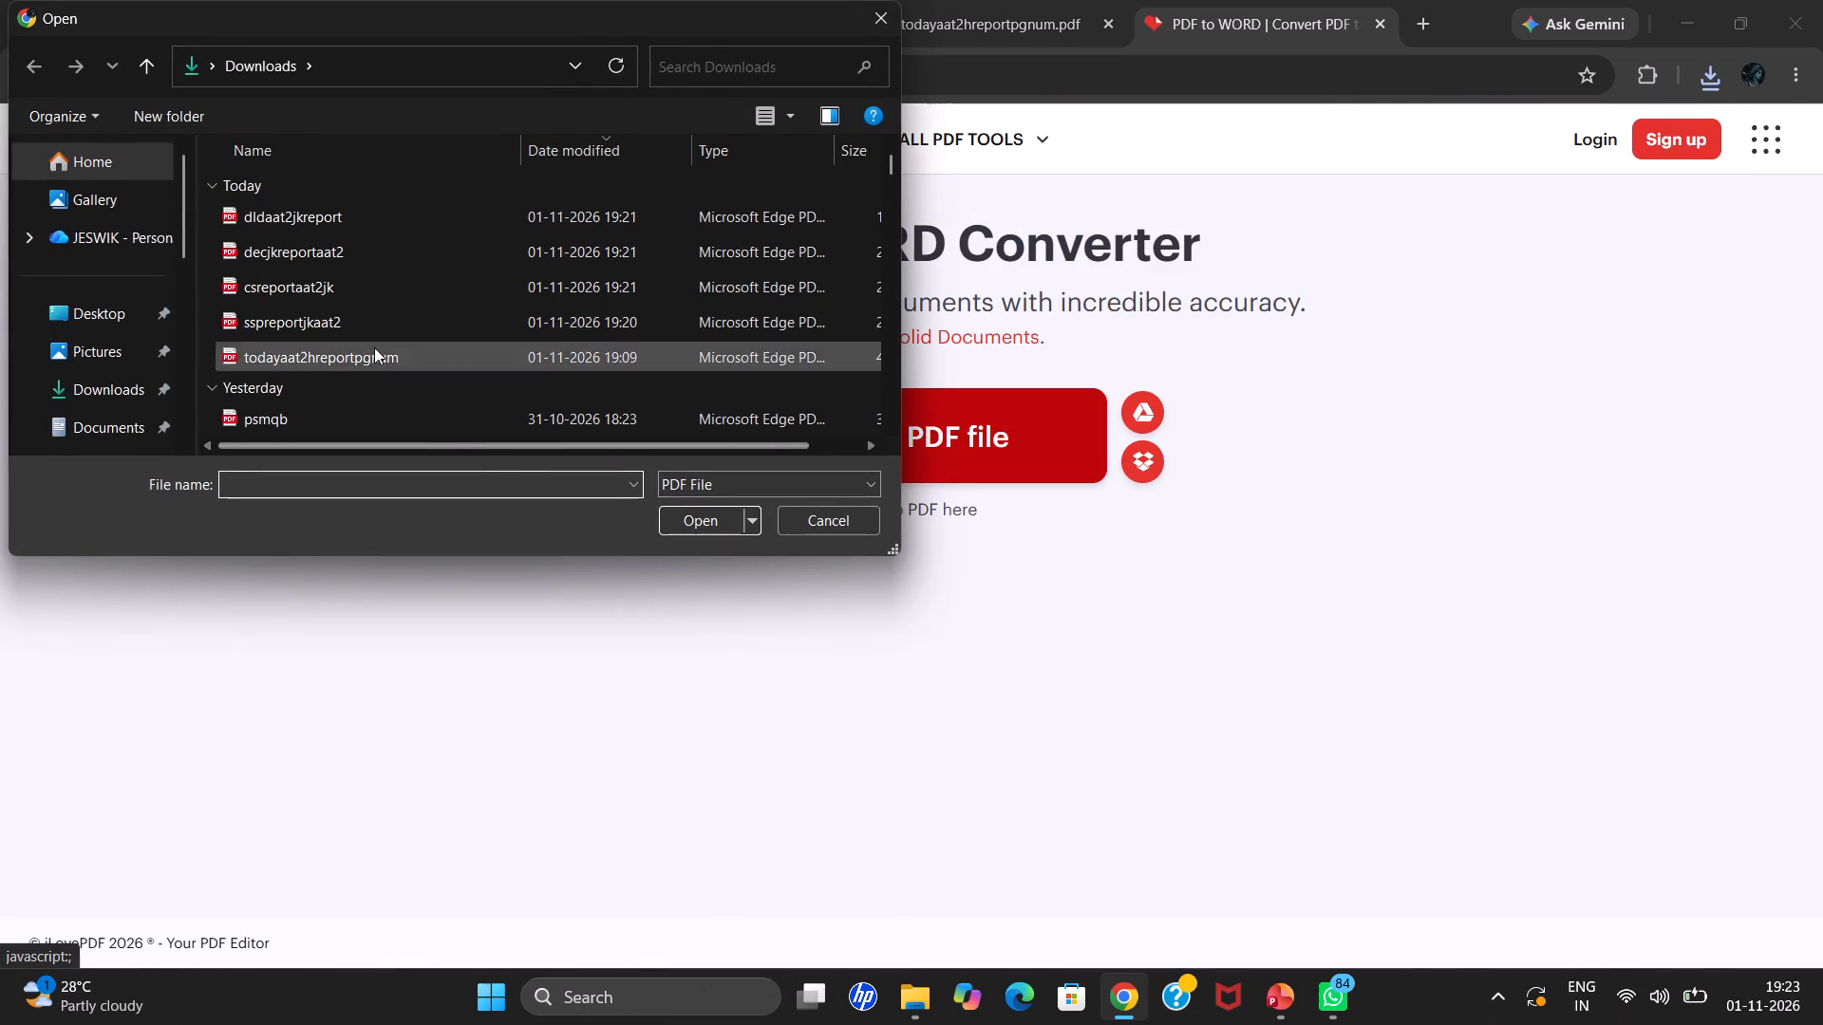
{"action": "left_click", "coordinate": [349, 284]}
{"action": "left_click", "coordinate": [707, 511]}
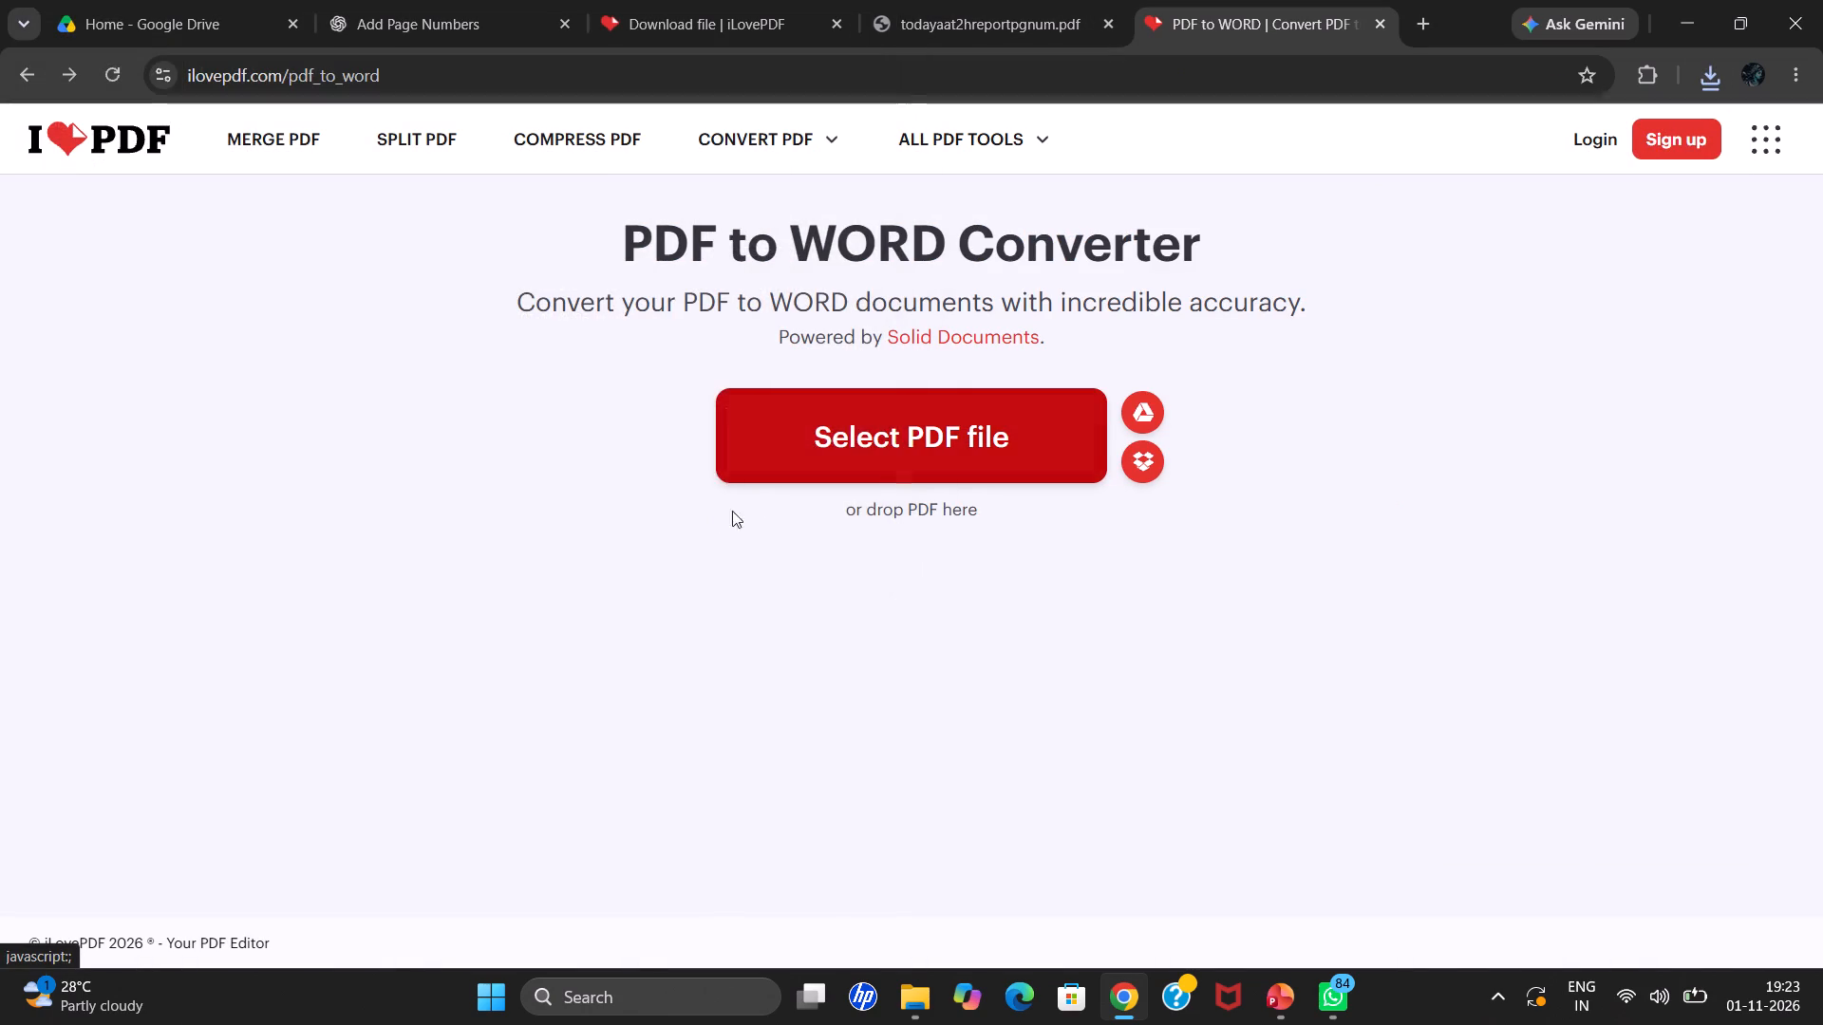
{"action": "left_click", "coordinate": [1515, 881]}
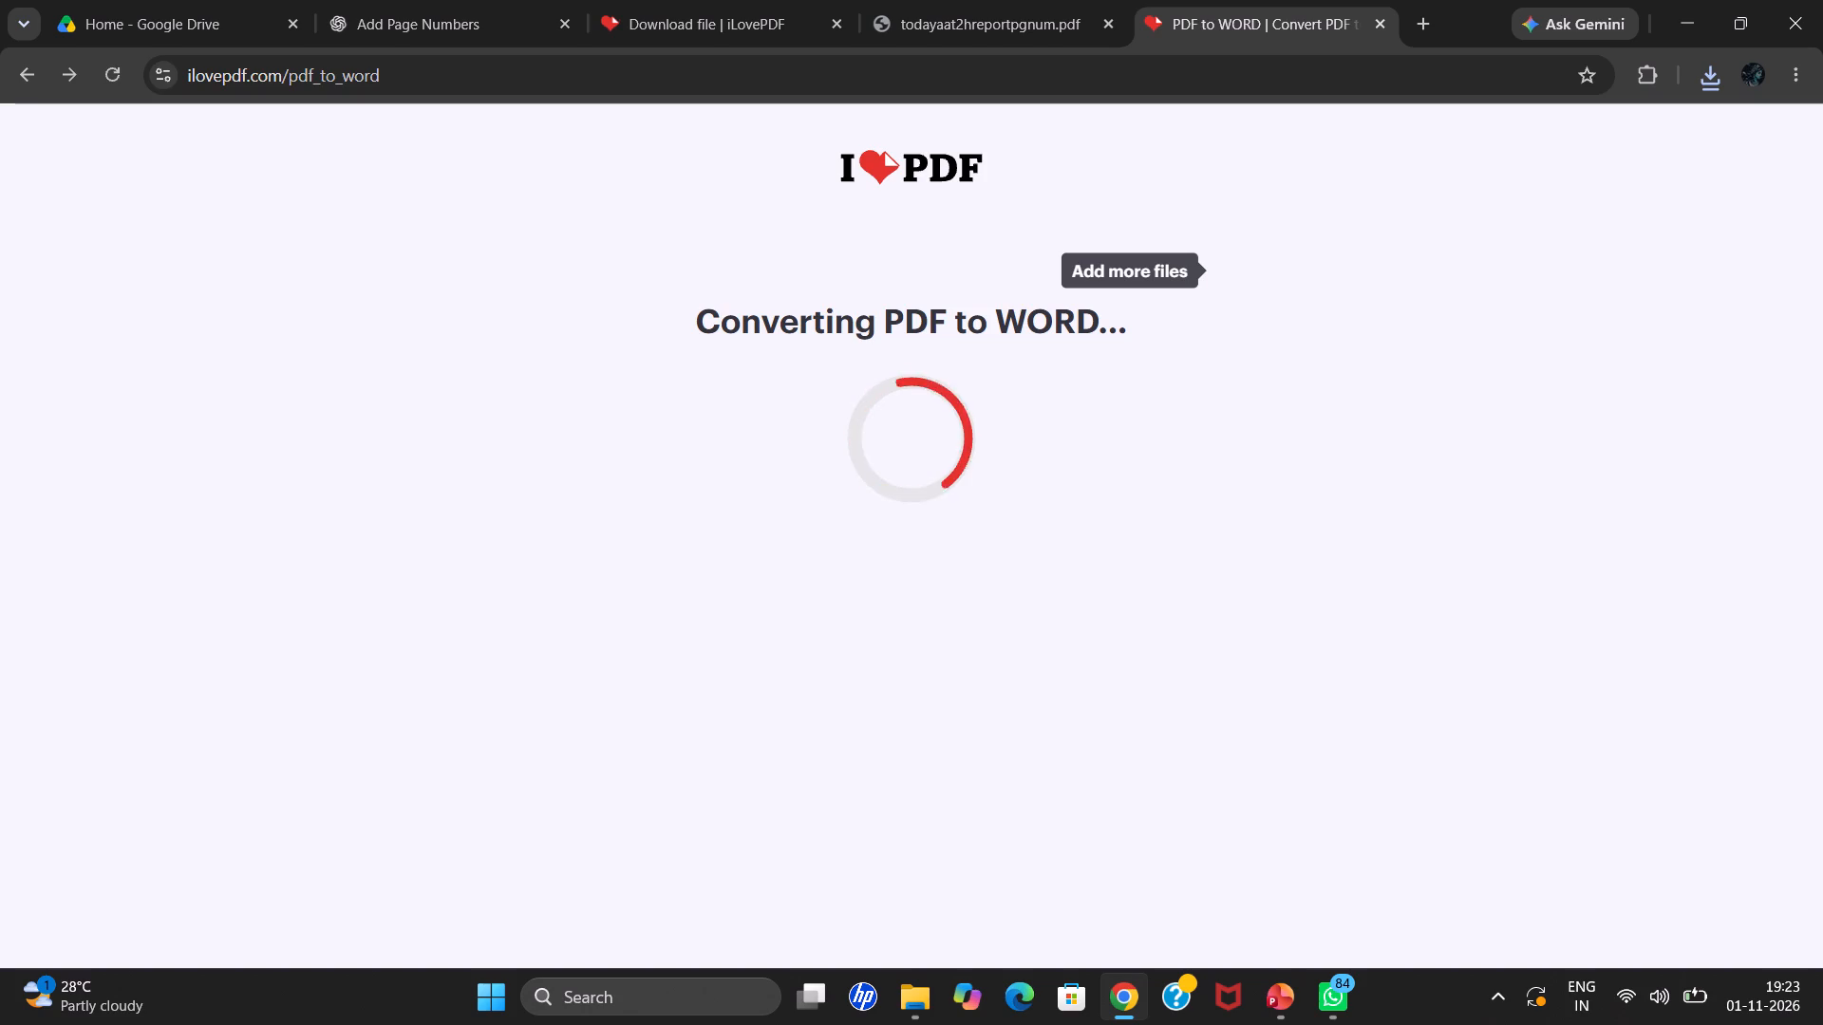
{"action": "left_click", "coordinate": [965, 346]}
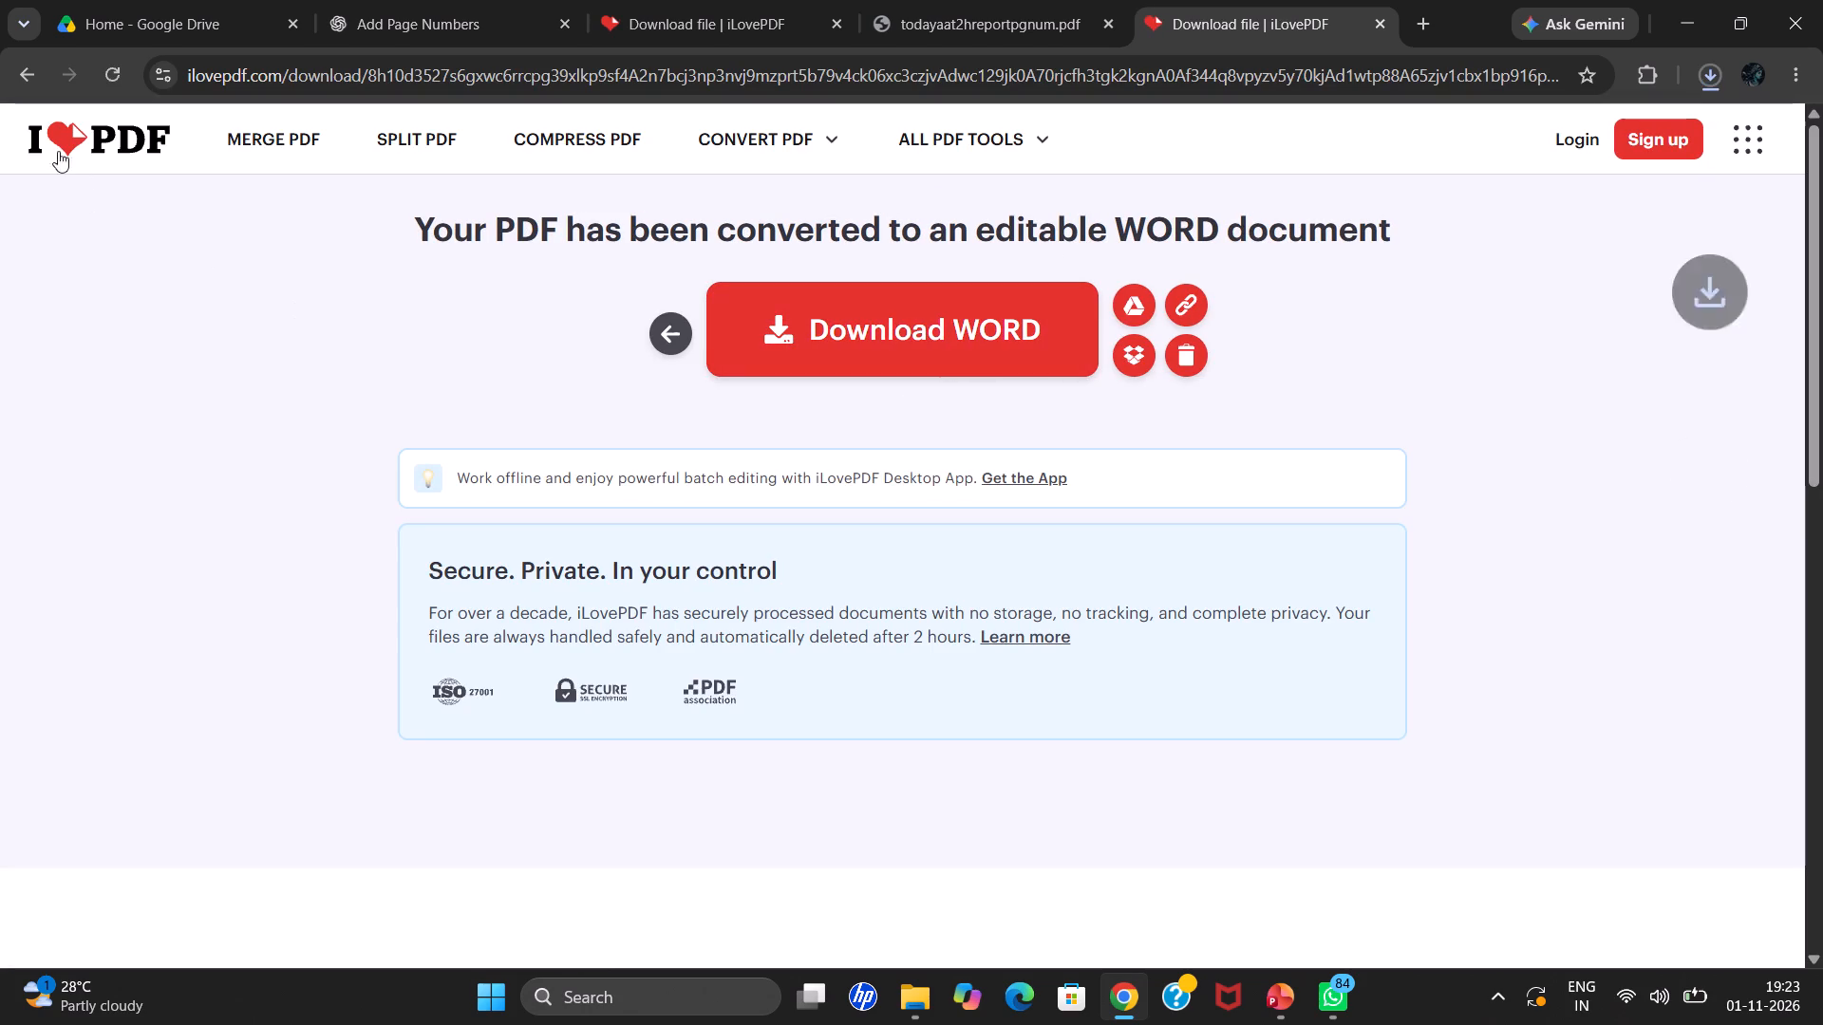
Return to the converter, load decjkreportaat2.pdf from Downloads, convert it to Word and download the result.
{"action": "left_click", "coordinate": [20, 61]}
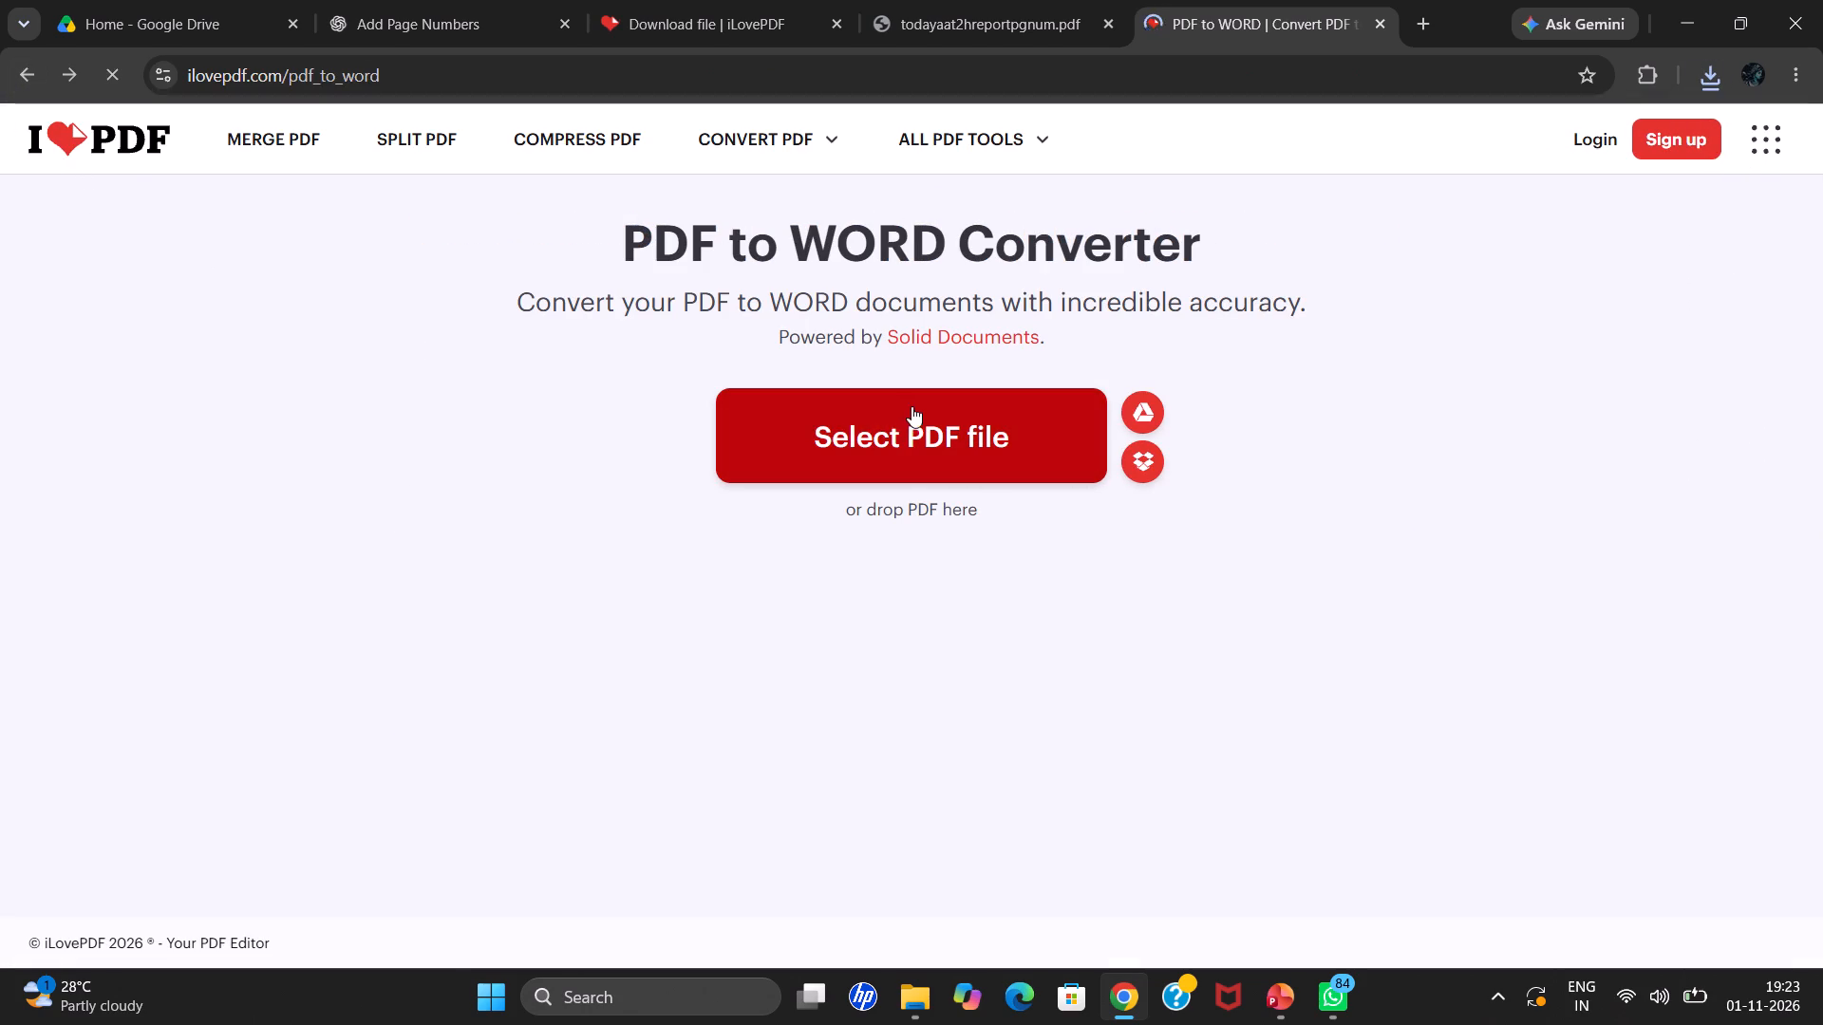
{"action": "left_click", "coordinate": [913, 409]}
{"action": "left_click", "coordinate": [377, 252]}
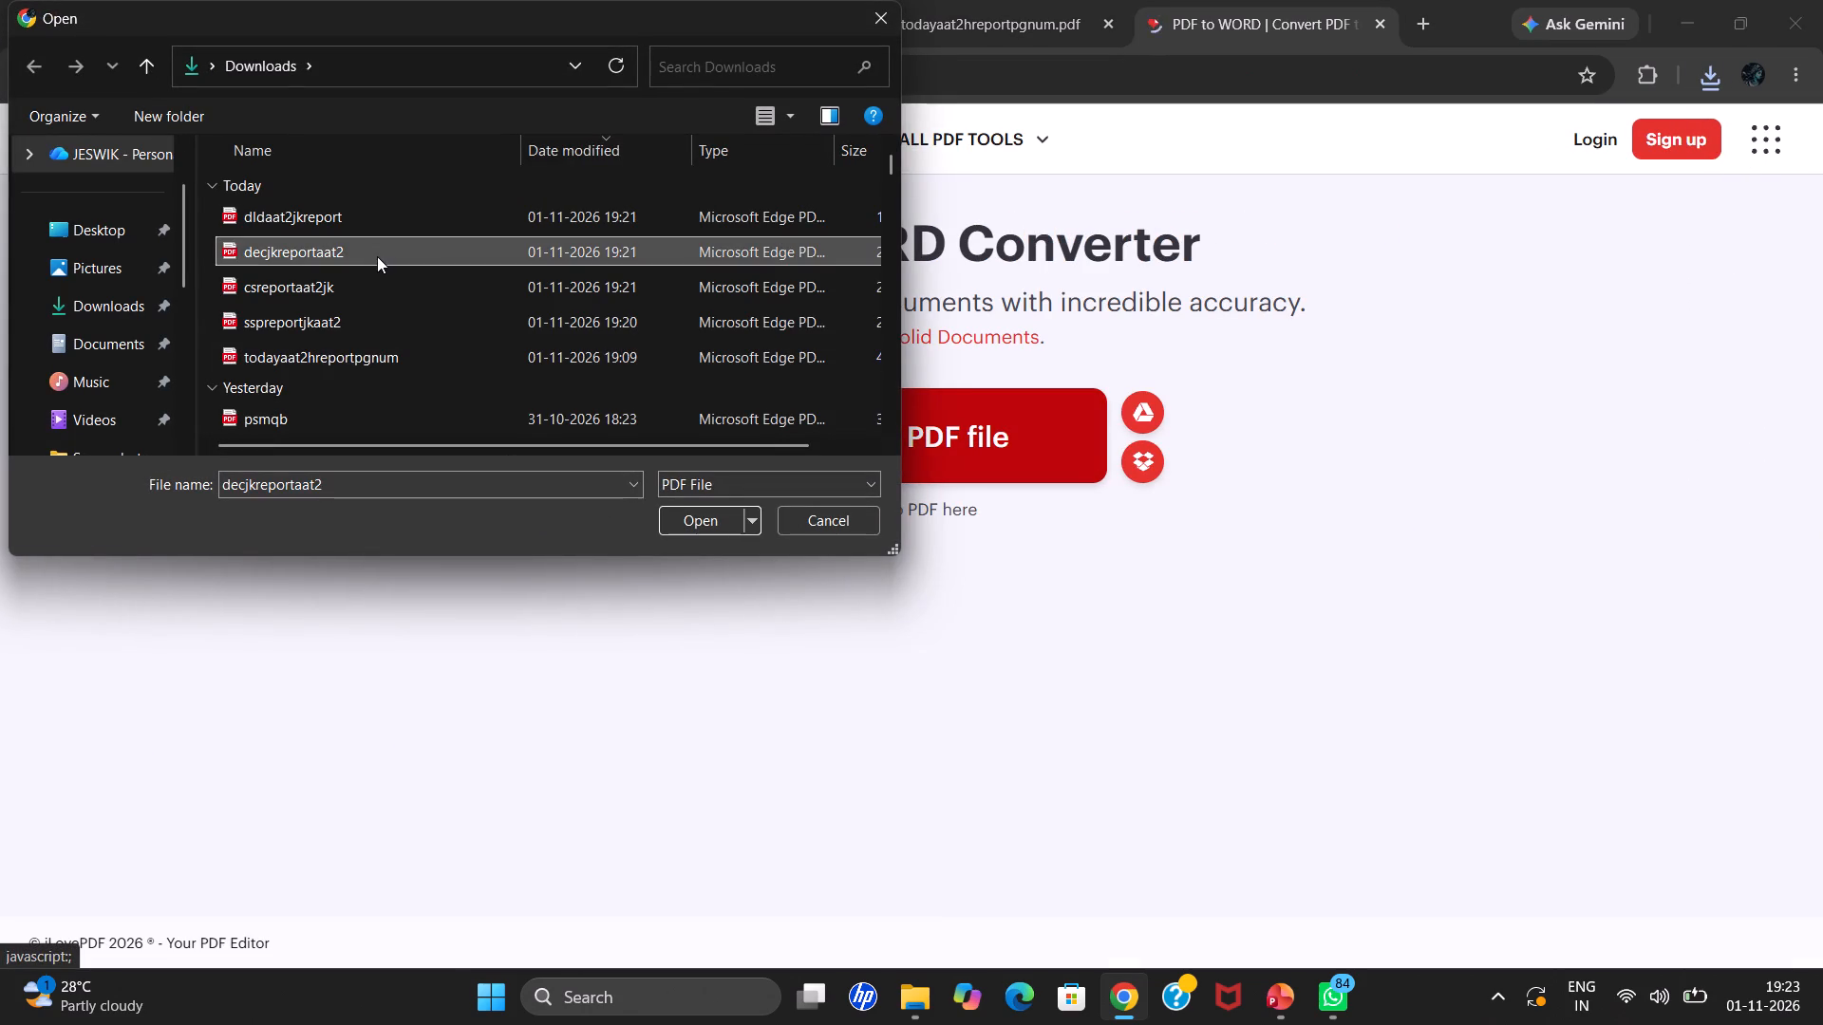
{"action": "left_click", "coordinate": [727, 518]}
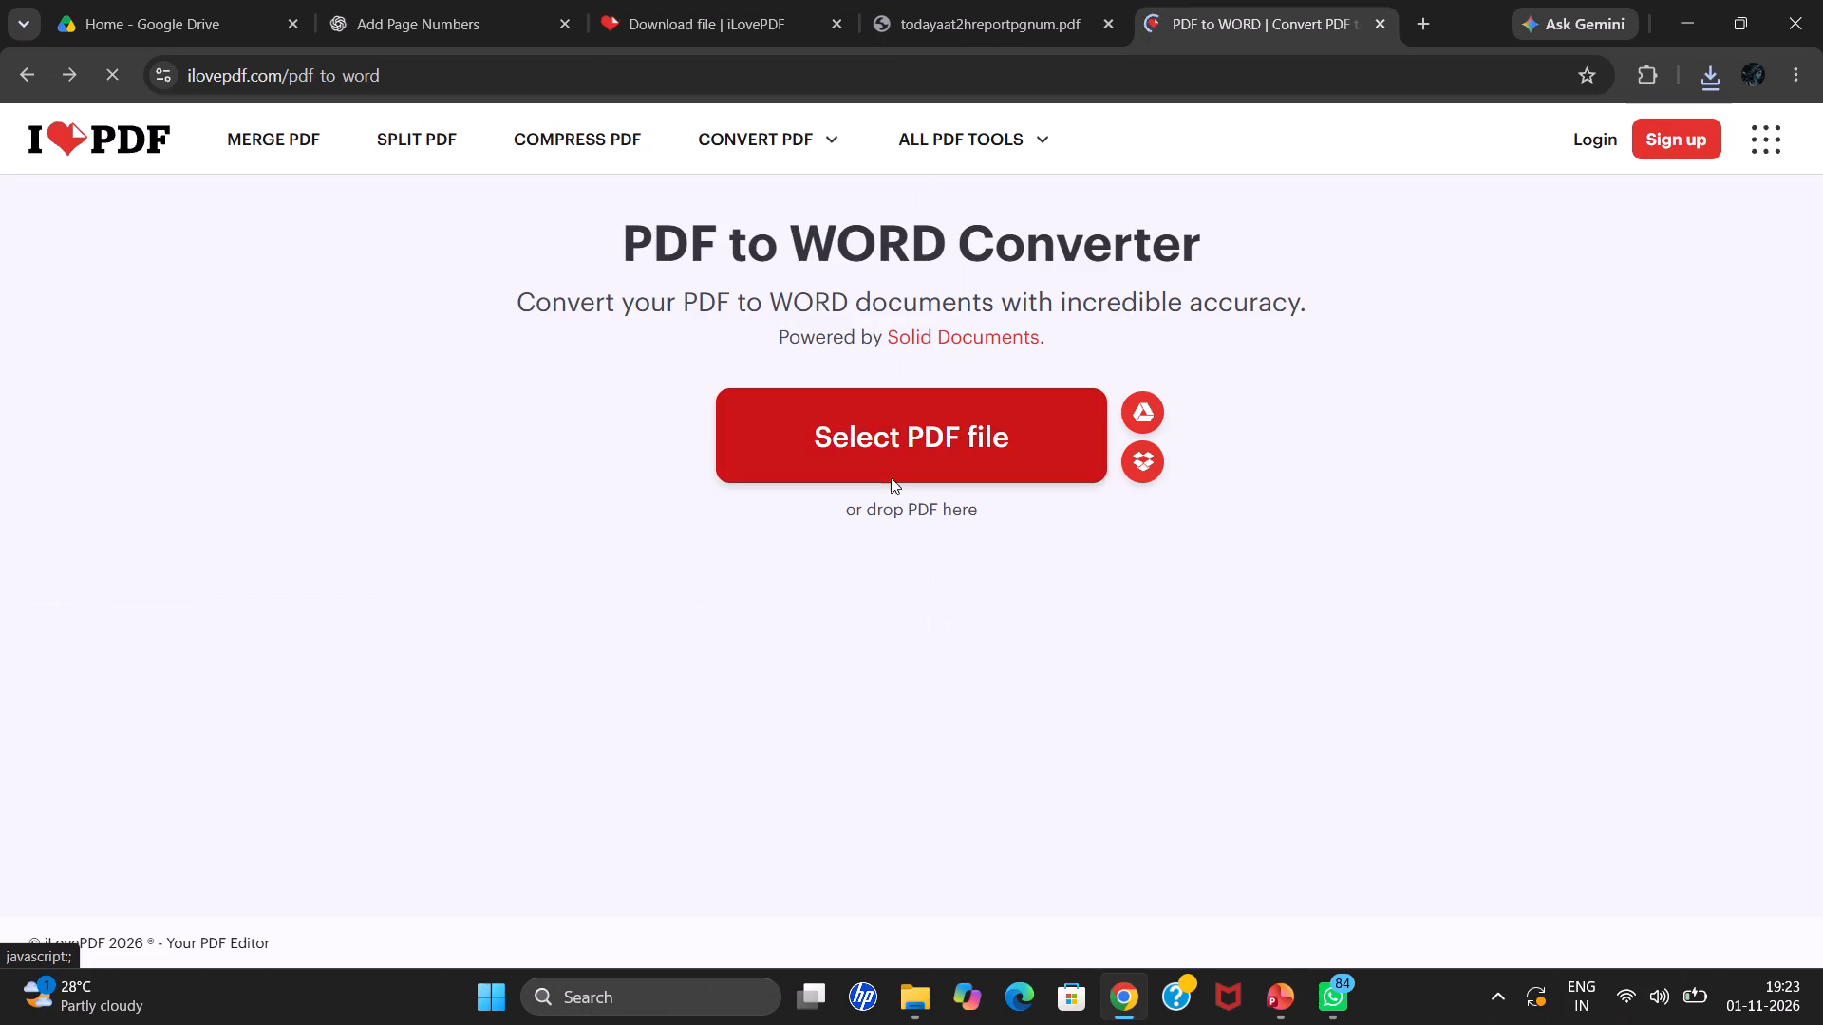
{"action": "left_click_drag", "start_coordinate": [1496, 921], "coordinate": [1493, 911]}
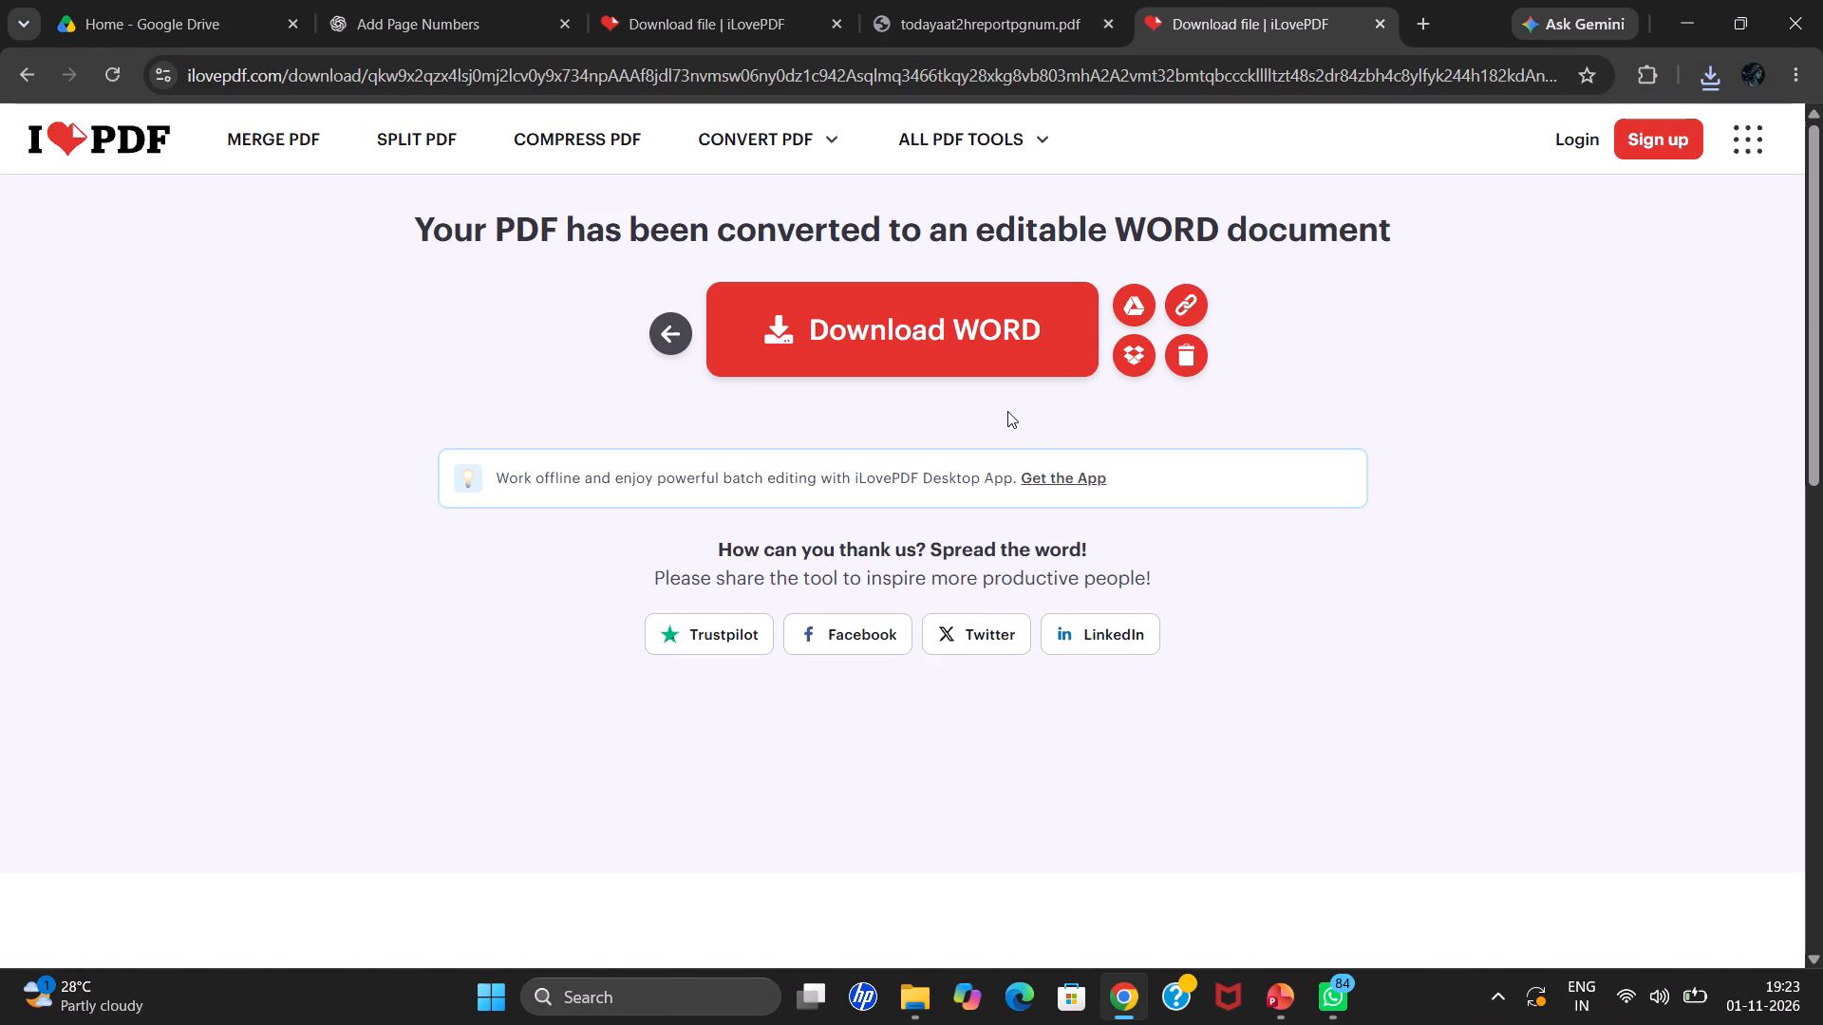
{"action": "left_click", "coordinate": [990, 350]}
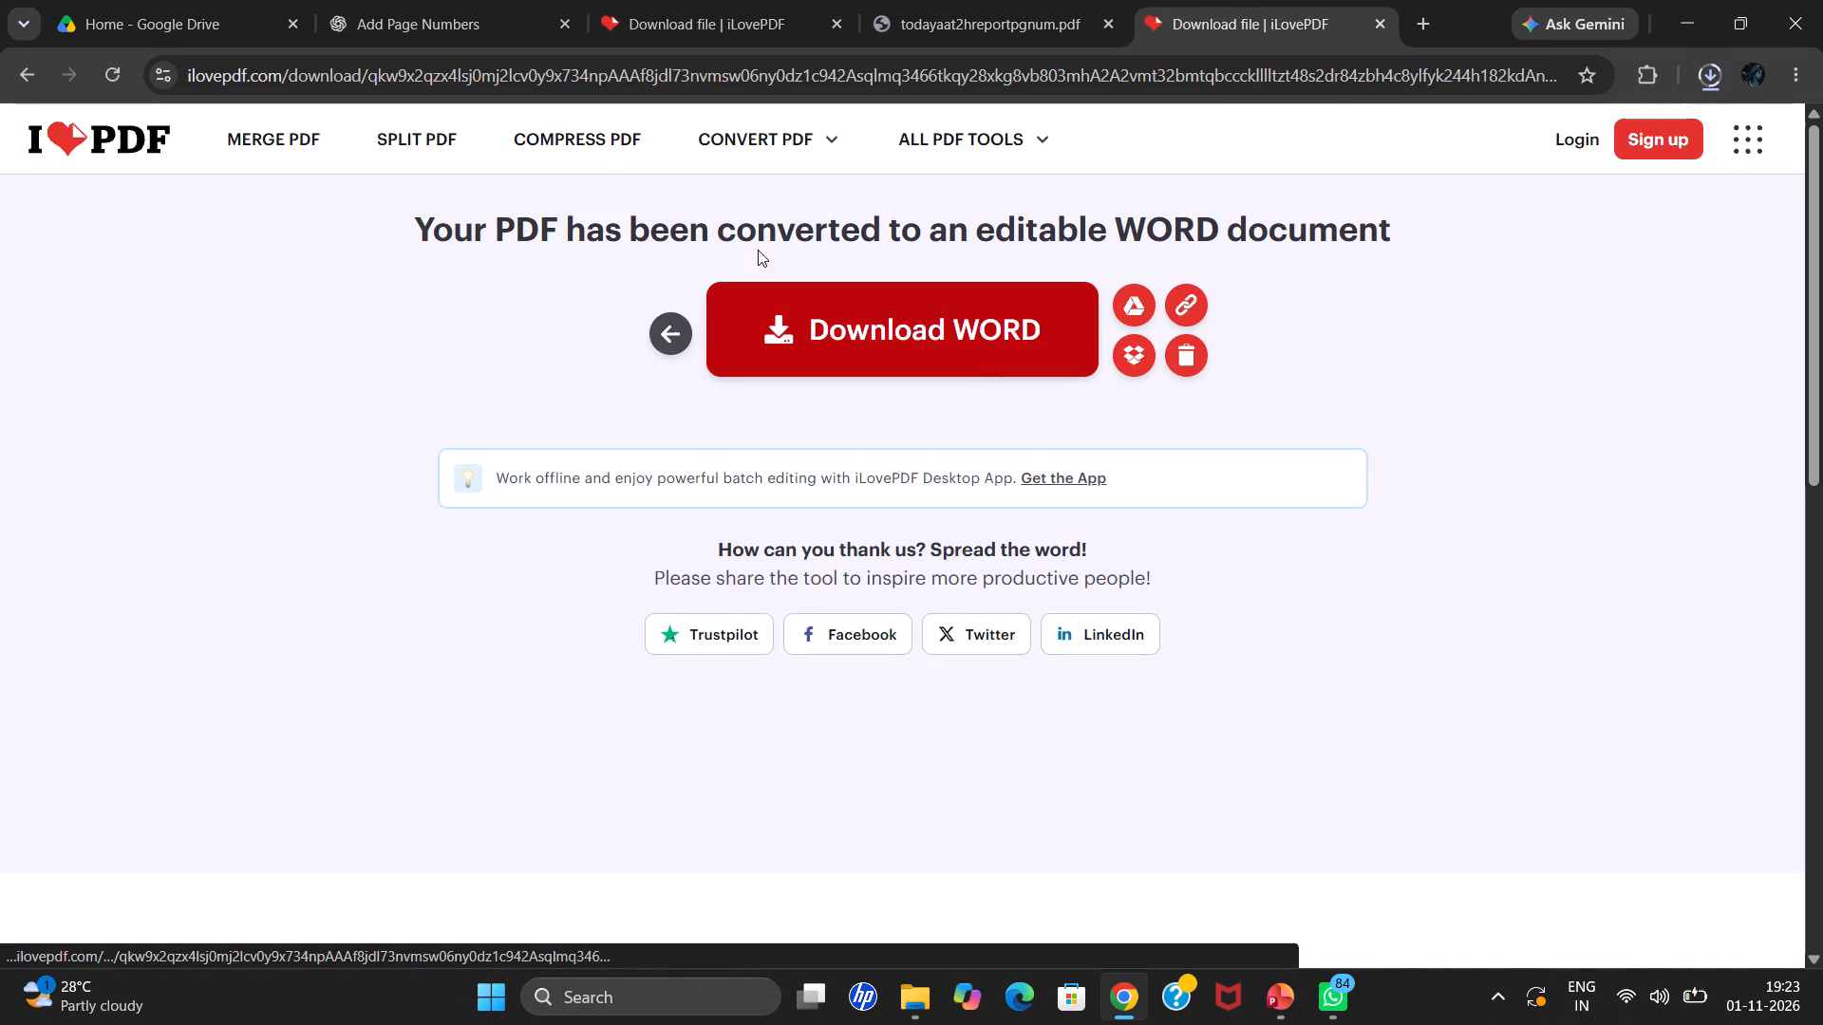
Return to the converter, load dldaat2jkreport.pdf from Downloads, convert it to Word and download the result.
{"action": "left_click", "coordinate": [33, 70]}
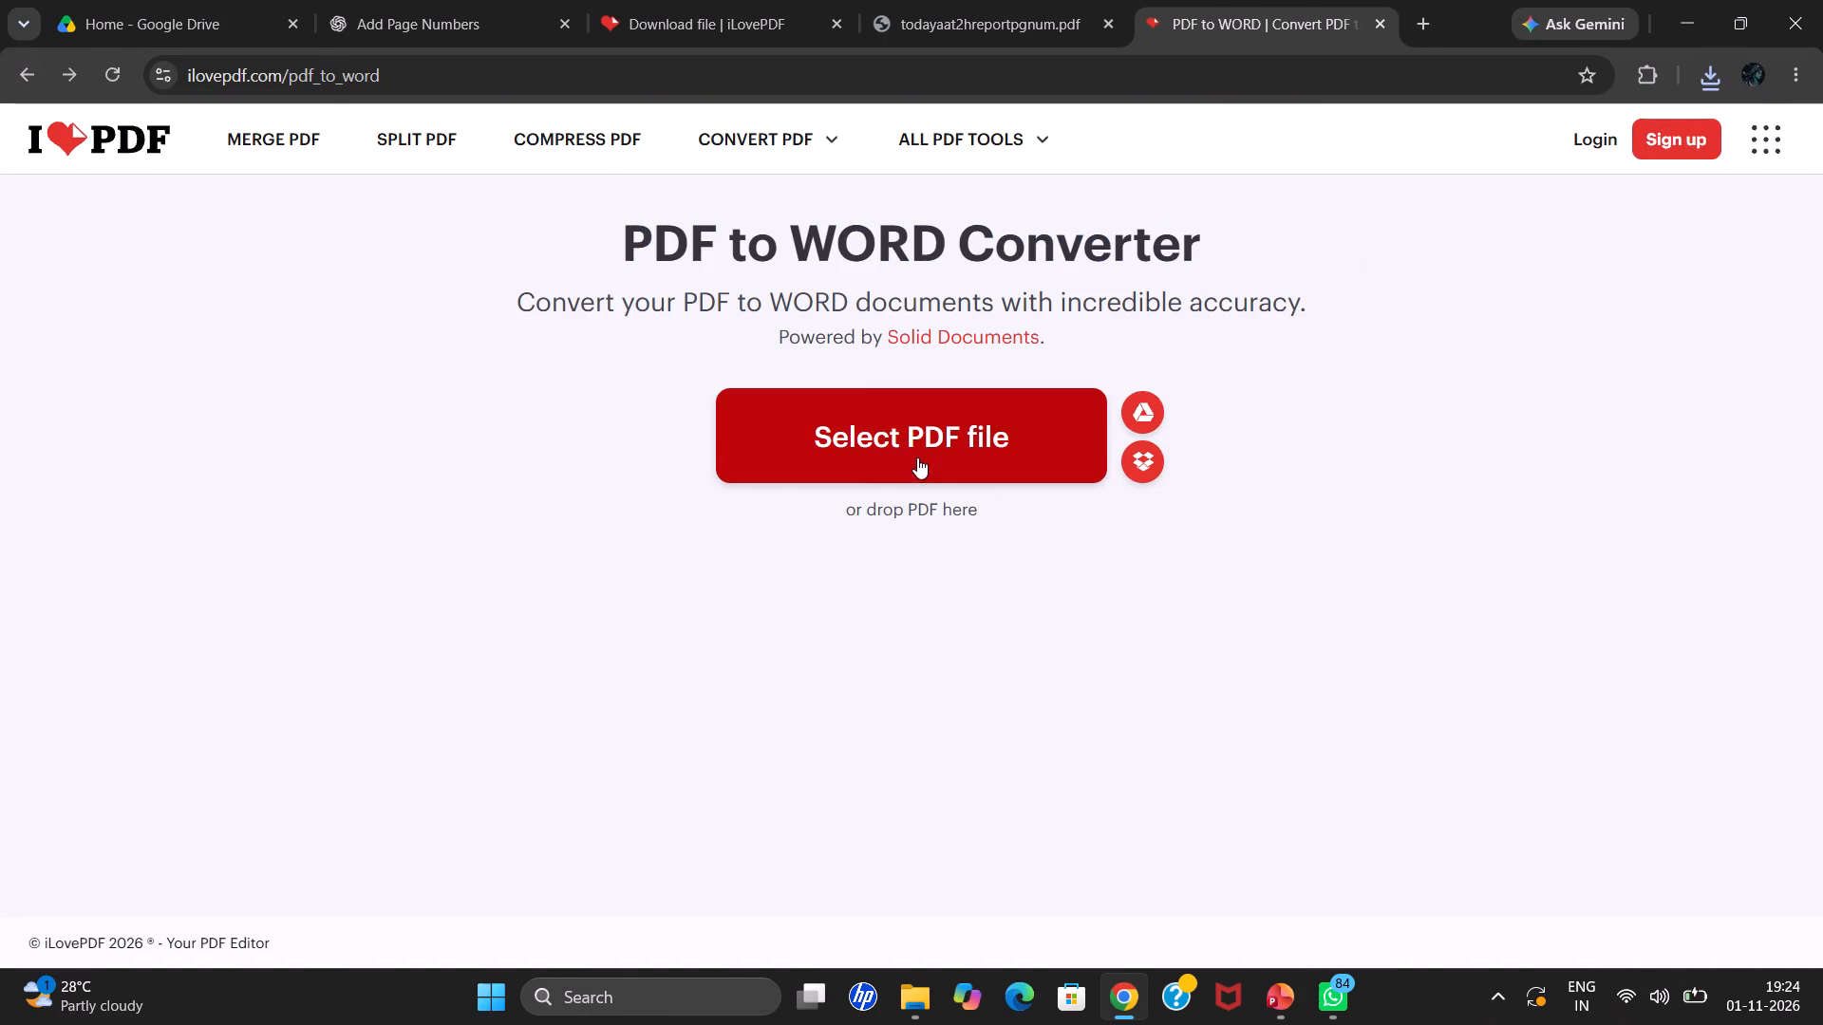
{"action": "left_click", "coordinate": [917, 457]}
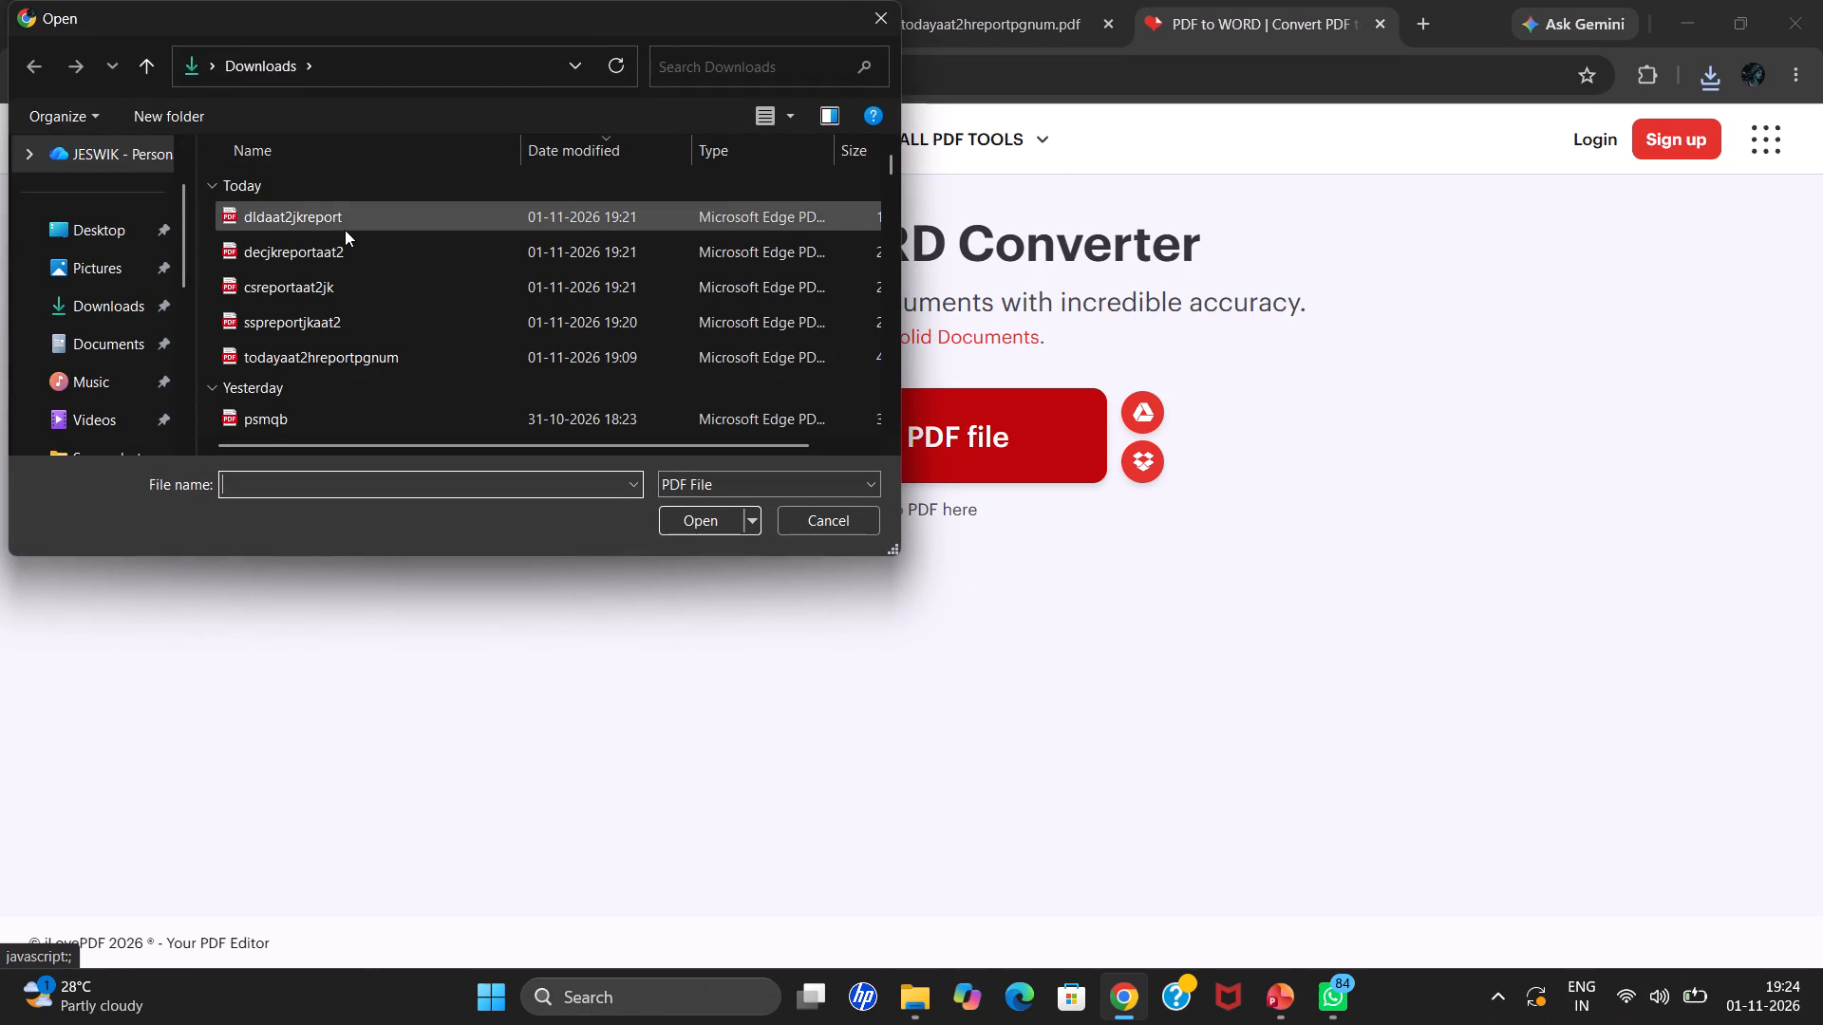
{"action": "left_click", "coordinate": [431, 230]}
{"action": "left_click", "coordinate": [679, 518]}
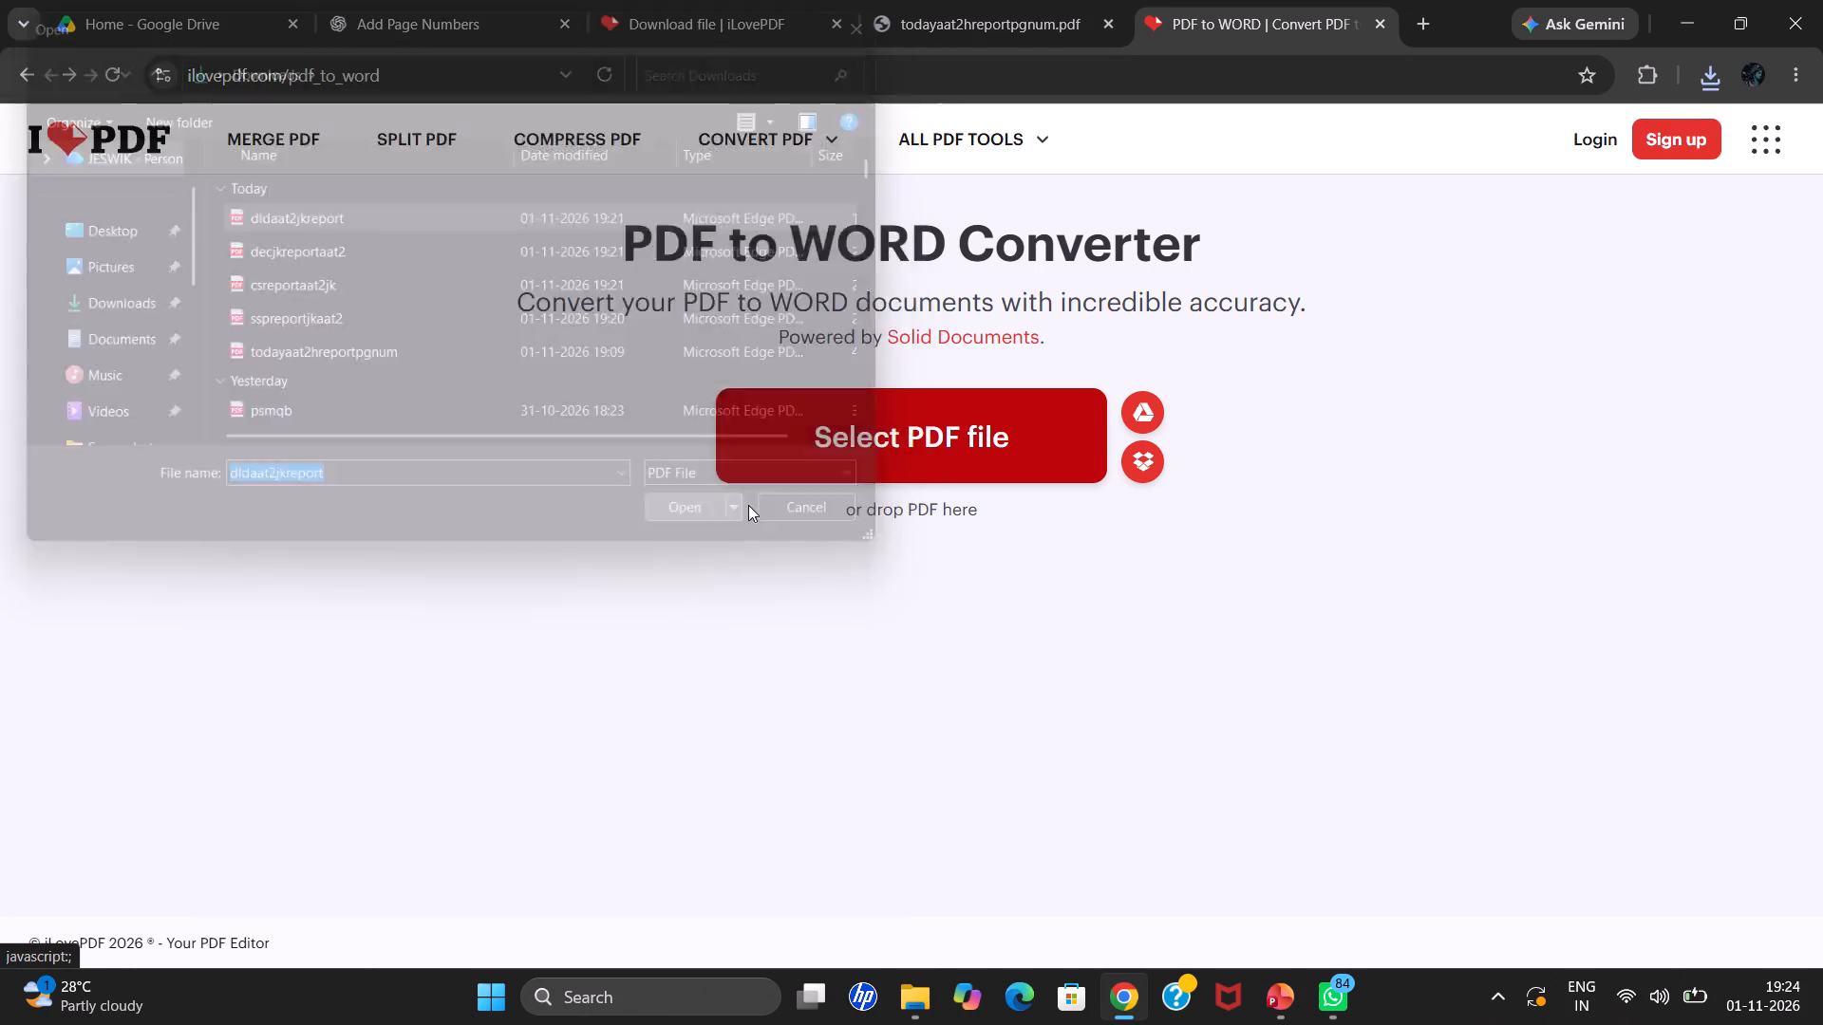
{"action": "left_click", "coordinate": [1387, 883]}
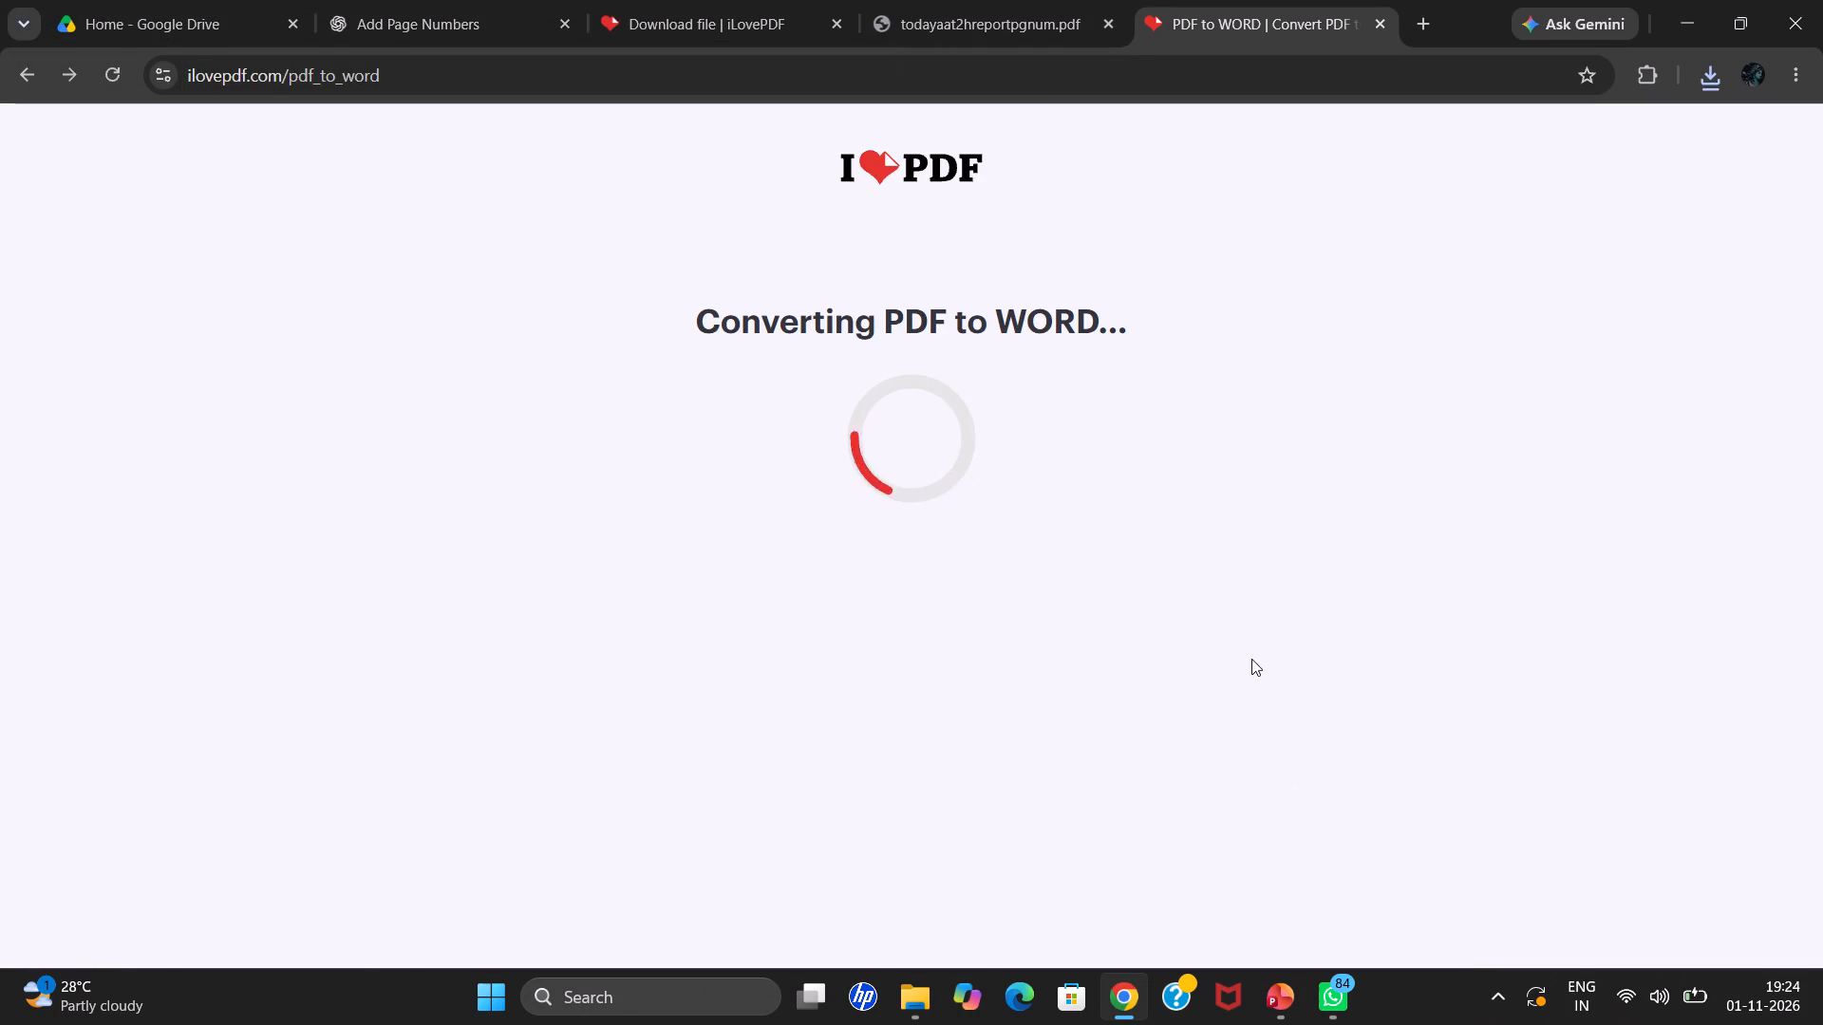
{"action": "left_click", "coordinate": [1021, 351]}
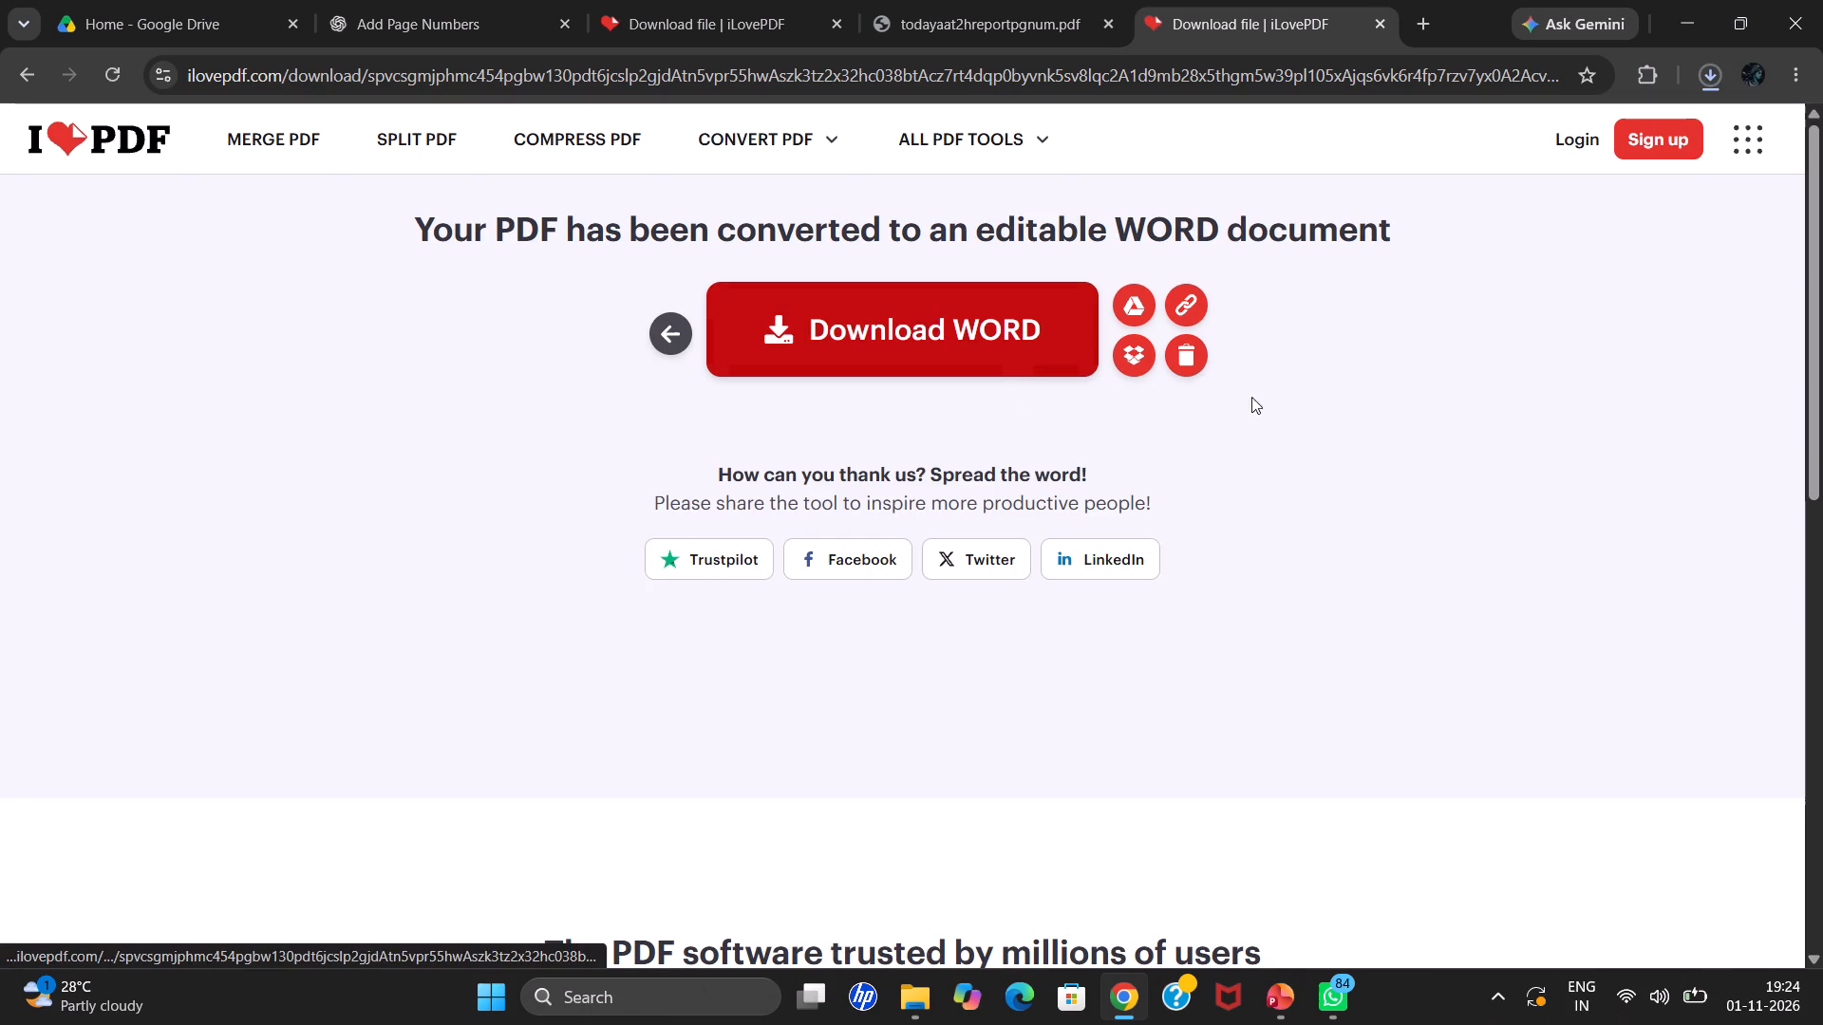
Switch to File Explorer and open the converted Word document sspreportjkaat2 from the Downloads folder.
{"action": "left_click", "coordinate": [928, 996]}
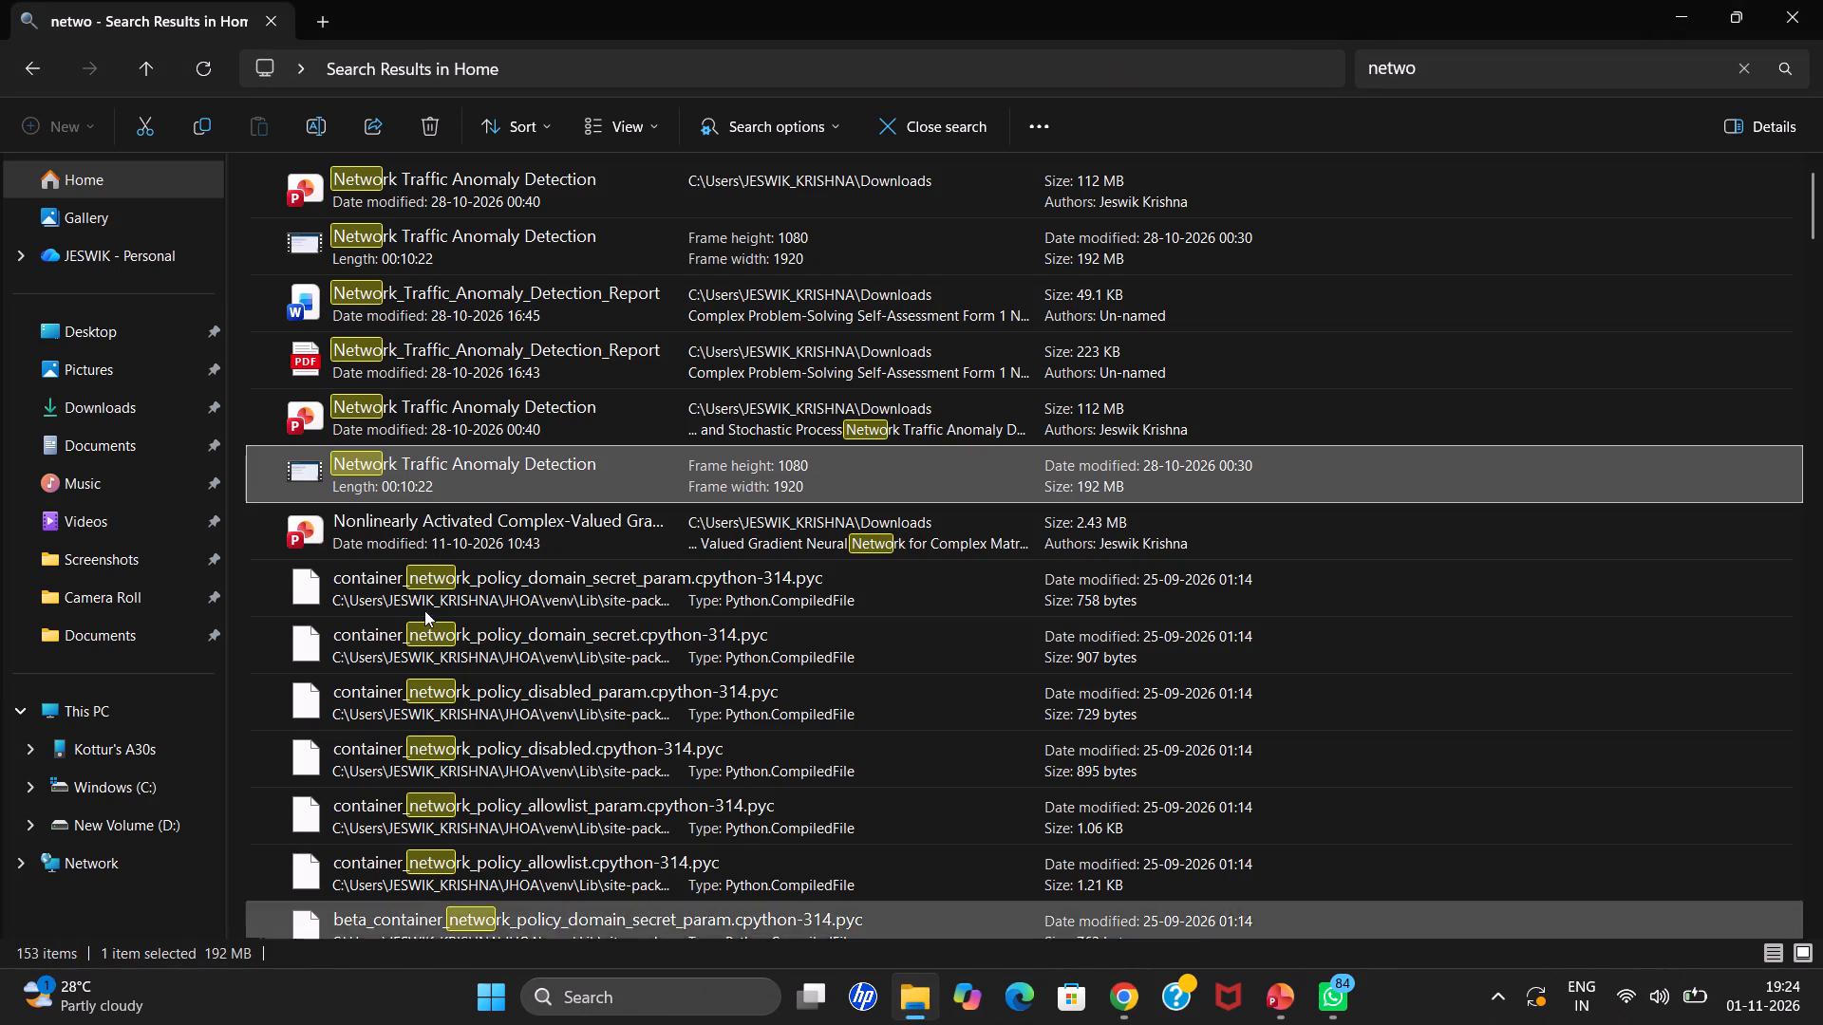
{"action": "left_click", "coordinate": [73, 177]}
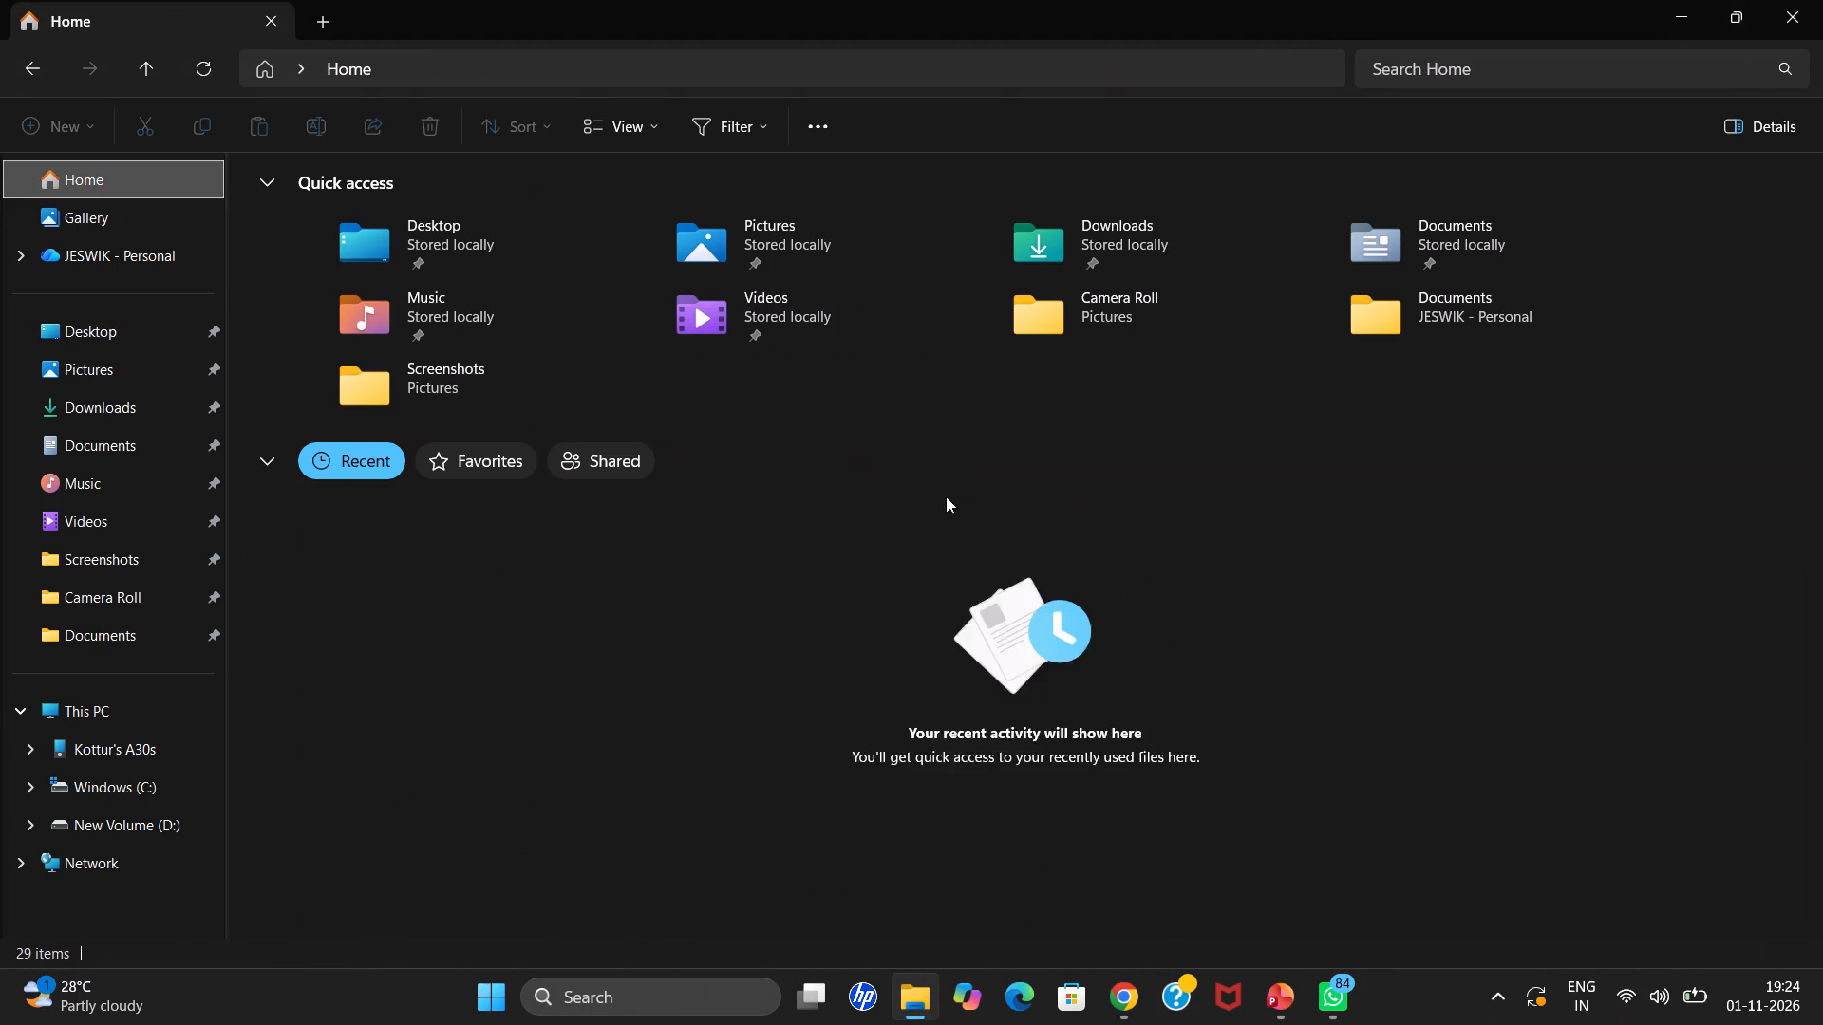
{"action": "left_click", "coordinate": [190, 397]}
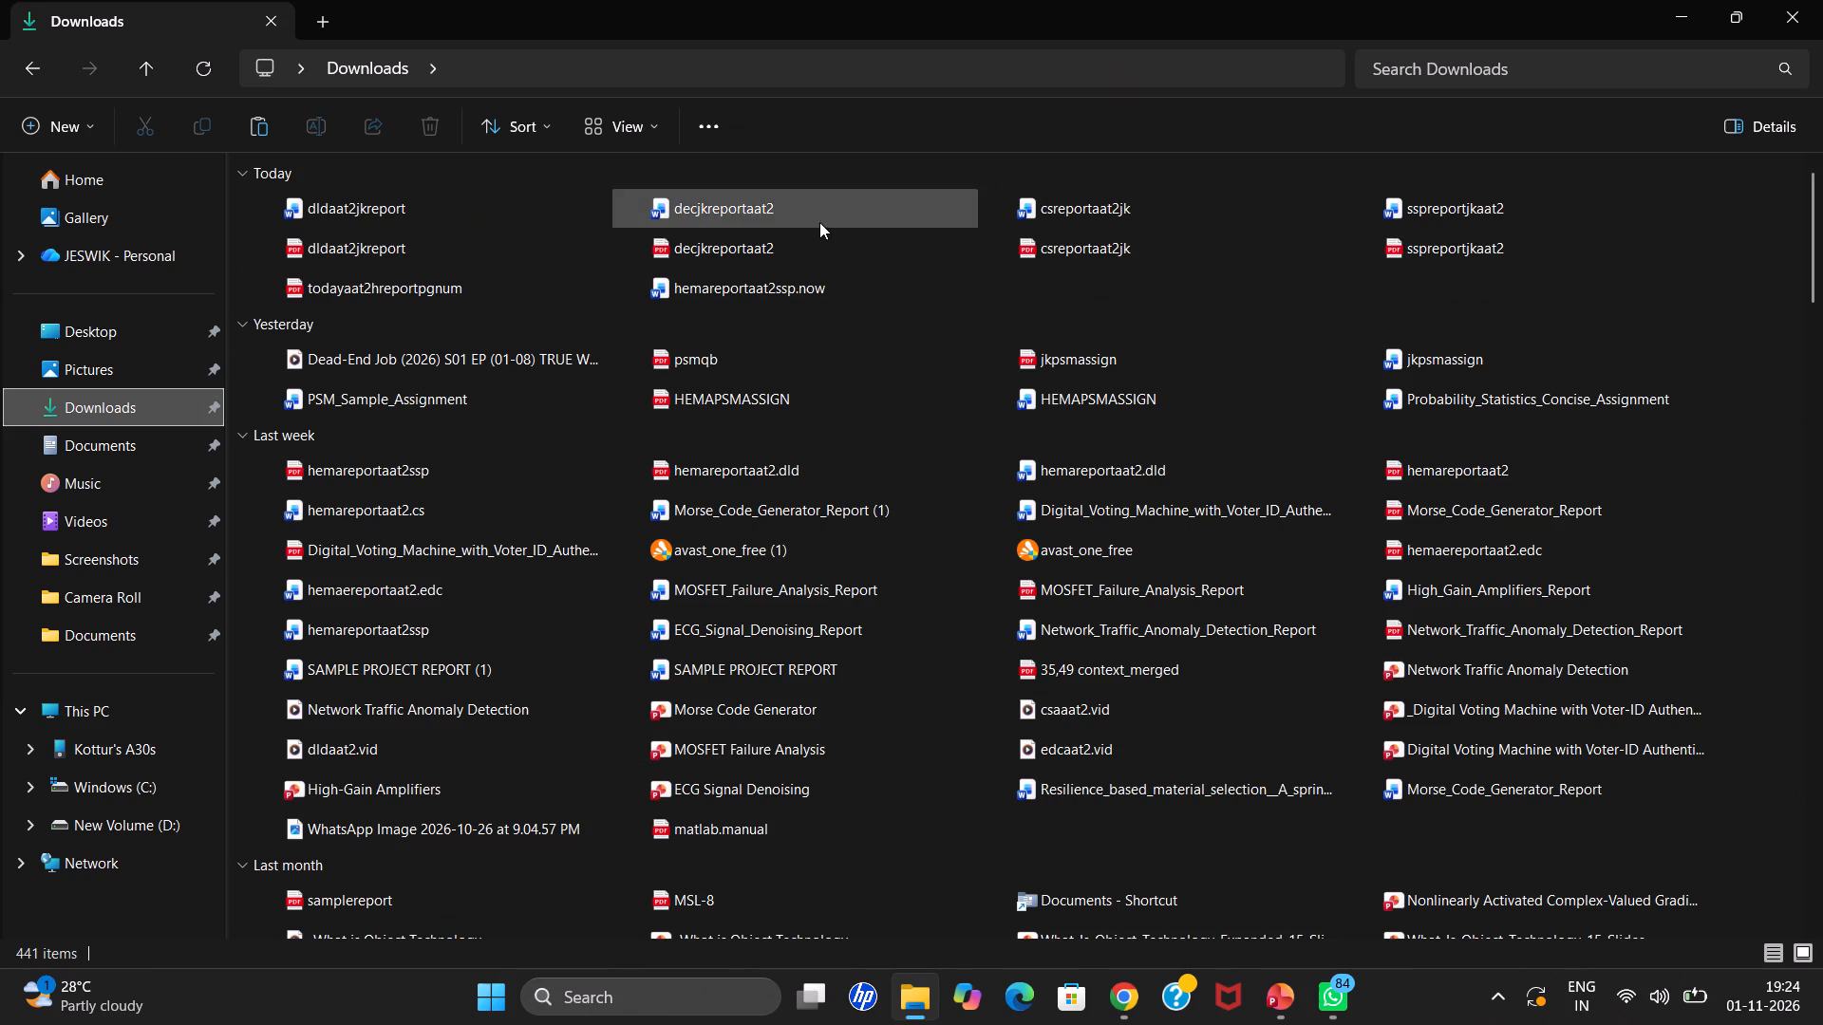
{"action": "left_click", "coordinate": [1381, 214]}
{"action": "left_click", "coordinate": [1382, 214]}
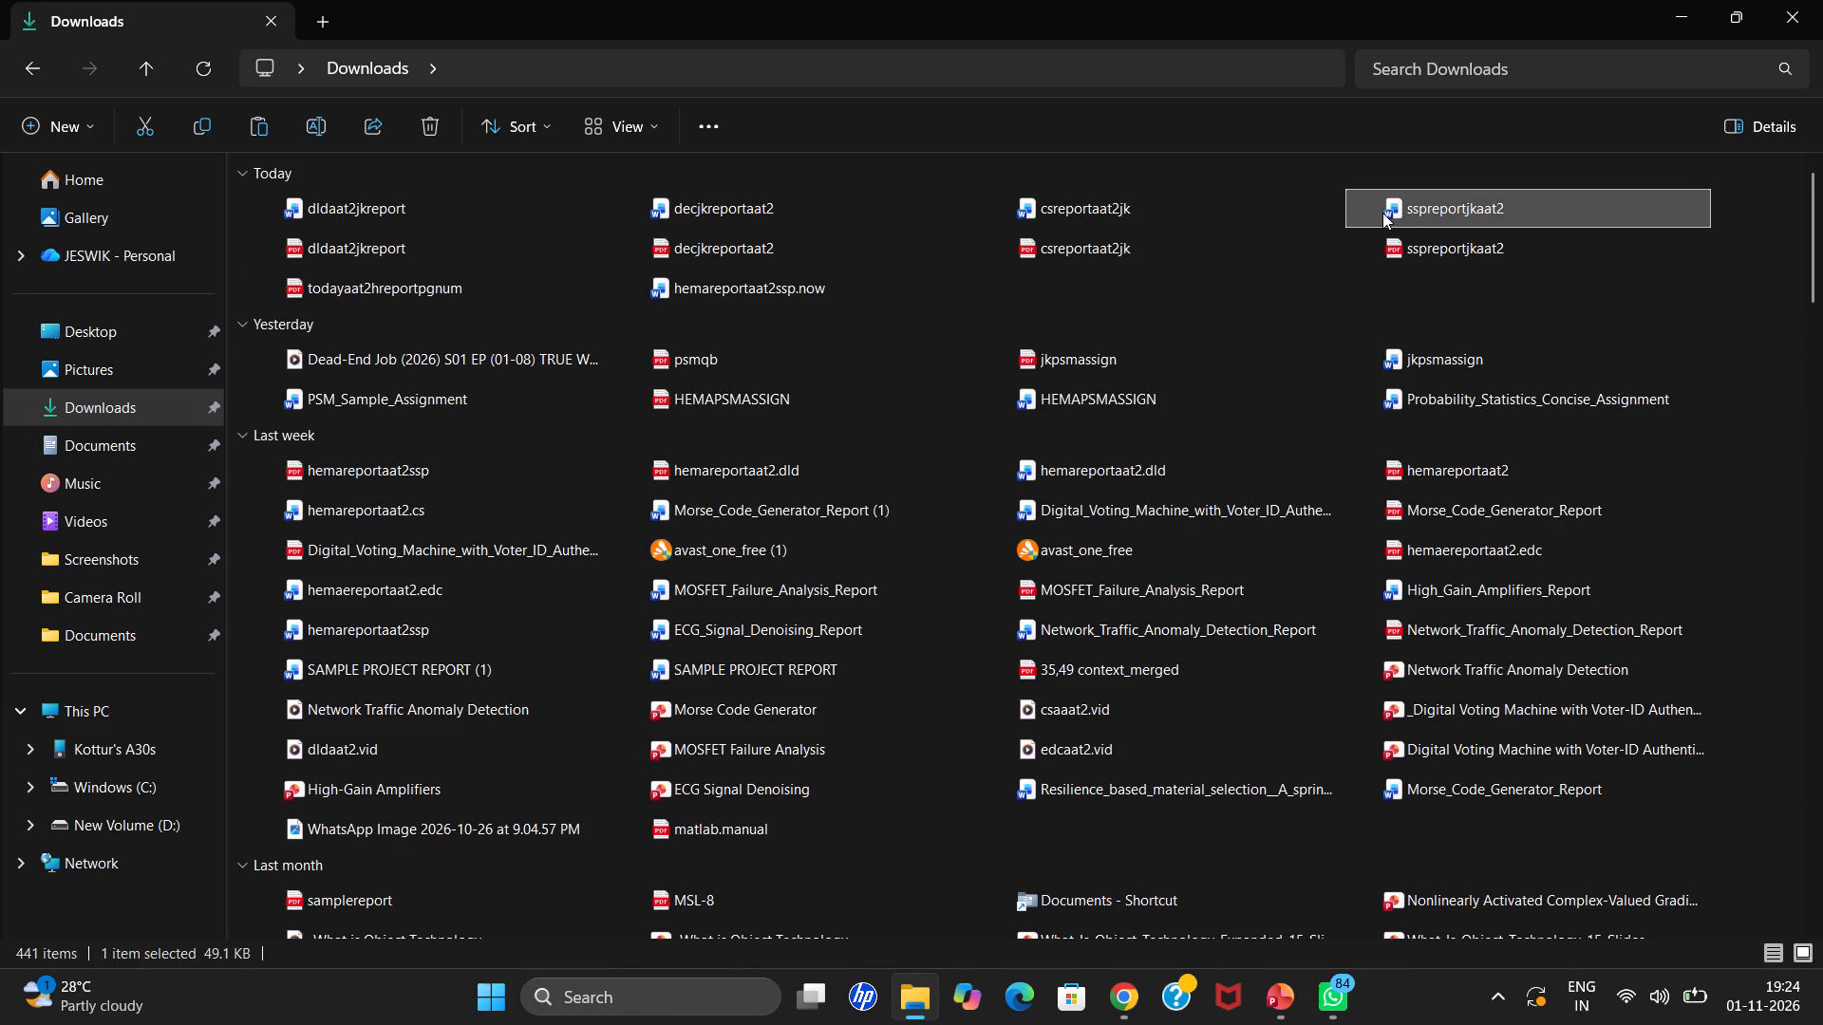
{"action": "double_click", "coordinate": [1465, 214]}
Enable editing for the protected sspreportjkaat2 document.
{"action": "left_click", "coordinate": [998, 121]}
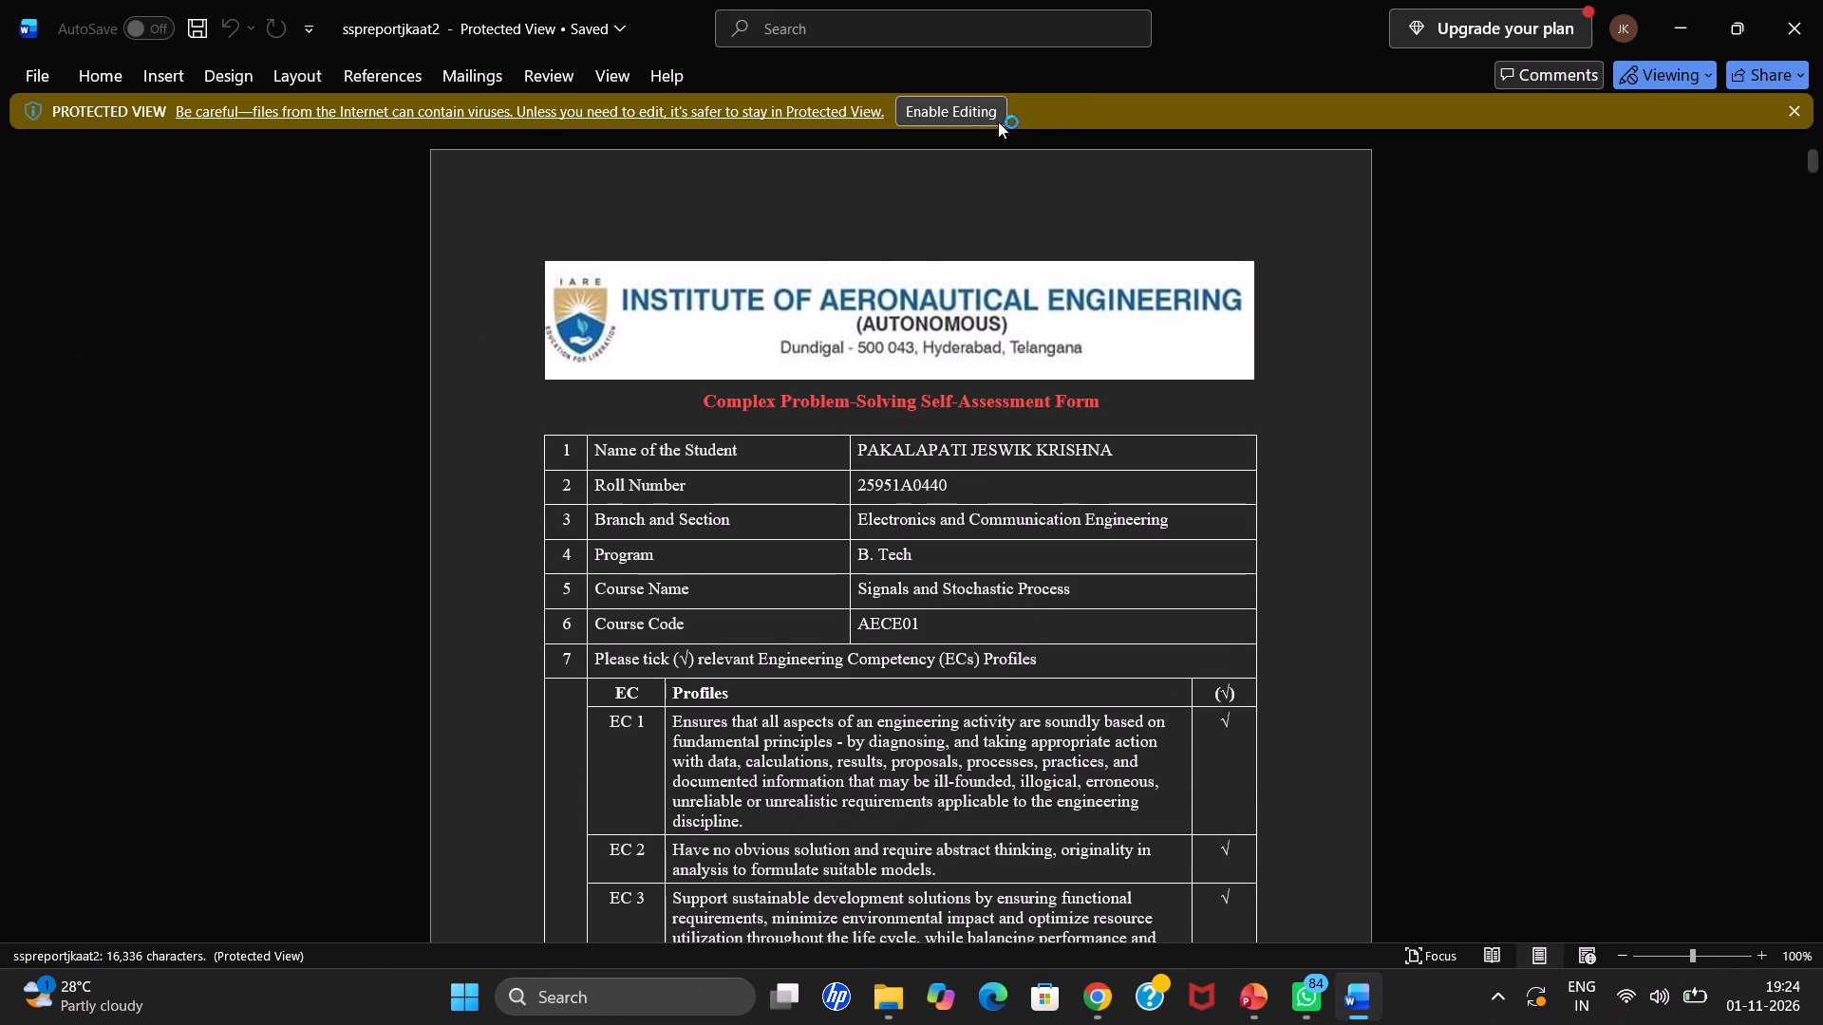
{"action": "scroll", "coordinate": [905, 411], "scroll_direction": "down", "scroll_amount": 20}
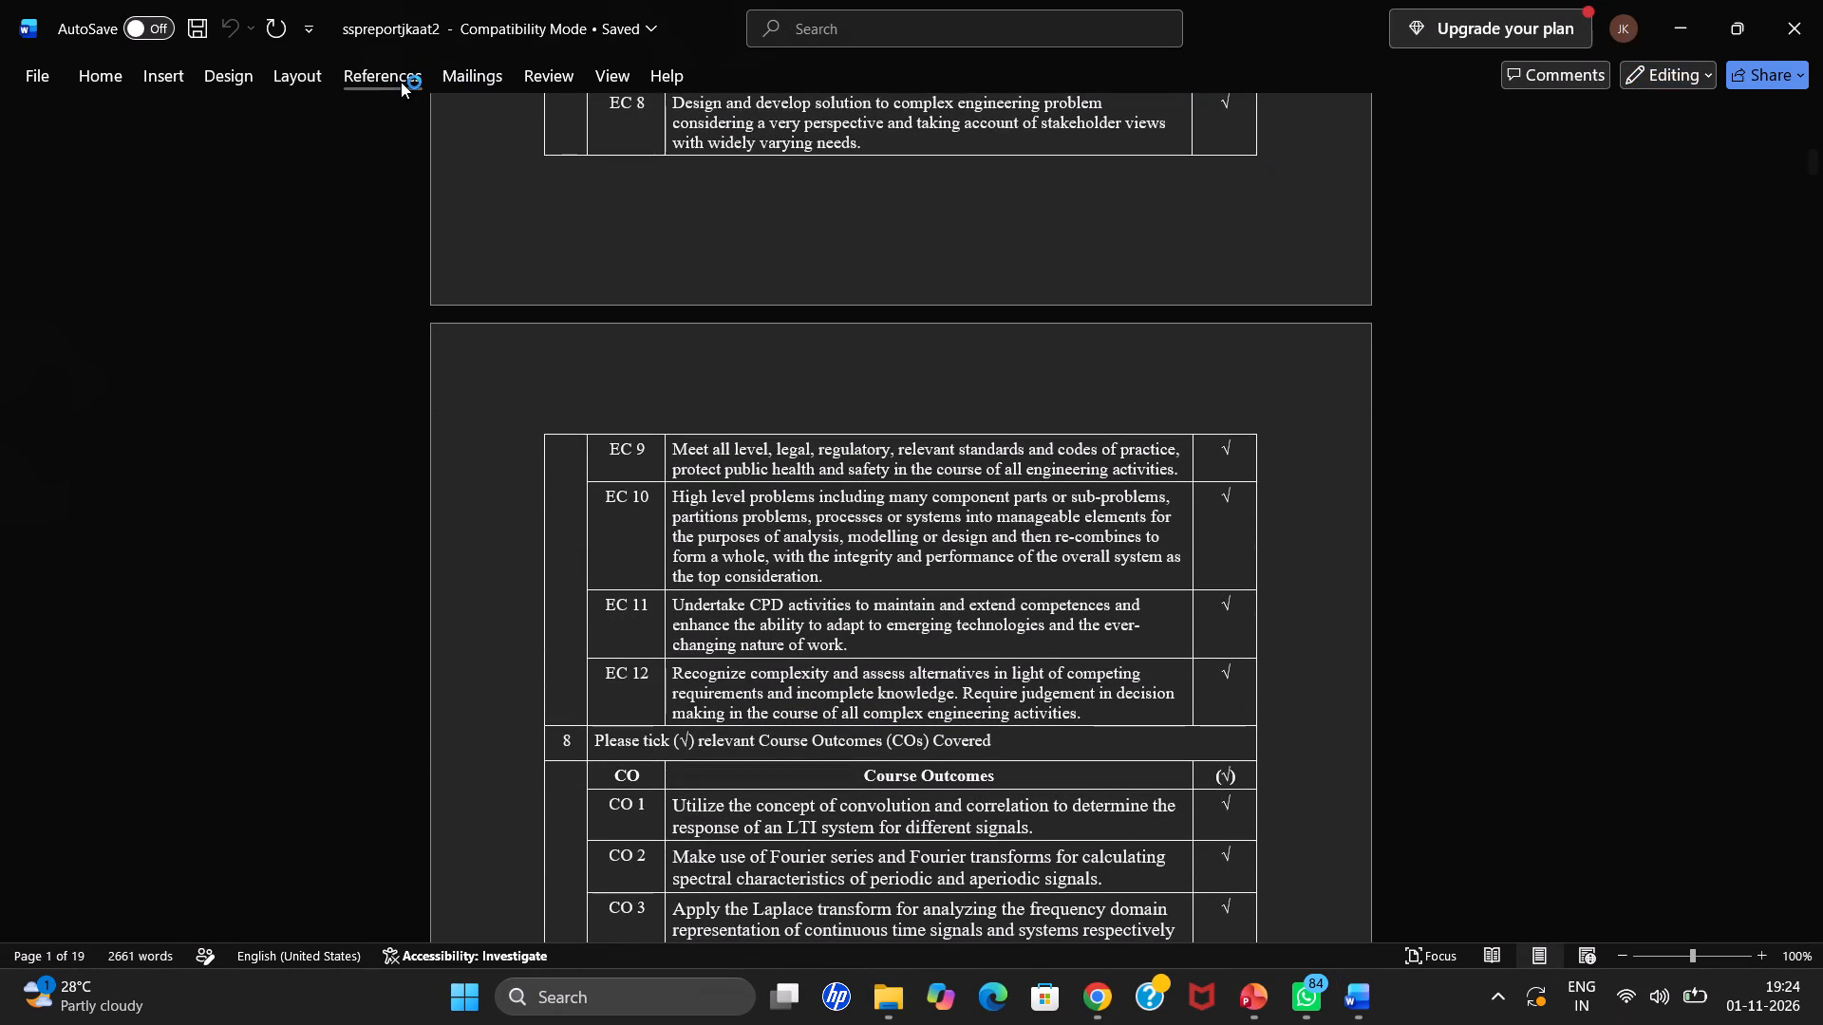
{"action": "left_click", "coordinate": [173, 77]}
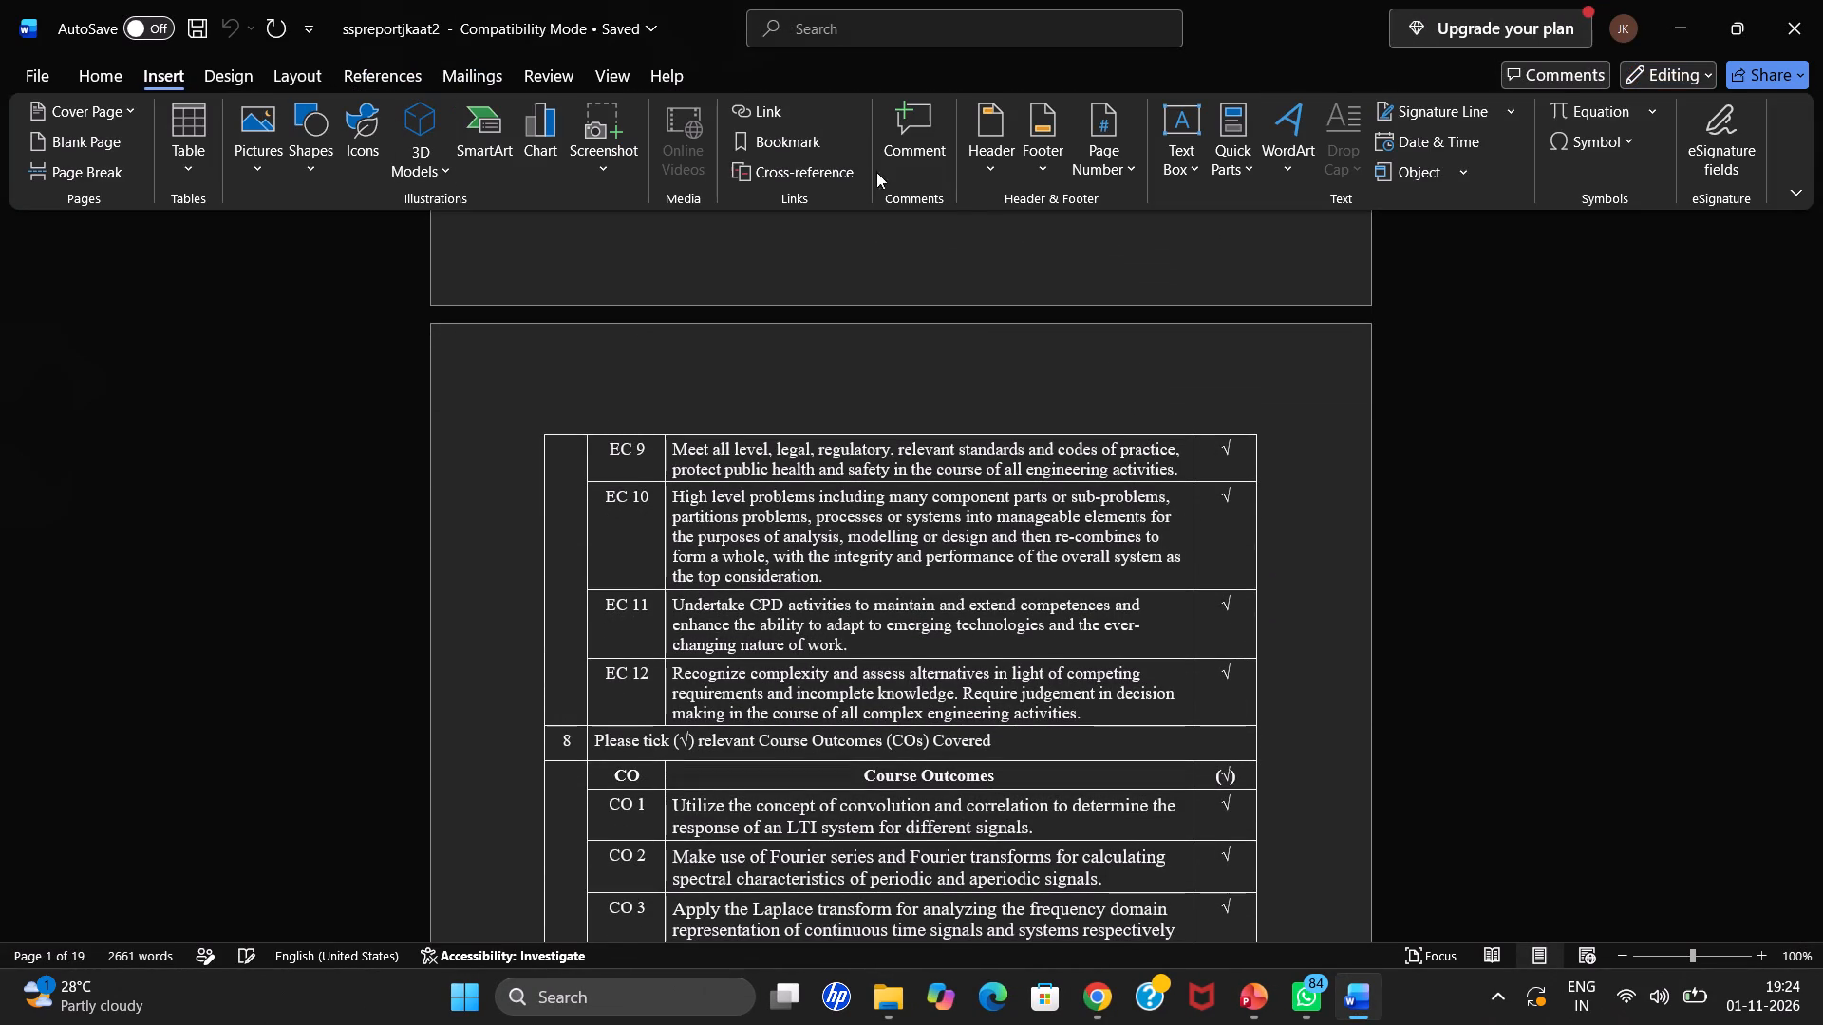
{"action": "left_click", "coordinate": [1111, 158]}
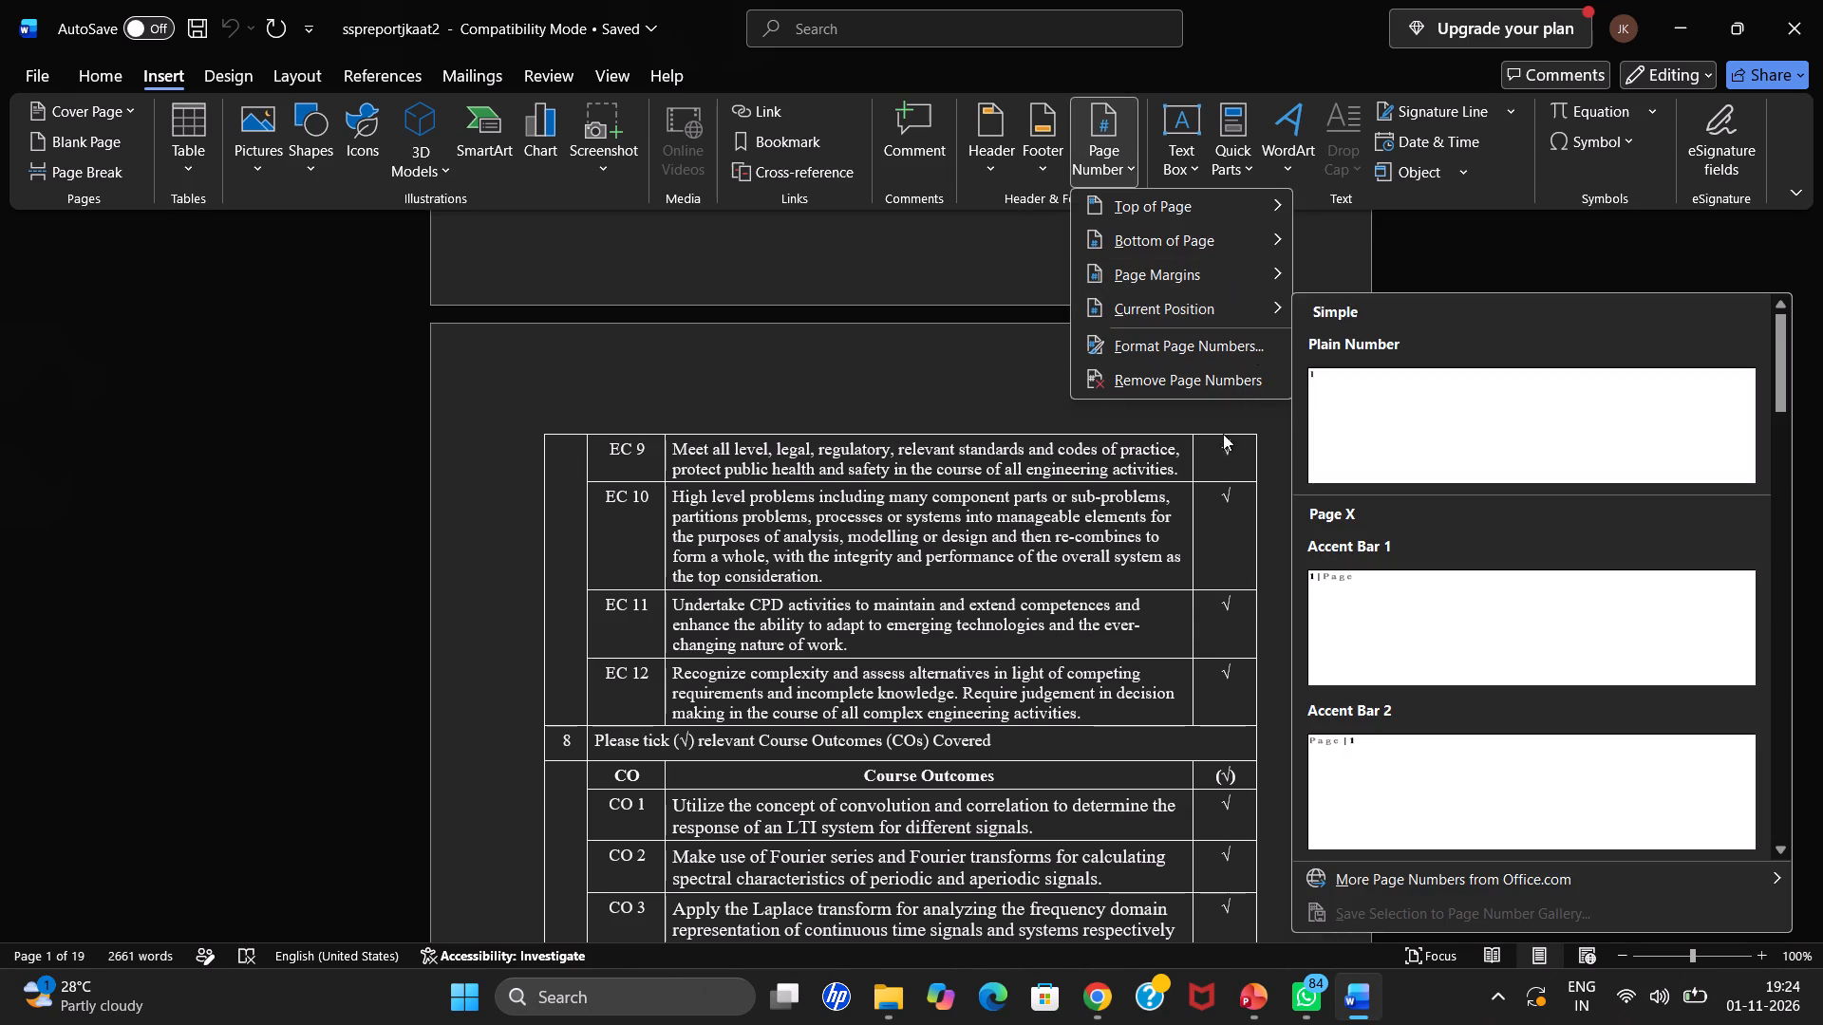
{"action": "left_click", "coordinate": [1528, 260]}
Look through the report's pages from the self-assessment form to section 1.1 Project Overview in Chapter 1.
{"action": "scroll", "coordinate": [812, 448], "scroll_direction": "down", "scroll_amount": 17}
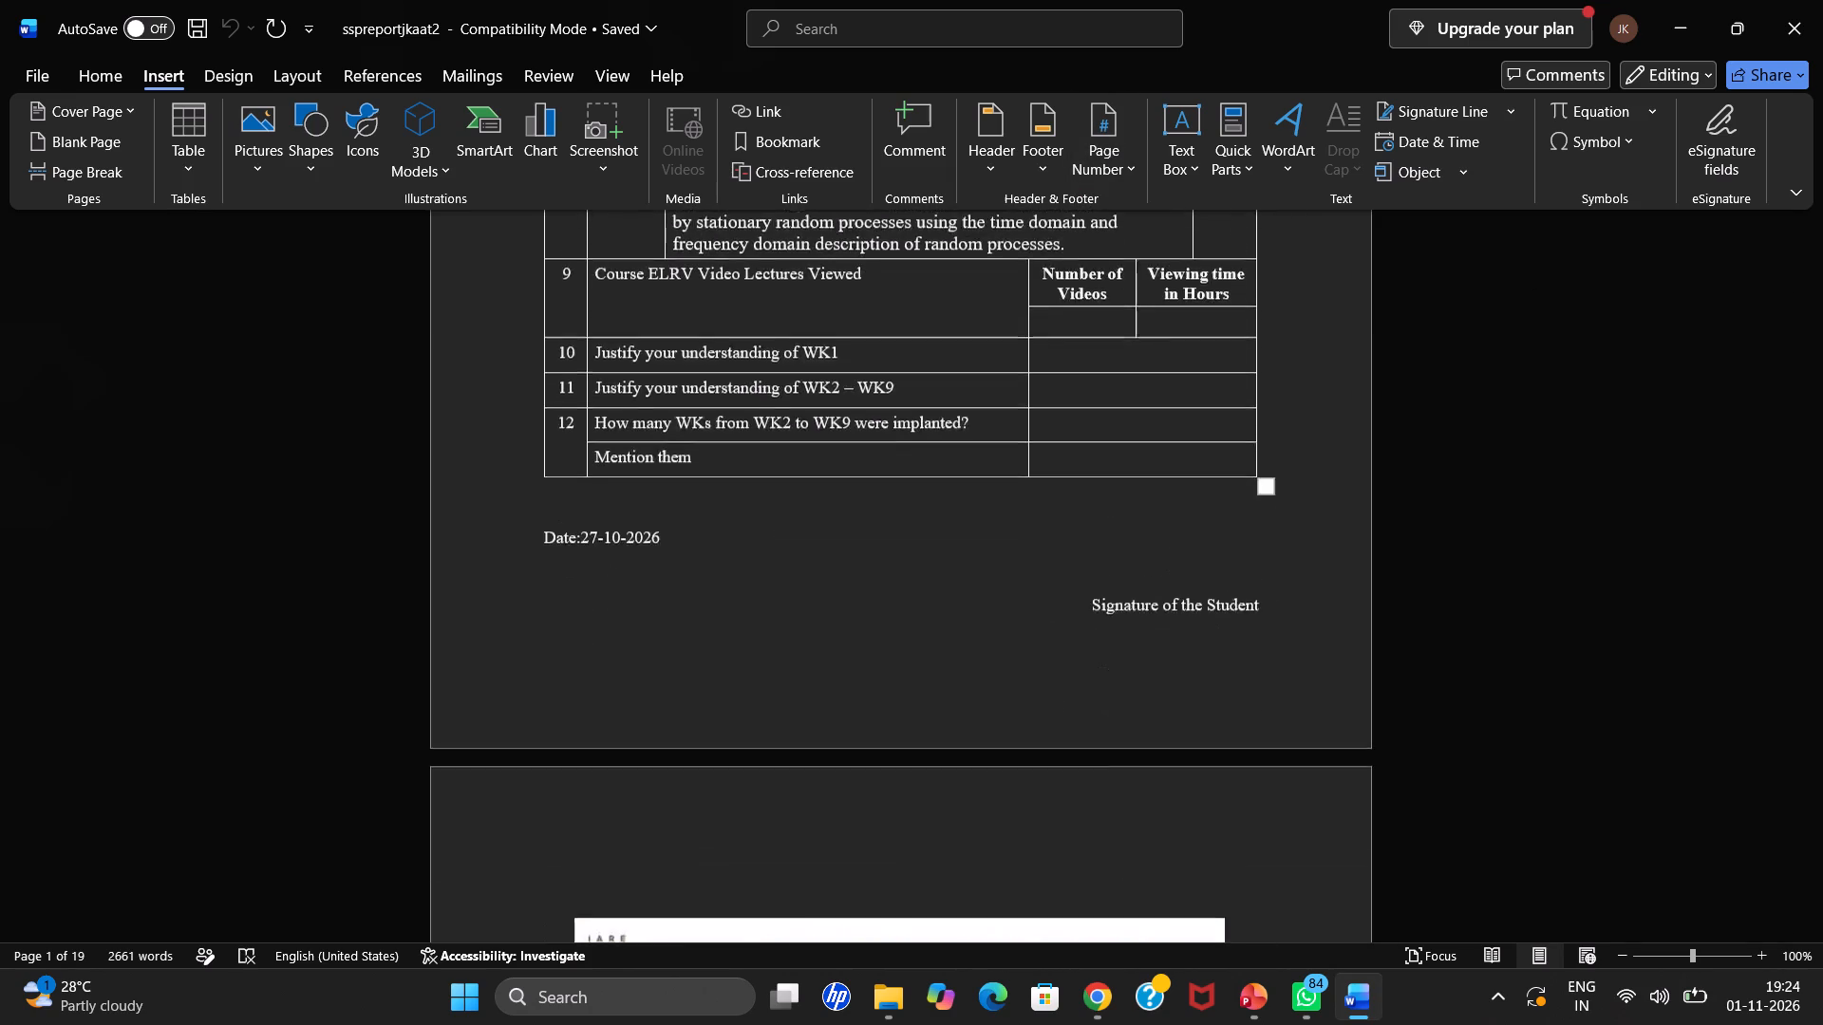
{"action": "scroll", "coordinate": [825, 431], "scroll_direction": "down", "scroll_amount": 20}
{"action": "scroll", "coordinate": [825, 431], "scroll_direction": "down", "scroll_amount": 20}
{"action": "scroll", "coordinate": [825, 431], "scroll_direction": "down", "scroll_amount": 9}
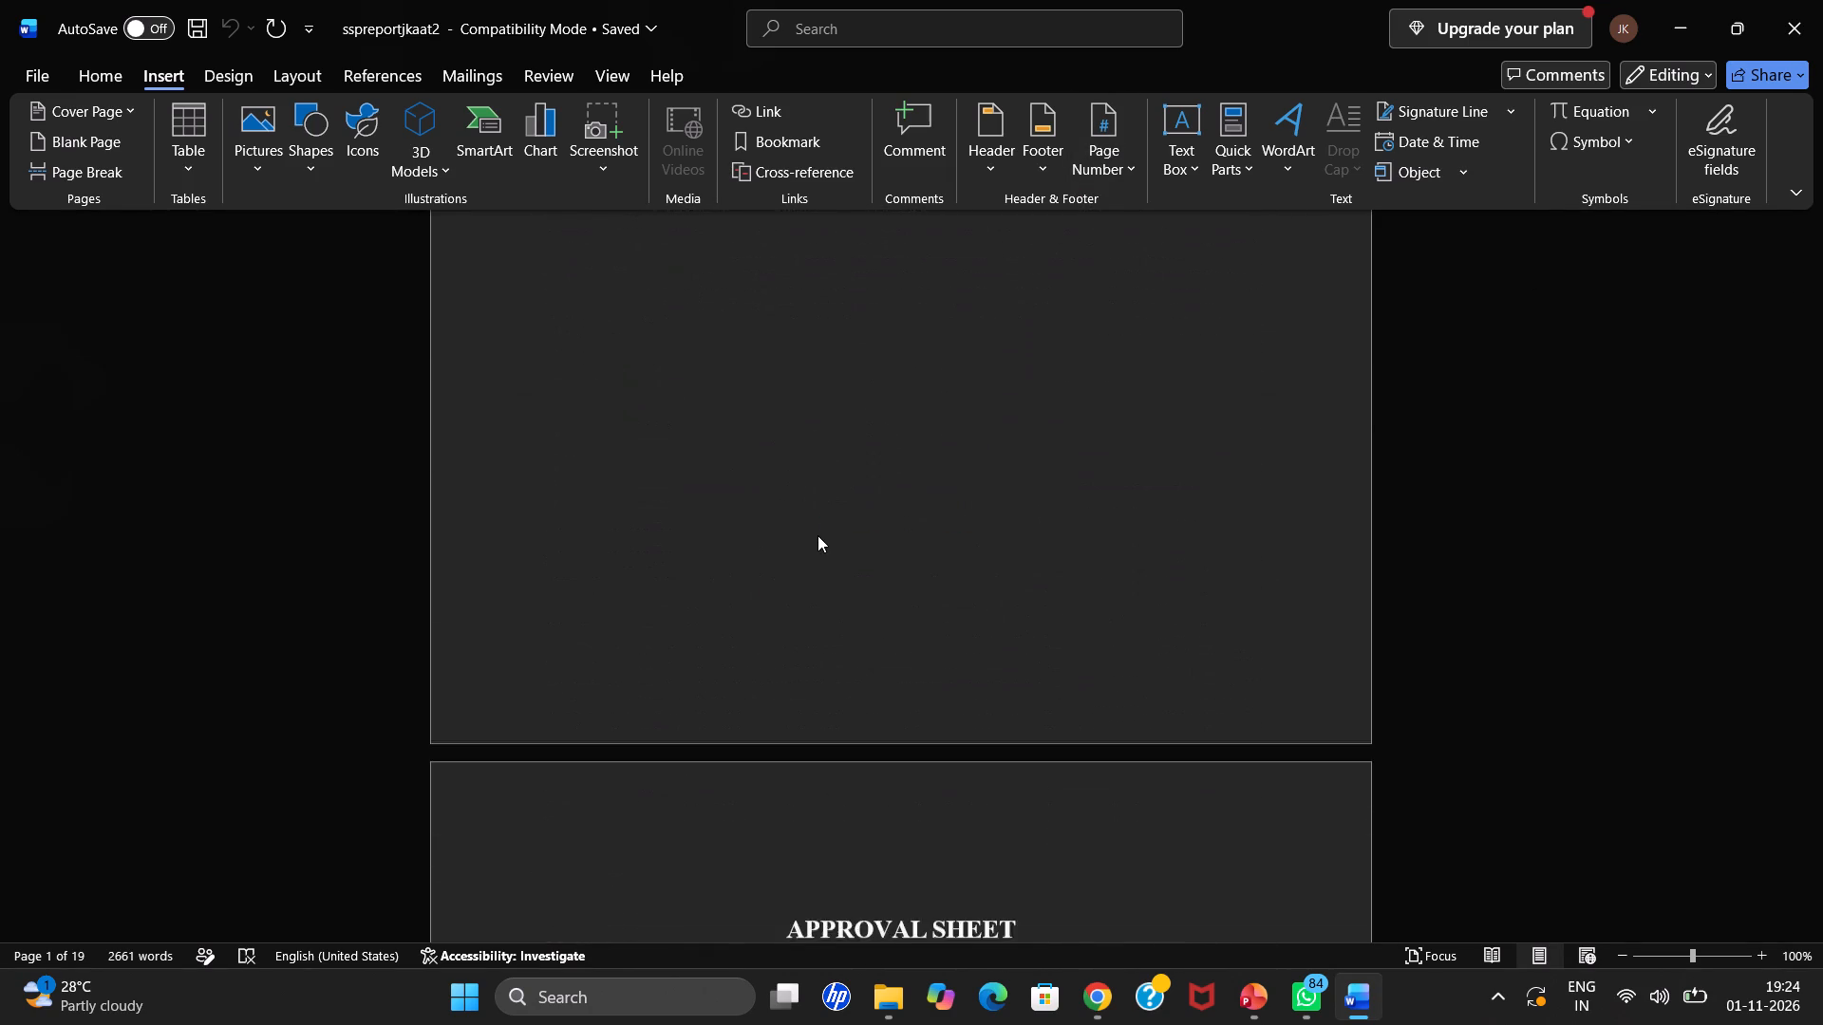
{"action": "scroll", "coordinate": [818, 535], "scroll_direction": "down", "scroll_amount": 20}
{"action": "scroll", "coordinate": [818, 535], "scroll_direction": "down", "scroll_amount": 18}
{"action": "scroll", "coordinate": [825, 541], "scroll_direction": "down", "scroll_amount": 5}
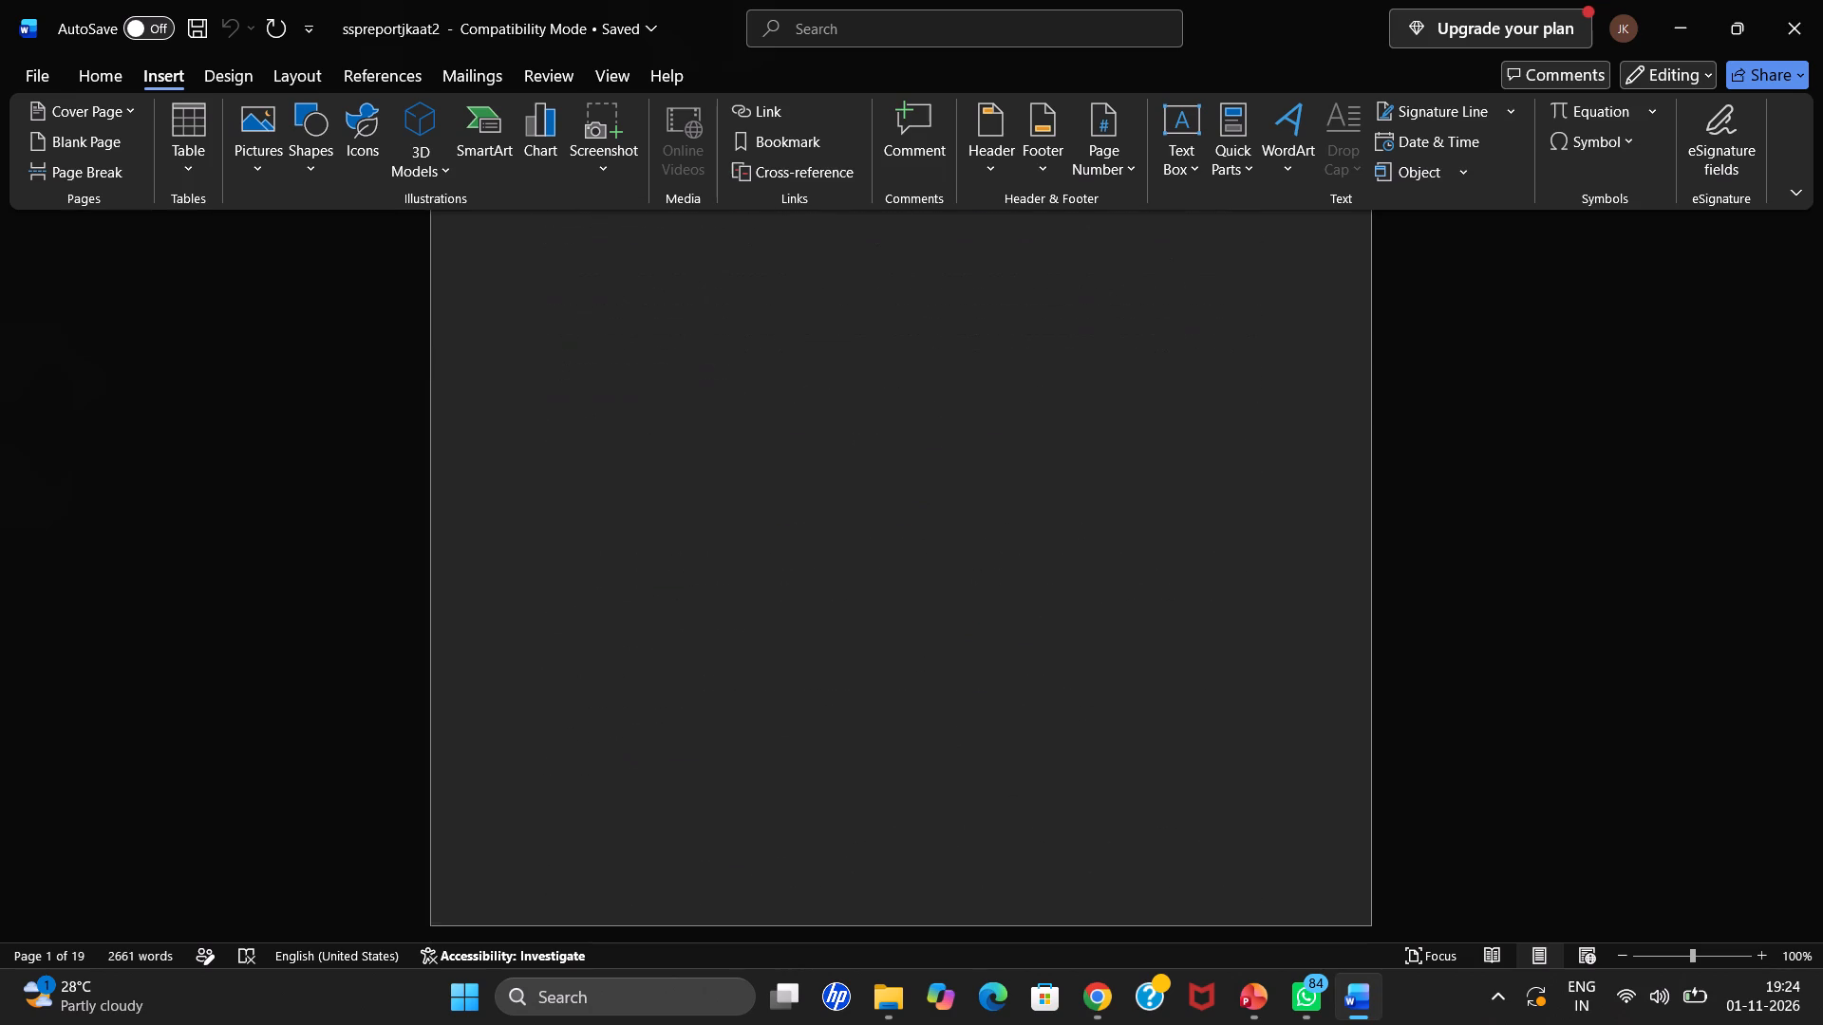
{"action": "scroll", "coordinate": [825, 542], "scroll_direction": "down", "scroll_amount": 14}
{"action": "scroll", "coordinate": [826, 544], "scroll_direction": "down", "scroll_amount": 19}
{"action": "scroll", "coordinate": [827, 544], "scroll_direction": "down", "scroll_amount": 9}
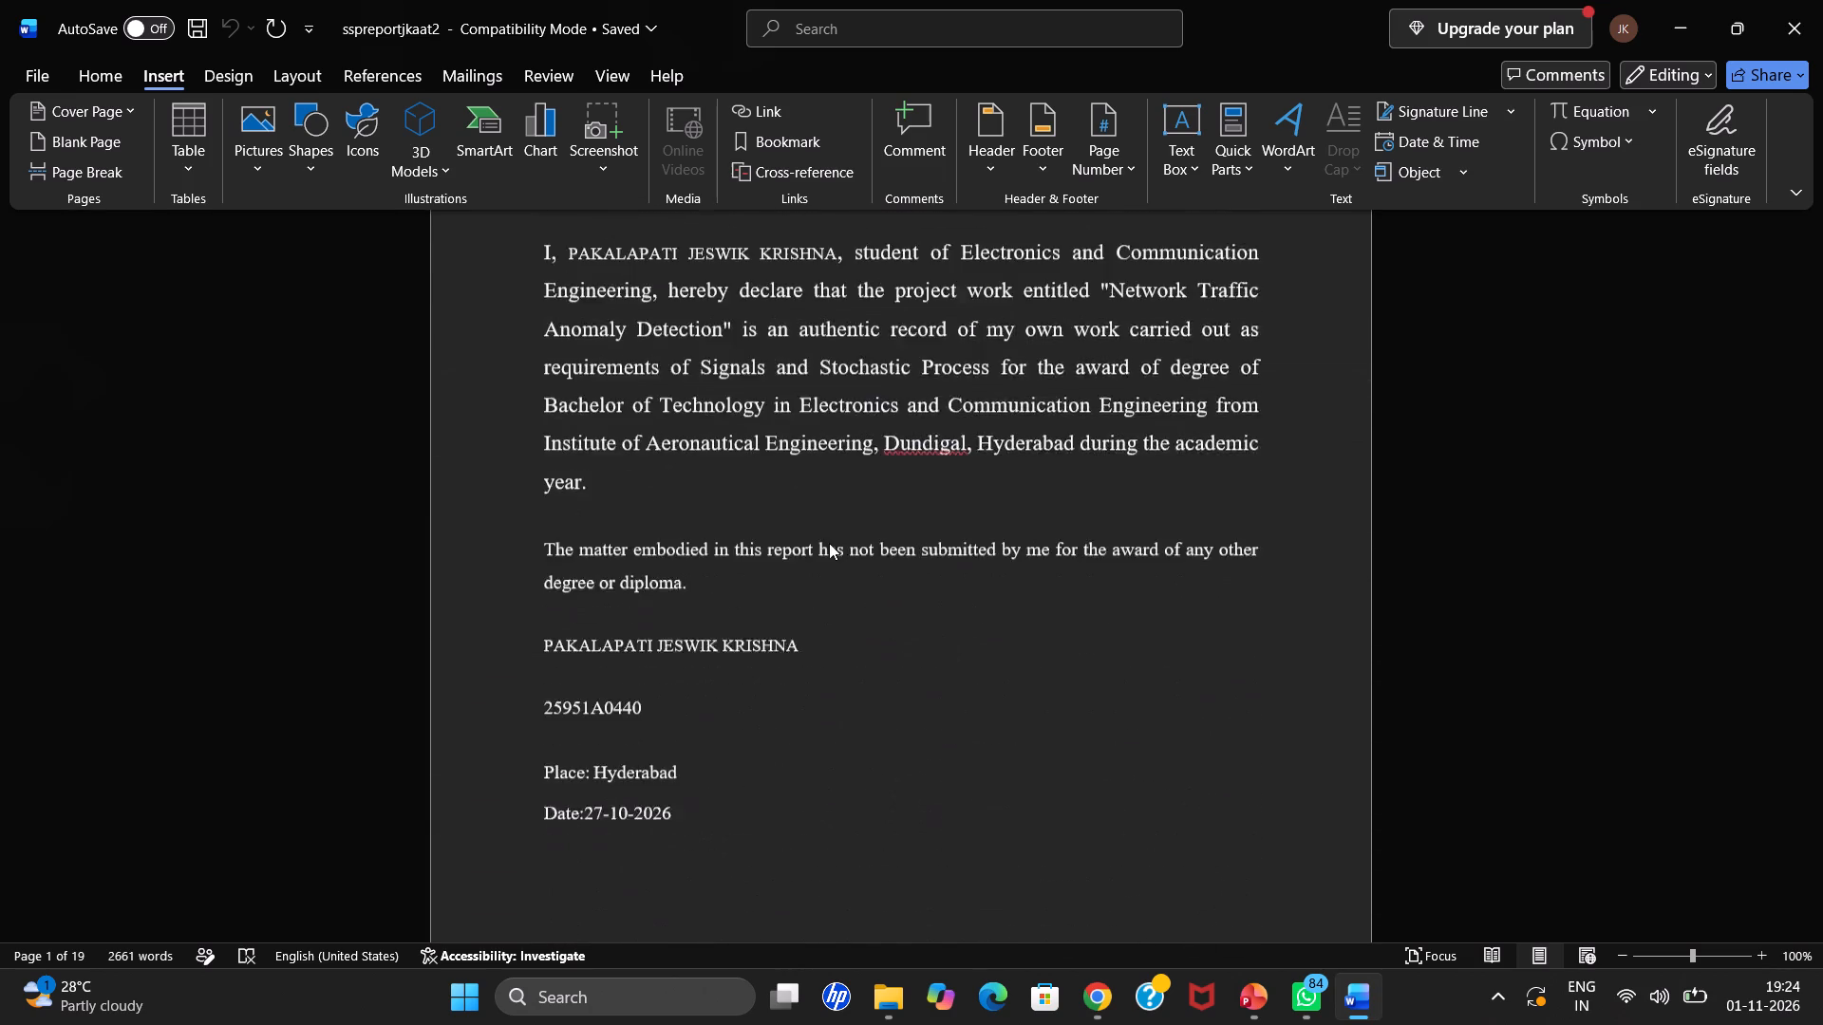
{"action": "scroll", "coordinate": [829, 543], "scroll_direction": "down", "scroll_amount": 20}
{"action": "scroll", "coordinate": [827, 537], "scroll_direction": "down", "scroll_amount": 18}
{"action": "scroll", "coordinate": [827, 537], "scroll_direction": "down", "scroll_amount": 3}
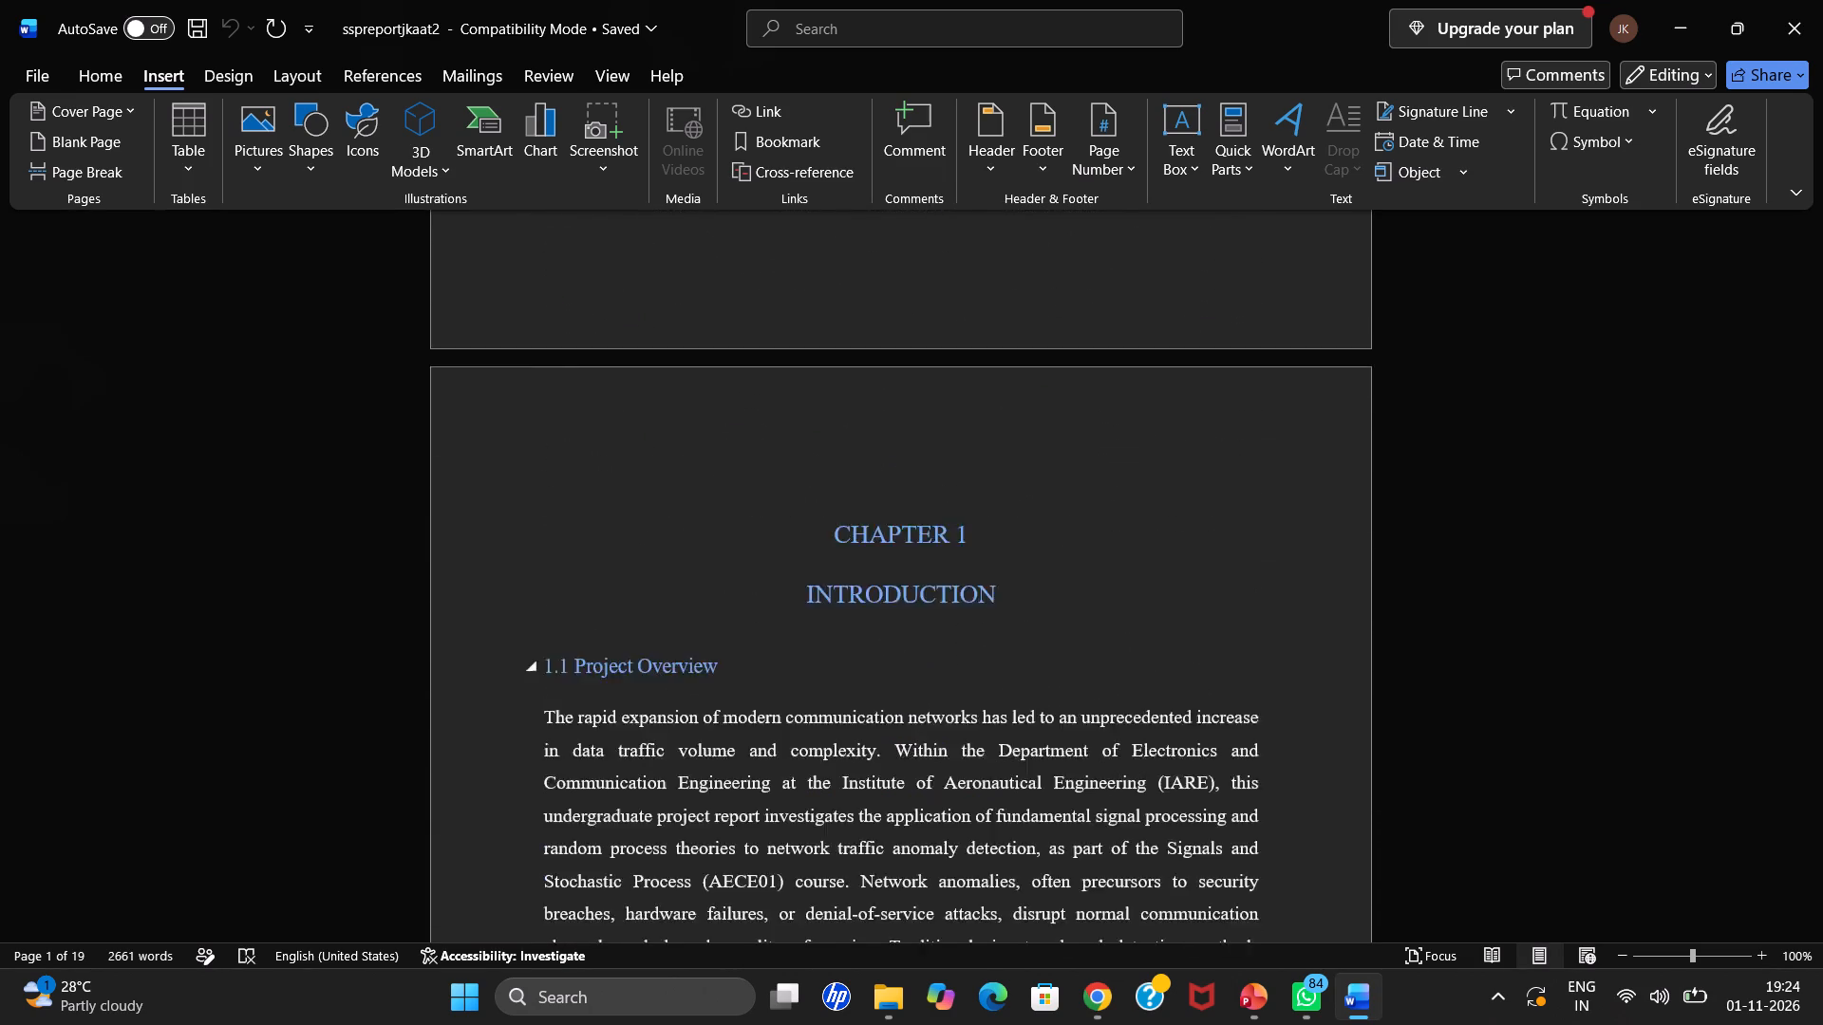
{"action": "scroll", "coordinate": [827, 537], "scroll_direction": "down", "scroll_amount": 6}
Insert a centred plain page number at the bottom of the report's pages.
{"action": "left_click", "coordinate": [513, 401]}
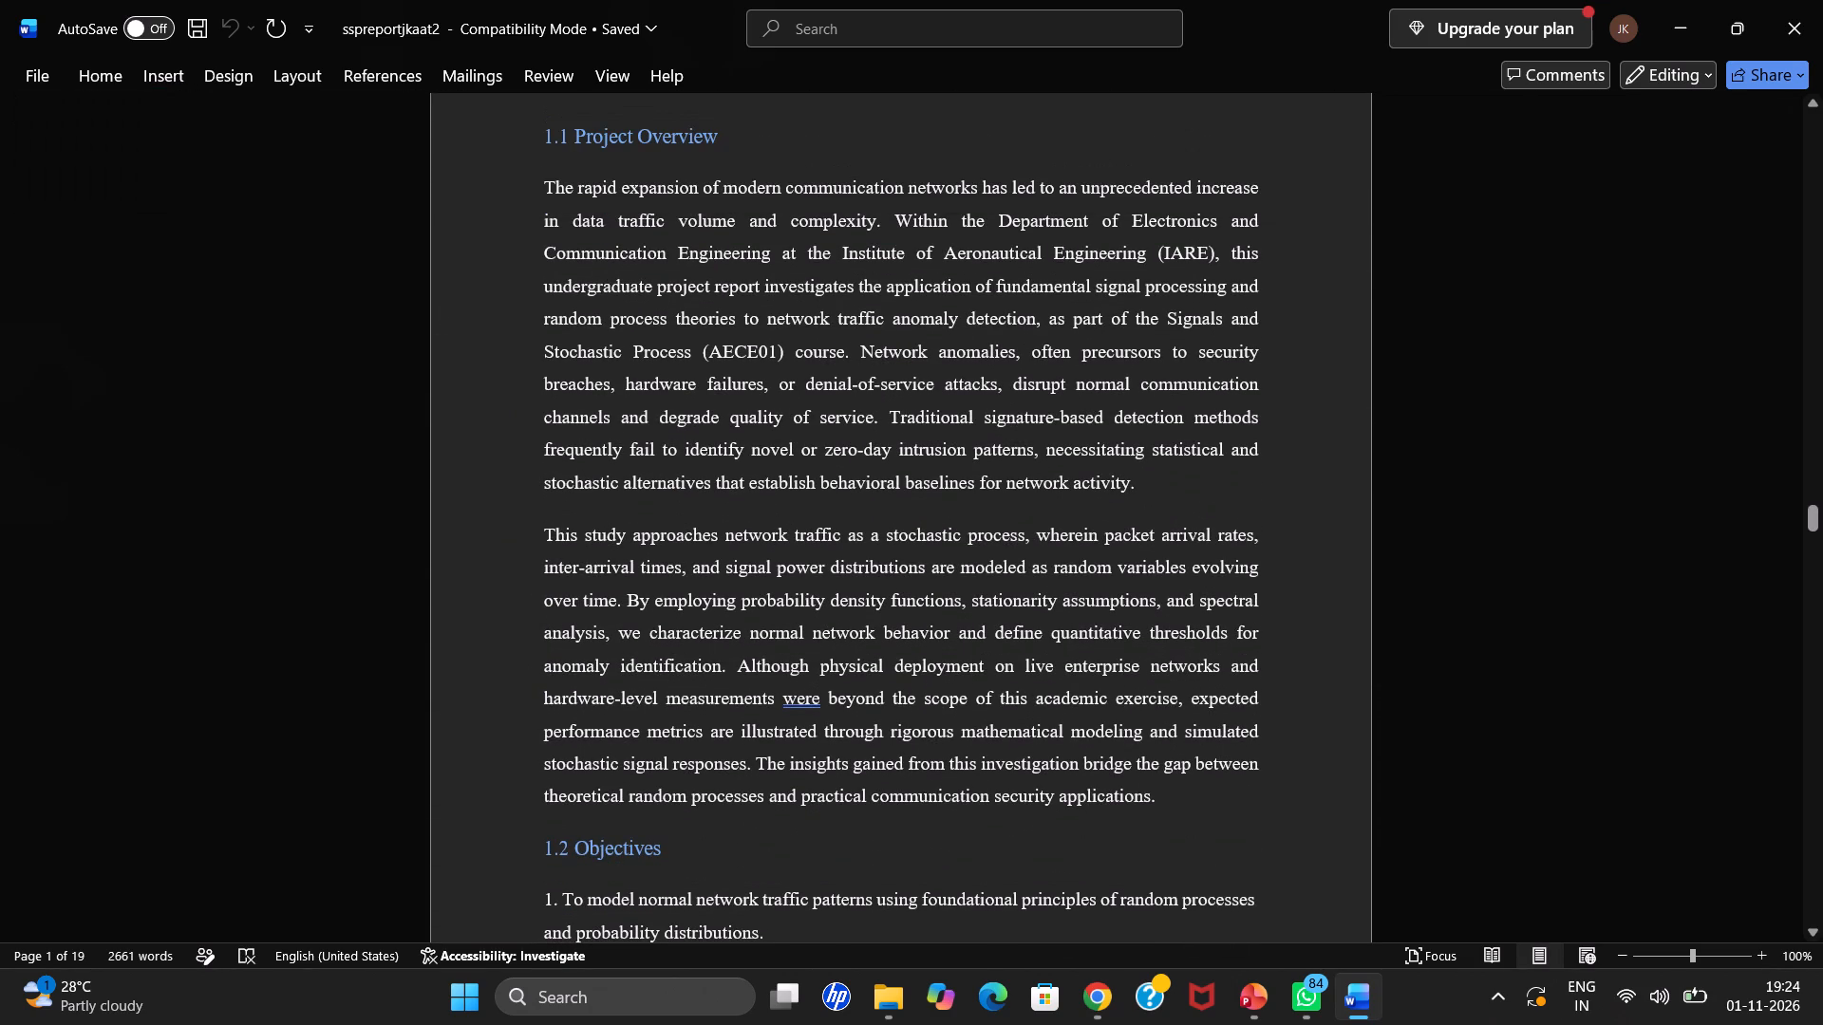
{"action": "left_click", "coordinate": [187, 72]}
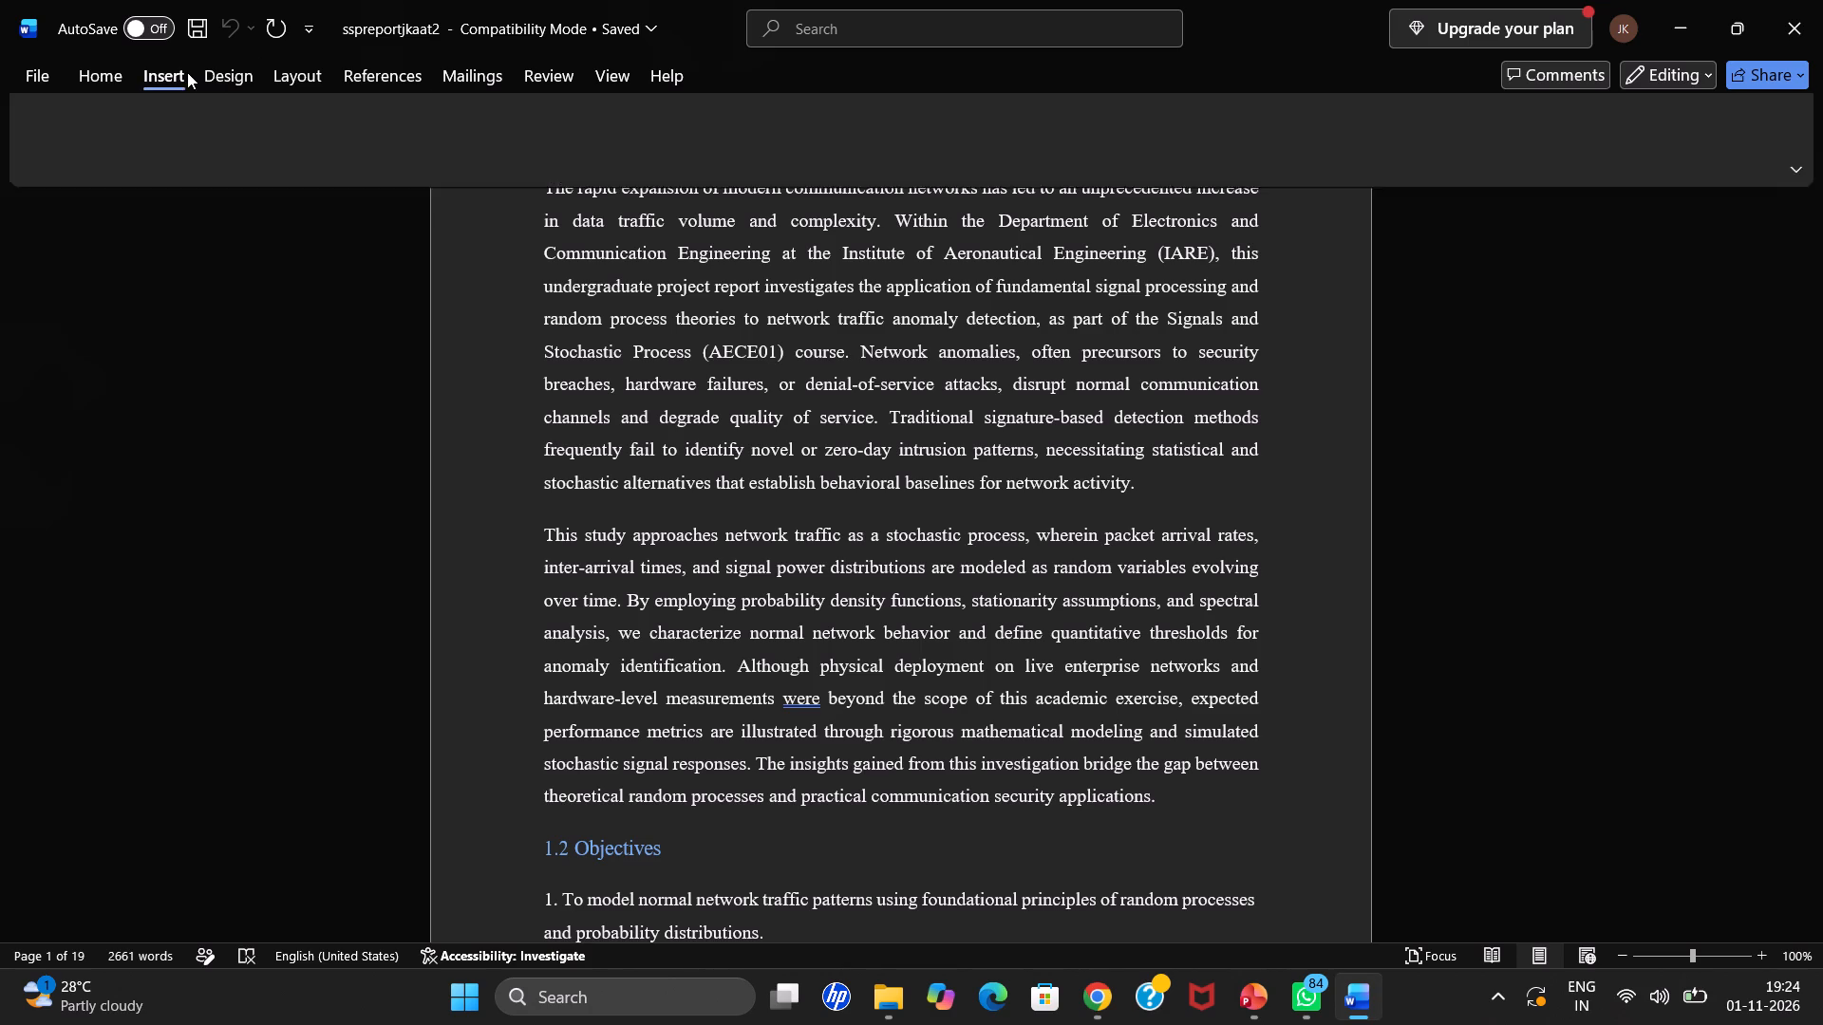
{"action": "left_click", "coordinate": [1104, 154]}
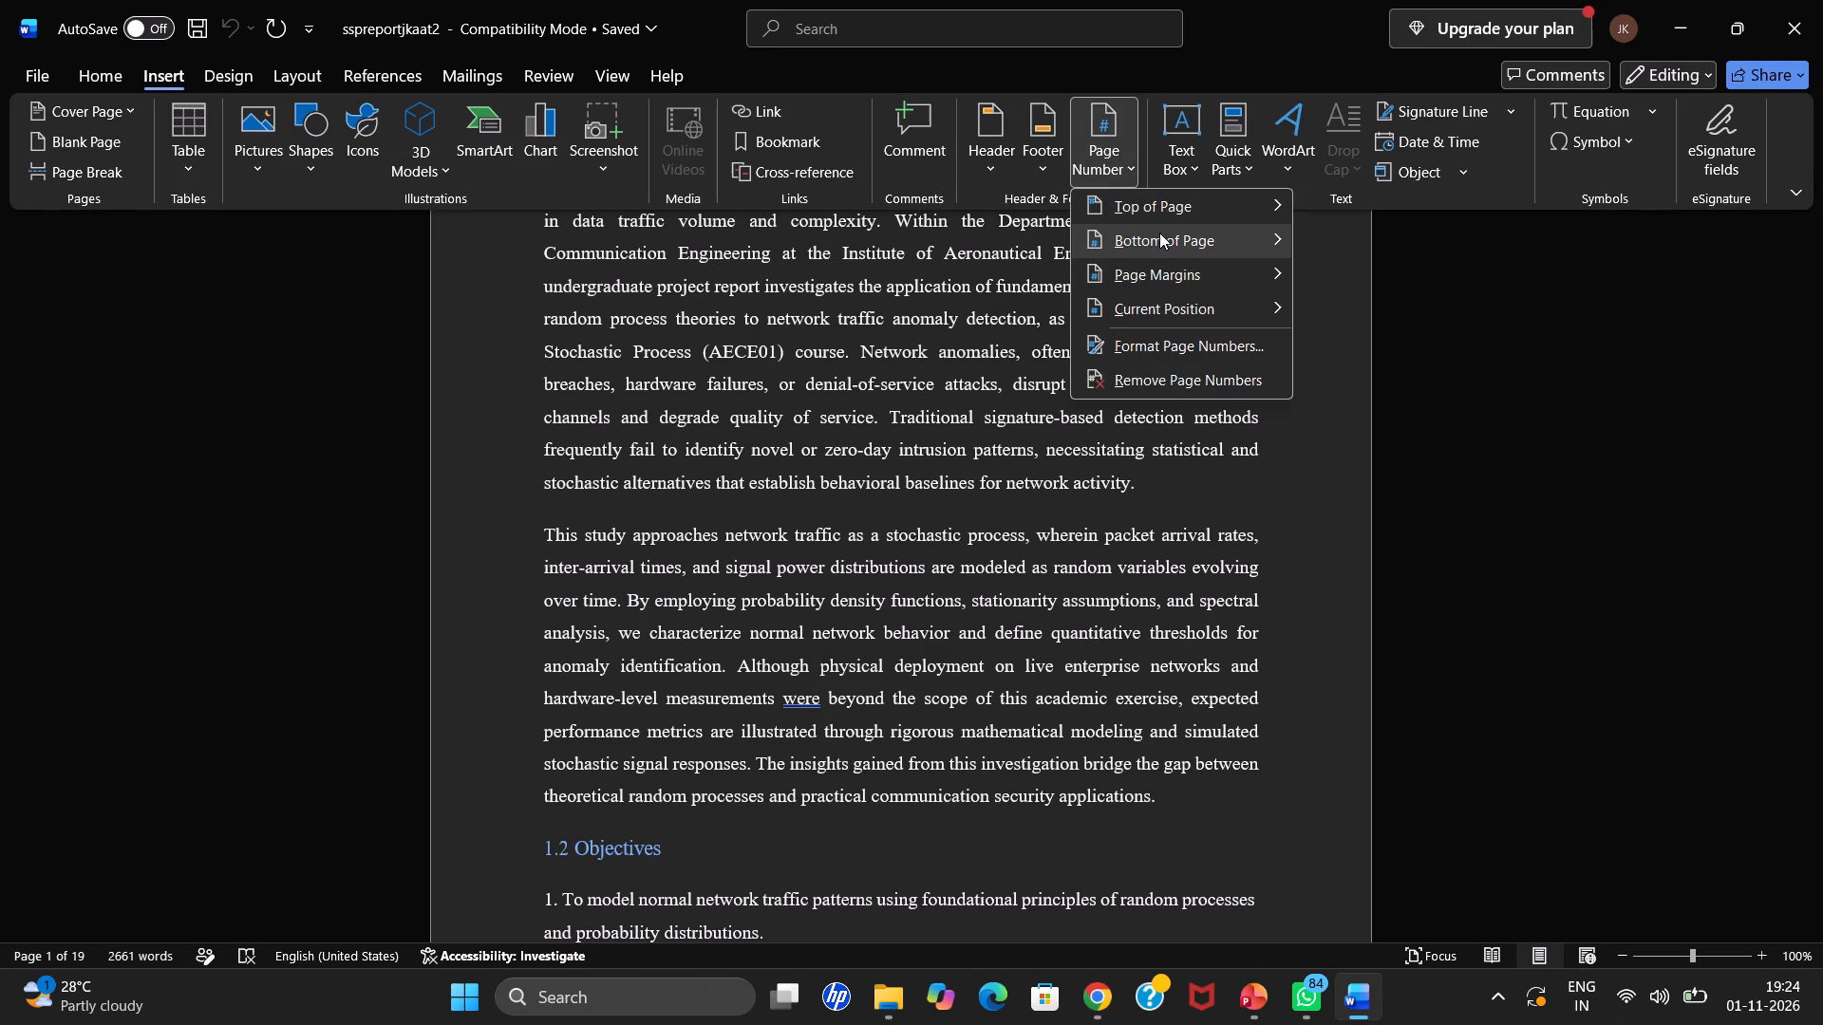
{"action": "left_click", "coordinate": [1159, 233]}
{"action": "left_click", "coordinate": [1491, 460]}
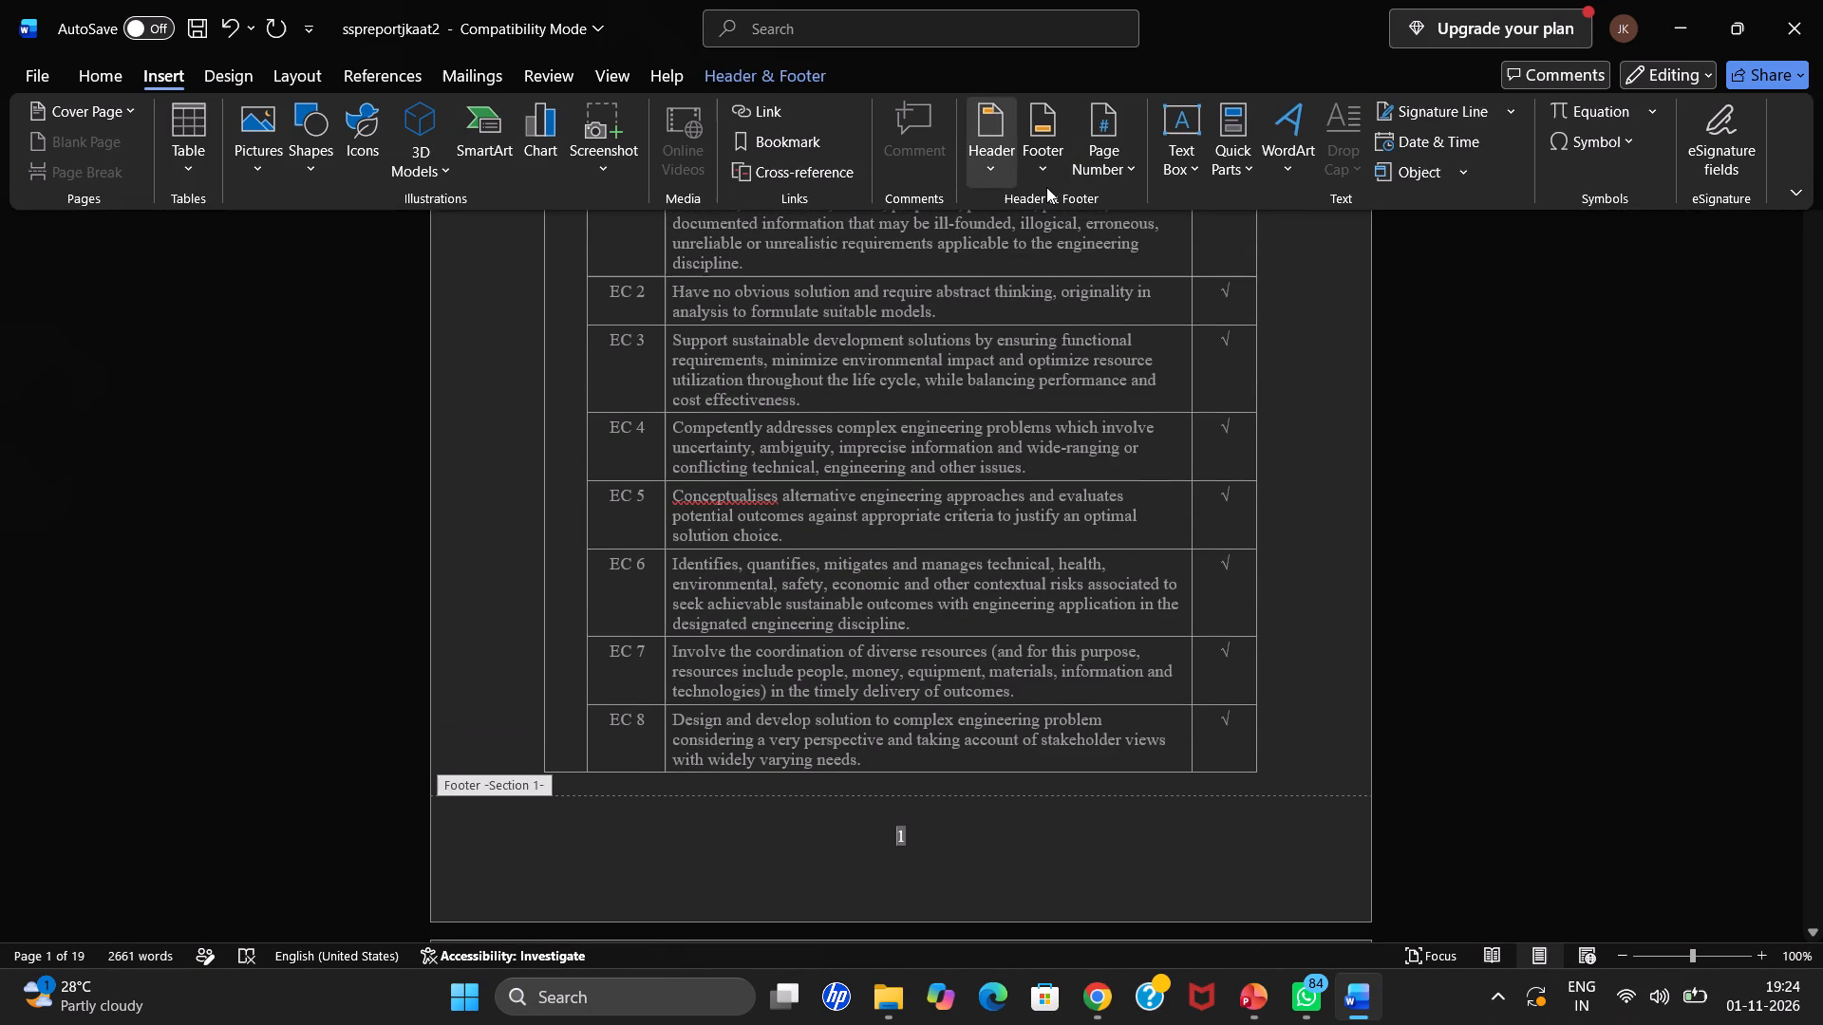
Set the Section 1 page number format to I, II, III and return to the document body.
{"action": "left_click", "coordinate": [1119, 180]}
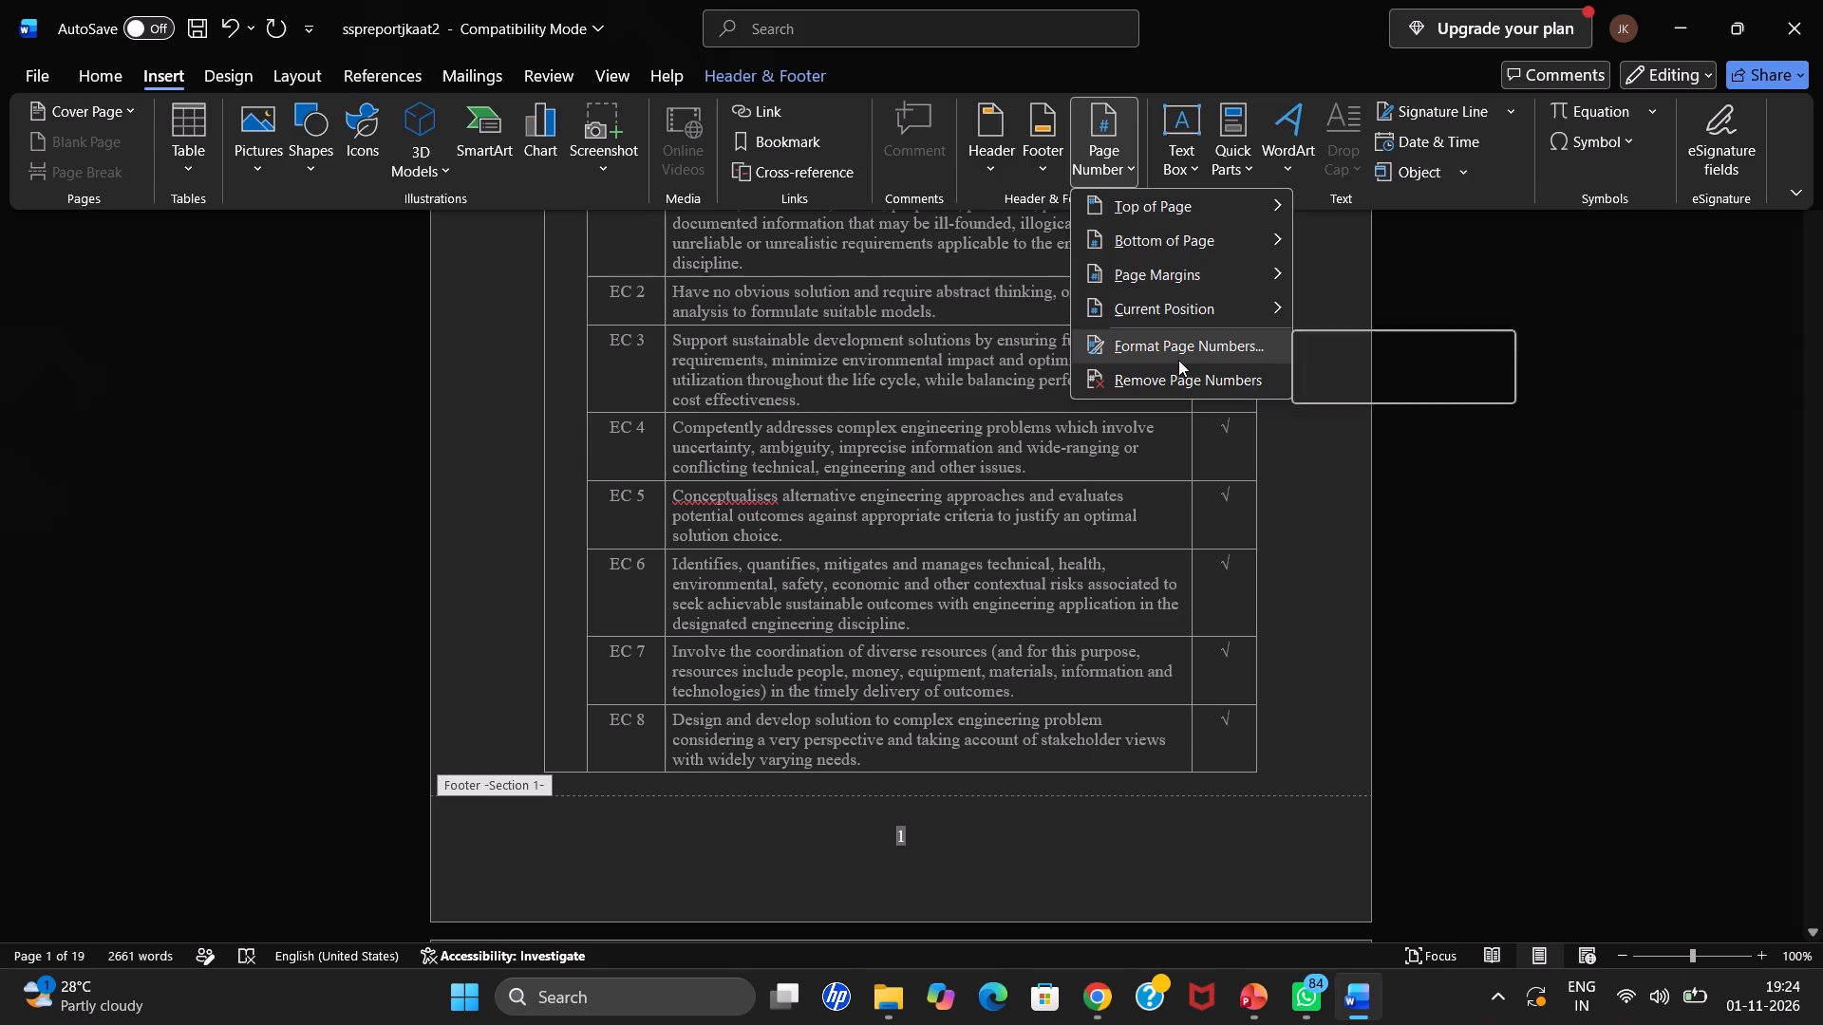
{"action": "left_click", "coordinate": [1178, 360]}
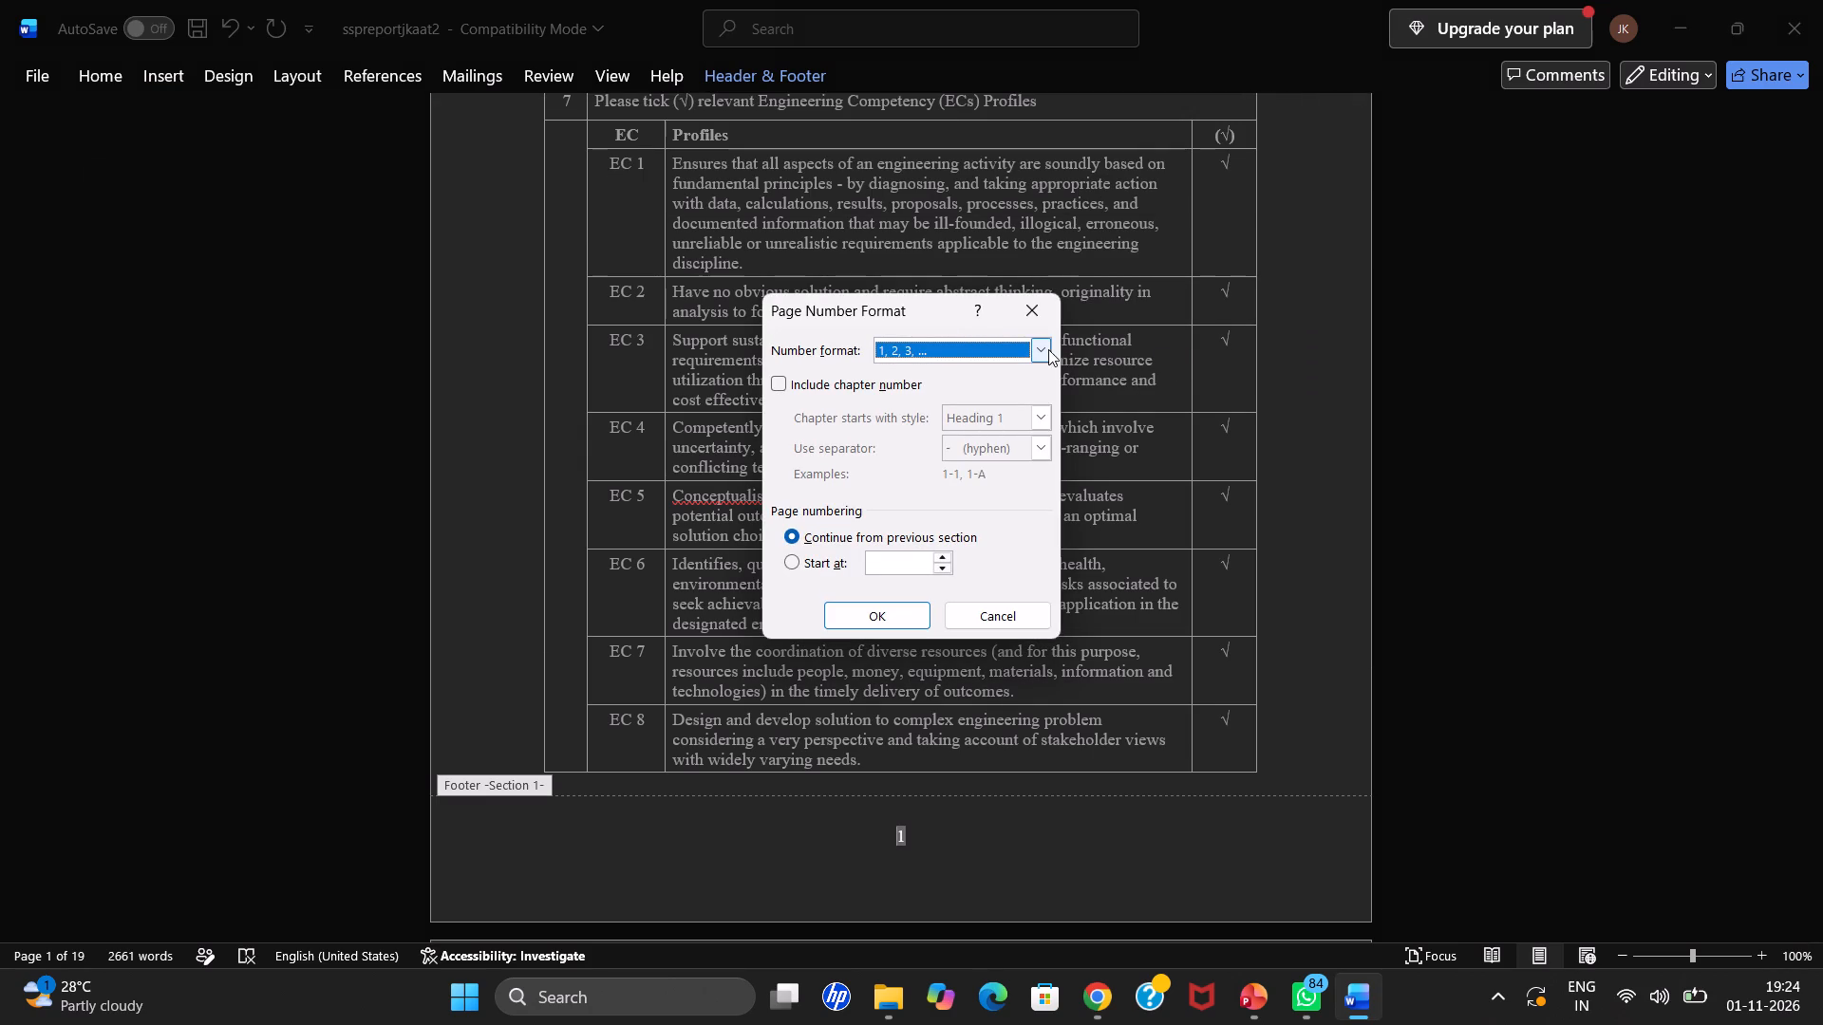
{"action": "left_click", "coordinate": [1043, 349]}
{"action": "scroll", "coordinate": [935, 430], "scroll_direction": "down", "scroll_amount": 7}
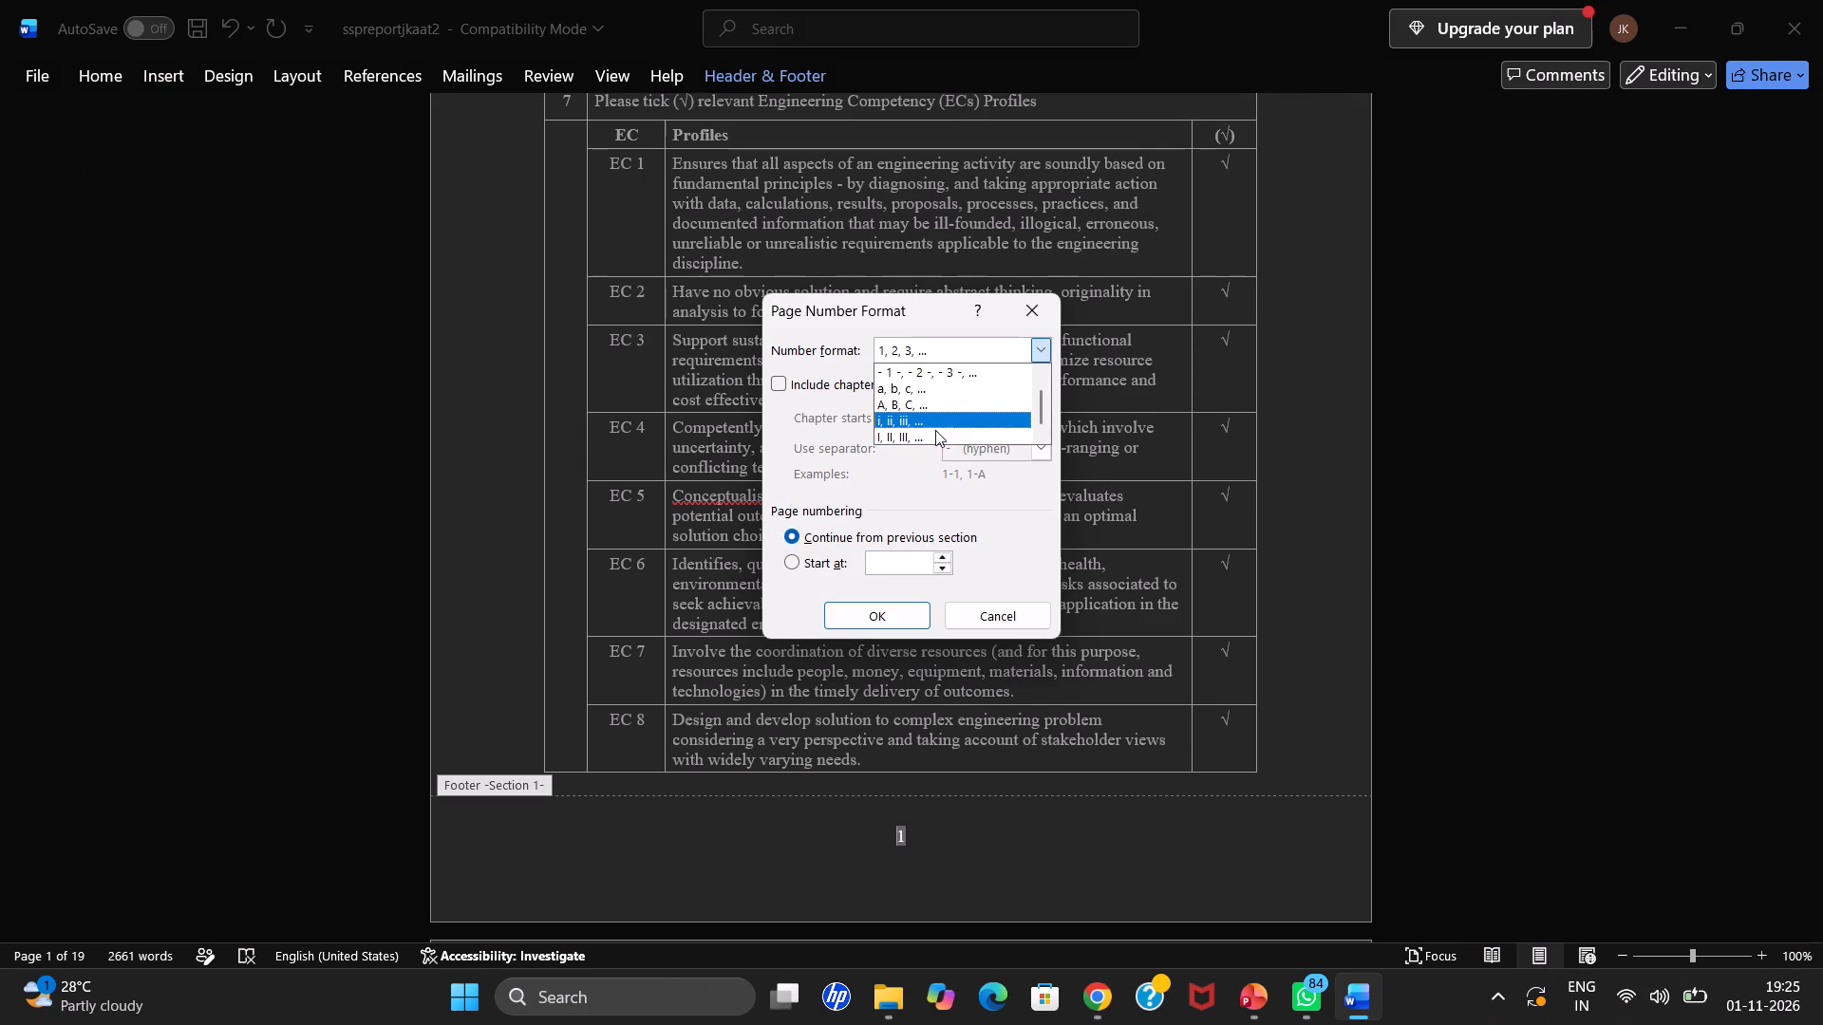
{"action": "left_click", "coordinate": [935, 436]}
{"action": "left_click", "coordinate": [906, 605]}
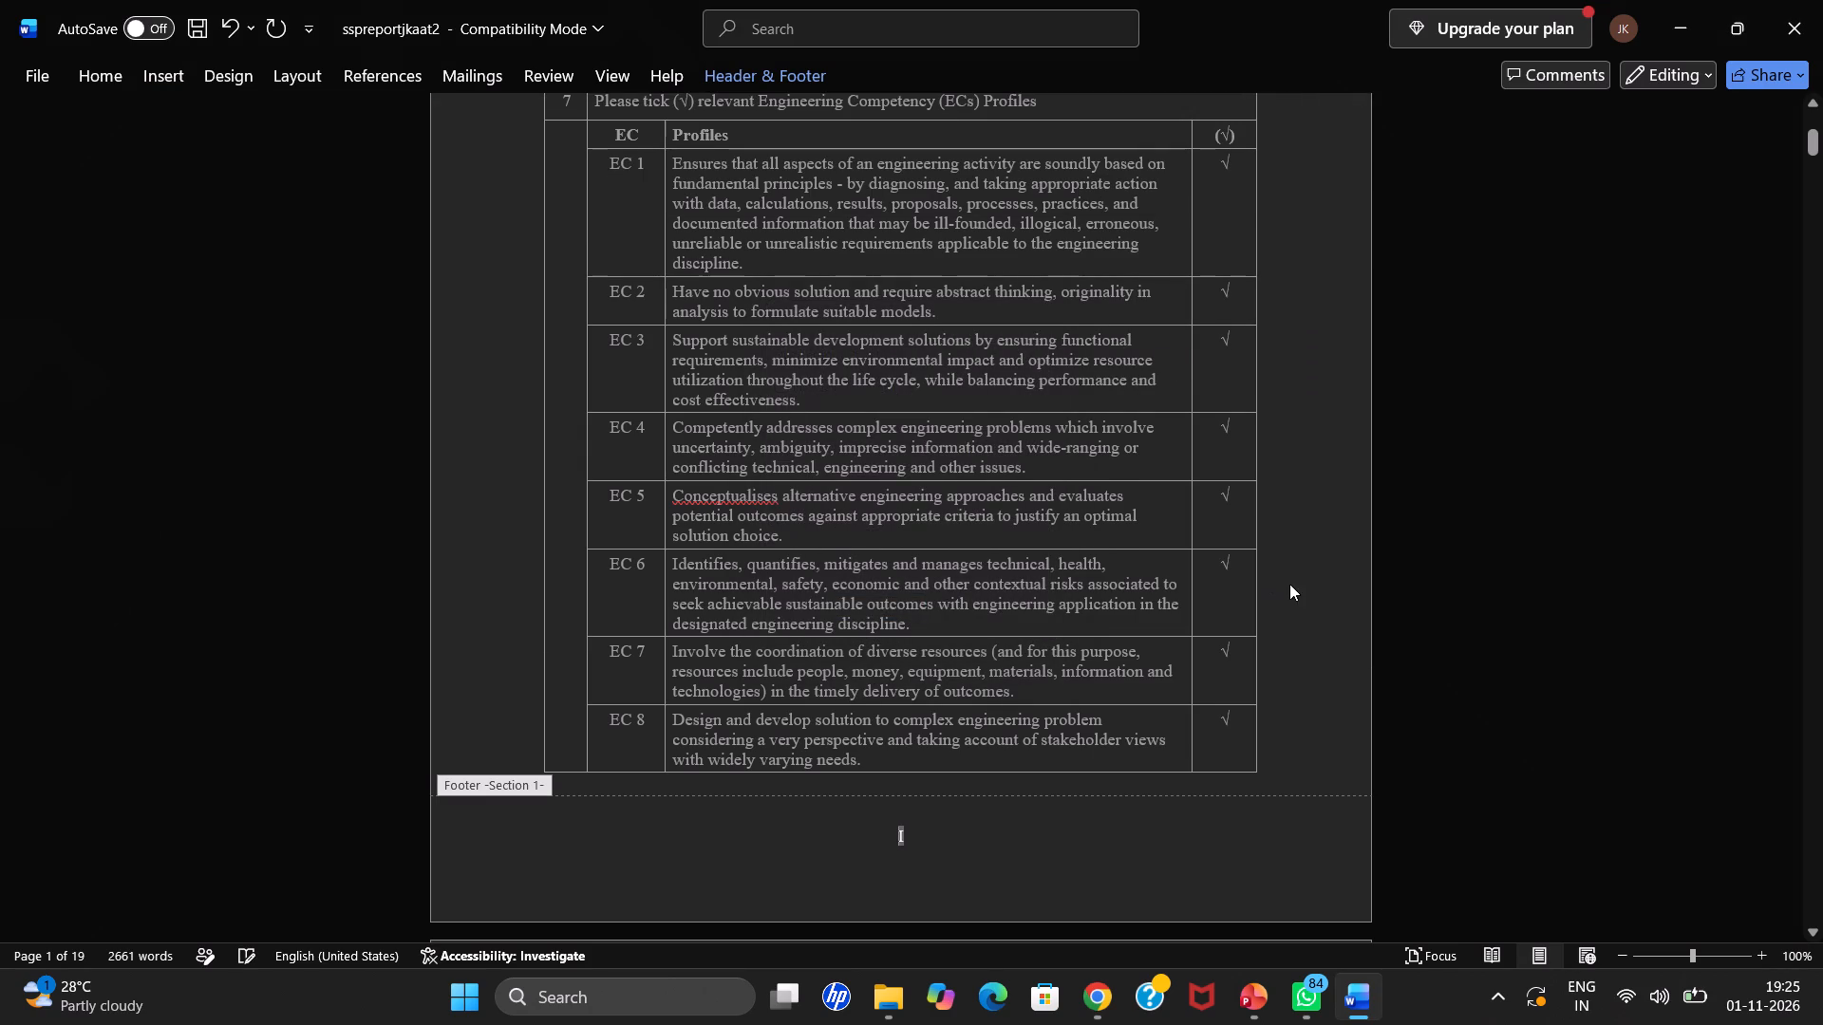
{"action": "left_click", "coordinate": [1443, 534]}
{"action": "left_click", "coordinate": [1475, 480]}
{"action": "key", "text": "Escape"}
Examine the footer page numbers on the first pages of the report, comparing page one with the following pages.
{"action": "scroll", "coordinate": [1435, 380], "scroll_direction": "down", "scroll_amount": 7}
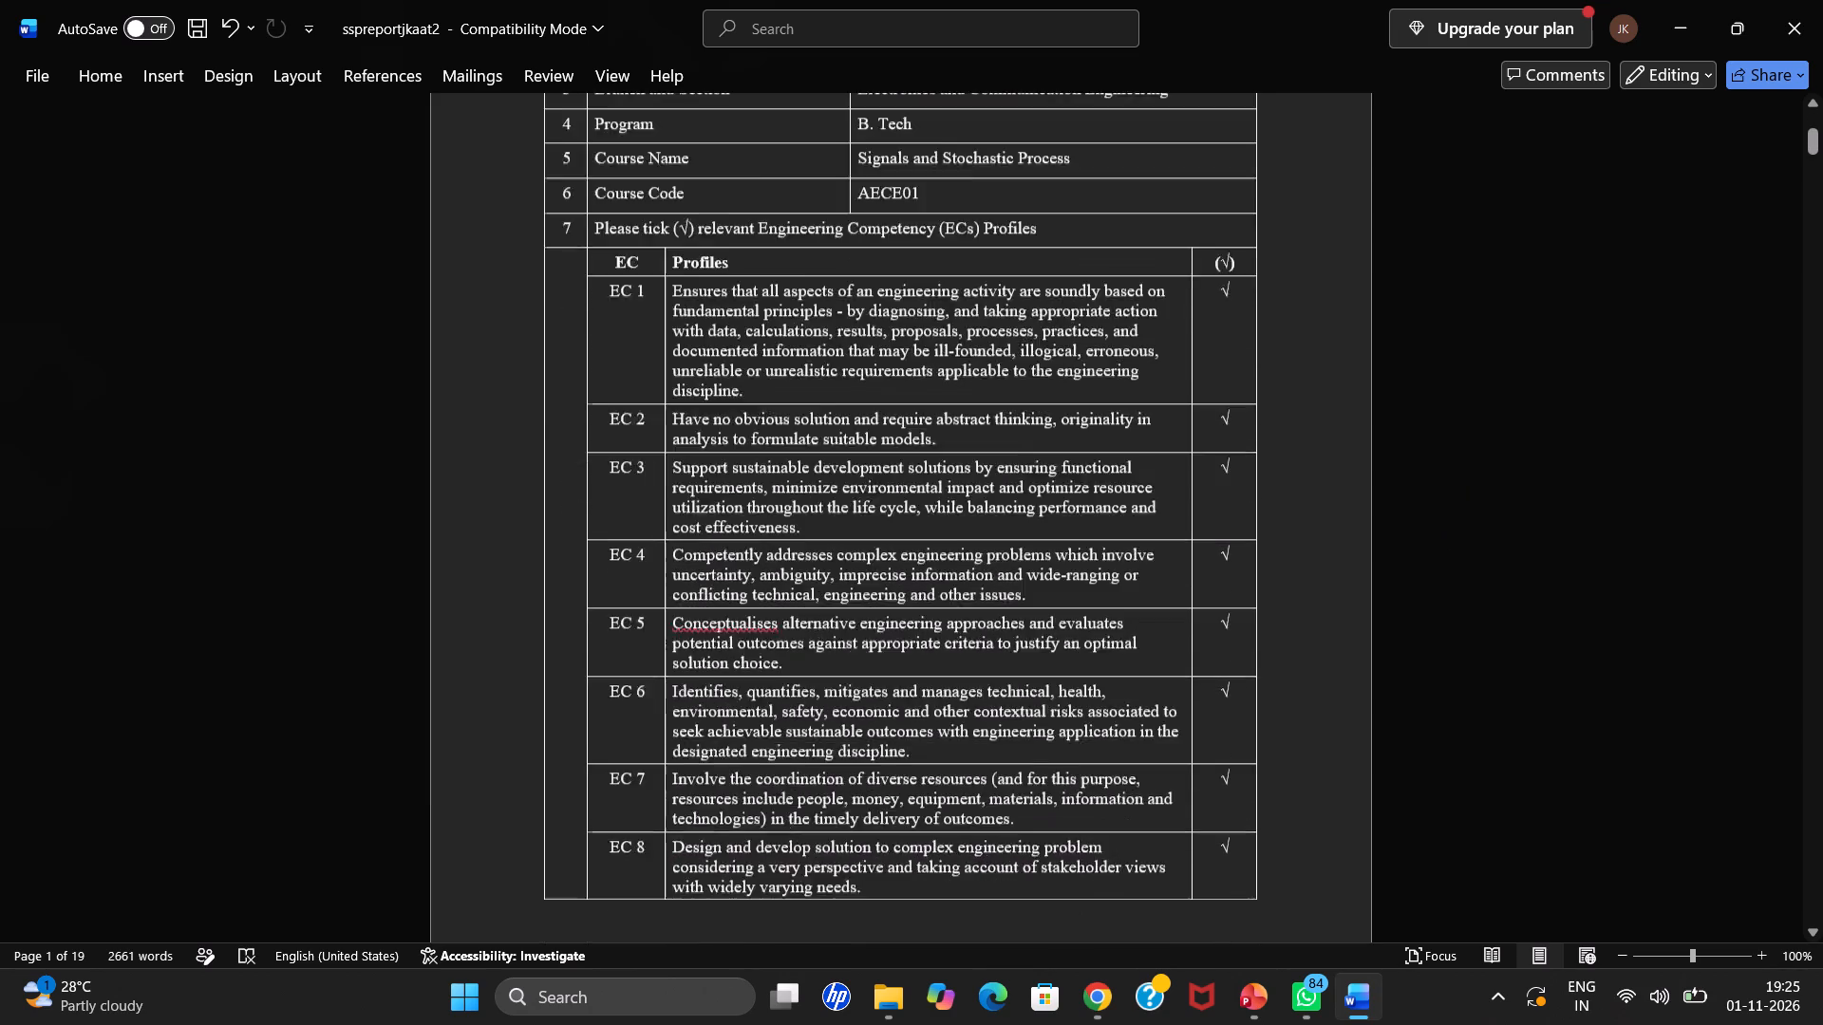
{"action": "scroll", "coordinate": [1435, 377], "scroll_direction": "down", "scroll_amount": 20}
{"action": "scroll", "coordinate": [1435, 377], "scroll_direction": "down", "scroll_amount": 11}
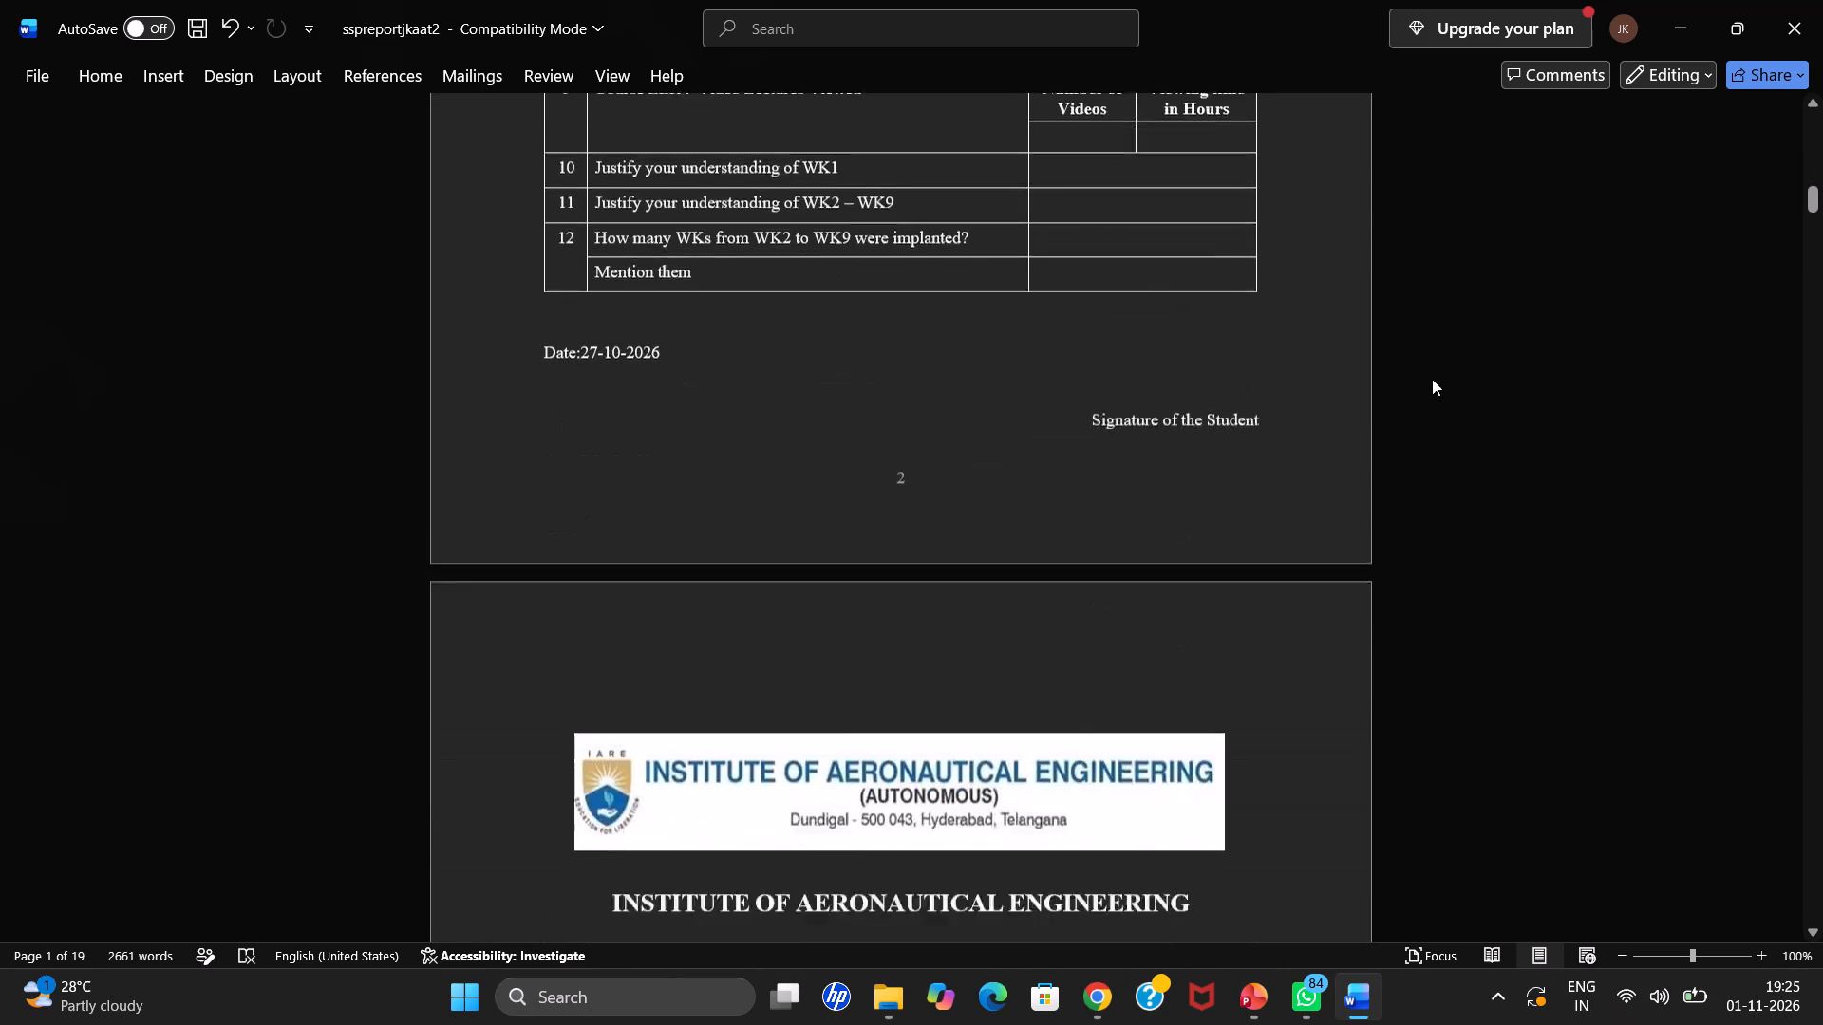
{"action": "scroll", "coordinate": [1432, 379], "scroll_direction": "down", "scroll_amount": 5}
{"action": "scroll", "coordinate": [1432, 379], "scroll_direction": "up", "scroll_amount": 20}
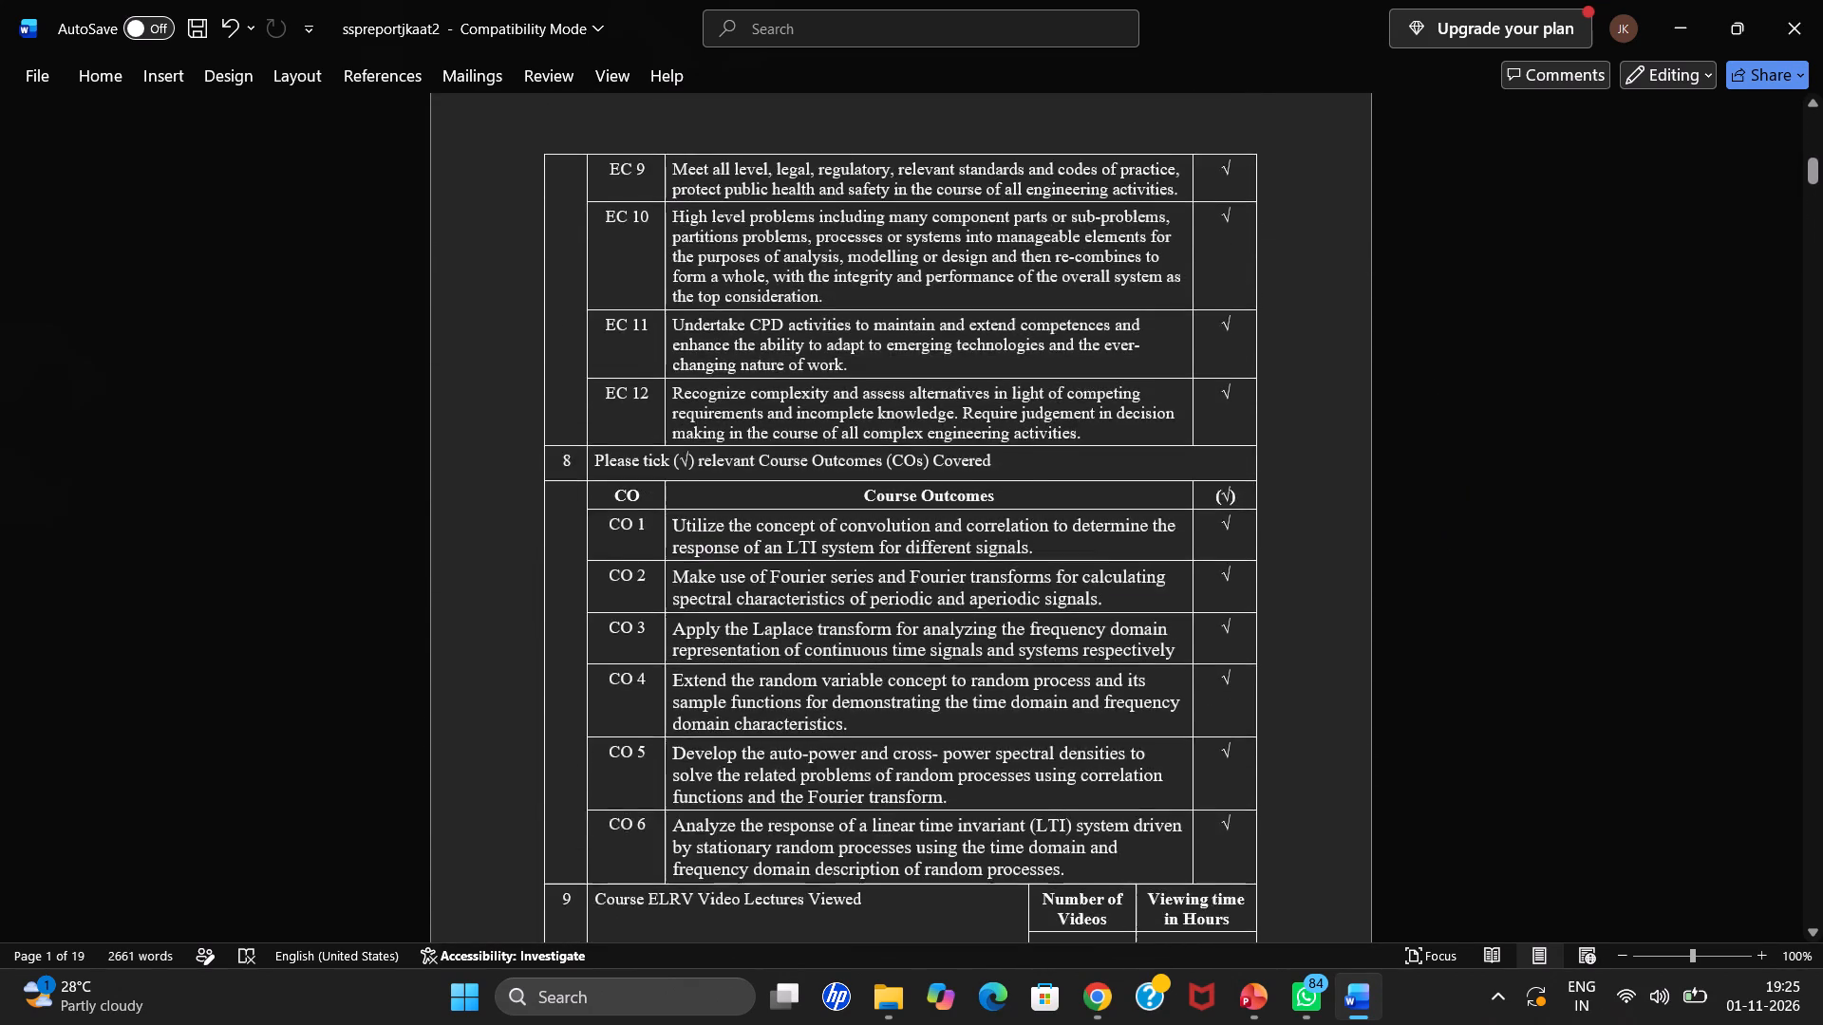
{"action": "scroll", "coordinate": [1432, 379], "scroll_direction": "up", "scroll_amount": 20}
{"action": "scroll", "coordinate": [1432, 380], "scroll_direction": "up", "scroll_amount": 11}
{"action": "scroll", "coordinate": [1432, 380], "scroll_direction": "down", "scroll_amount": 5}
{"action": "scroll", "coordinate": [1432, 380], "scroll_direction": "up", "scroll_amount": 2}
{"action": "scroll", "coordinate": [1432, 380], "scroll_direction": "down", "scroll_amount": 8}
Insert the centred plain page number at the bottom of the page again, starting from page one's table.
{"action": "left_click", "coordinate": [1307, 455]}
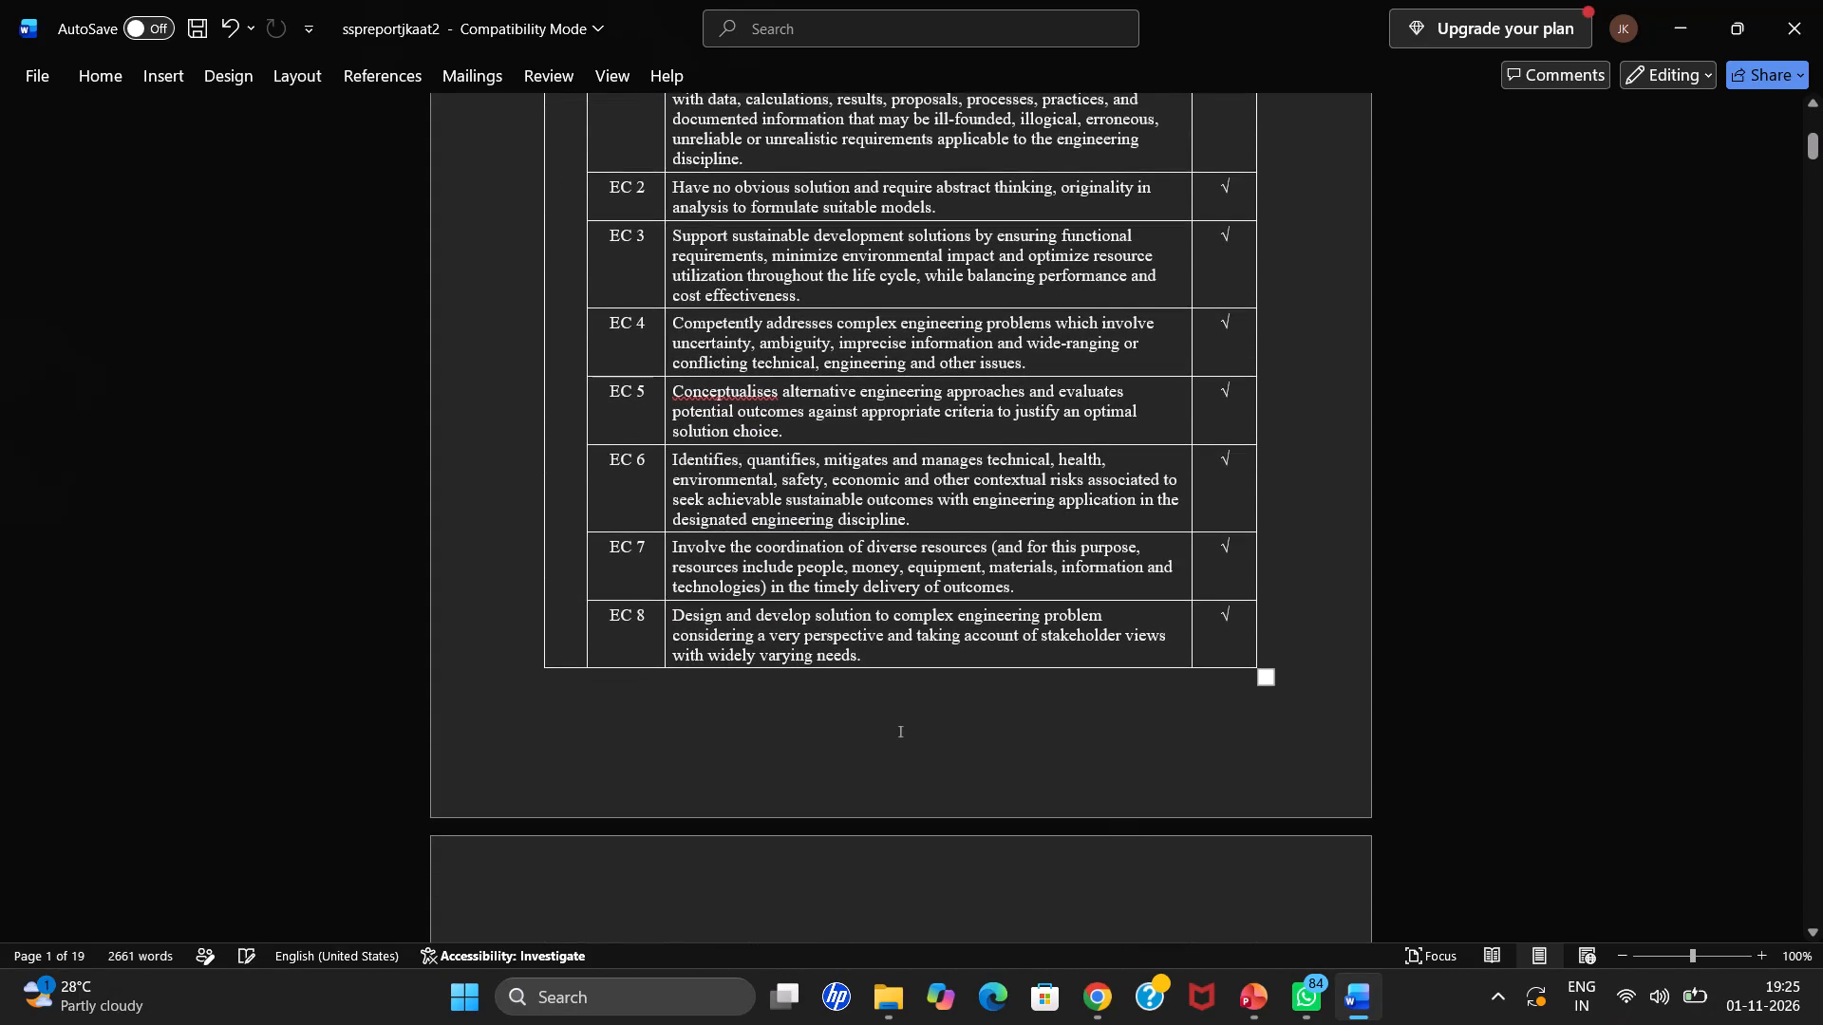
{"action": "left_click", "coordinate": [176, 73]}
{"action": "left_click", "coordinate": [1092, 185]}
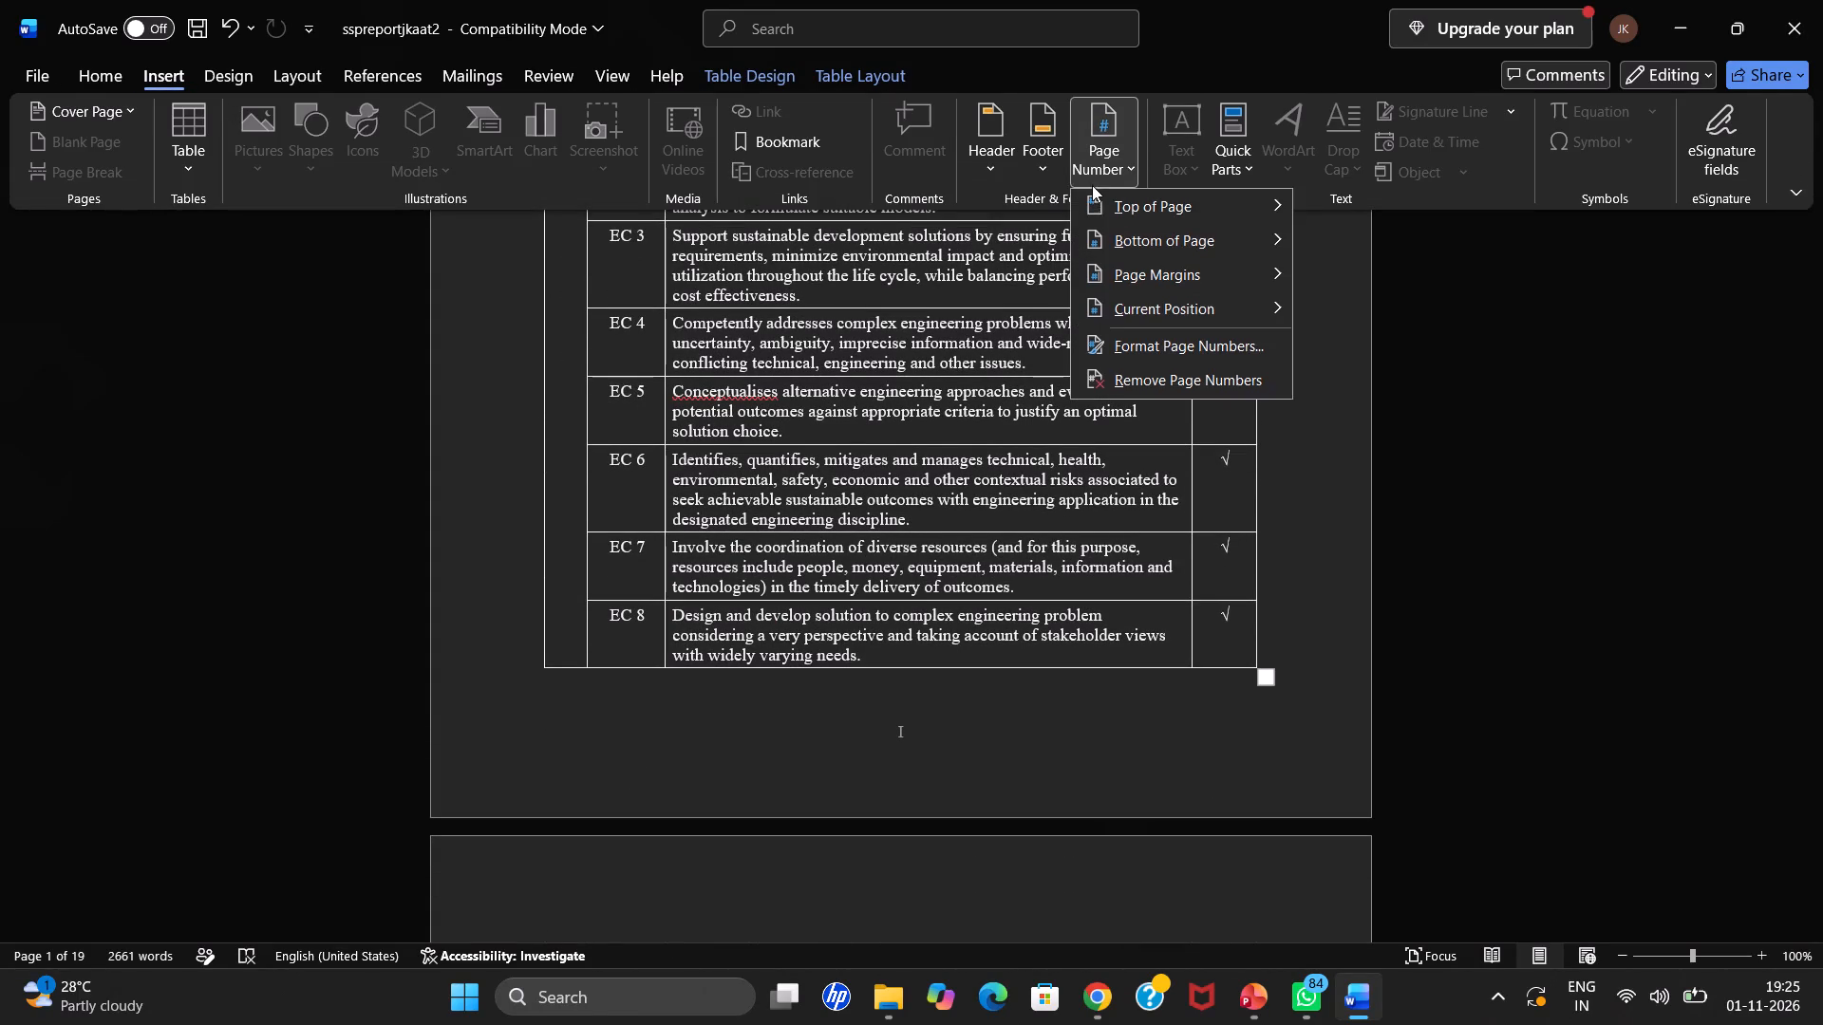
{"action": "left_click", "coordinate": [1136, 243]}
{"action": "left_click", "coordinate": [1459, 466]}
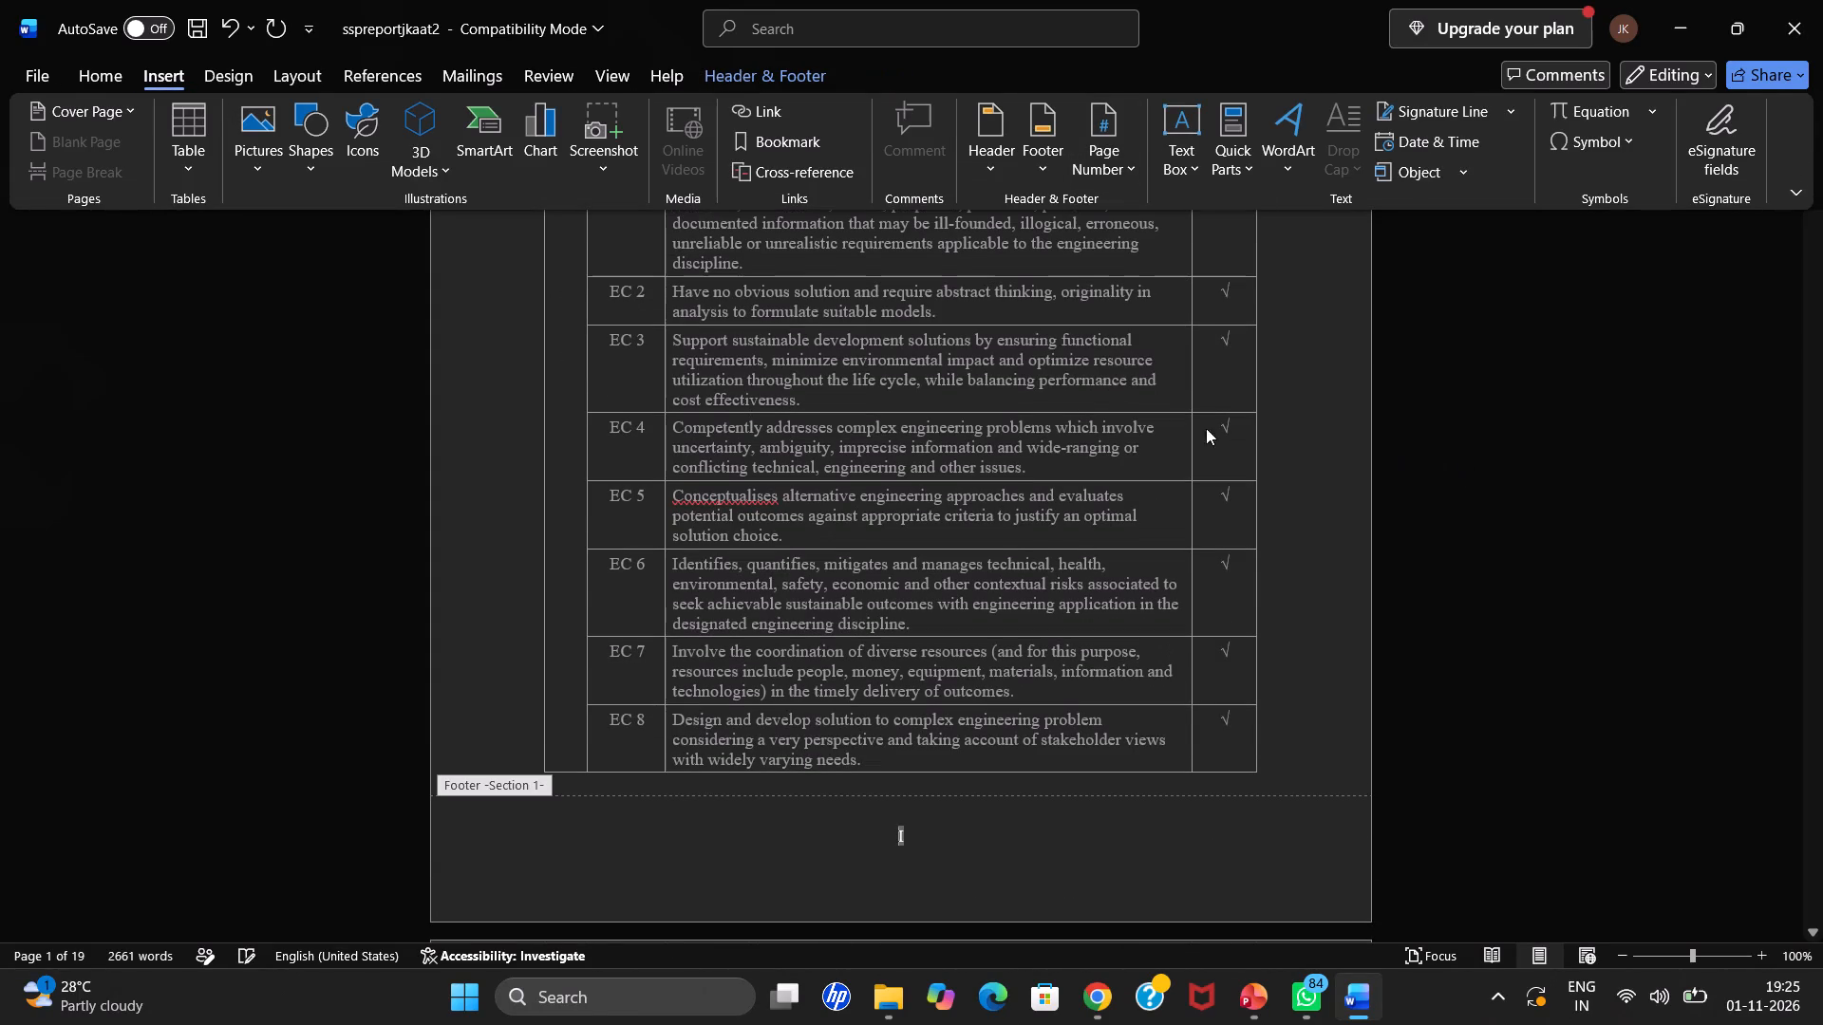
Set the Section 1 page numbering to start at I, with the I, II, III format.
{"action": "left_click", "coordinate": [1093, 174]}
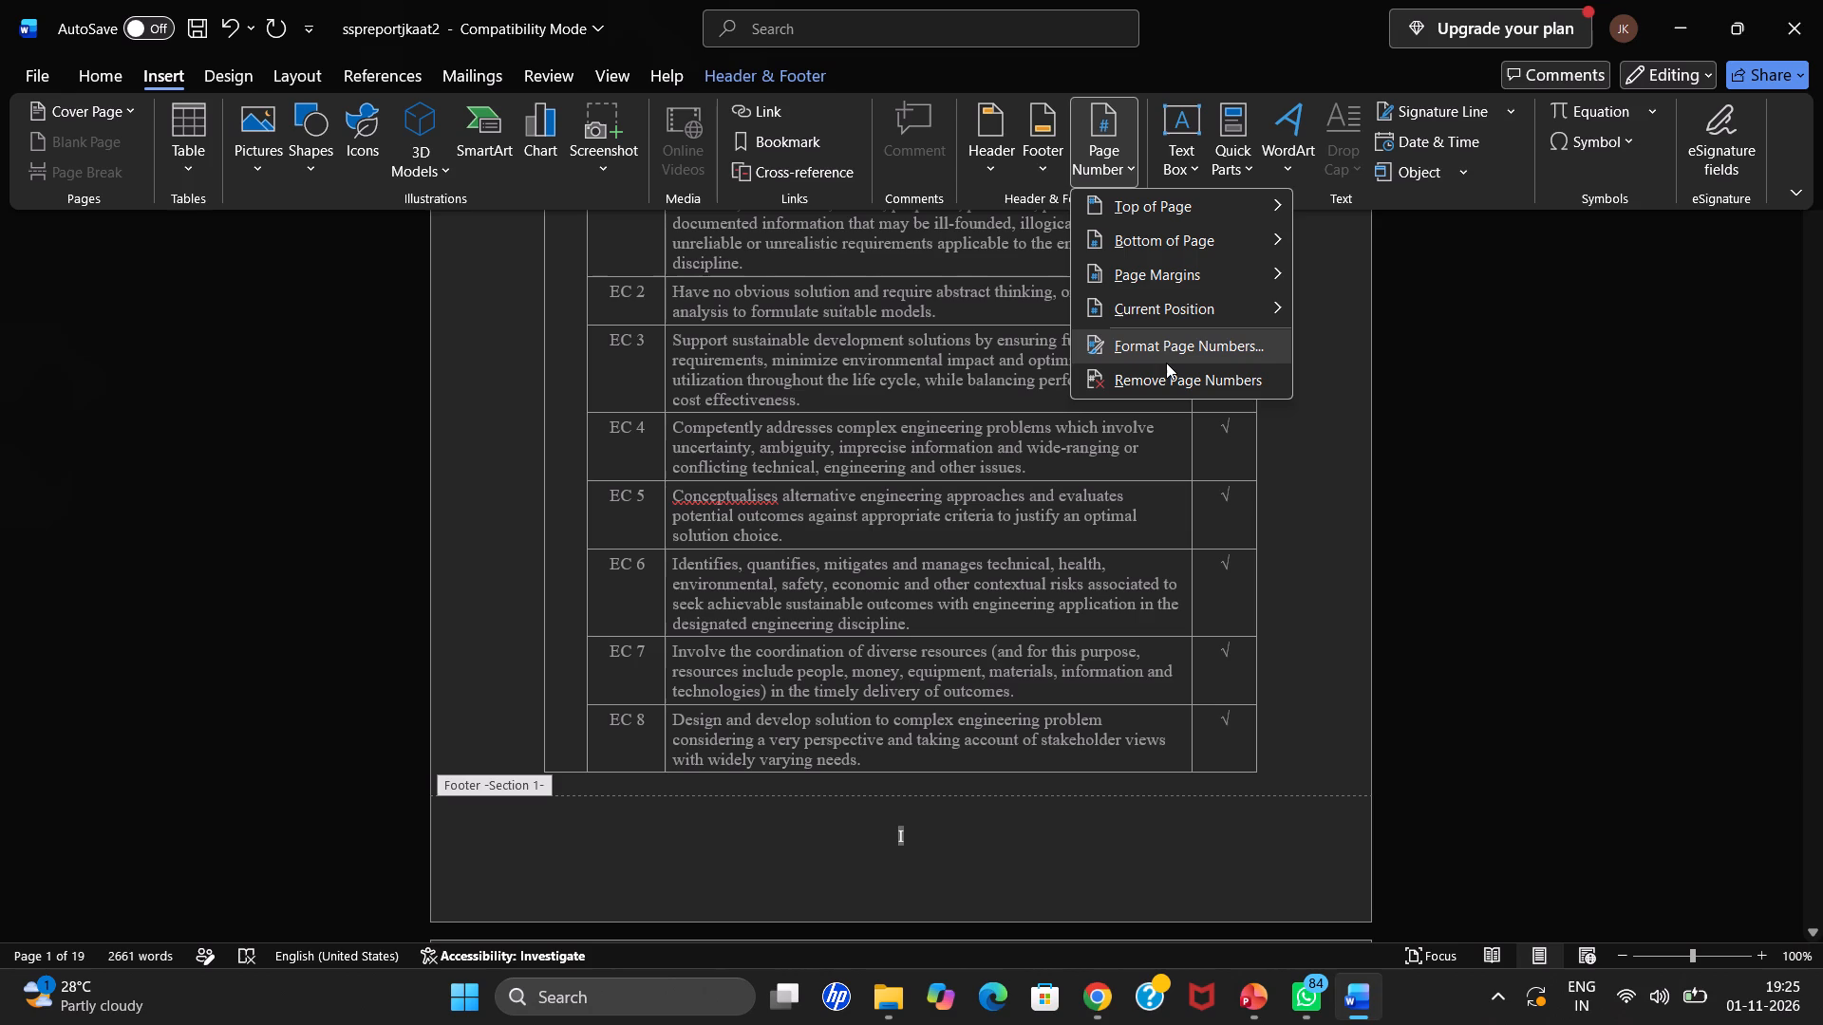
{"action": "left_click", "coordinate": [1166, 363]}
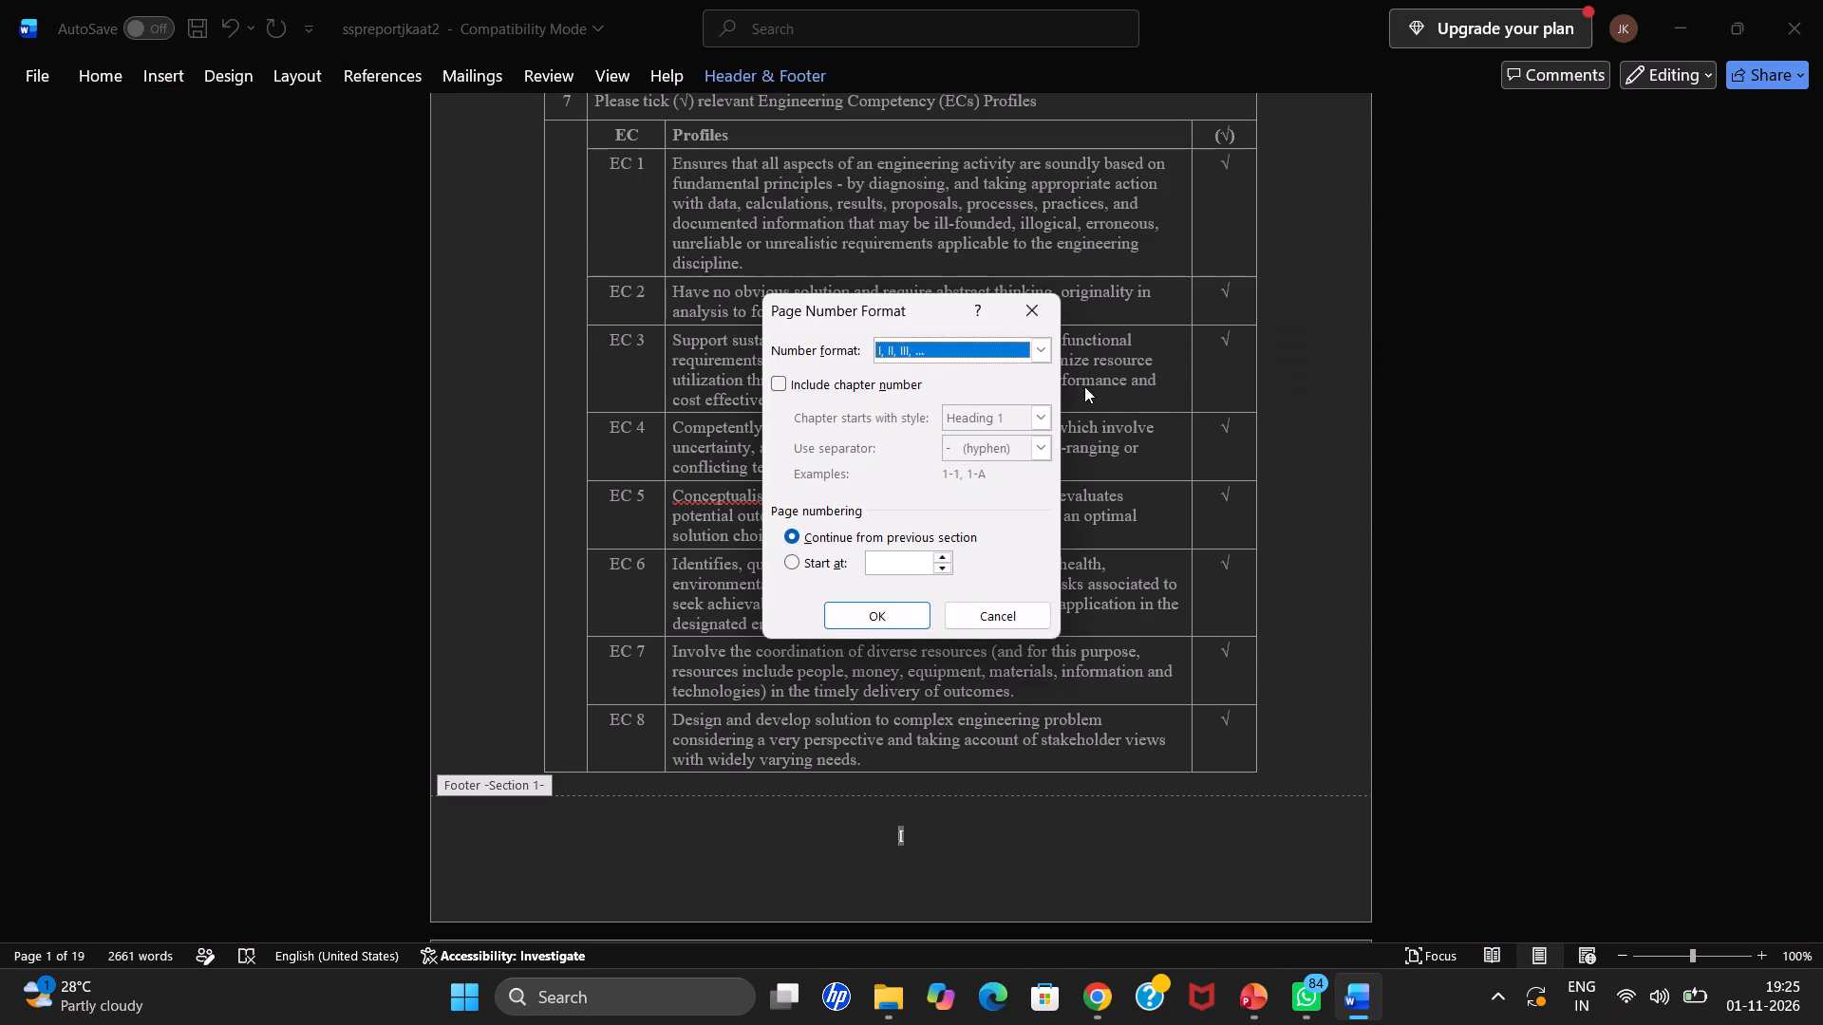
{"action": "left_click", "coordinate": [791, 564]}
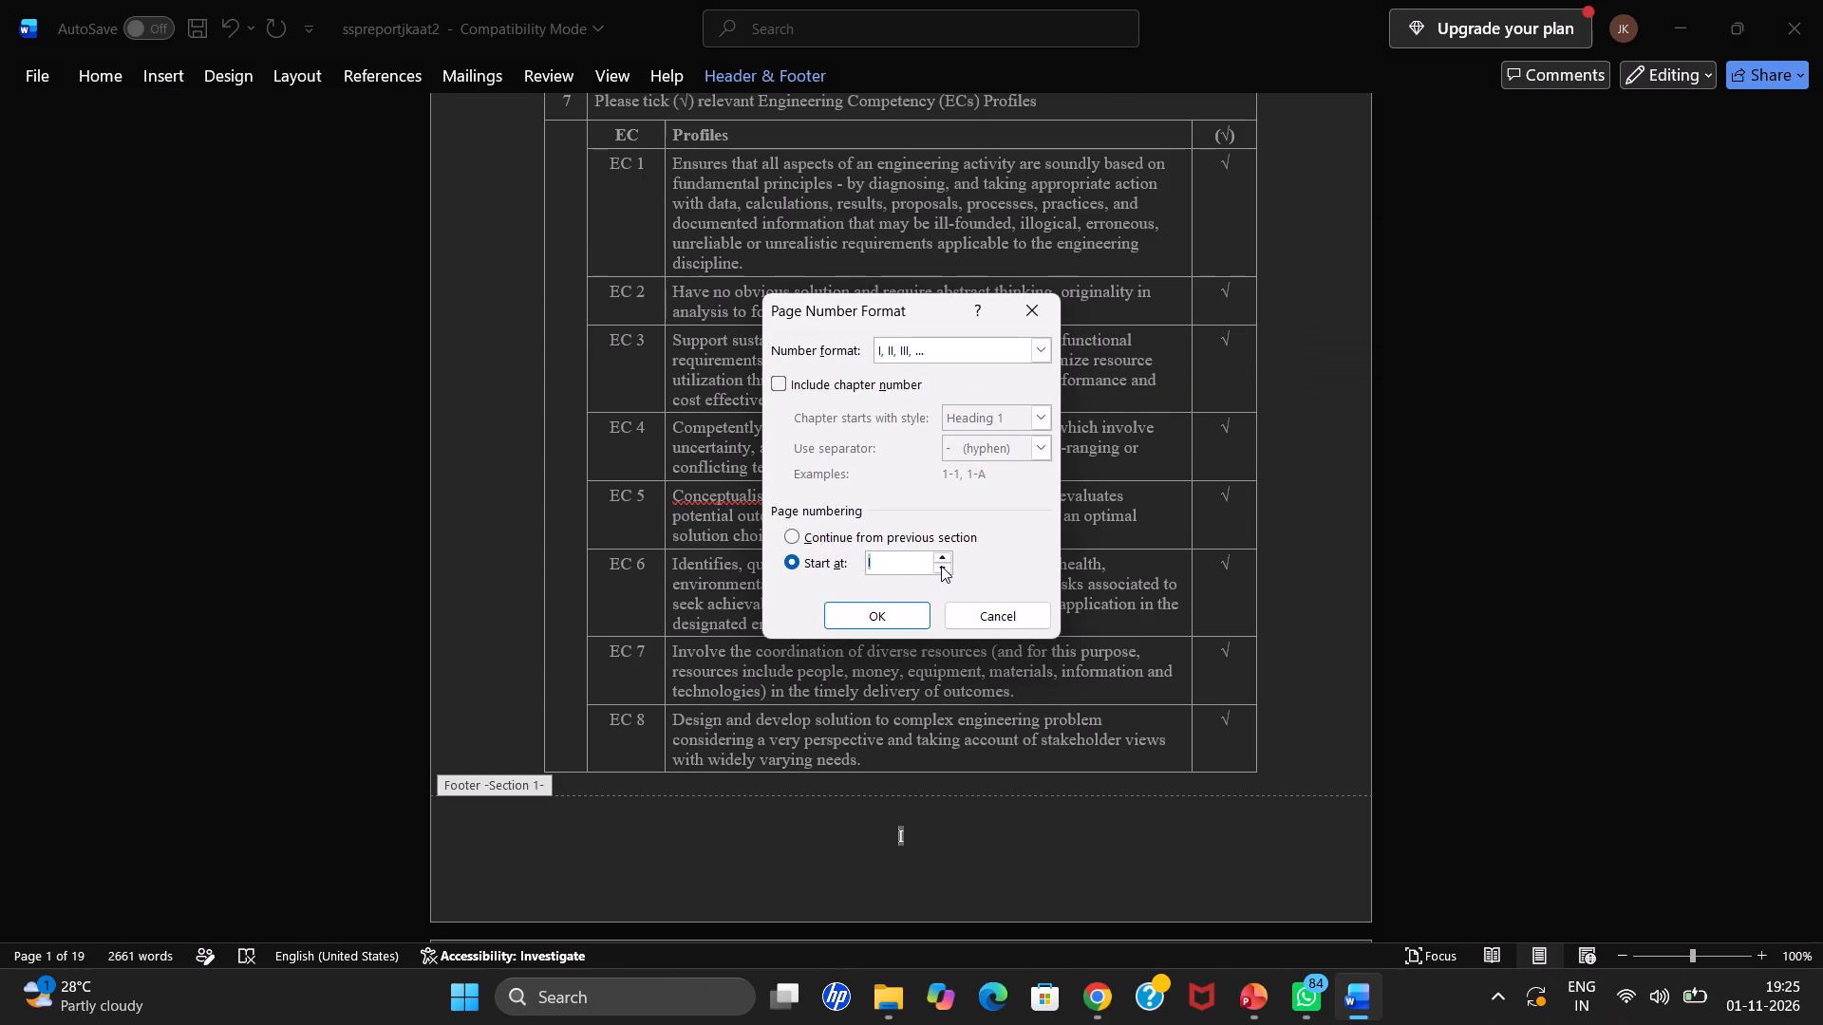
{"action": "left_click", "coordinate": [941, 566]}
{"action": "left_click", "coordinate": [910, 624]}
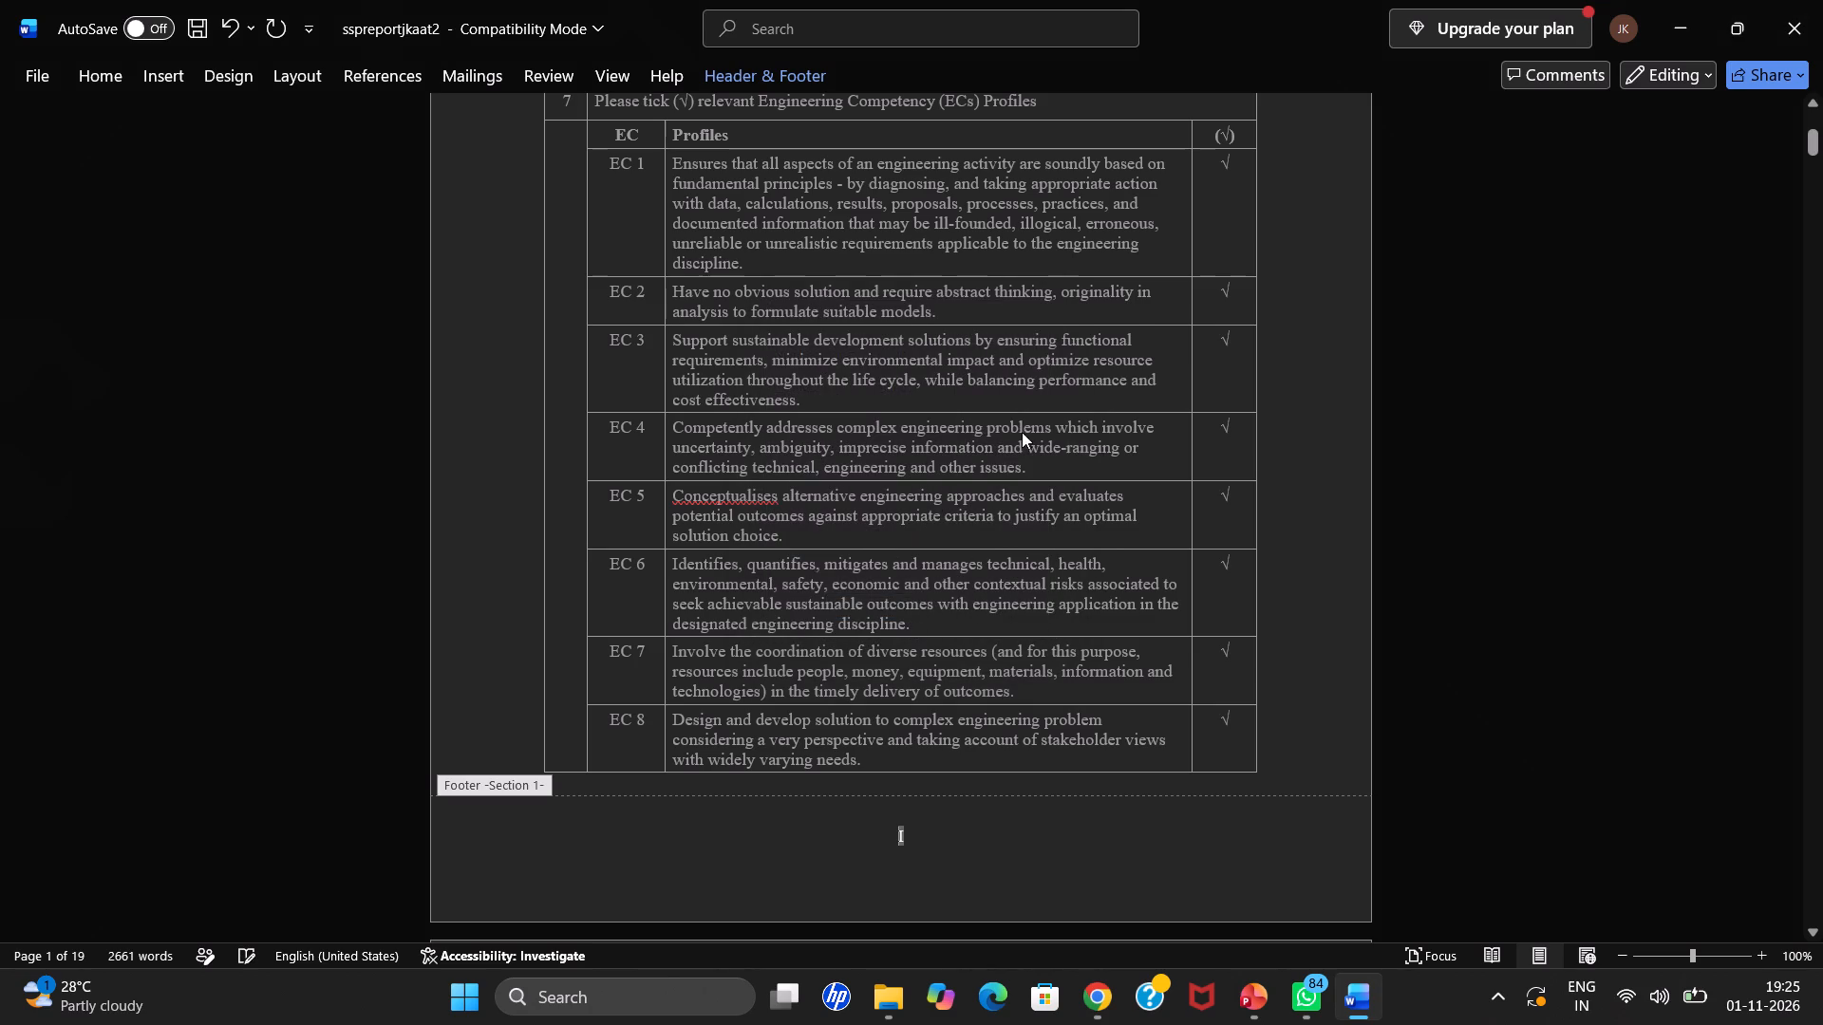
Check the page numbers in the footers of the first sections, leaving footer editing for the document body.
{"action": "scroll", "coordinate": [1362, 454], "scroll_direction": "down", "scroll_amount": 4}
{"action": "left_click", "coordinate": [1480, 461]}
{"action": "scroll", "coordinate": [1478, 447], "scroll_direction": "down", "scroll_amount": 6}
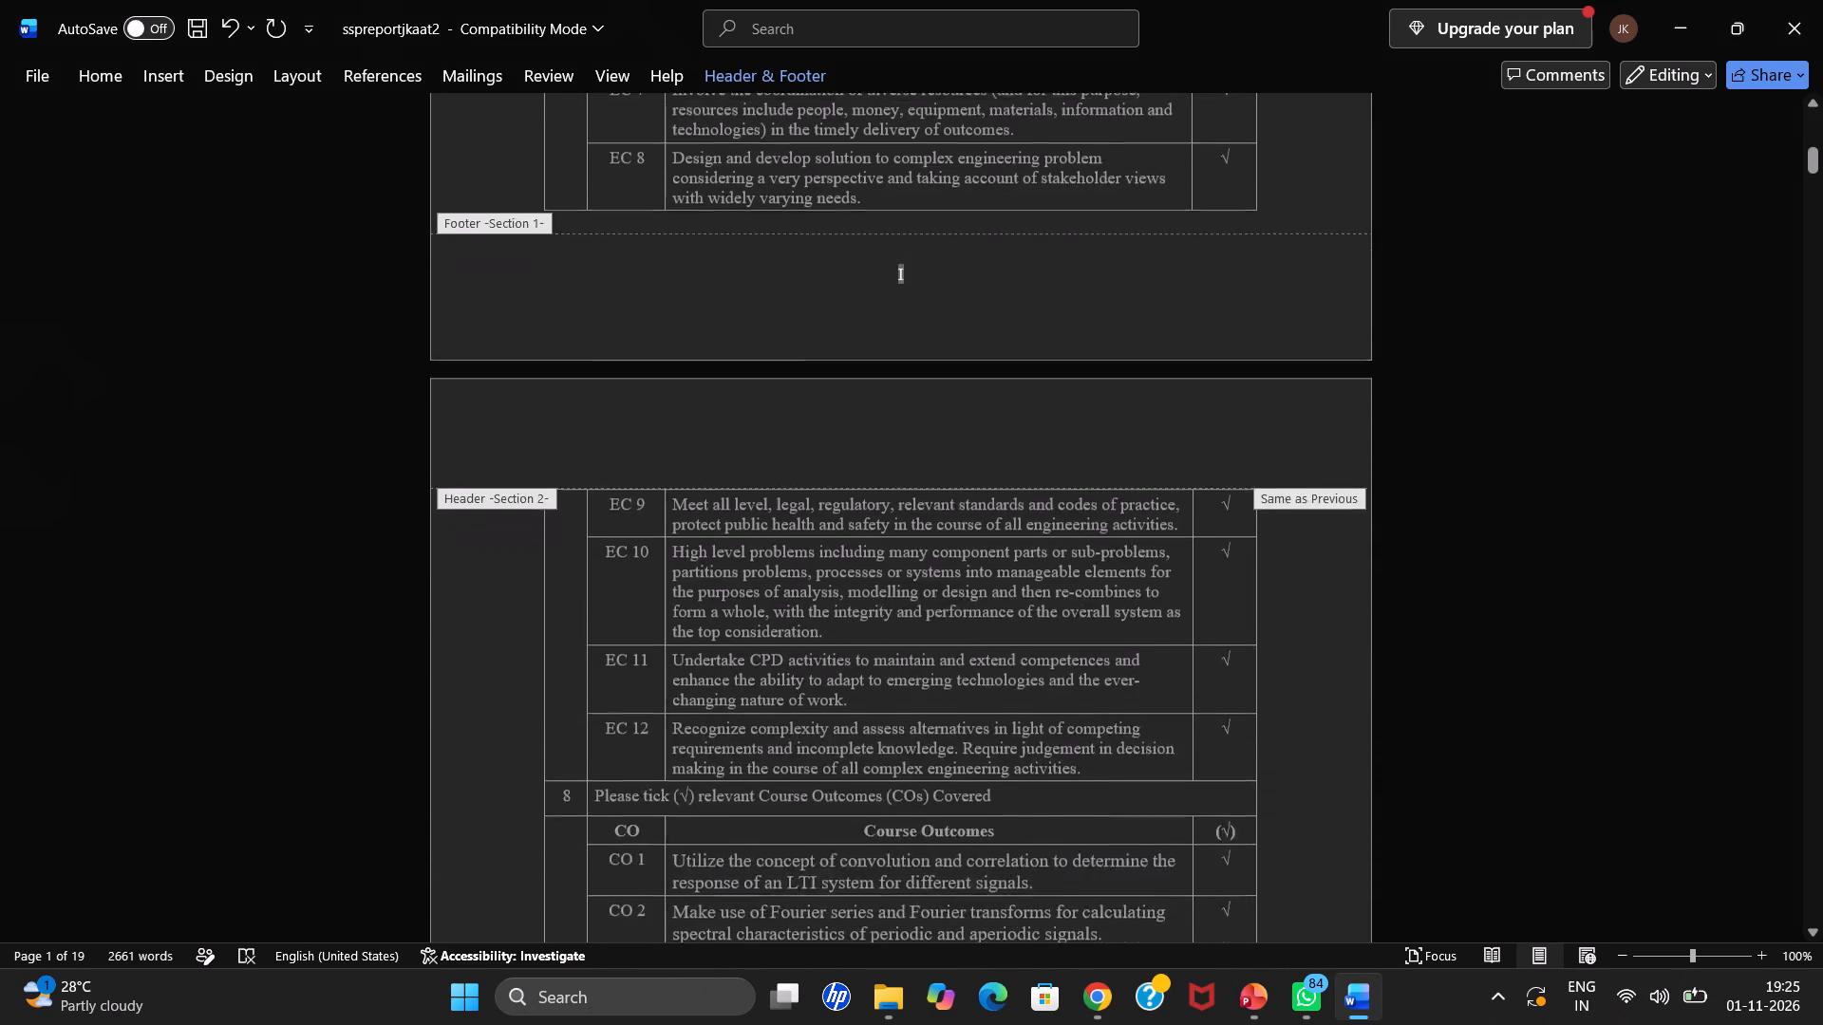
{"action": "scroll", "coordinate": [1477, 444], "scroll_direction": "down", "scroll_amount": 17}
{"action": "scroll", "coordinate": [1476, 422], "scroll_direction": "down", "scroll_amount": 8}
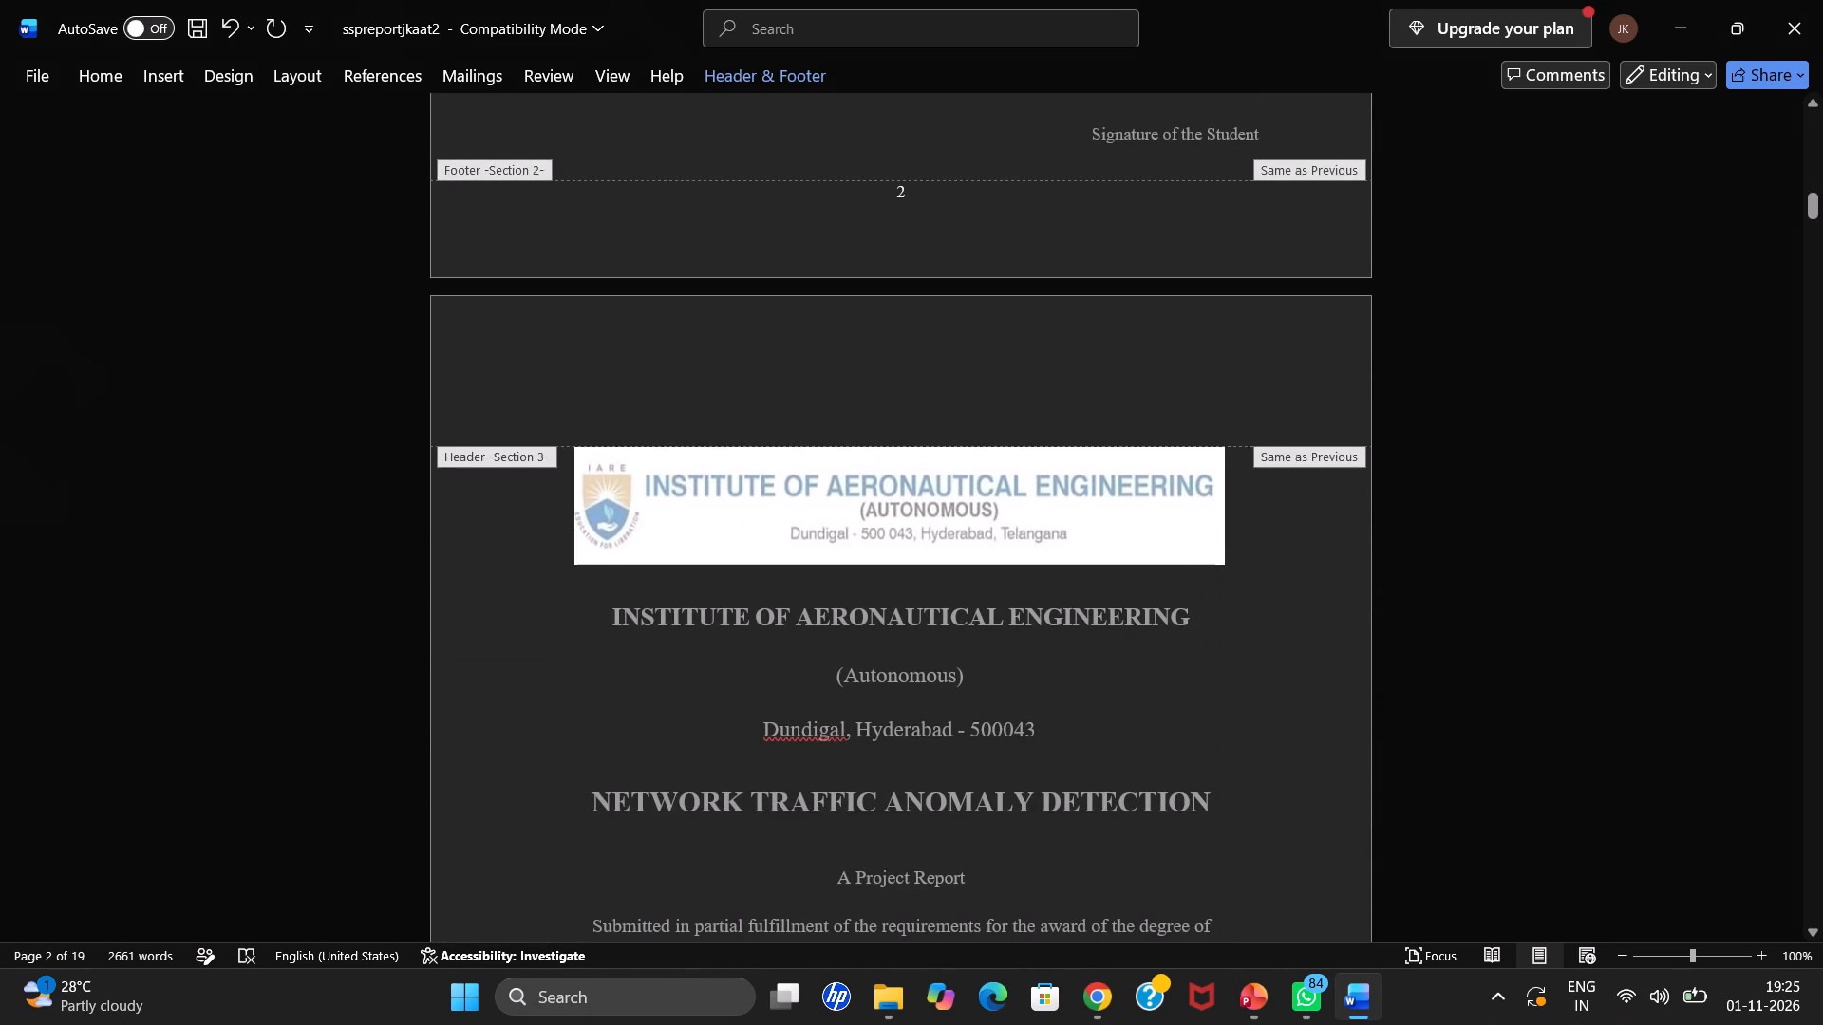
{"action": "double_click", "coordinate": [1465, 407]}
{"action": "key", "text": "Escape"}
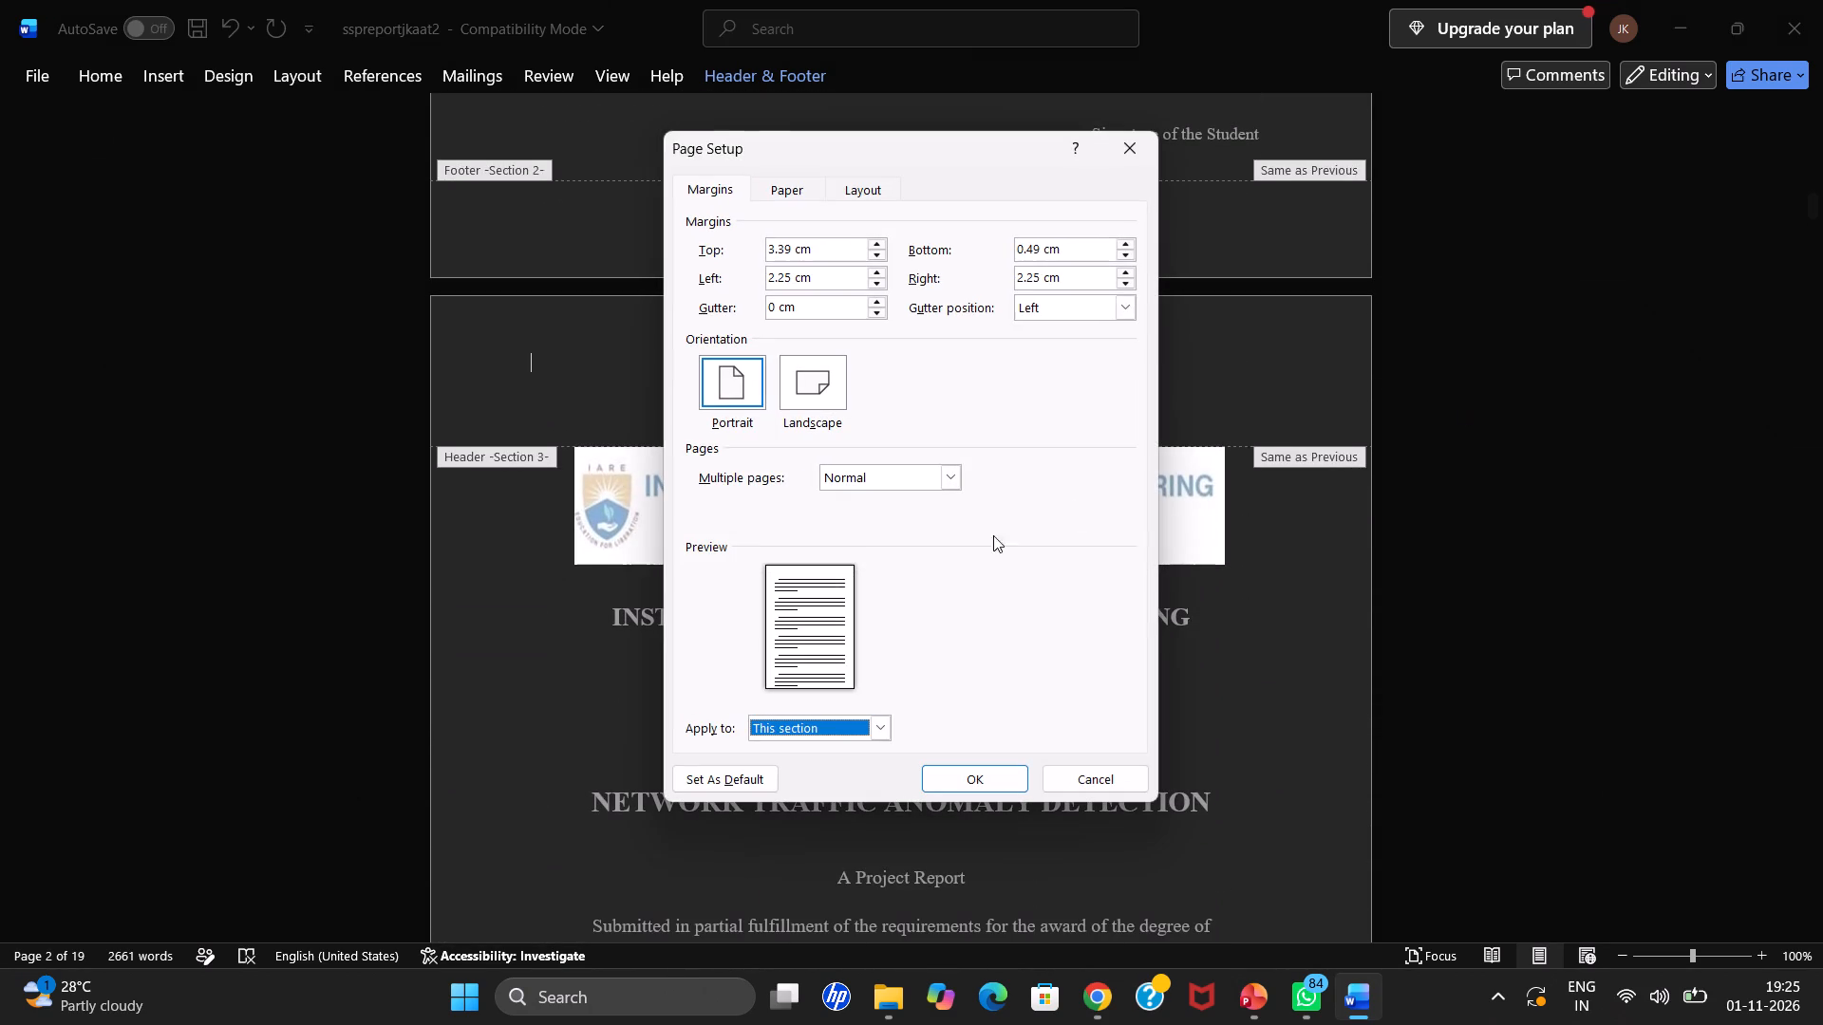
{"action": "left_click", "coordinate": [1123, 155]}
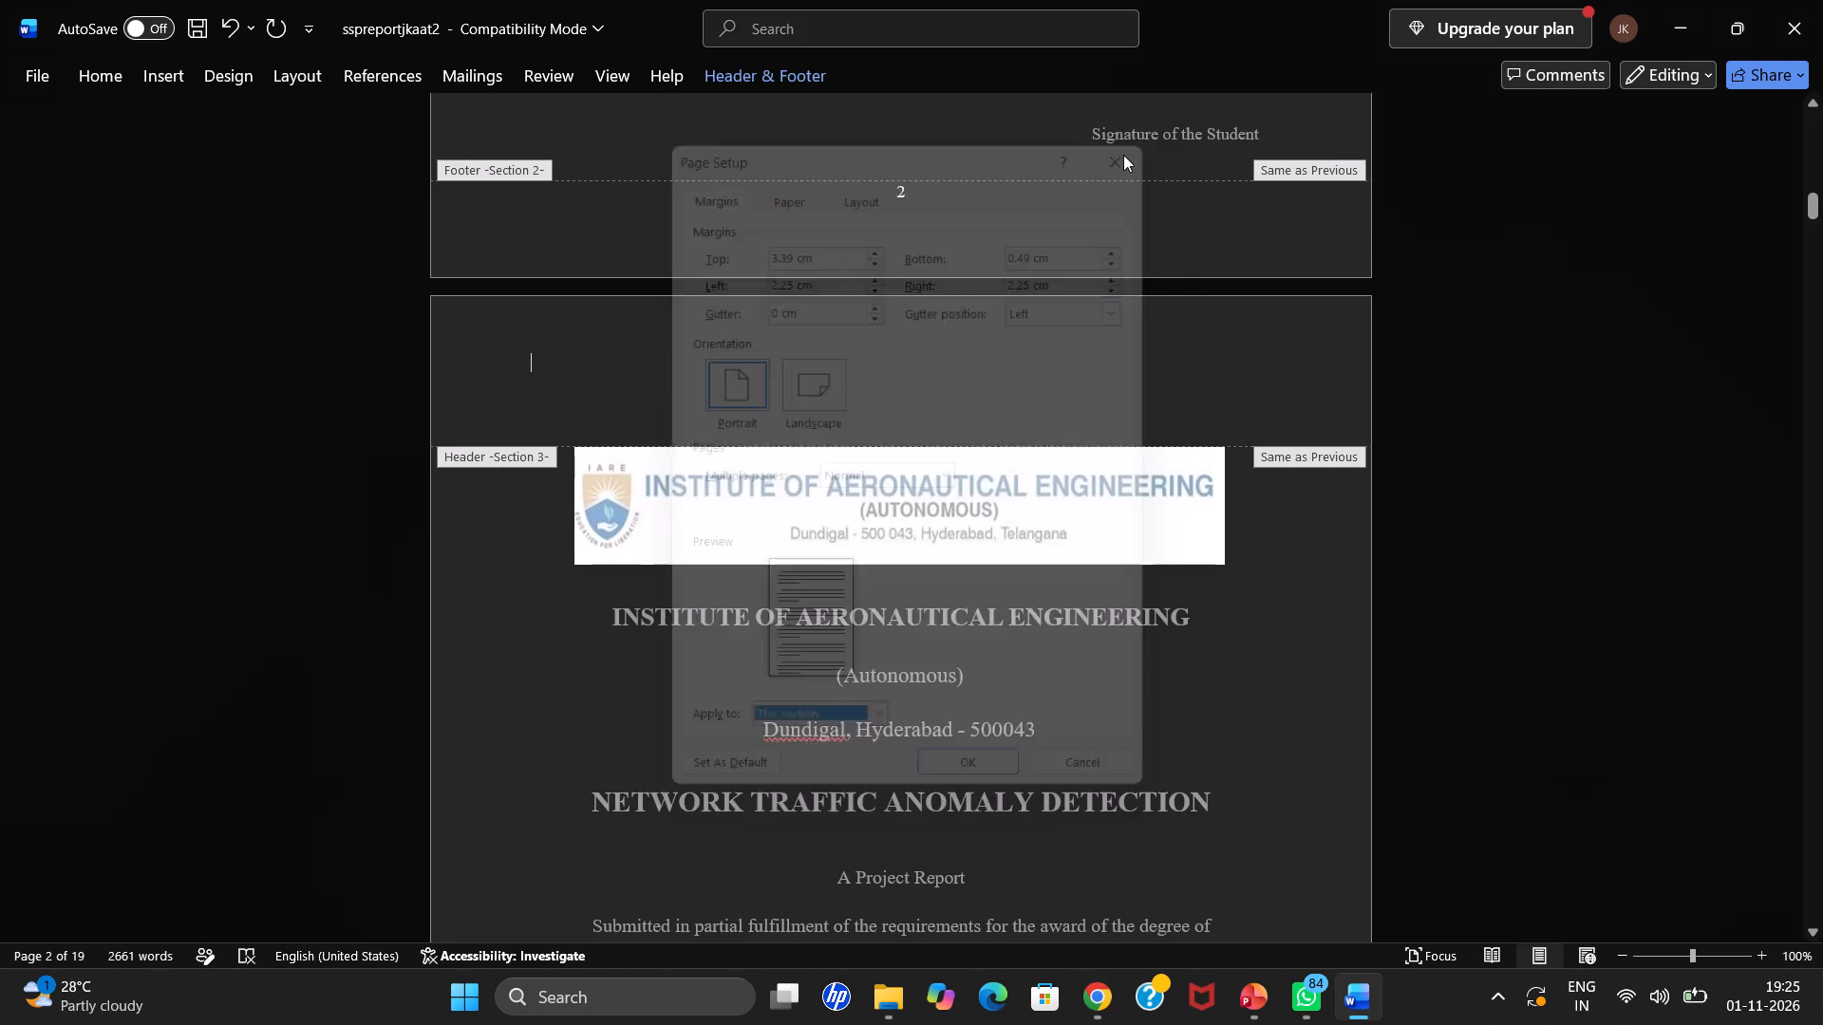
{"action": "key", "text": "Escape"}
{"action": "scroll", "coordinate": [898, 363], "scroll_direction": "down", "scroll_amount": 15}
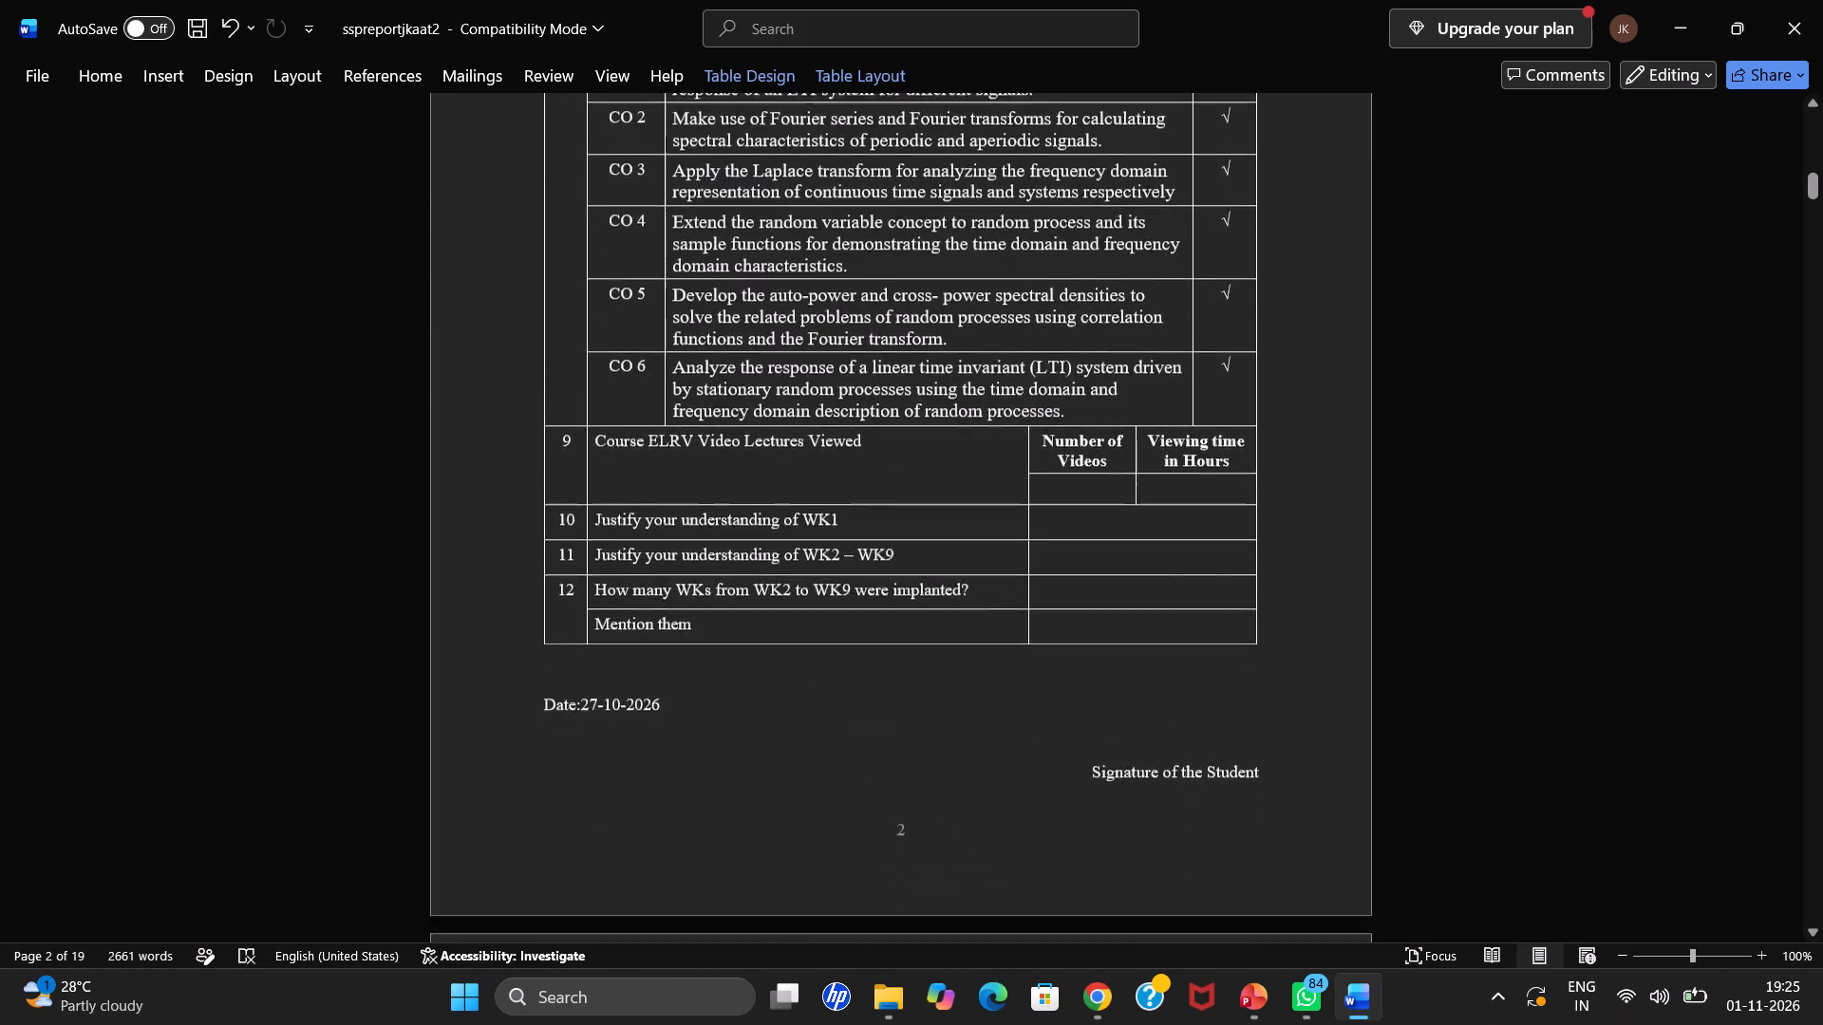
{"action": "scroll", "coordinate": [900, 356], "scroll_direction": "down", "scroll_amount": 8}
{"action": "scroll", "coordinate": [901, 354], "scroll_direction": "up", "scroll_amount": 11}
{"action": "scroll", "coordinate": [901, 354], "scroll_direction": "up", "scroll_amount": 11}
{"action": "scroll", "coordinate": [901, 354], "scroll_direction": "up", "scroll_amount": 10}
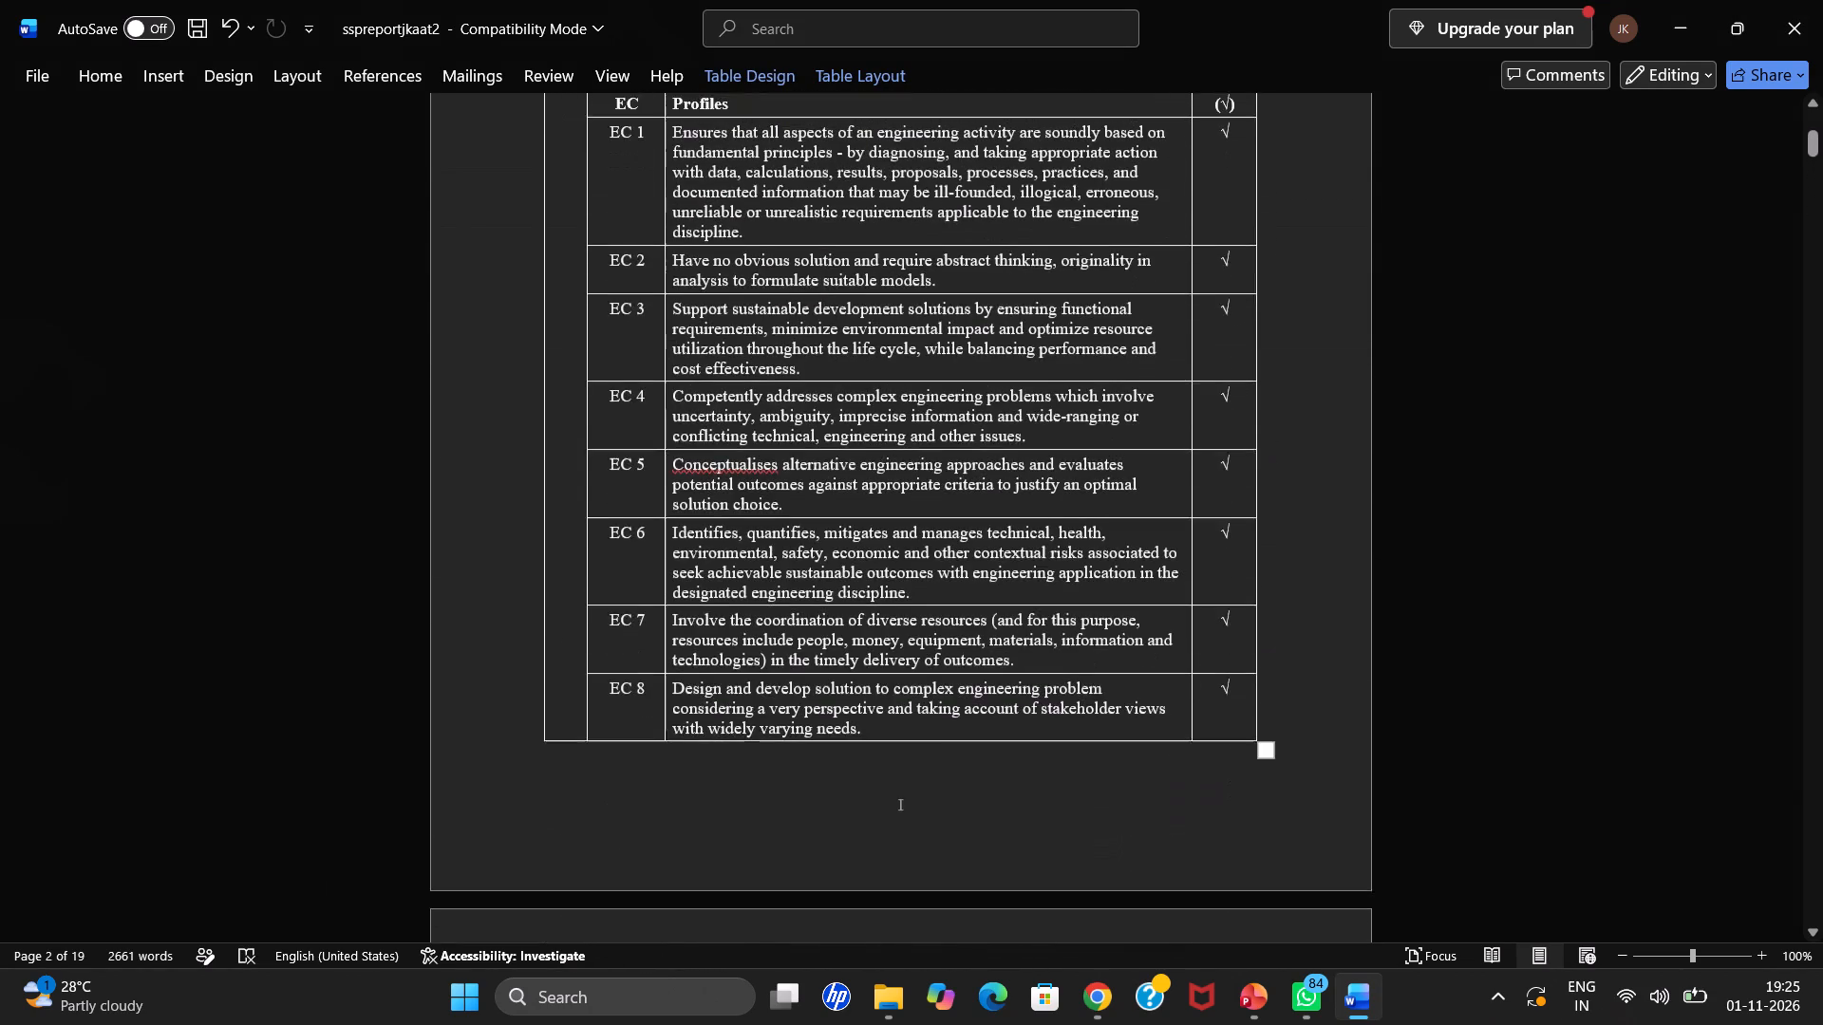
Check the footer page numbers from the self-assessment form through the table of contents and abstract to Chapter 1's objectives.
{"action": "scroll", "coordinate": [901, 354], "scroll_direction": "up", "scroll_amount": 11}
{"action": "scroll", "coordinate": [901, 354], "scroll_direction": "down", "scroll_amount": 20}
{"action": "scroll", "coordinate": [901, 354], "scroll_direction": "down", "scroll_amount": 12}
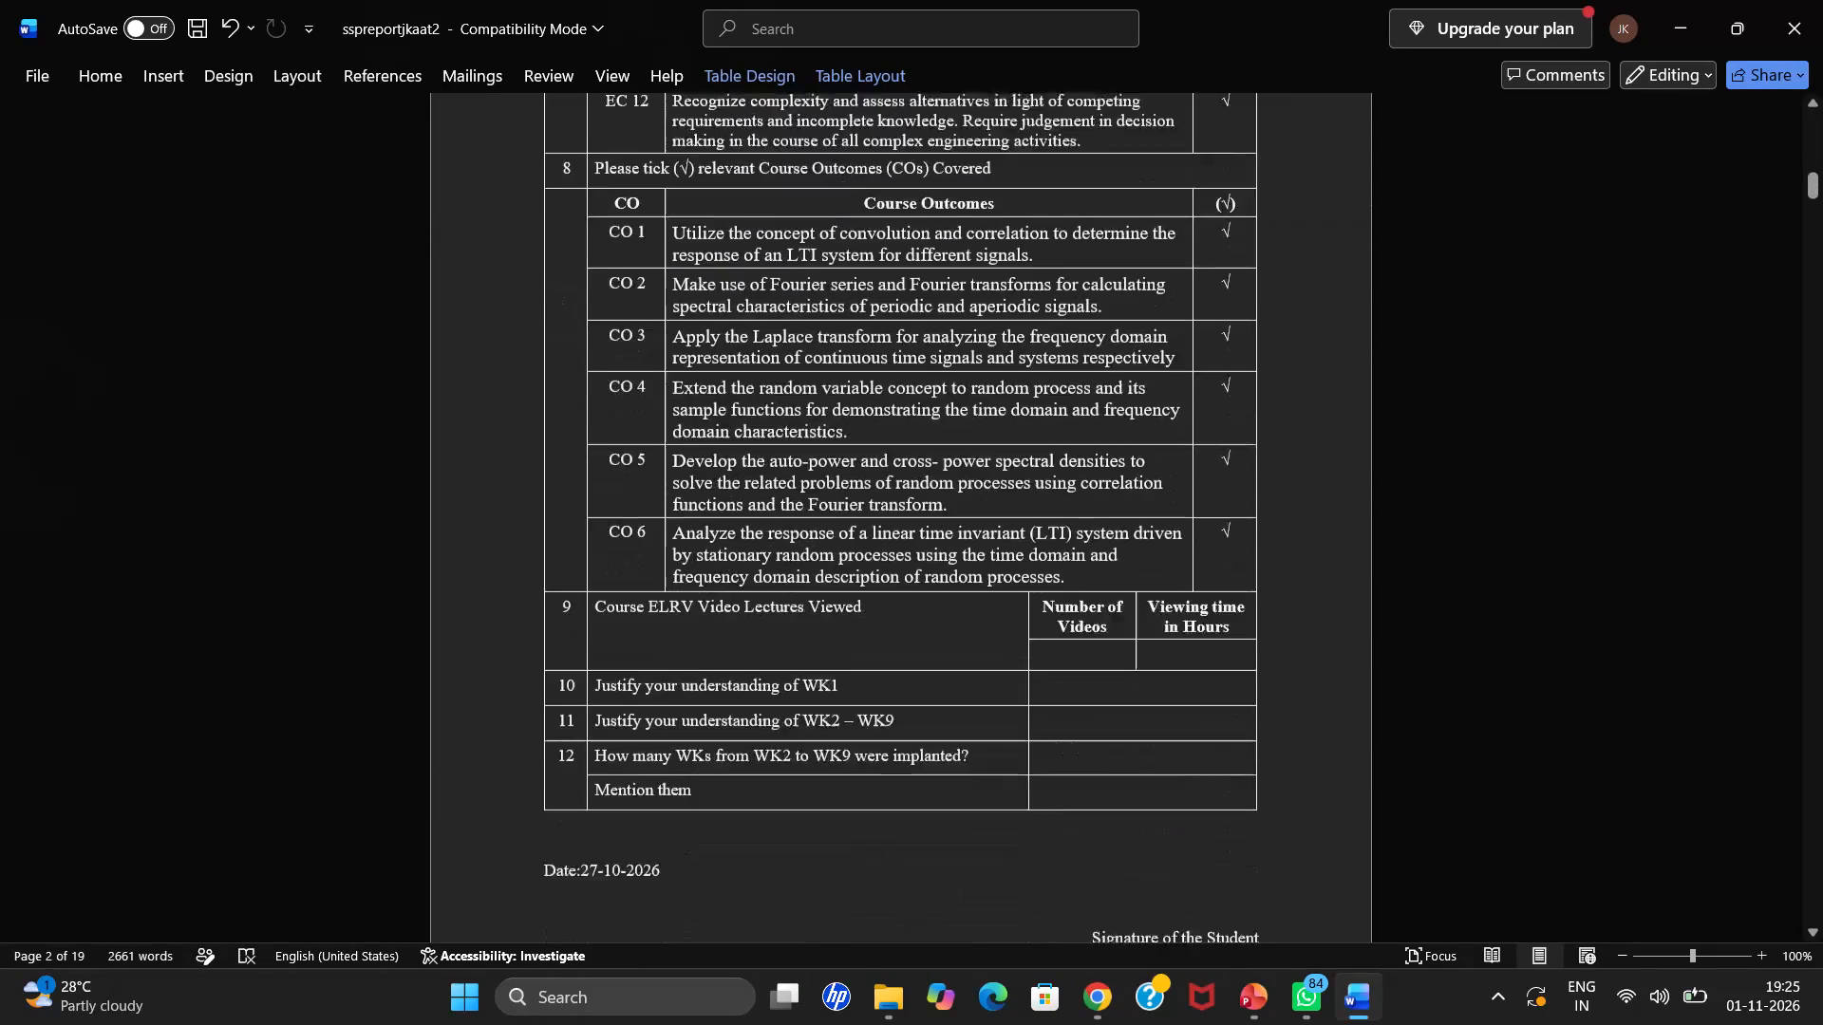
{"action": "scroll", "coordinate": [912, 320], "scroll_direction": "down", "scroll_amount": 13}
{"action": "scroll", "coordinate": [913, 317], "scroll_direction": "down", "scroll_amount": 11}
{"action": "scroll", "coordinate": [913, 316], "scroll_direction": "down", "scroll_amount": 20}
{"action": "scroll", "coordinate": [913, 316], "scroll_direction": "down", "scroll_amount": 7}
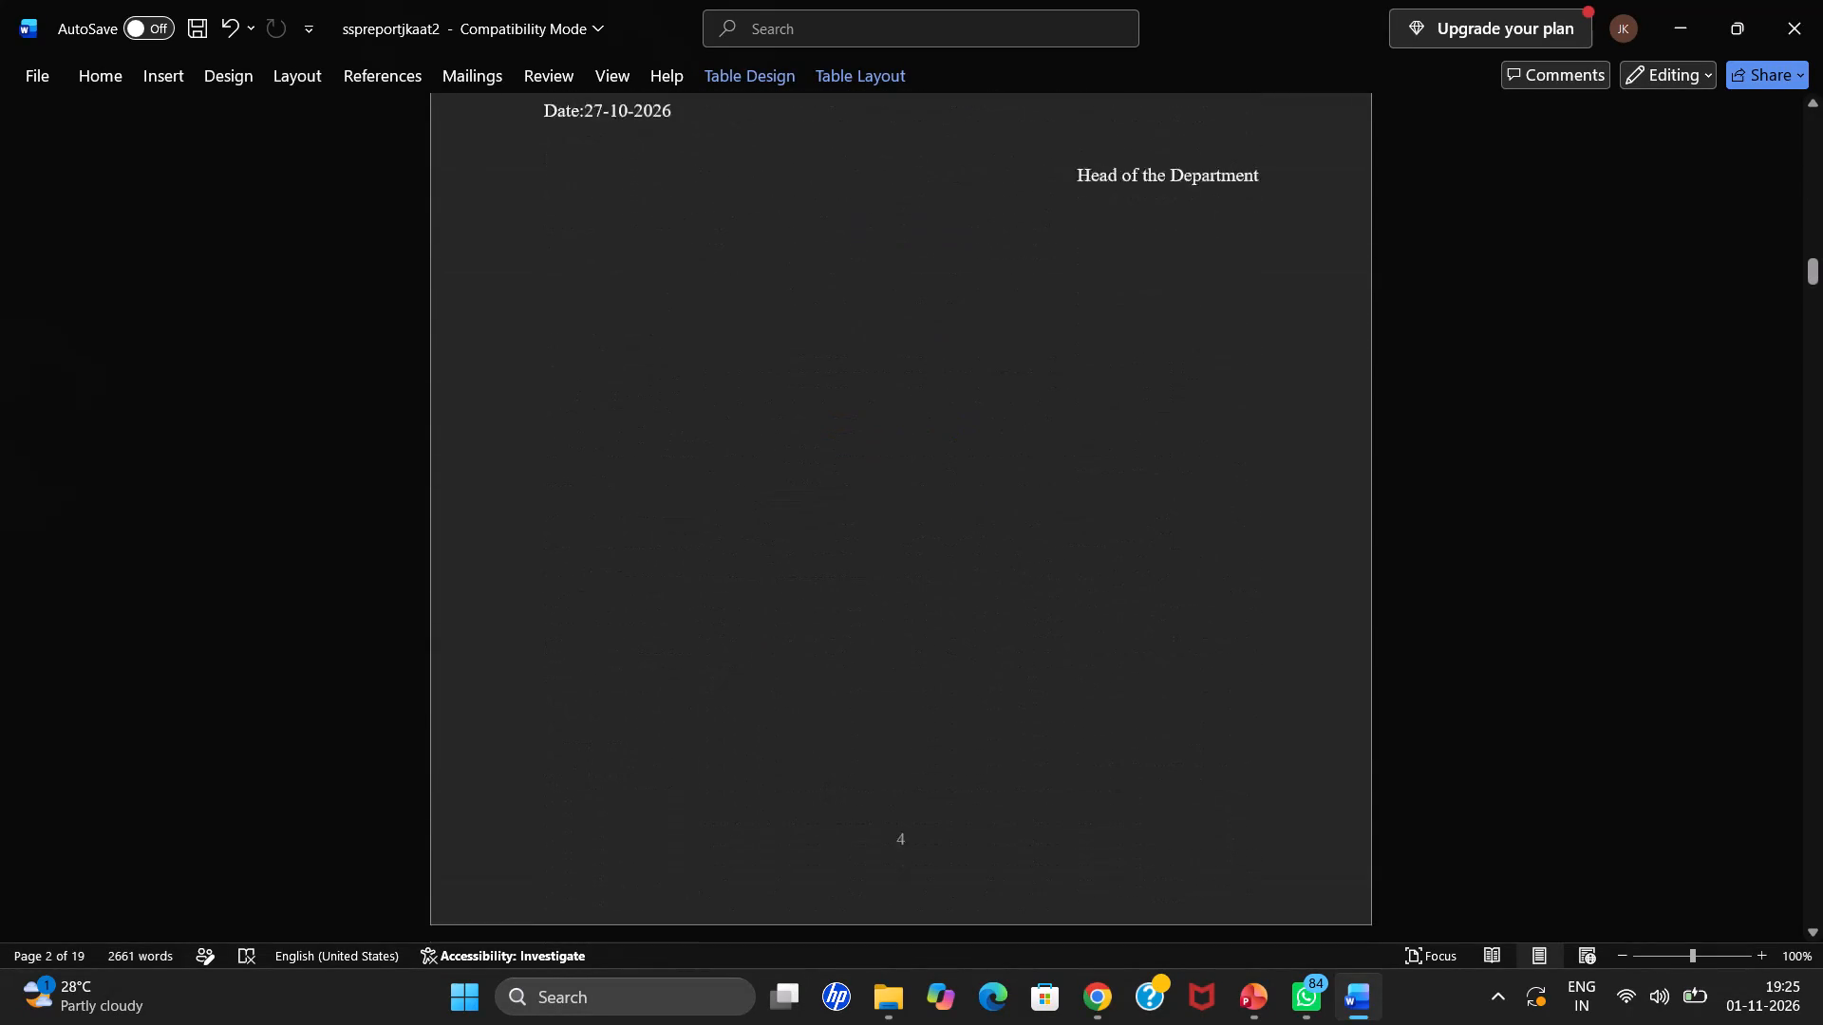
{"action": "scroll", "coordinate": [913, 315], "scroll_direction": "down", "scroll_amount": 20}
{"action": "scroll", "coordinate": [909, 318], "scroll_direction": "down", "scroll_amount": 10}
{"action": "scroll", "coordinate": [909, 318], "scroll_direction": "down", "scroll_amount": 20}
{"action": "scroll", "coordinate": [909, 318], "scroll_direction": "down", "scroll_amount": 10}
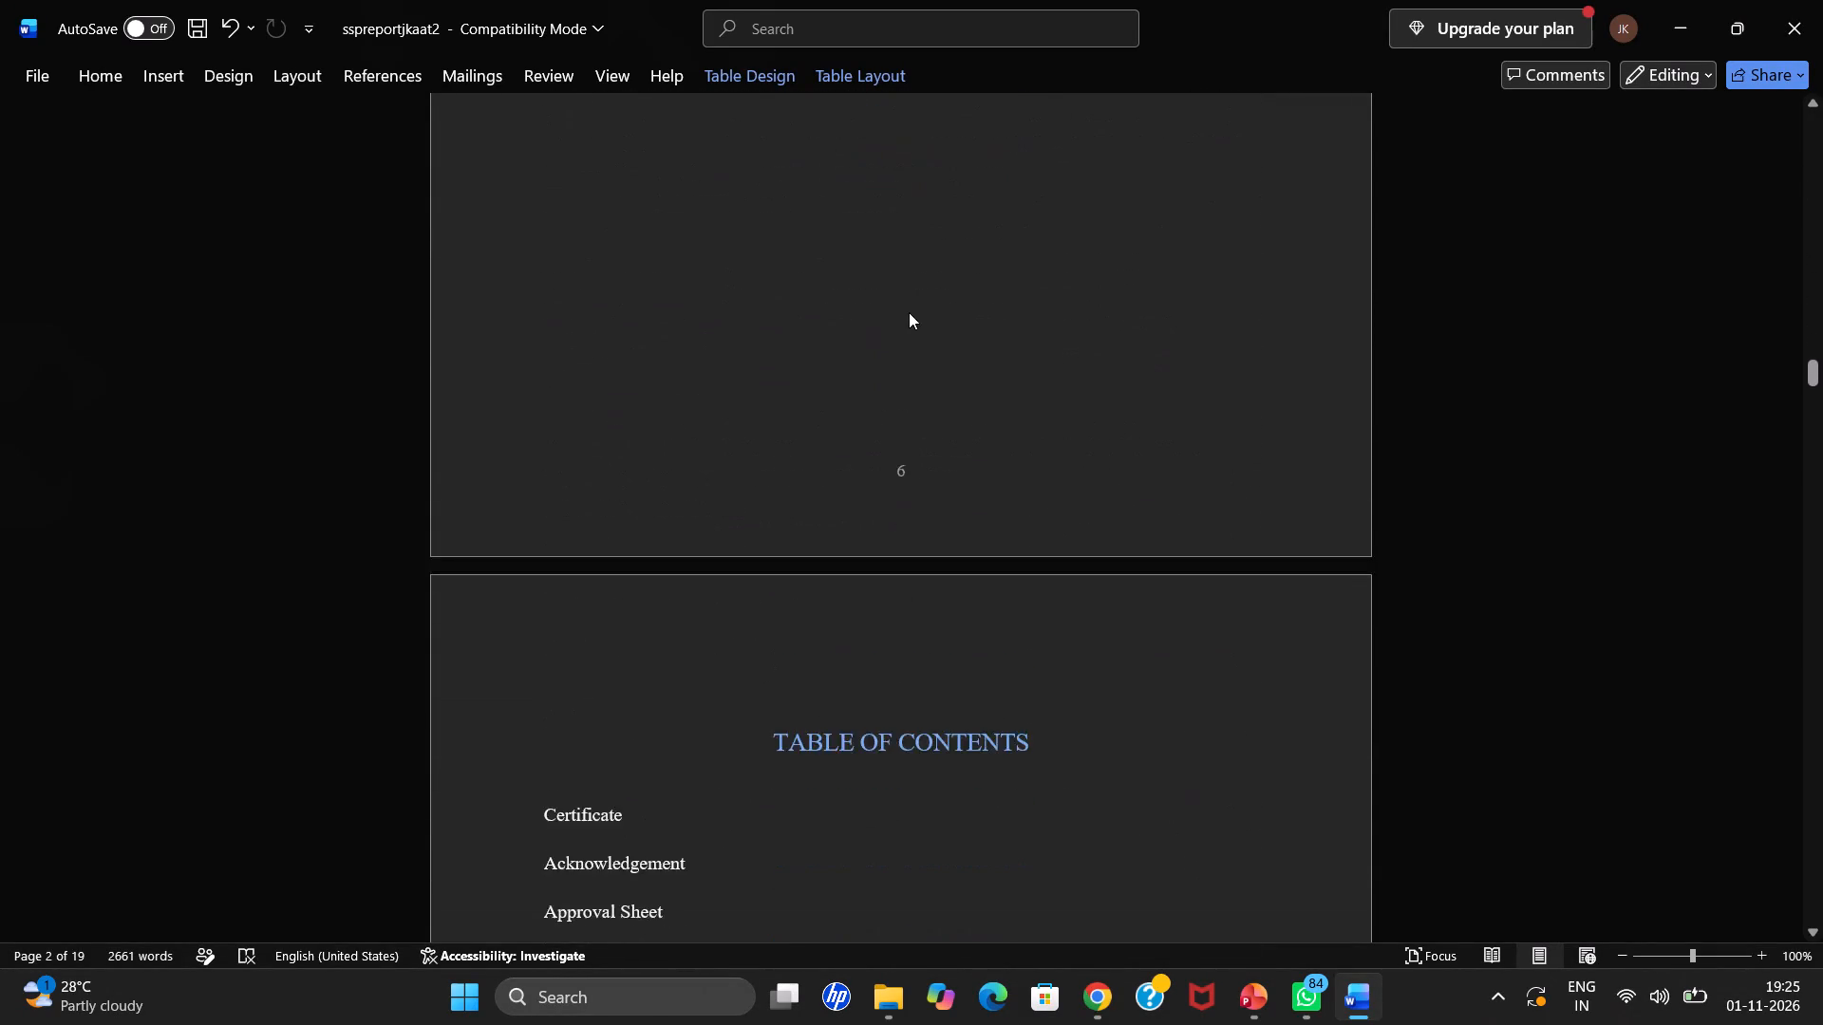
{"action": "scroll", "coordinate": [909, 312], "scroll_direction": "down", "scroll_amount": 20}
{"action": "scroll", "coordinate": [909, 312], "scroll_direction": "down", "scroll_amount": 20}
{"action": "scroll", "coordinate": [928, 206], "scroll_direction": "down", "scroll_amount": 20}
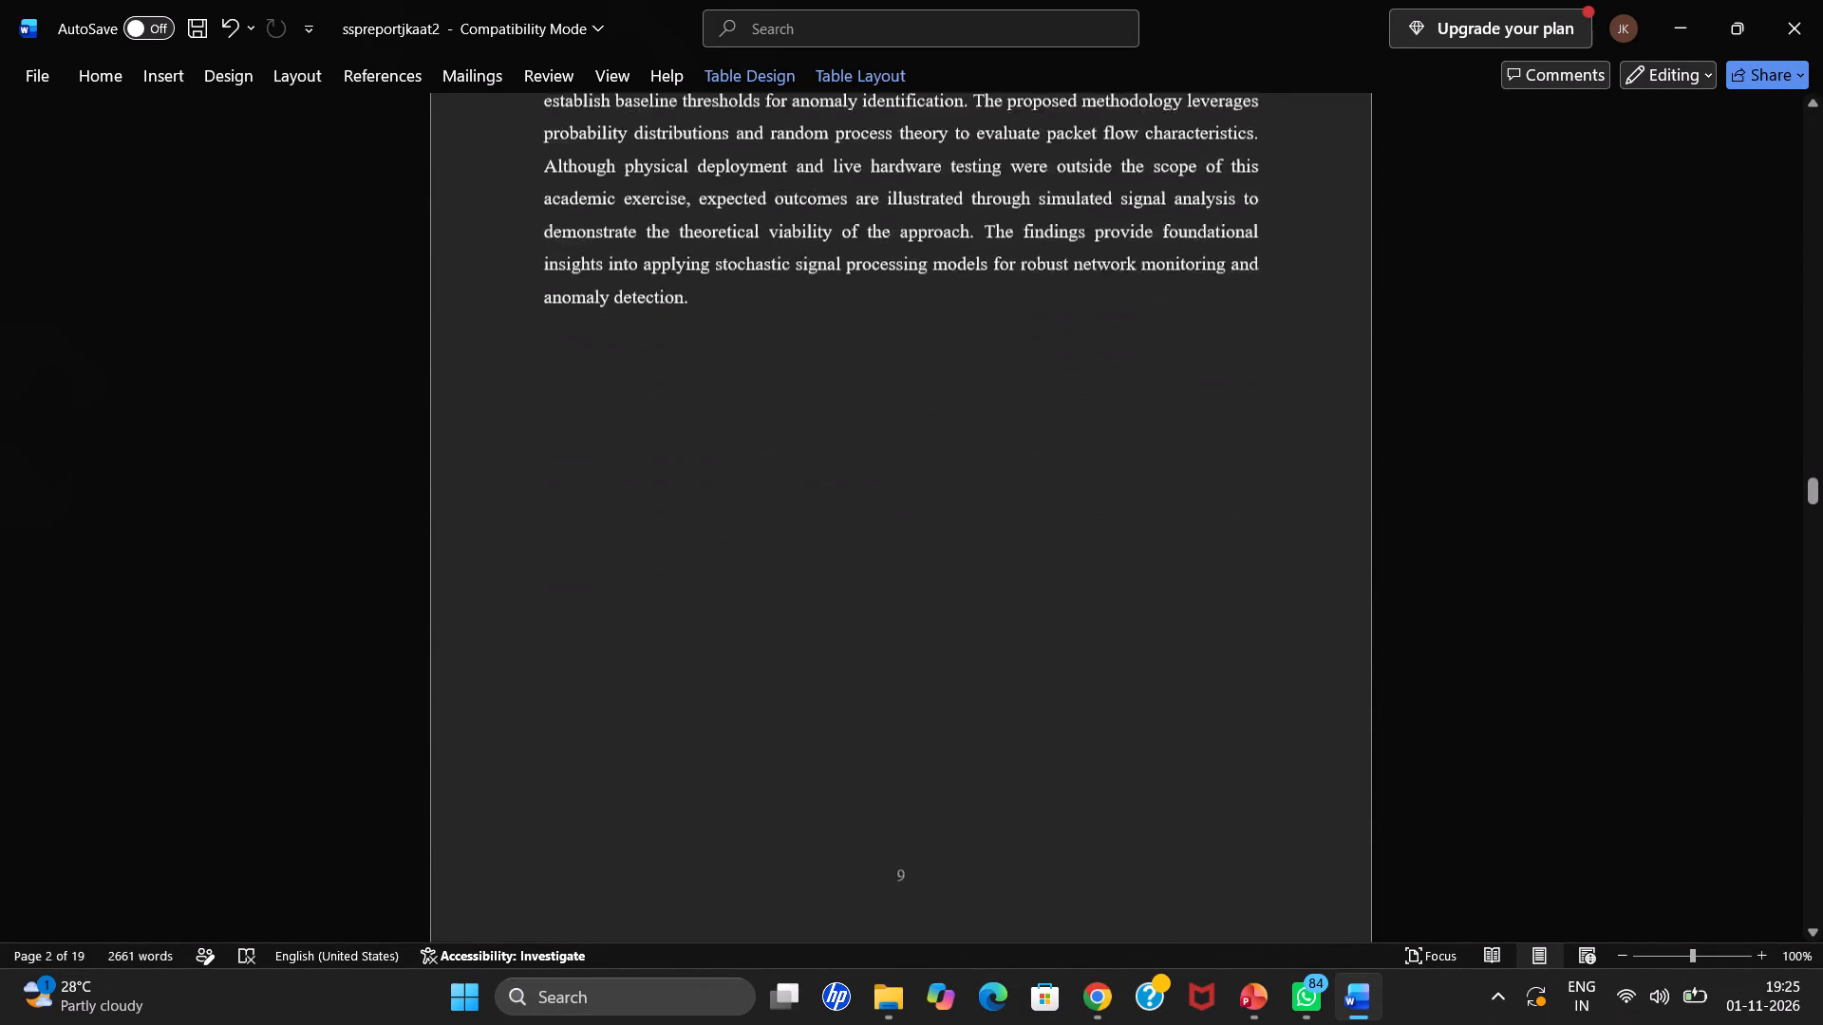
{"action": "scroll", "coordinate": [928, 203], "scroll_direction": "down", "scroll_amount": 11}
{"action": "scroll", "coordinate": [926, 201], "scroll_direction": "down", "scroll_amount": 12}
{"action": "scroll", "coordinate": [926, 195], "scroll_direction": "down", "scroll_amount": 11}
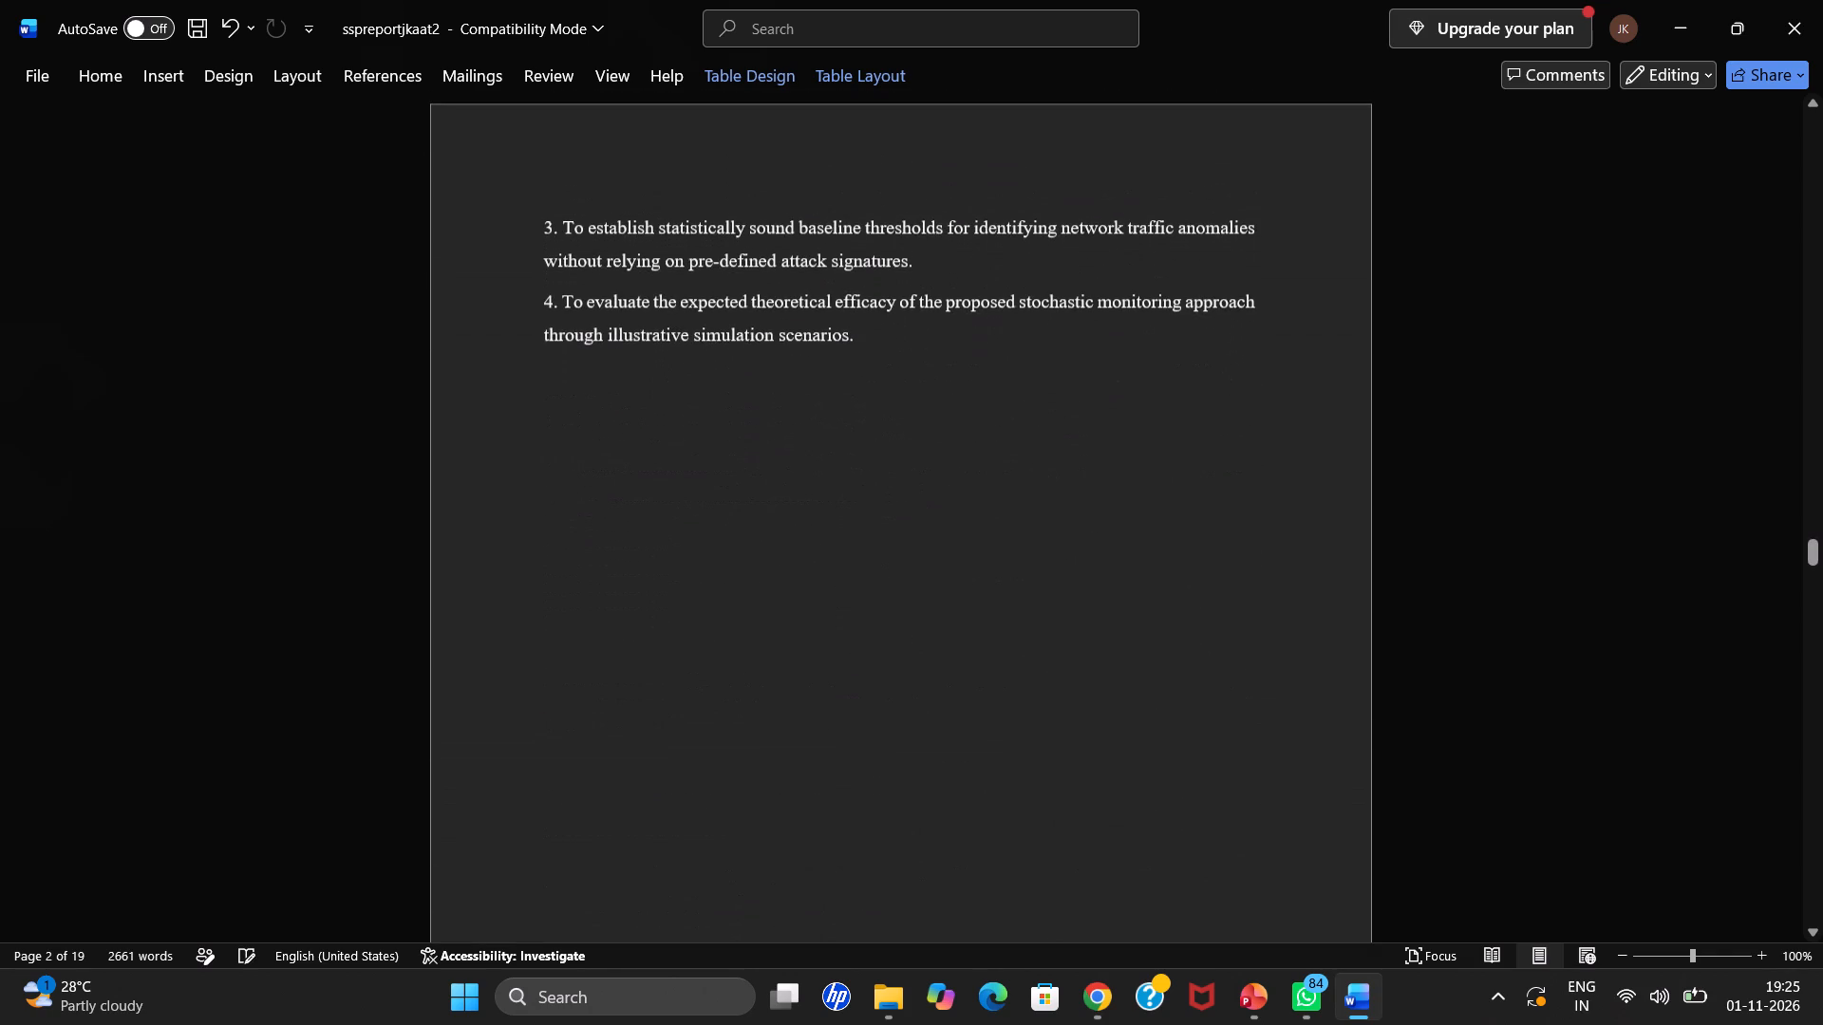
Undo the page number insertion and the Section 1 numbering format changes.
{"action": "key", "text": "ctrl+z"}
{"action": "key", "text": "ctrl+z"}
{"action": "key", "text": "ctrl+z"}
{"action": "key", "text": "ctrl+z"}
{"action": "key", "text": "ctrl+z"}
{"action": "key", "text": "ctrl+z"}
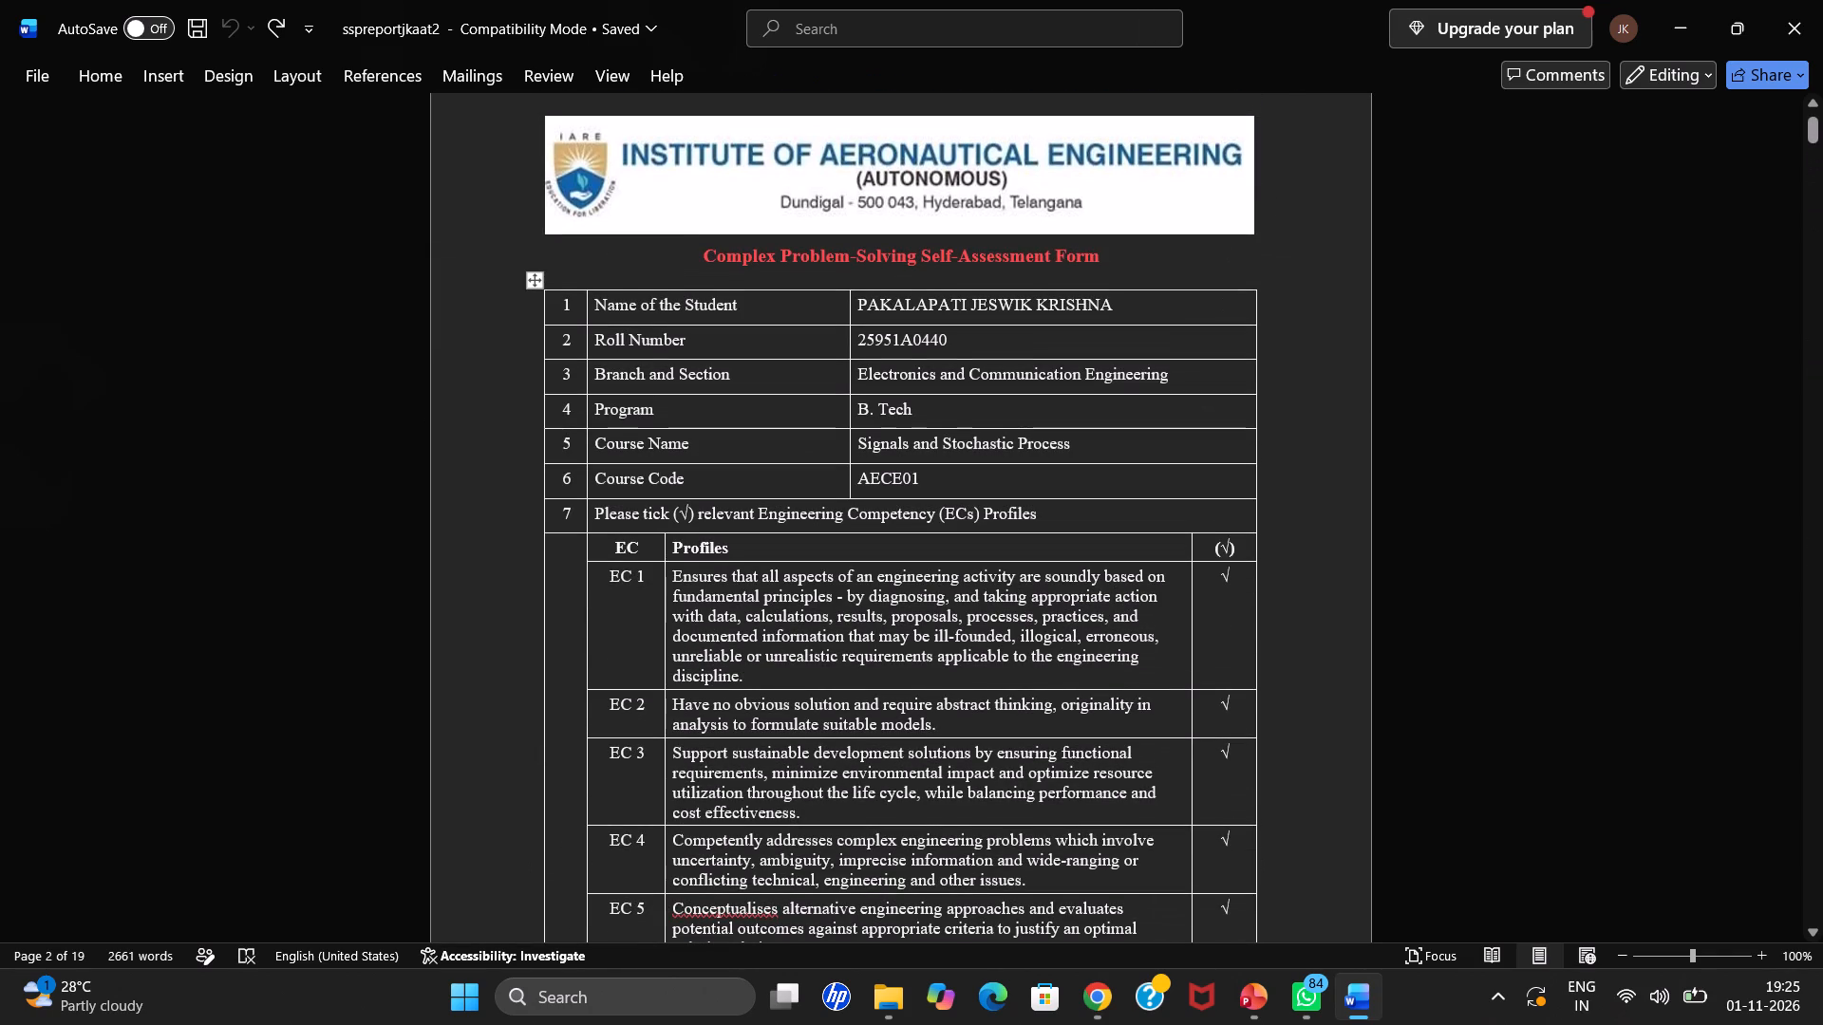
Enter the student's name above "Signature of the Student" on page 2, indented to align with that line.
{"action": "left_click", "coordinate": [1474, 423]}
{"action": "scroll", "coordinate": [1471, 400], "scroll_direction": "down", "scroll_amount": 18}
{"action": "scroll", "coordinate": [1470, 394], "scroll_direction": "down", "scroll_amount": 11}
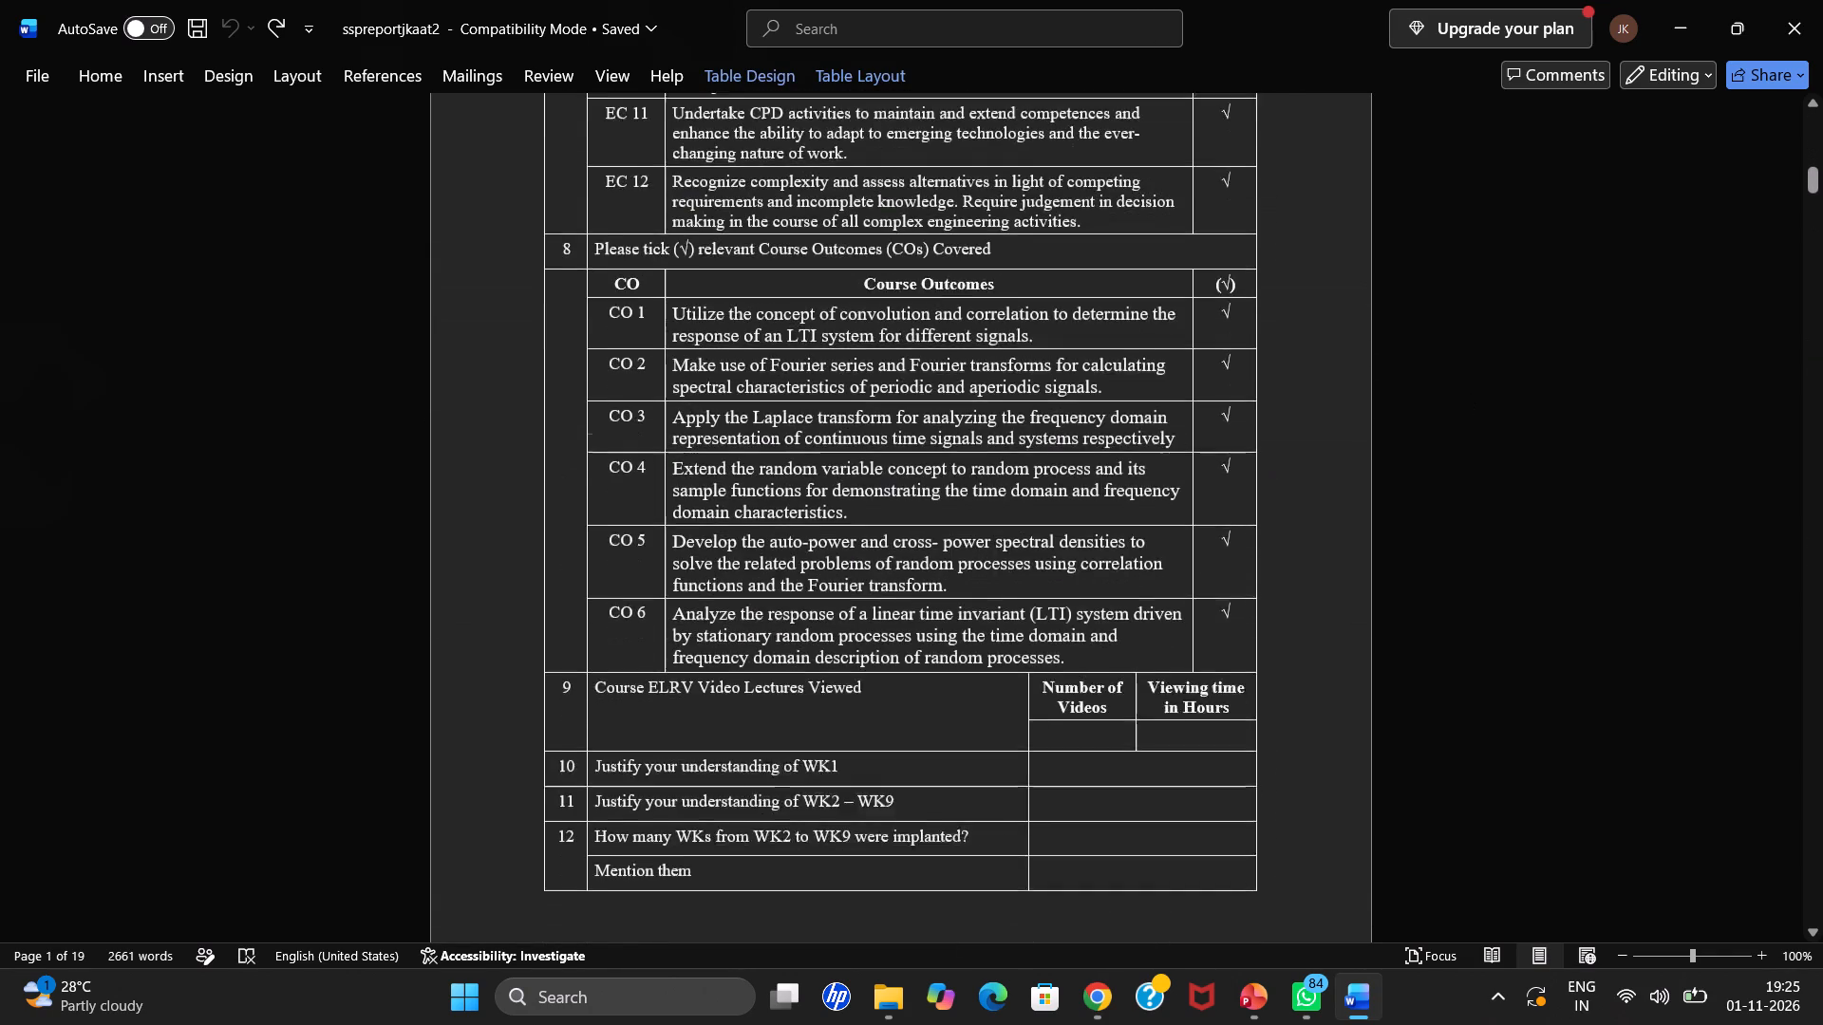
{"action": "scroll", "coordinate": [1468, 395], "scroll_direction": "down", "scroll_amount": 10}
{"action": "left_click", "coordinate": [1108, 291]}
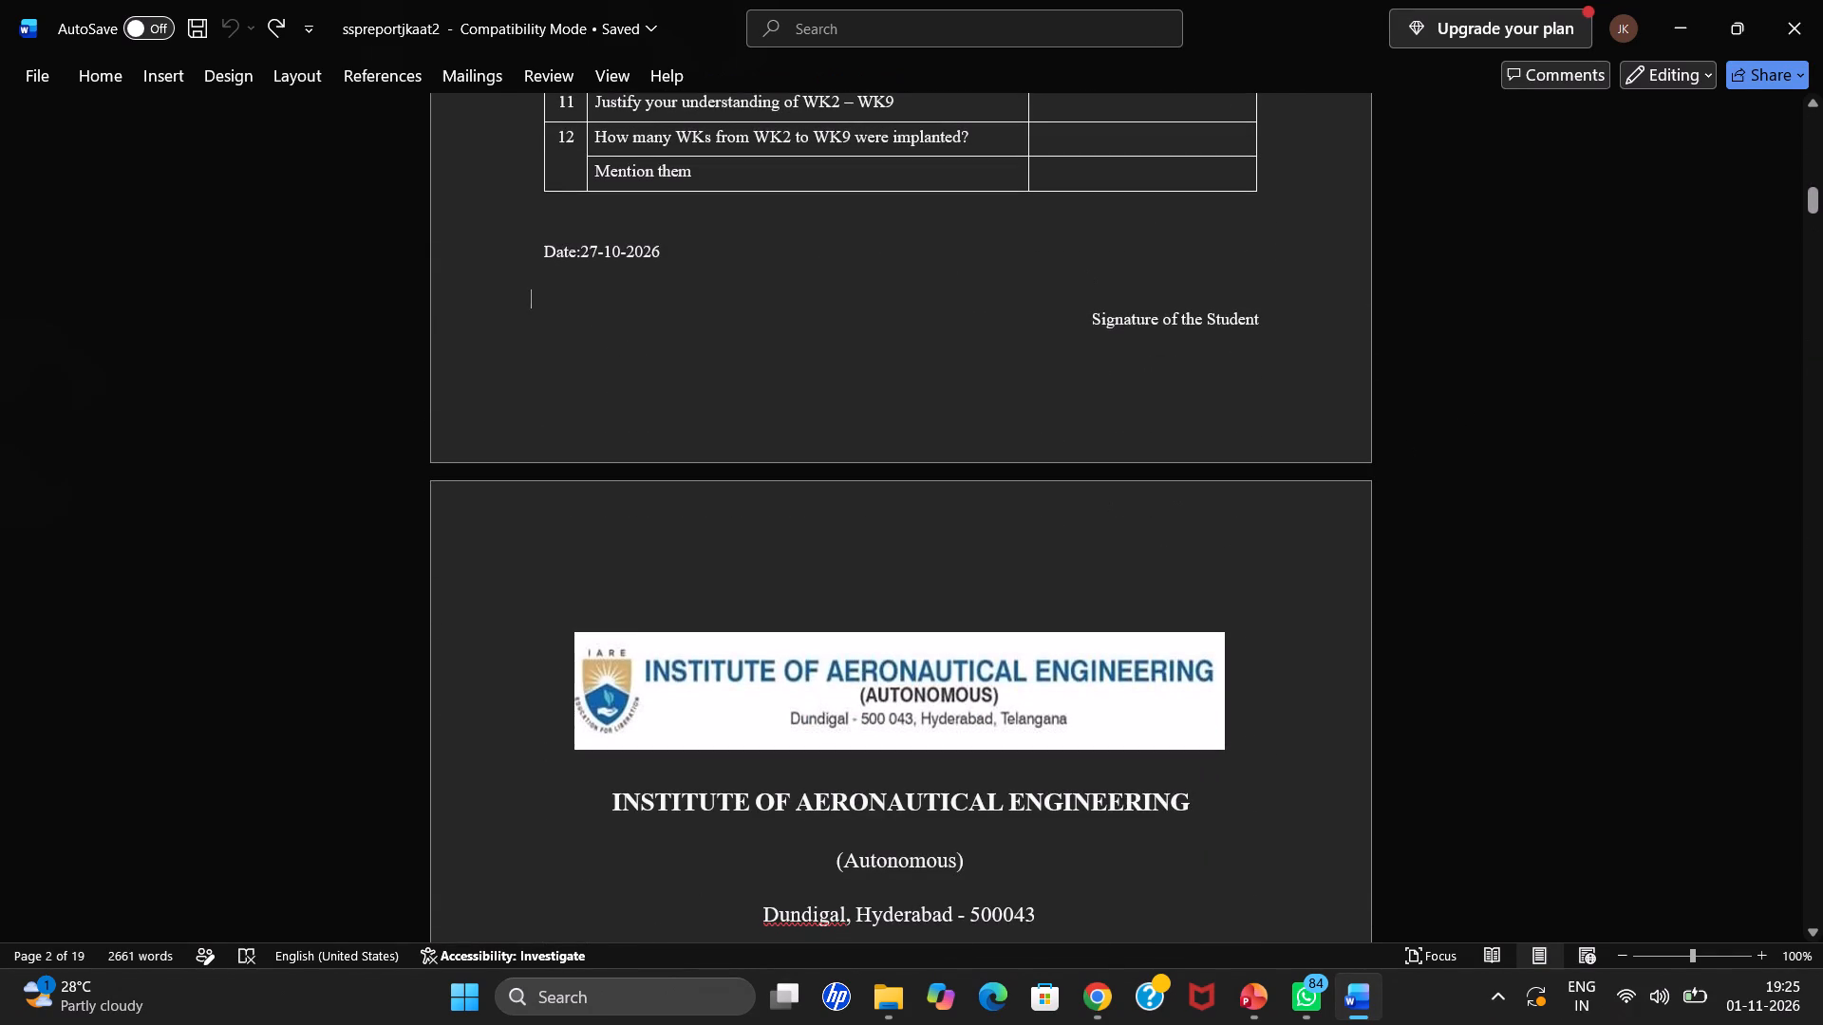
{"action": "key", "text": "space"}
{"action": "key", "text": "space"}
{"action": "key", "text": "space"}
{"action": "key", "text": "Tab"}
{"action": "key", "text": "Tab"}
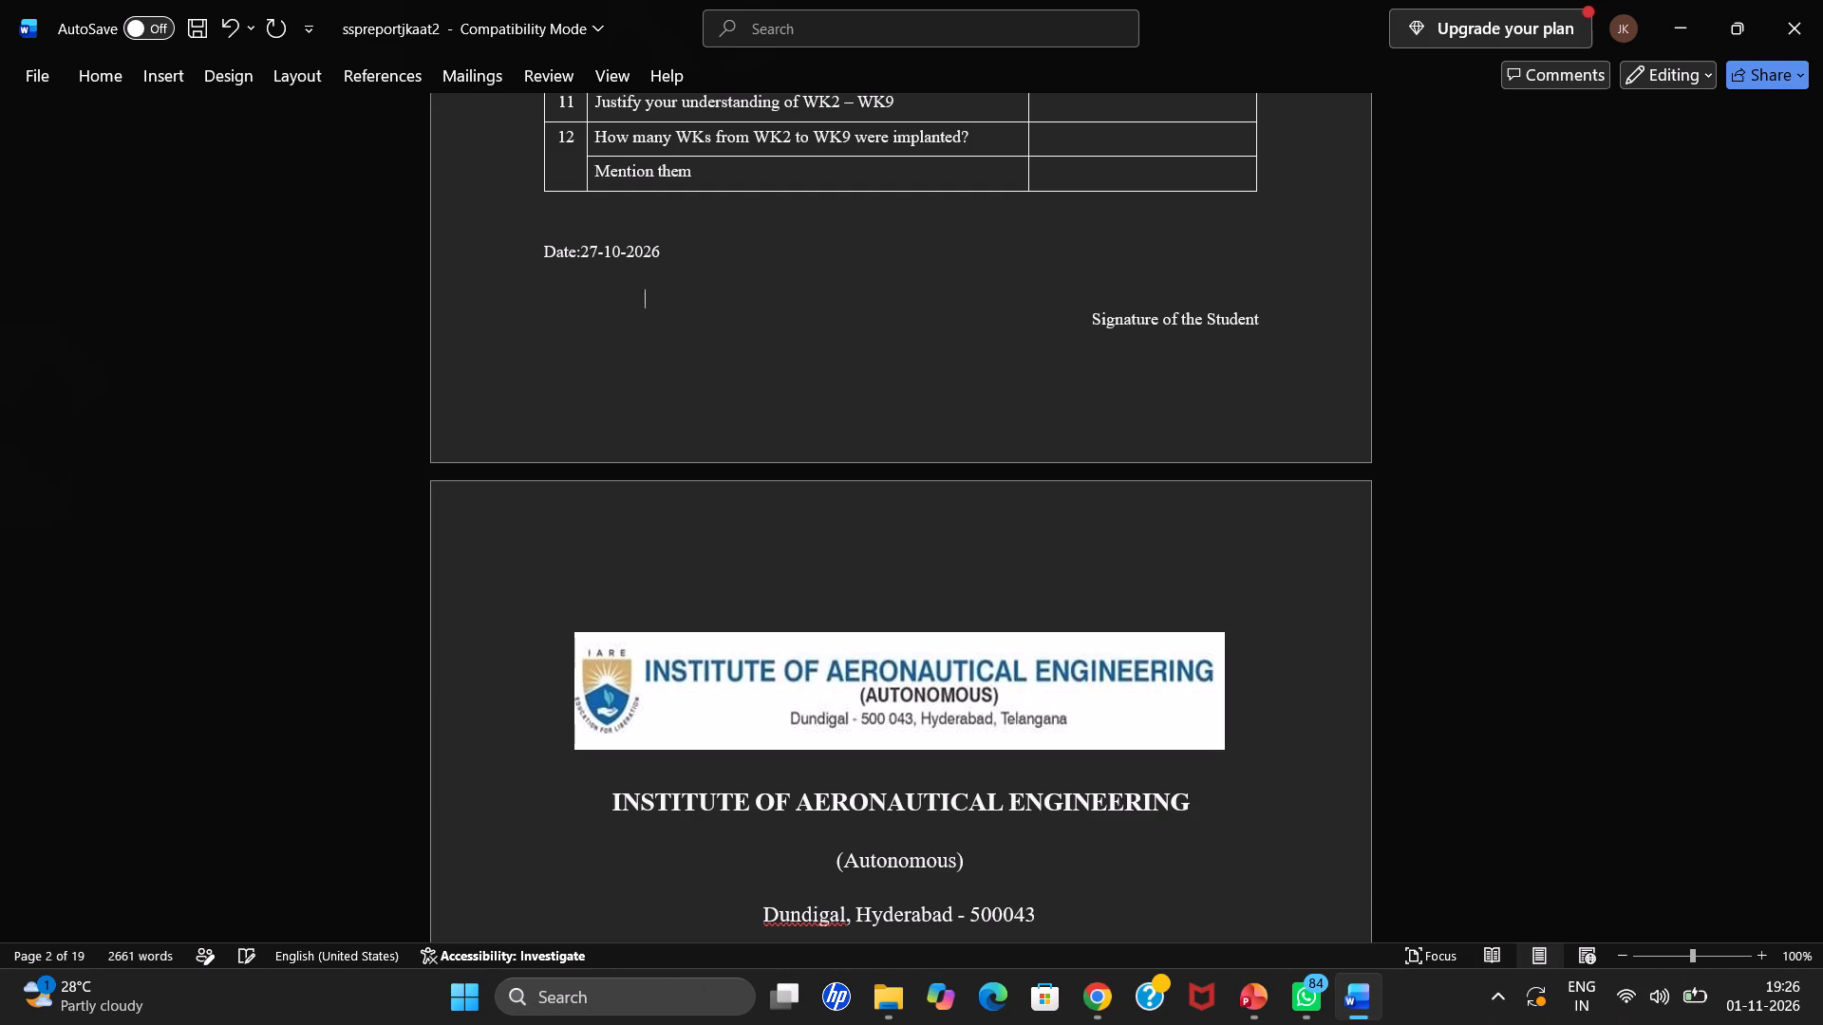
{"action": "key", "text": "Tab"}
{"action": "key", "text": "Tab"}
{"action": "key", "text": "Tab"}
{"action": "key", "text": "Tab"}
{"action": "key", "text": "Tab"}
{"action": "key", "text": "Tab"}
{"action": "key", "text": "Tab"}
{"action": "key", "text": "Tab"}
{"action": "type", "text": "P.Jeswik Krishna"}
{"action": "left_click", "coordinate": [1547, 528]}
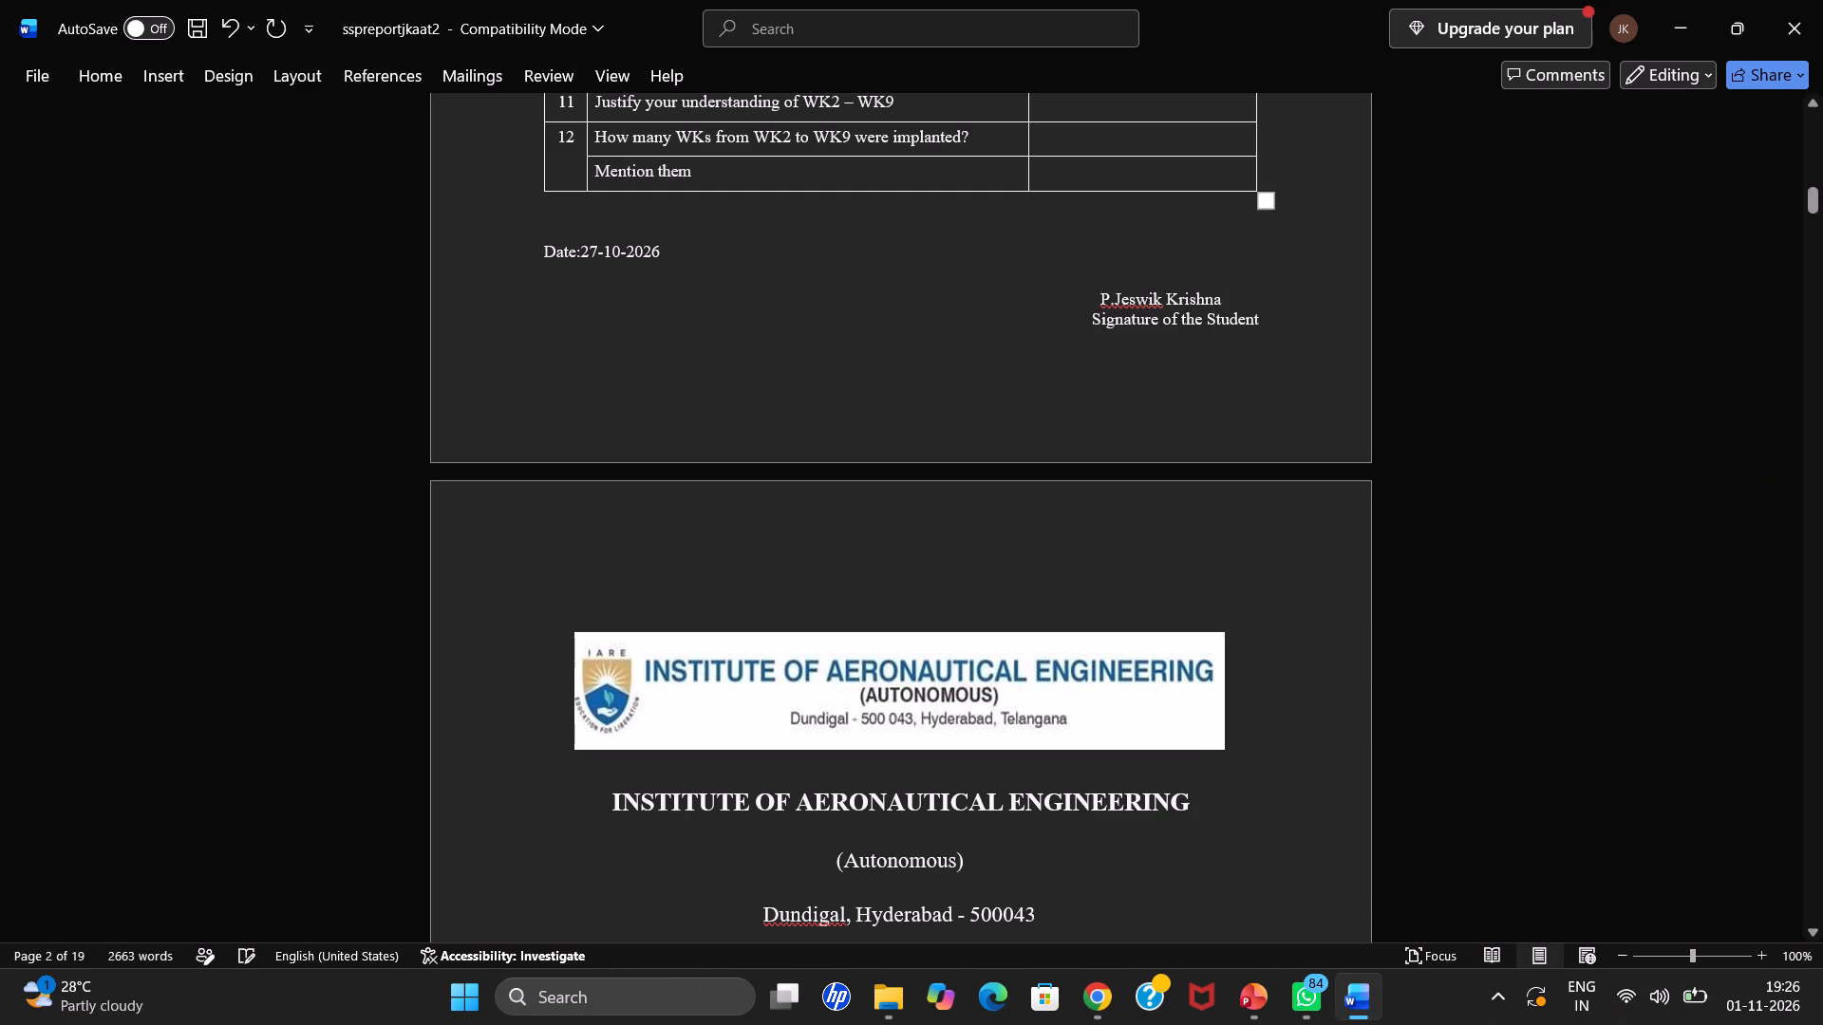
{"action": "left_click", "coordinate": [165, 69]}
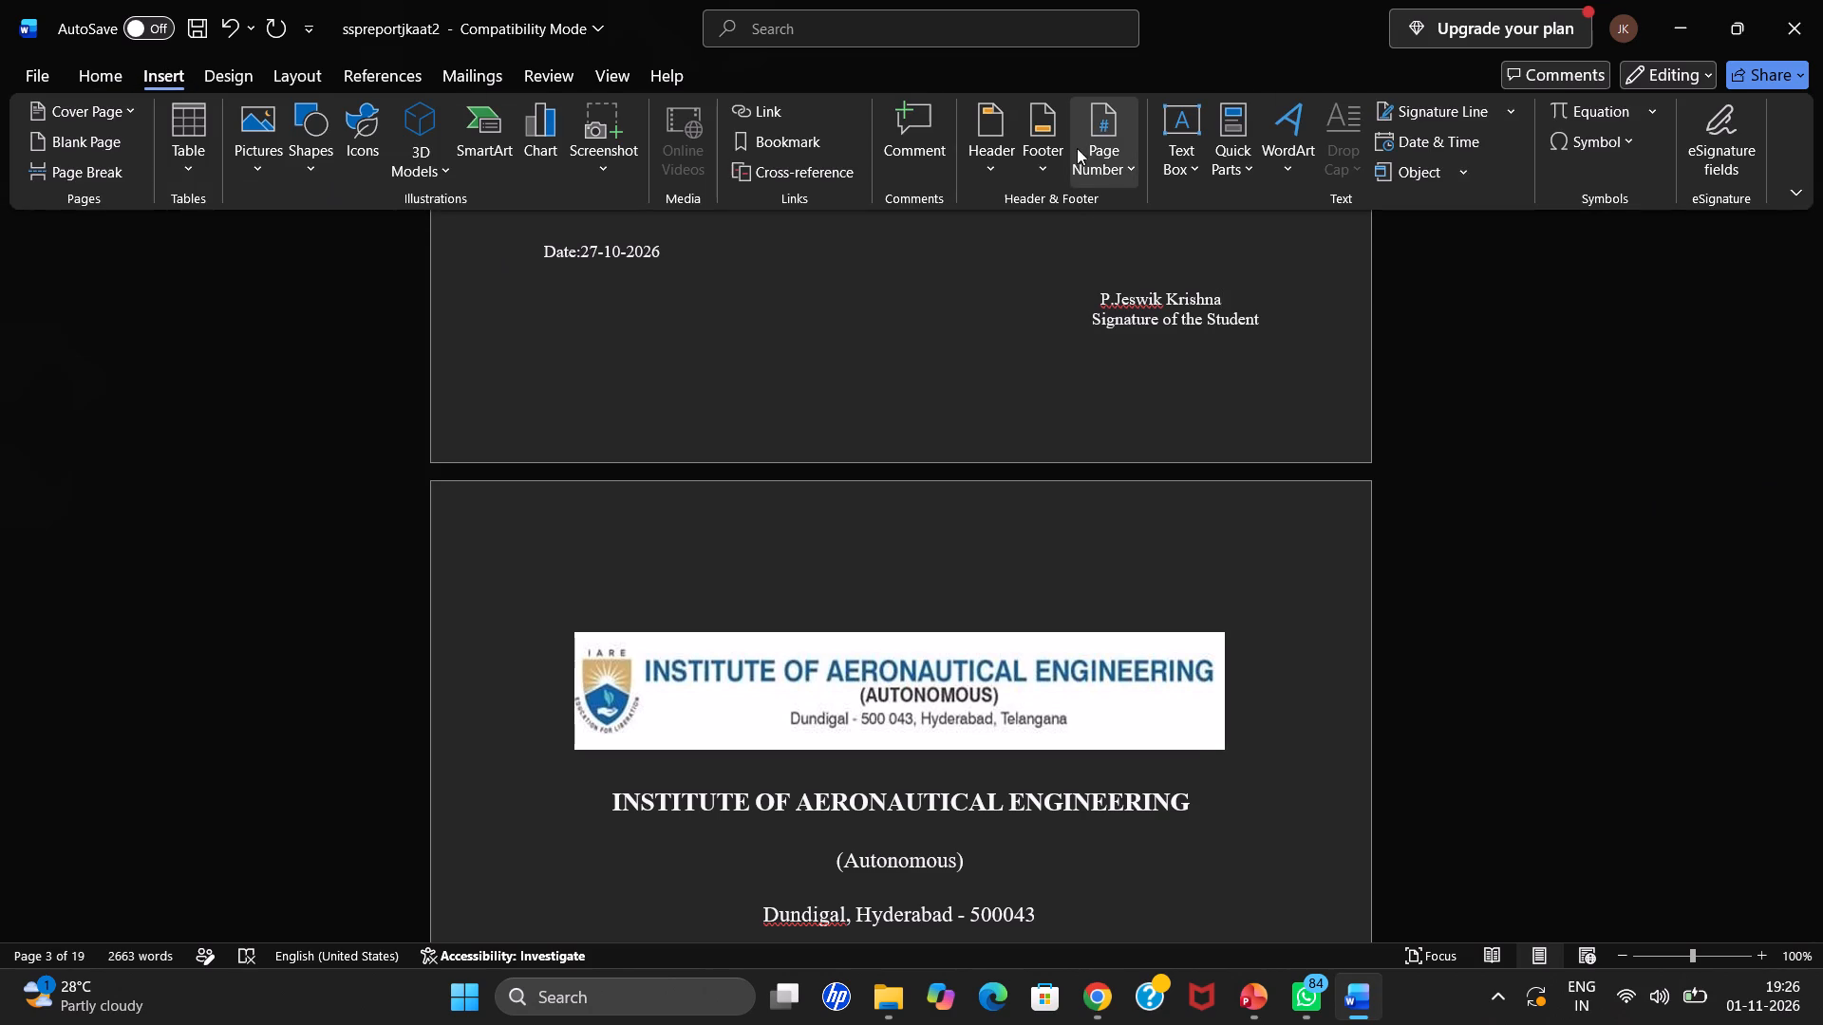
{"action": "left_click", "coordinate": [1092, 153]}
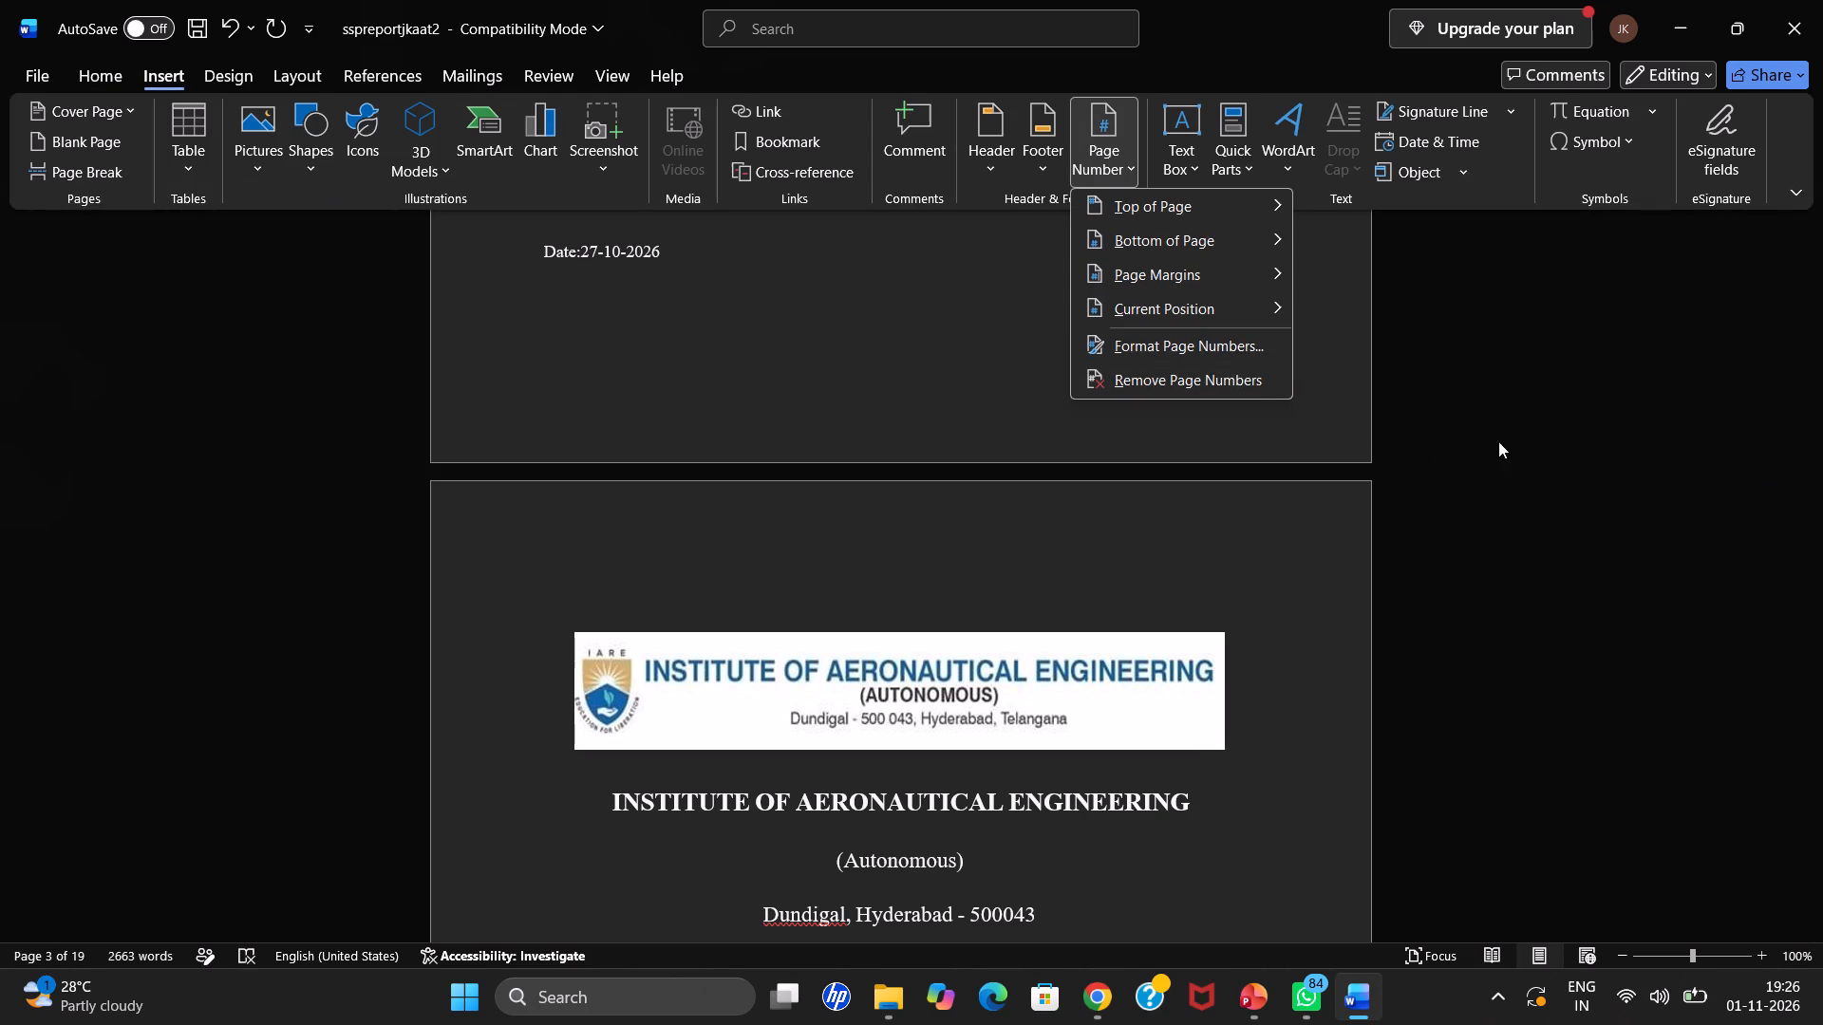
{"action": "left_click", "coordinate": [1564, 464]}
Insert a centred plain page number at the bottom of the page, starting from the 1.2 Objectives page in Chapter 1.
{"action": "scroll", "coordinate": [1502, 421], "scroll_direction": "down", "scroll_amount": 9}
{"action": "scroll", "coordinate": [1489, 422], "scroll_direction": "down", "scroll_amount": 20}
{"action": "scroll", "coordinate": [1489, 422], "scroll_direction": "down", "scroll_amount": 5}
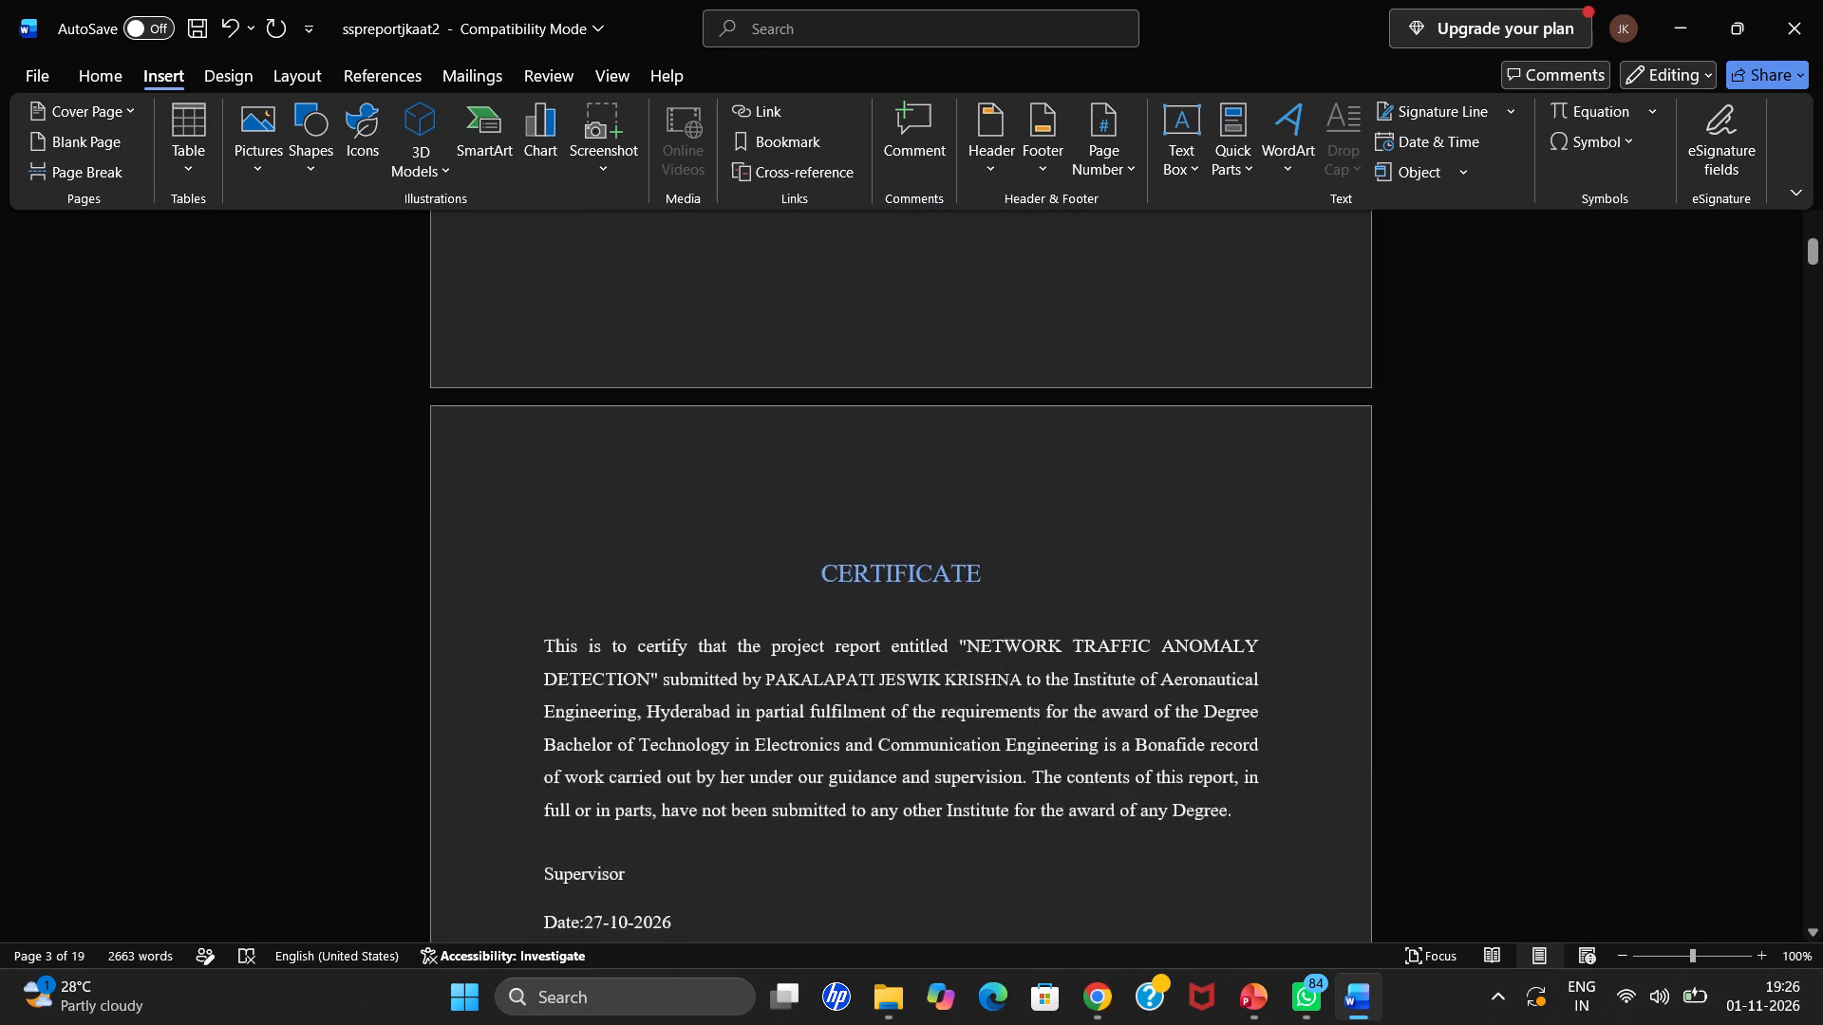
{"action": "scroll", "coordinate": [1434, 416], "scroll_direction": "down", "scroll_amount": 20}
{"action": "scroll", "coordinate": [1434, 416], "scroll_direction": "down", "scroll_amount": 18}
{"action": "scroll", "coordinate": [1375, 444], "scroll_direction": "down", "scroll_amount": 14}
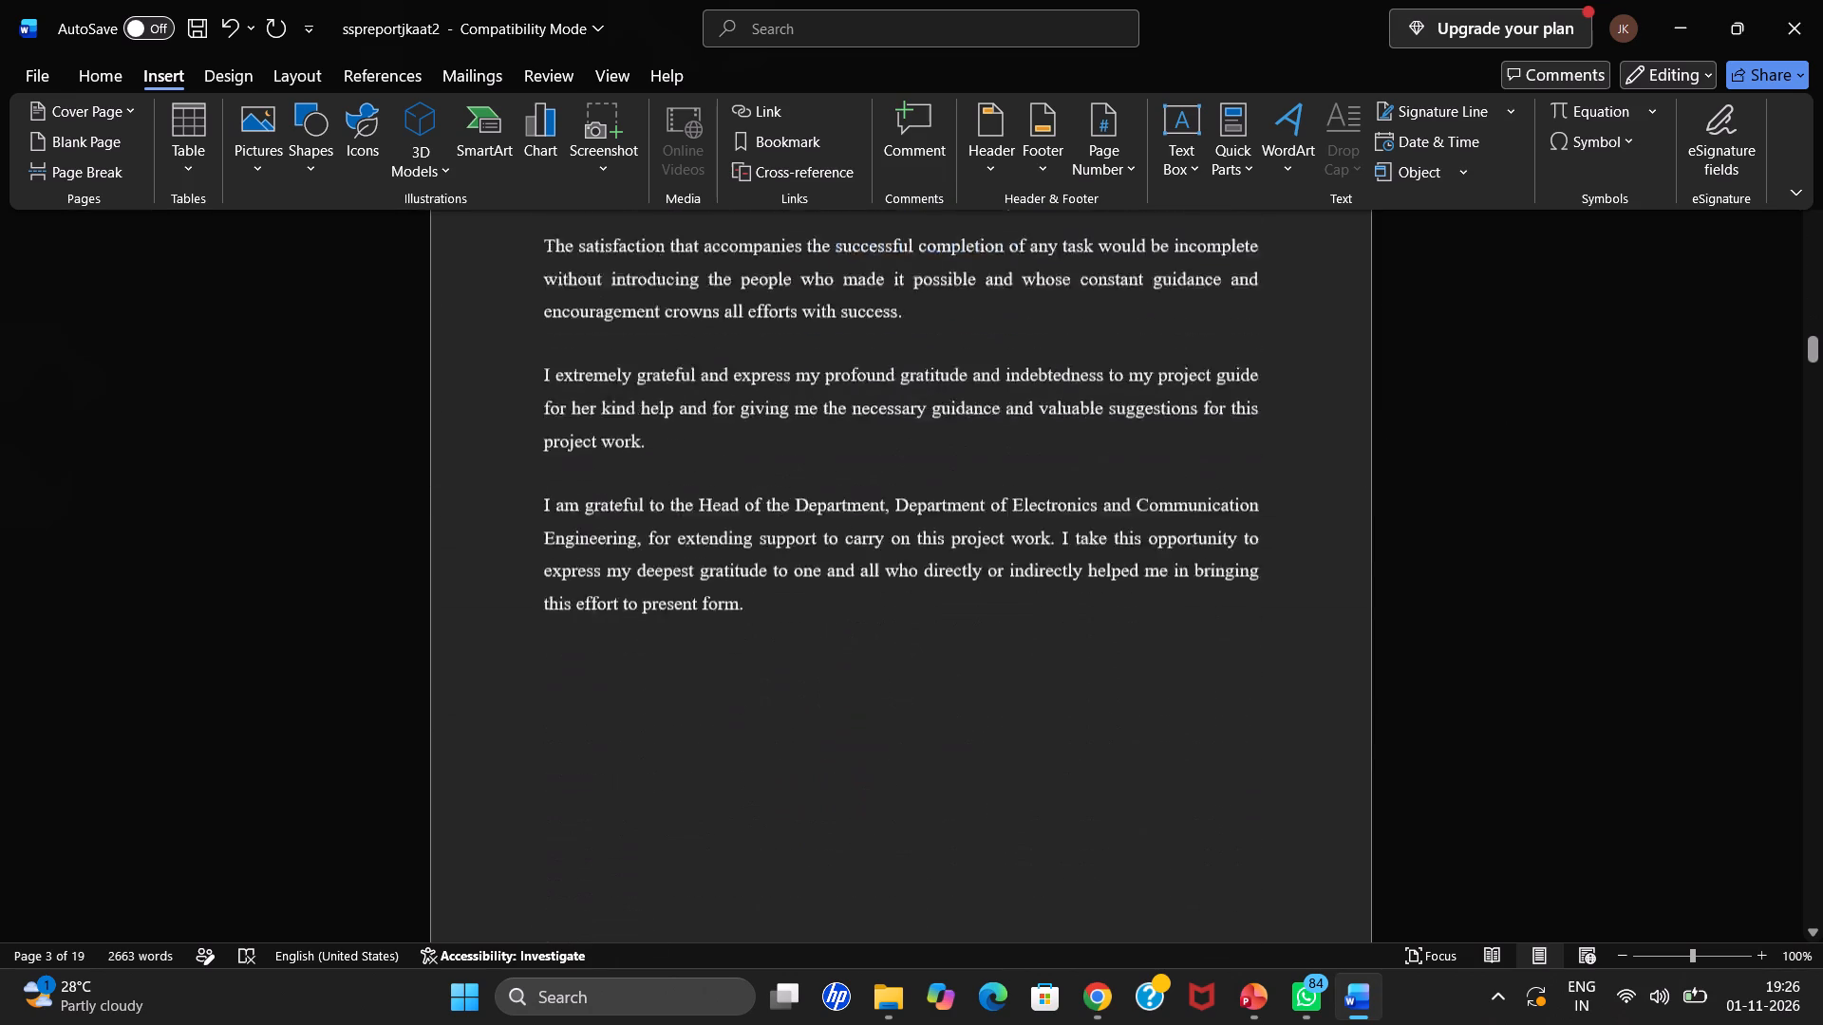
{"action": "scroll", "coordinate": [1375, 444], "scroll_direction": "down", "scroll_amount": 15}
{"action": "scroll", "coordinate": [1374, 446], "scroll_direction": "down", "scroll_amount": 20}
{"action": "scroll", "coordinate": [1374, 446], "scroll_direction": "down", "scroll_amount": 13}
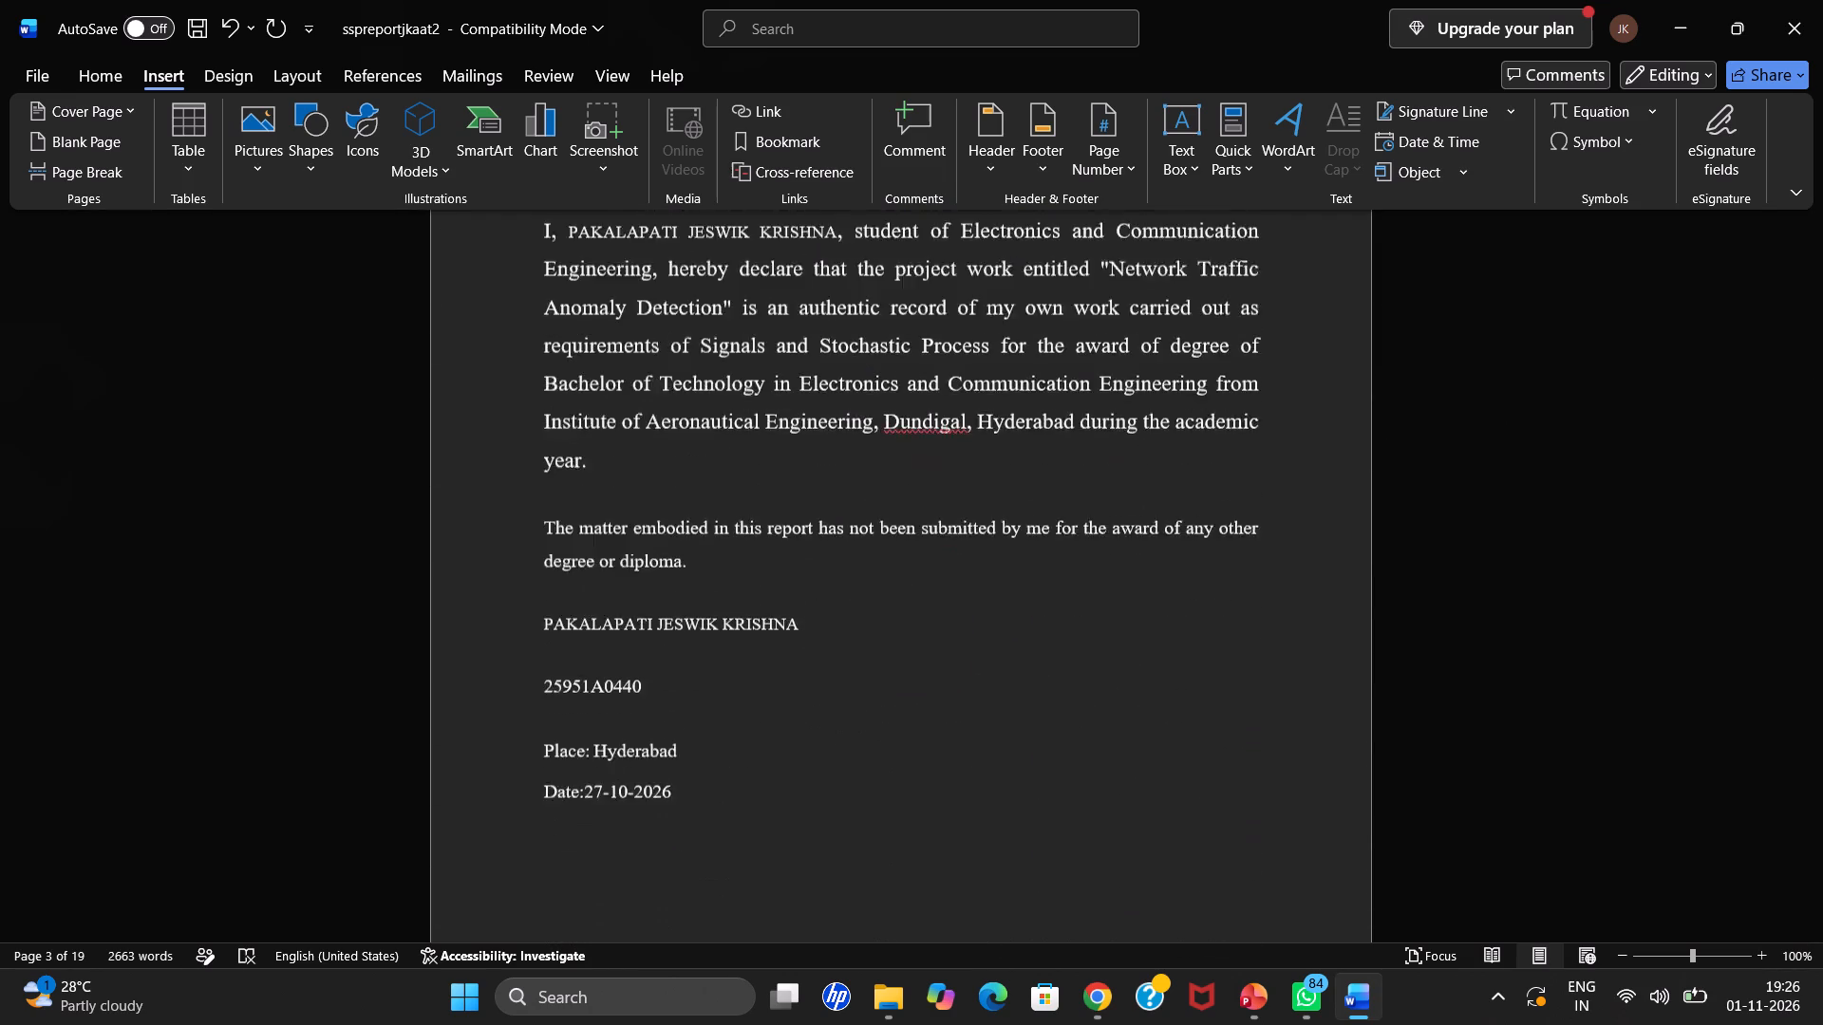
{"action": "scroll", "coordinate": [1362, 453], "scroll_direction": "down", "scroll_amount": 17}
{"action": "scroll", "coordinate": [1361, 453], "scroll_direction": "down", "scroll_amount": 20}
{"action": "scroll", "coordinate": [1361, 453], "scroll_direction": "down", "scroll_amount": 12}
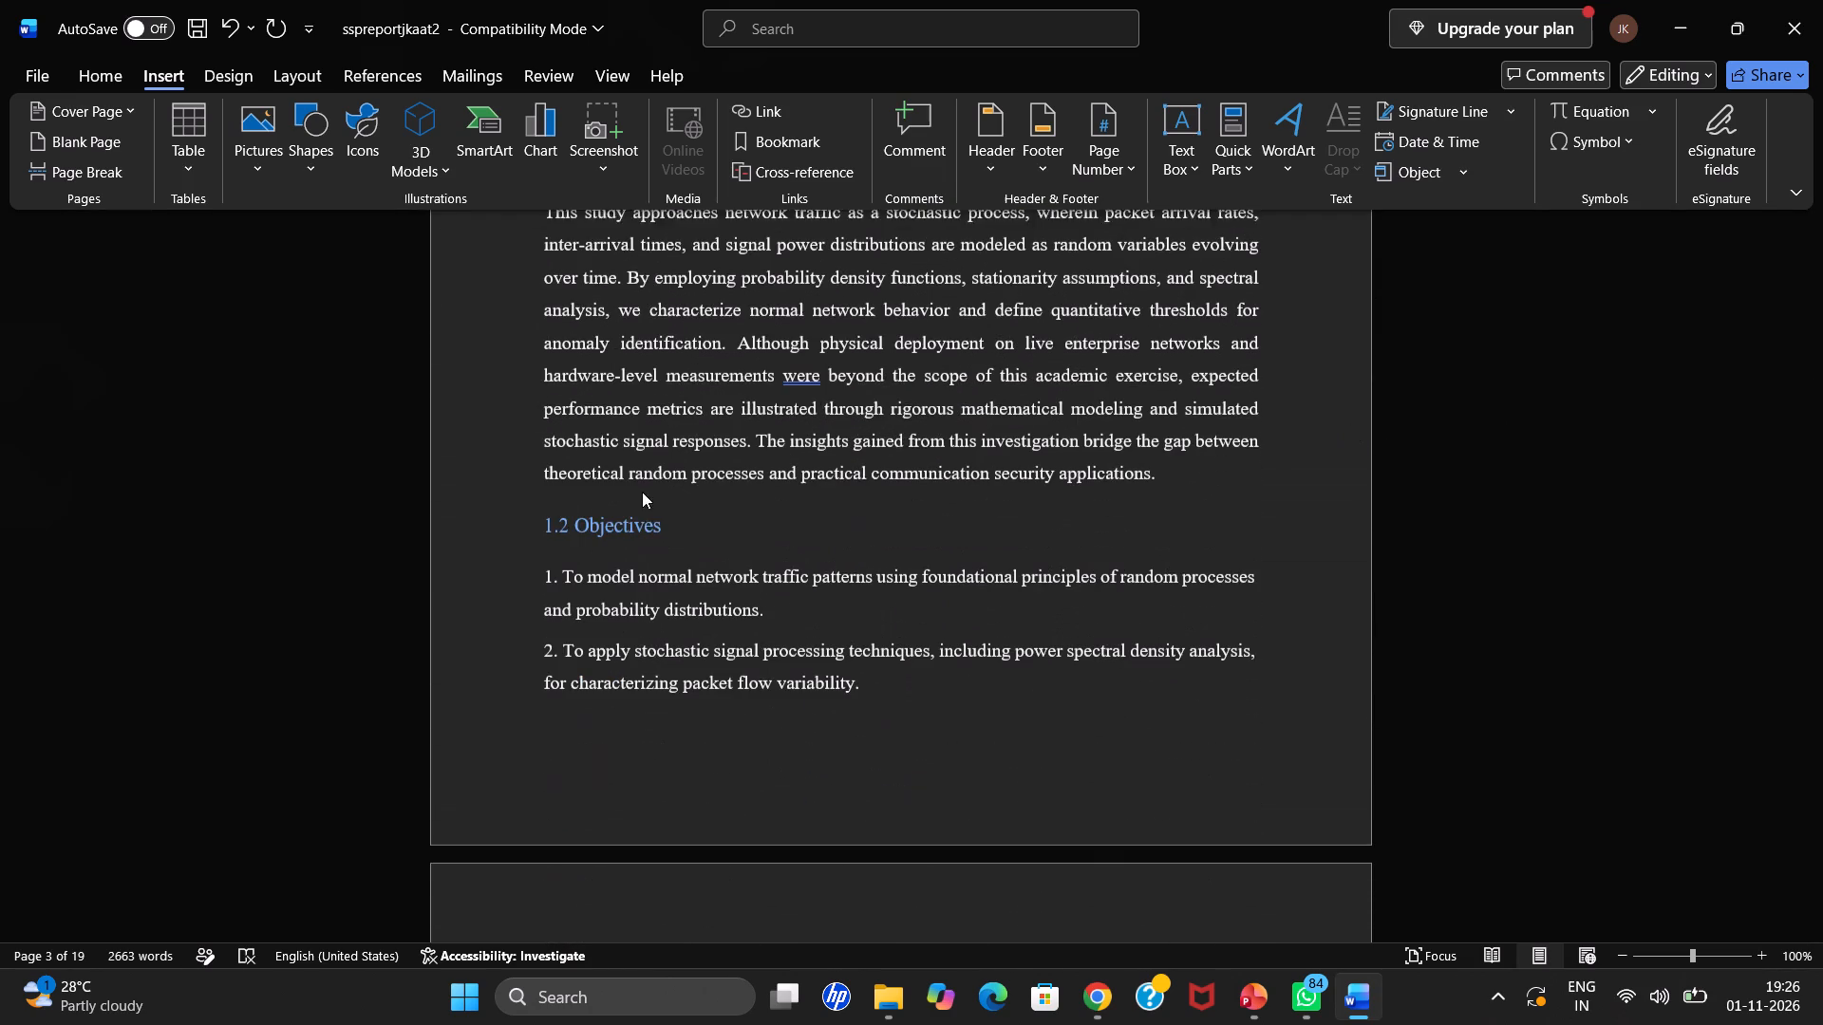
{"action": "left_click", "coordinate": [508, 490]}
{"action": "left_click", "coordinate": [503, 456]}
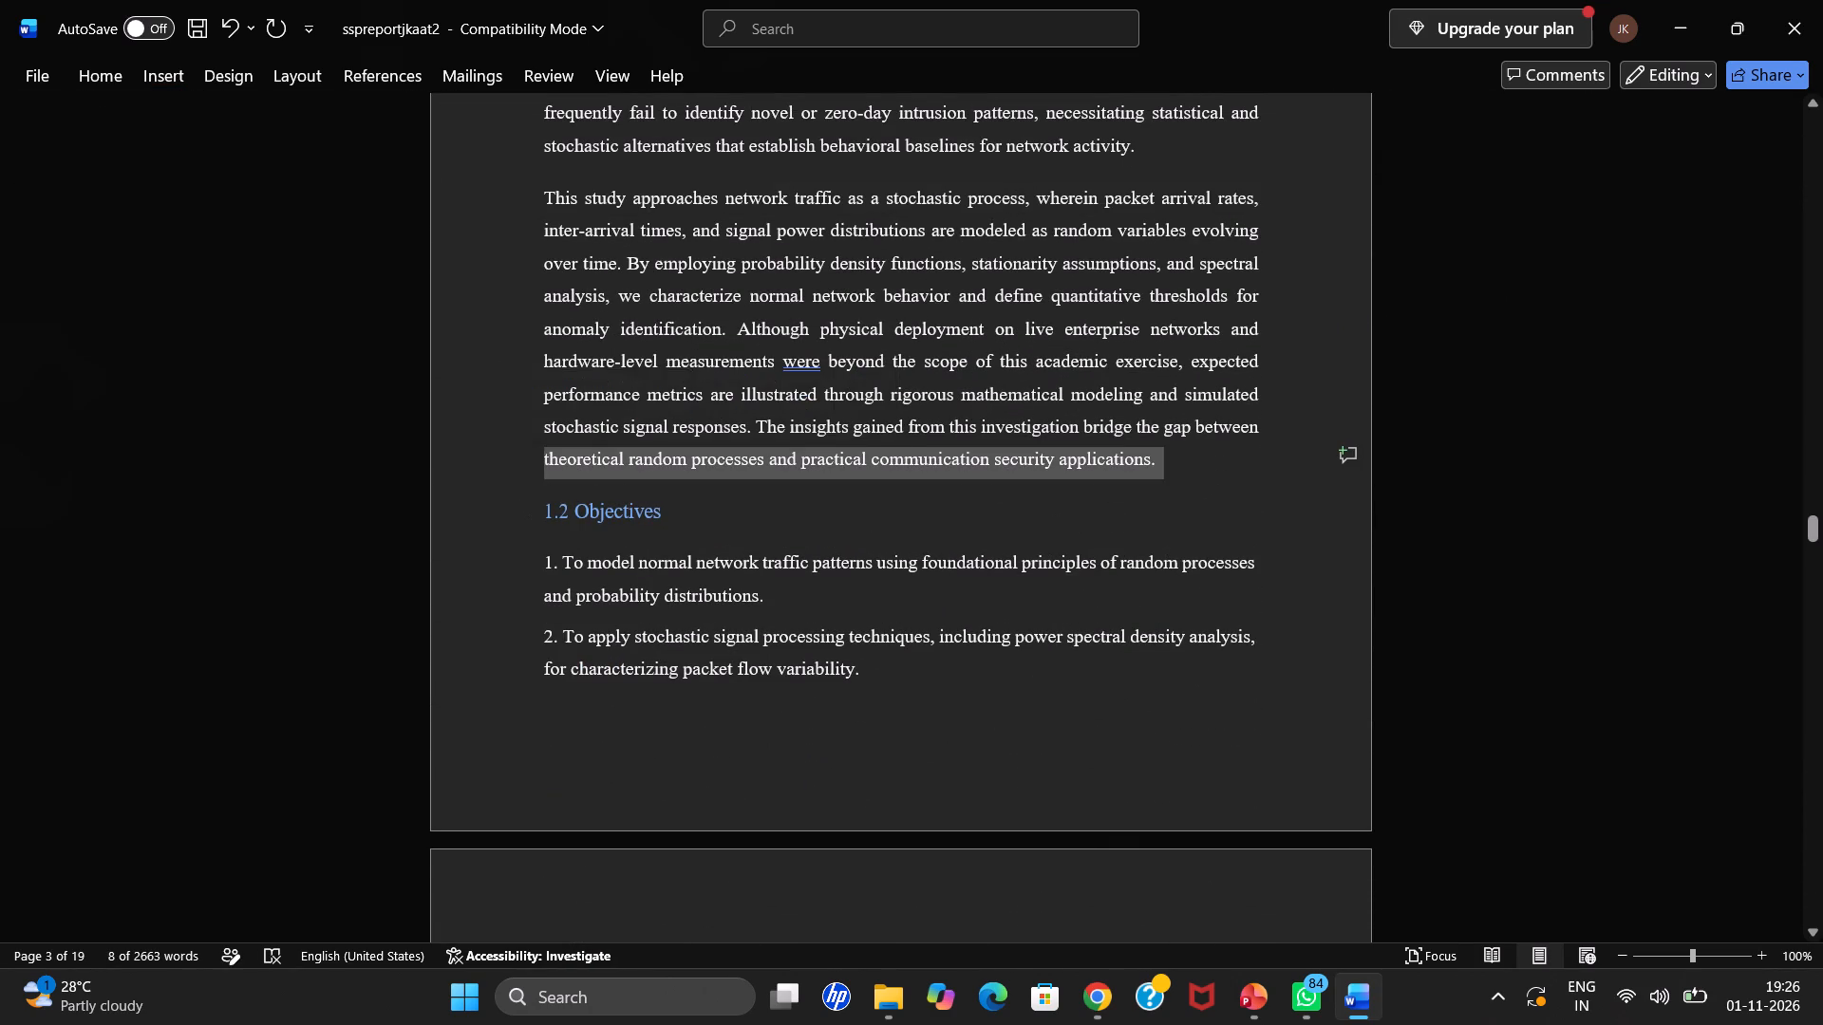
{"action": "left_click", "coordinate": [471, 365]}
{"action": "left_click", "coordinate": [1359, 652]}
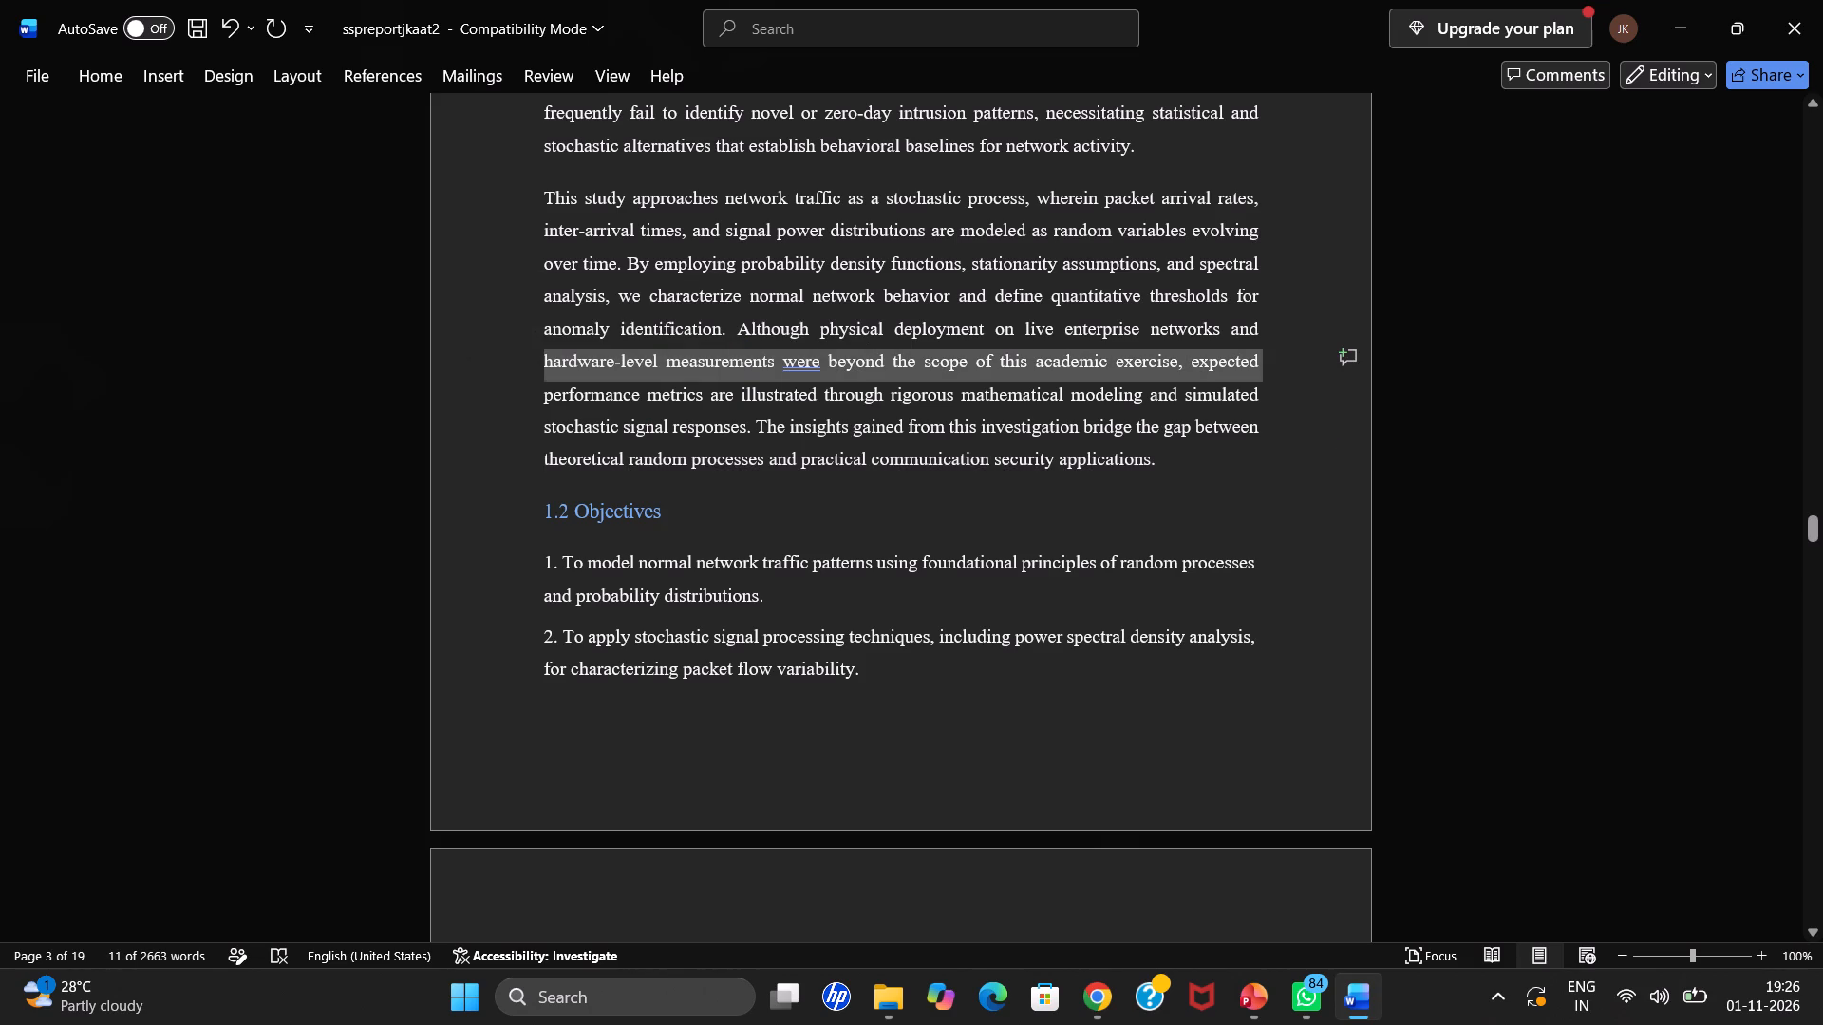
{"action": "left_click", "coordinate": [1056, 693]}
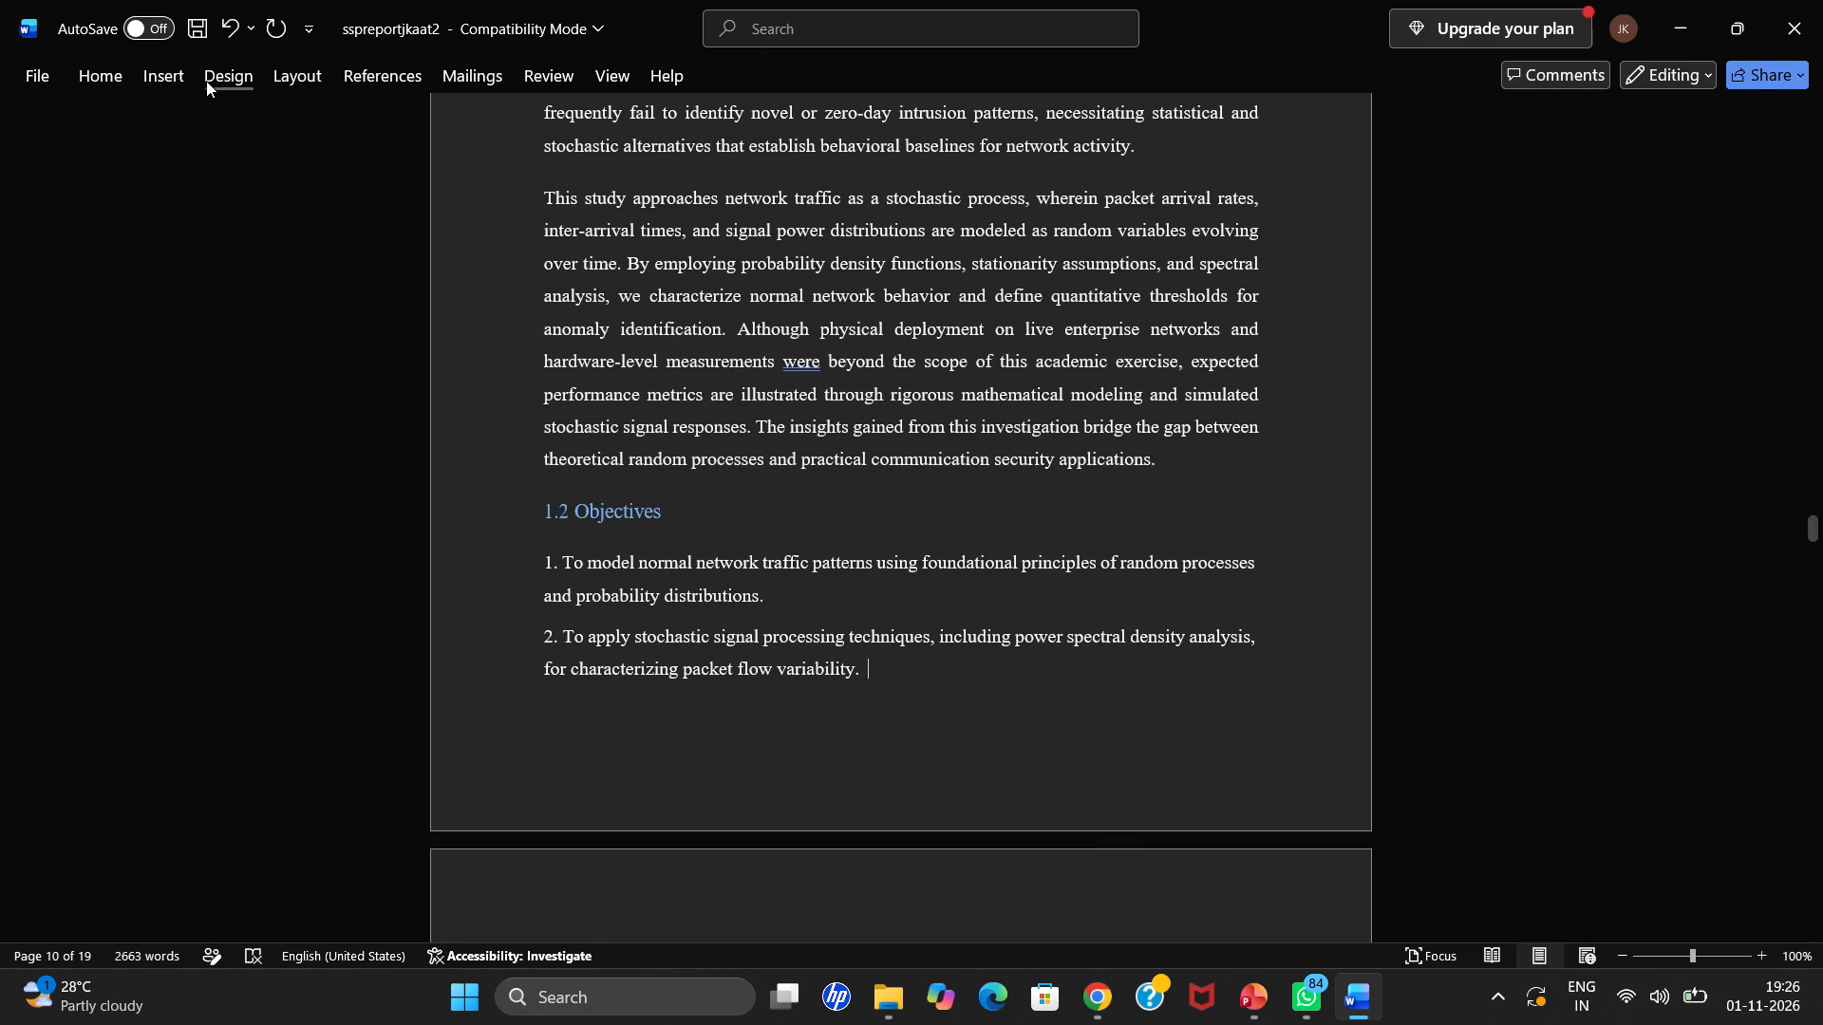
{"action": "left_click", "coordinate": [182, 81]}
{"action": "left_click", "coordinate": [1130, 179]}
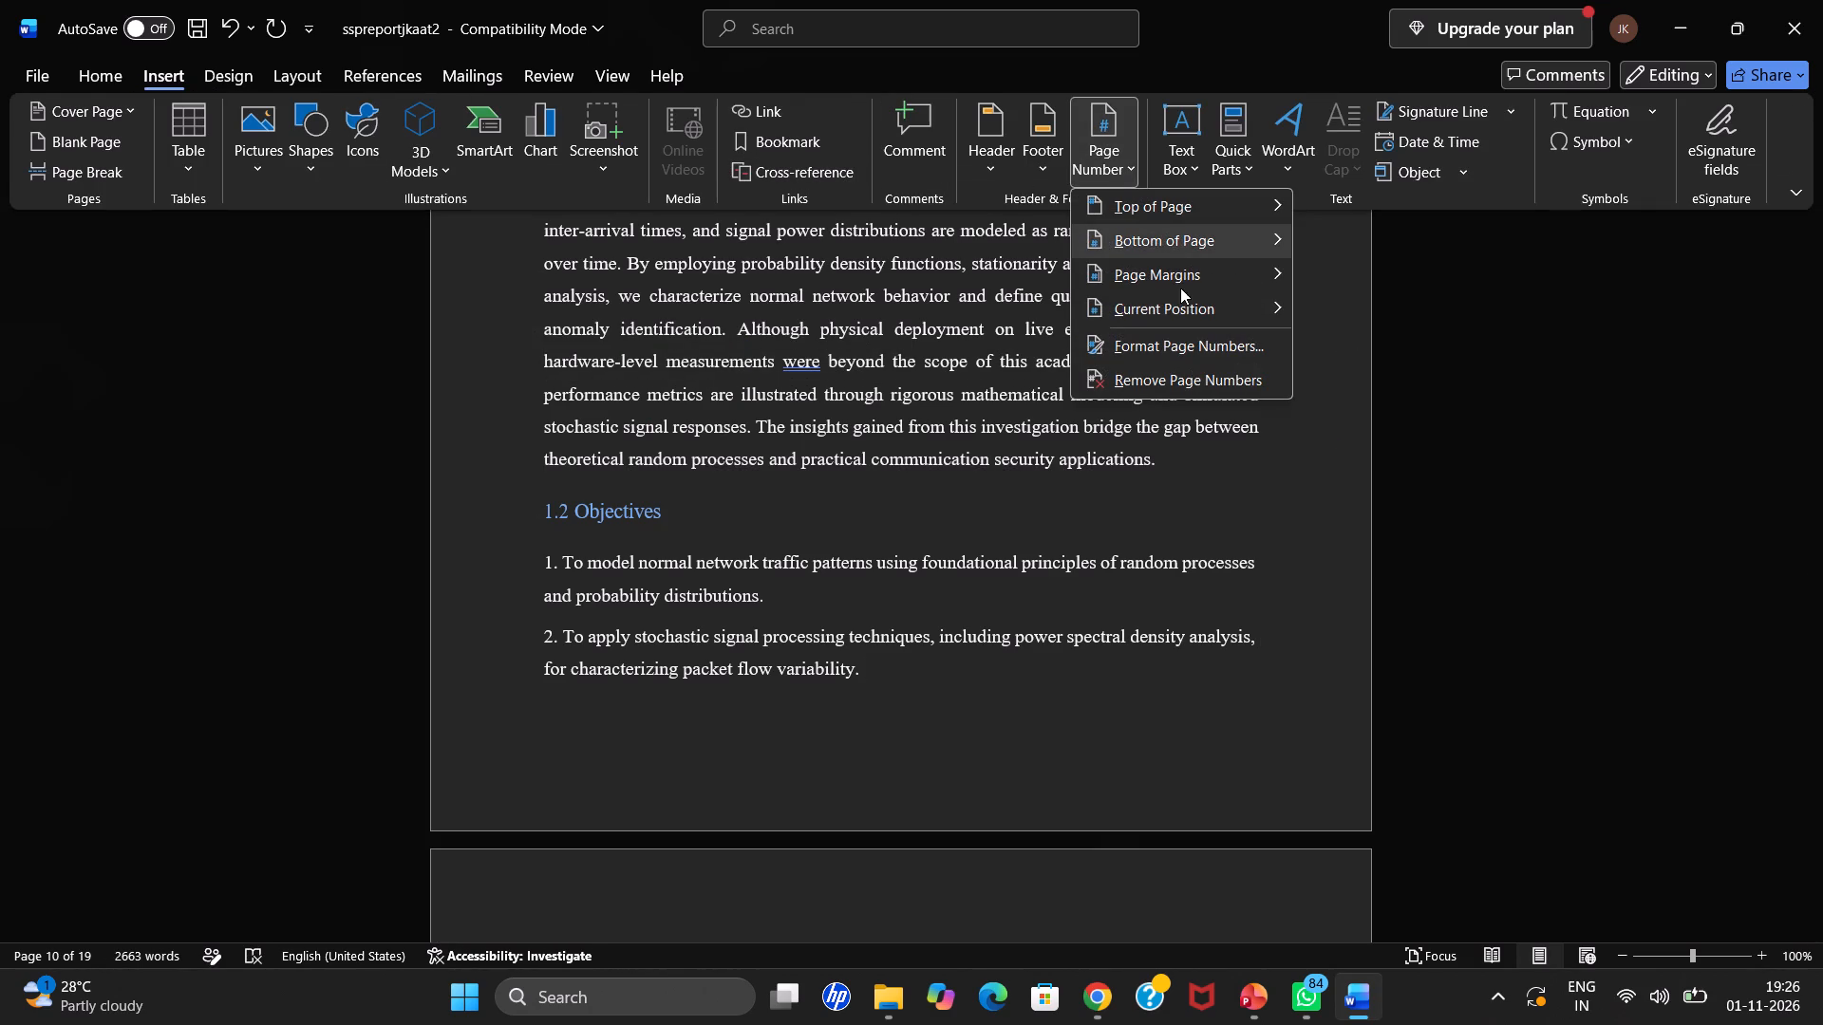
{"action": "left_click", "coordinate": [1184, 252]}
{"action": "left_click", "coordinate": [1542, 498]}
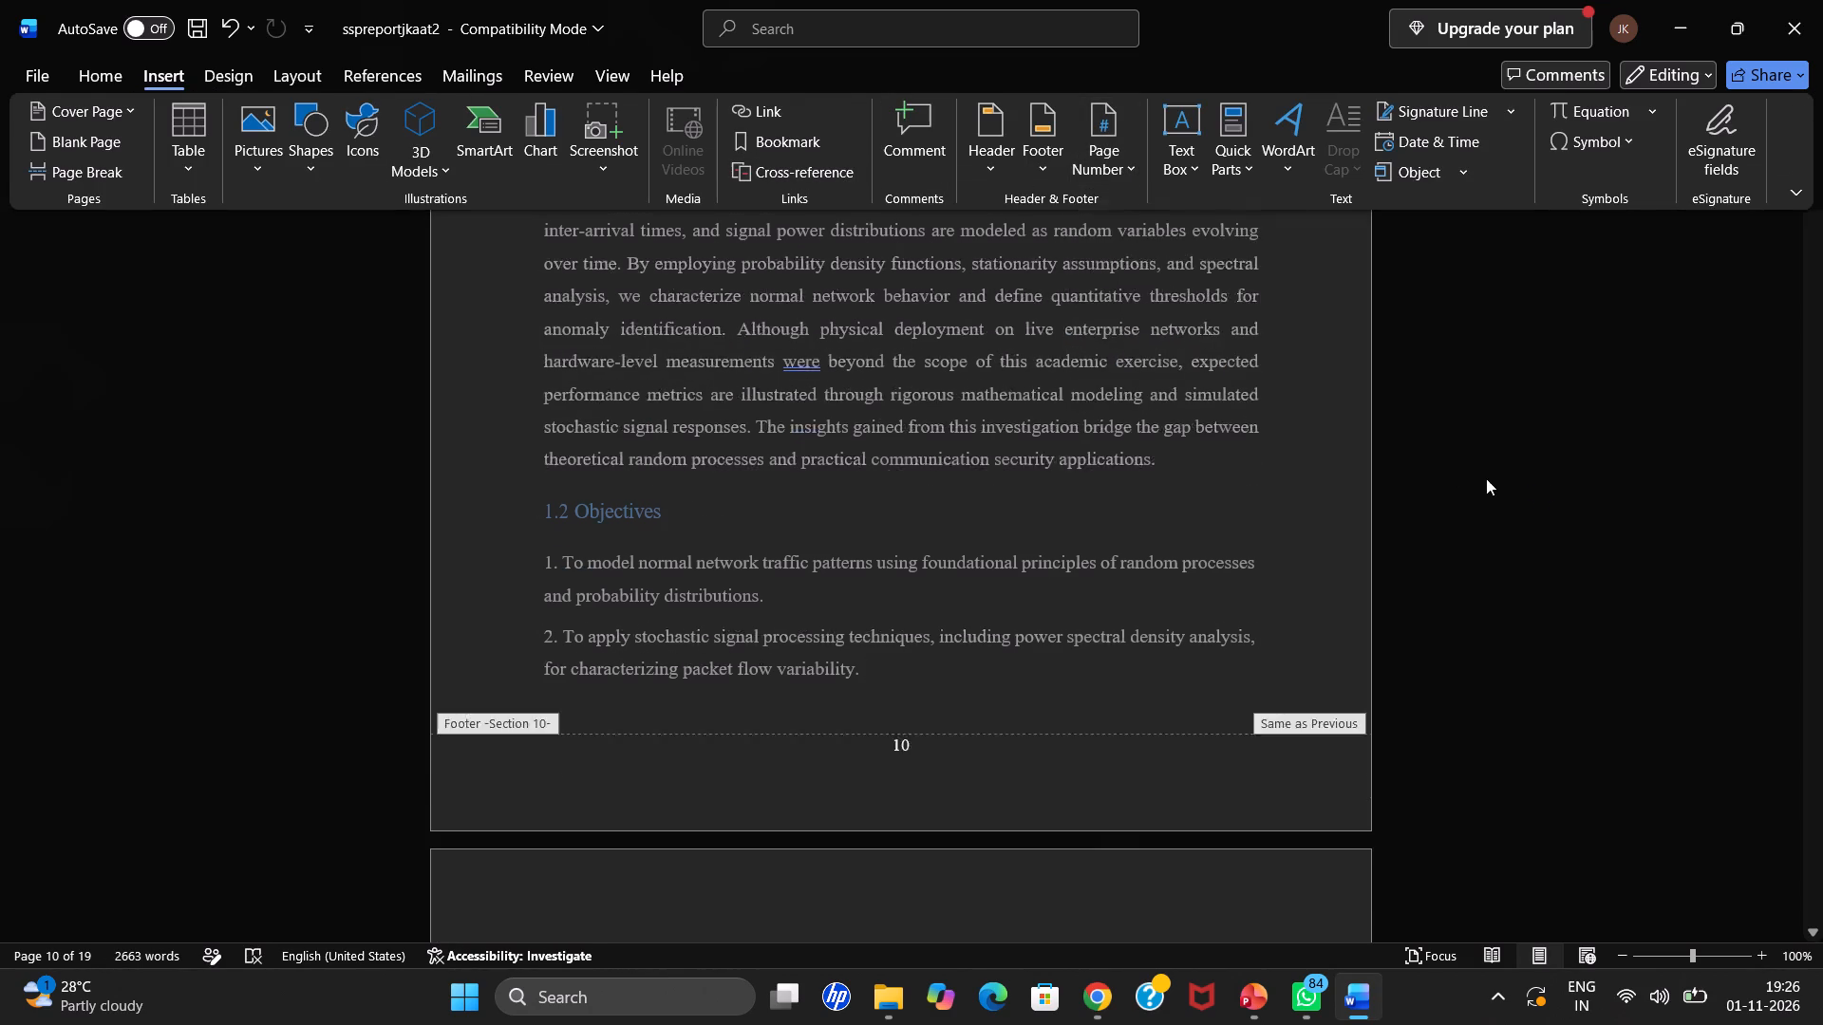
Set the Section 10 page numbering to start at 1, with the 1, 2, 3 format.
{"action": "left_click", "coordinate": [1118, 177]}
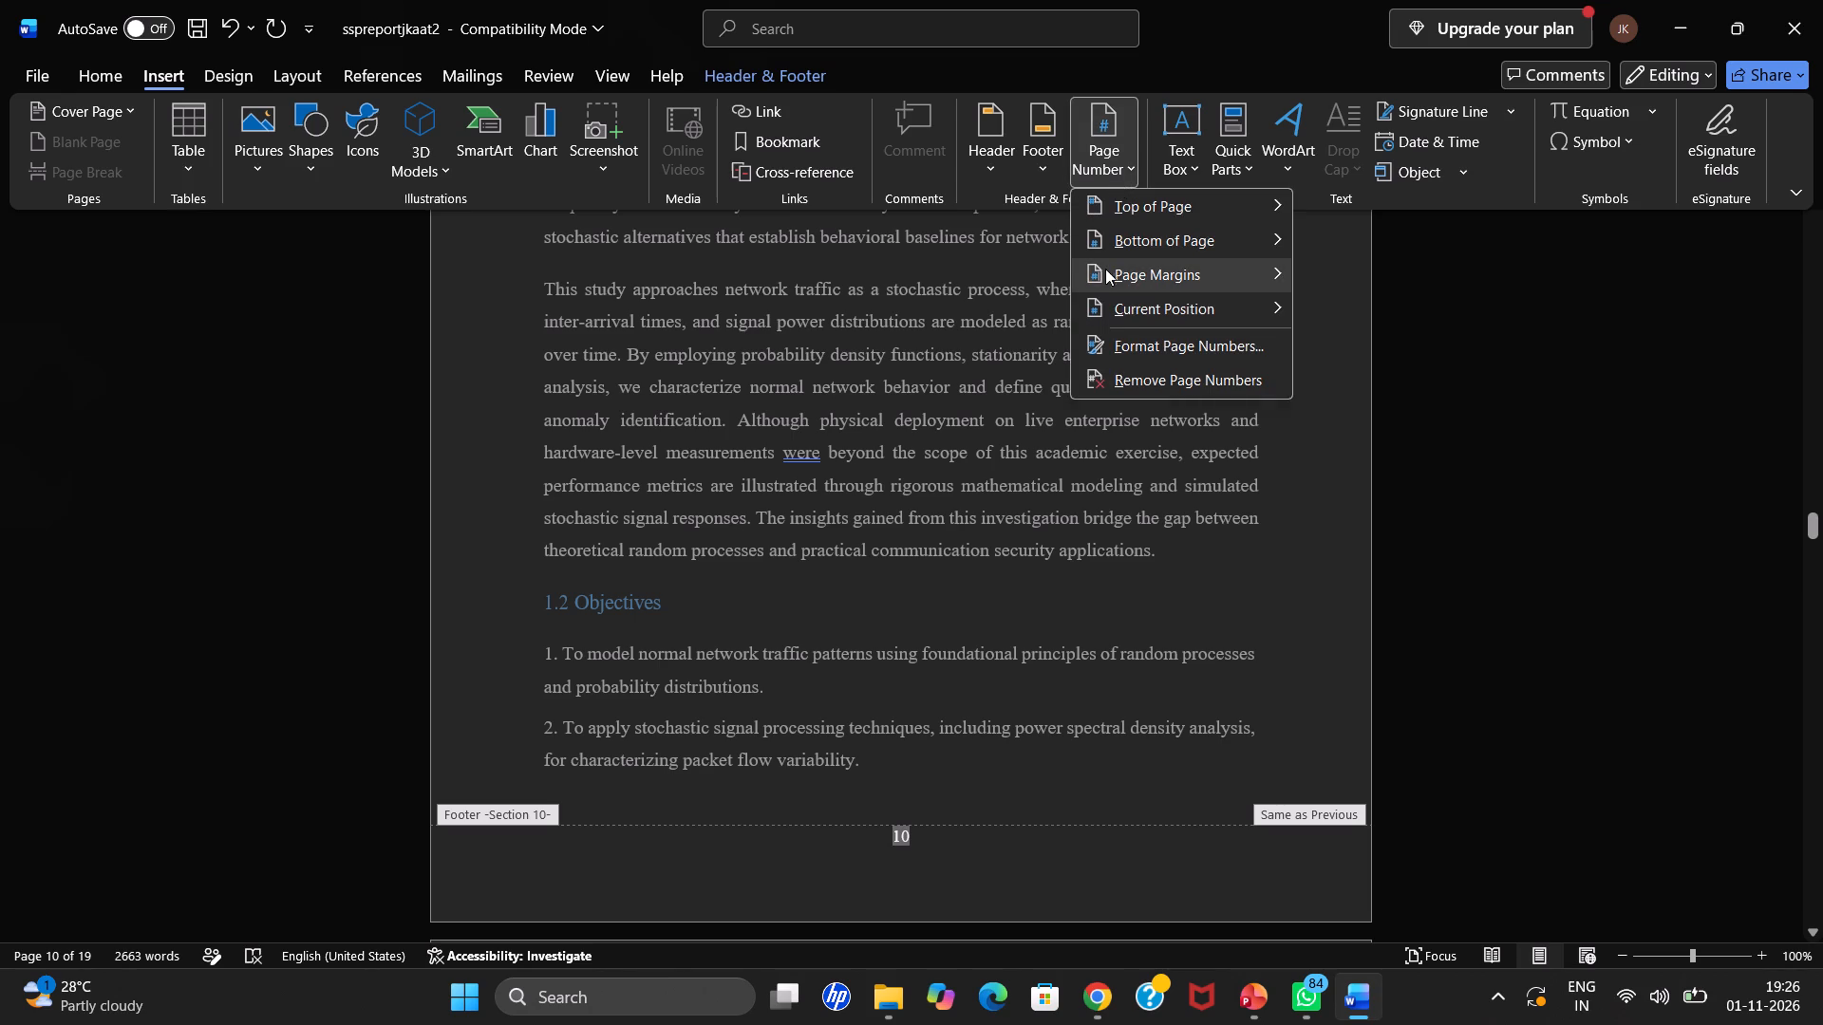
{"action": "left_click", "coordinate": [1191, 343]}
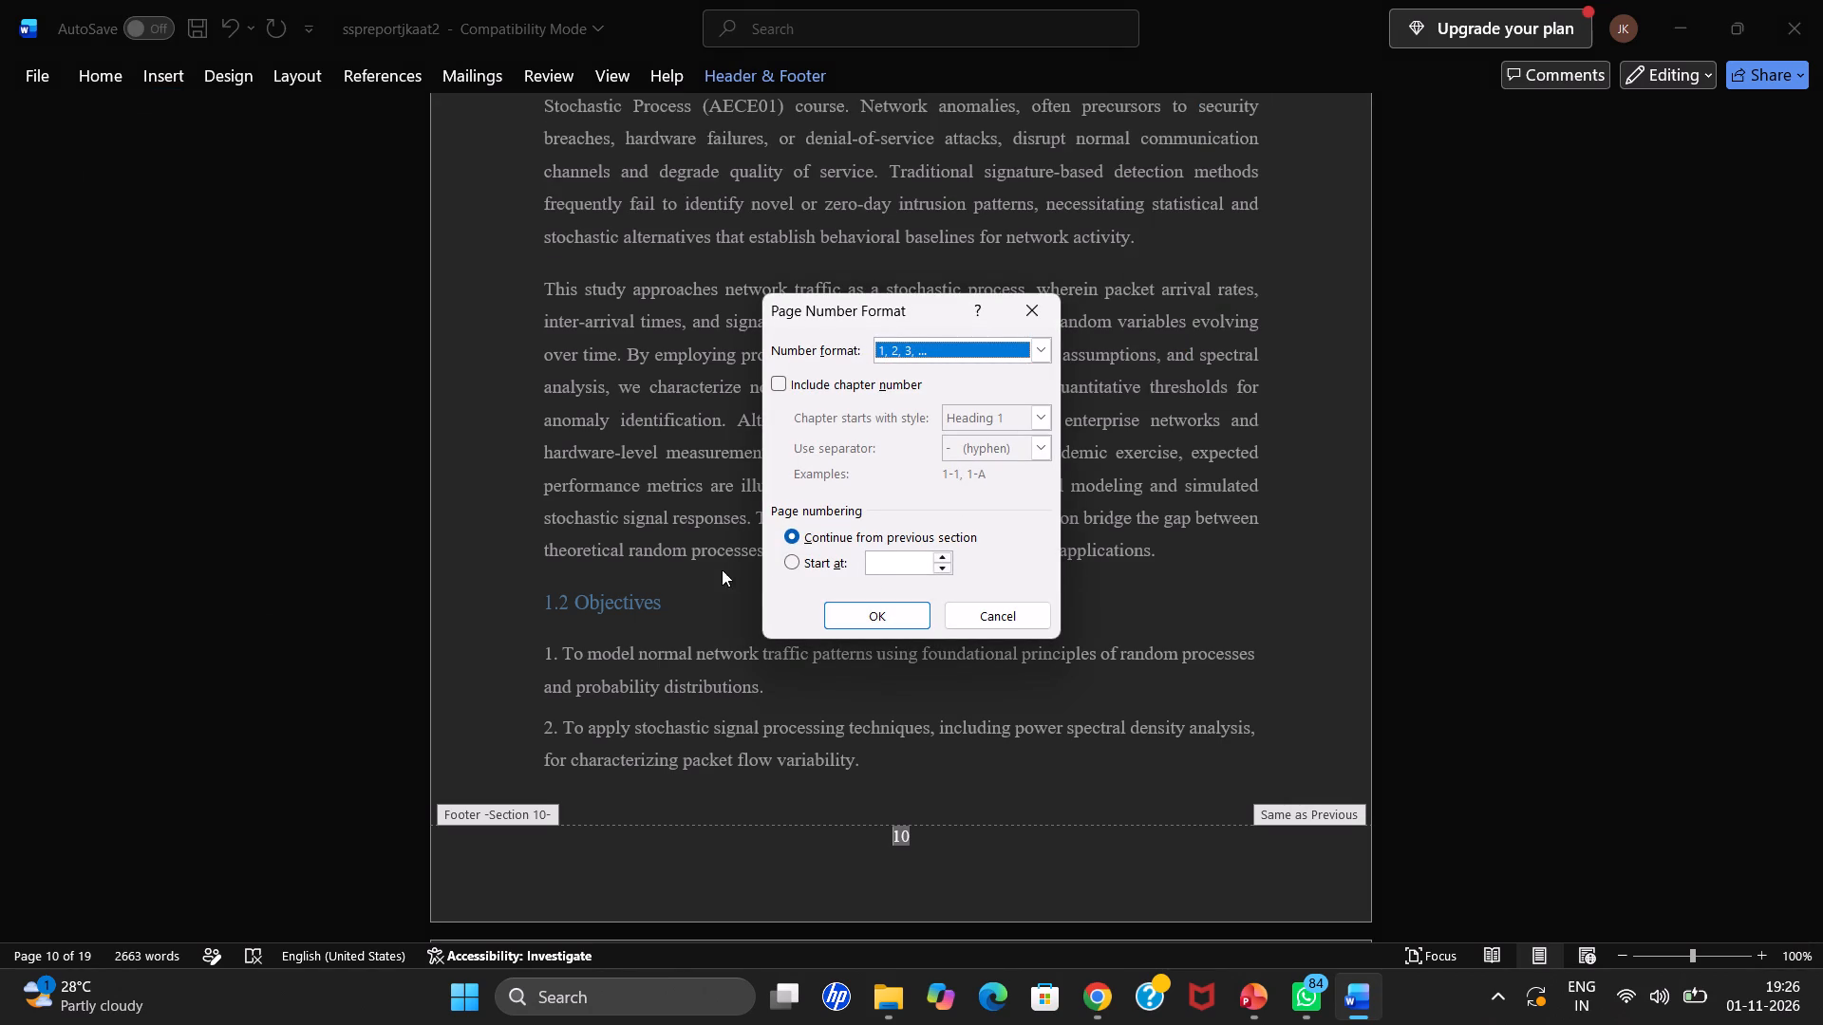
{"action": "left_click", "coordinate": [793, 558]}
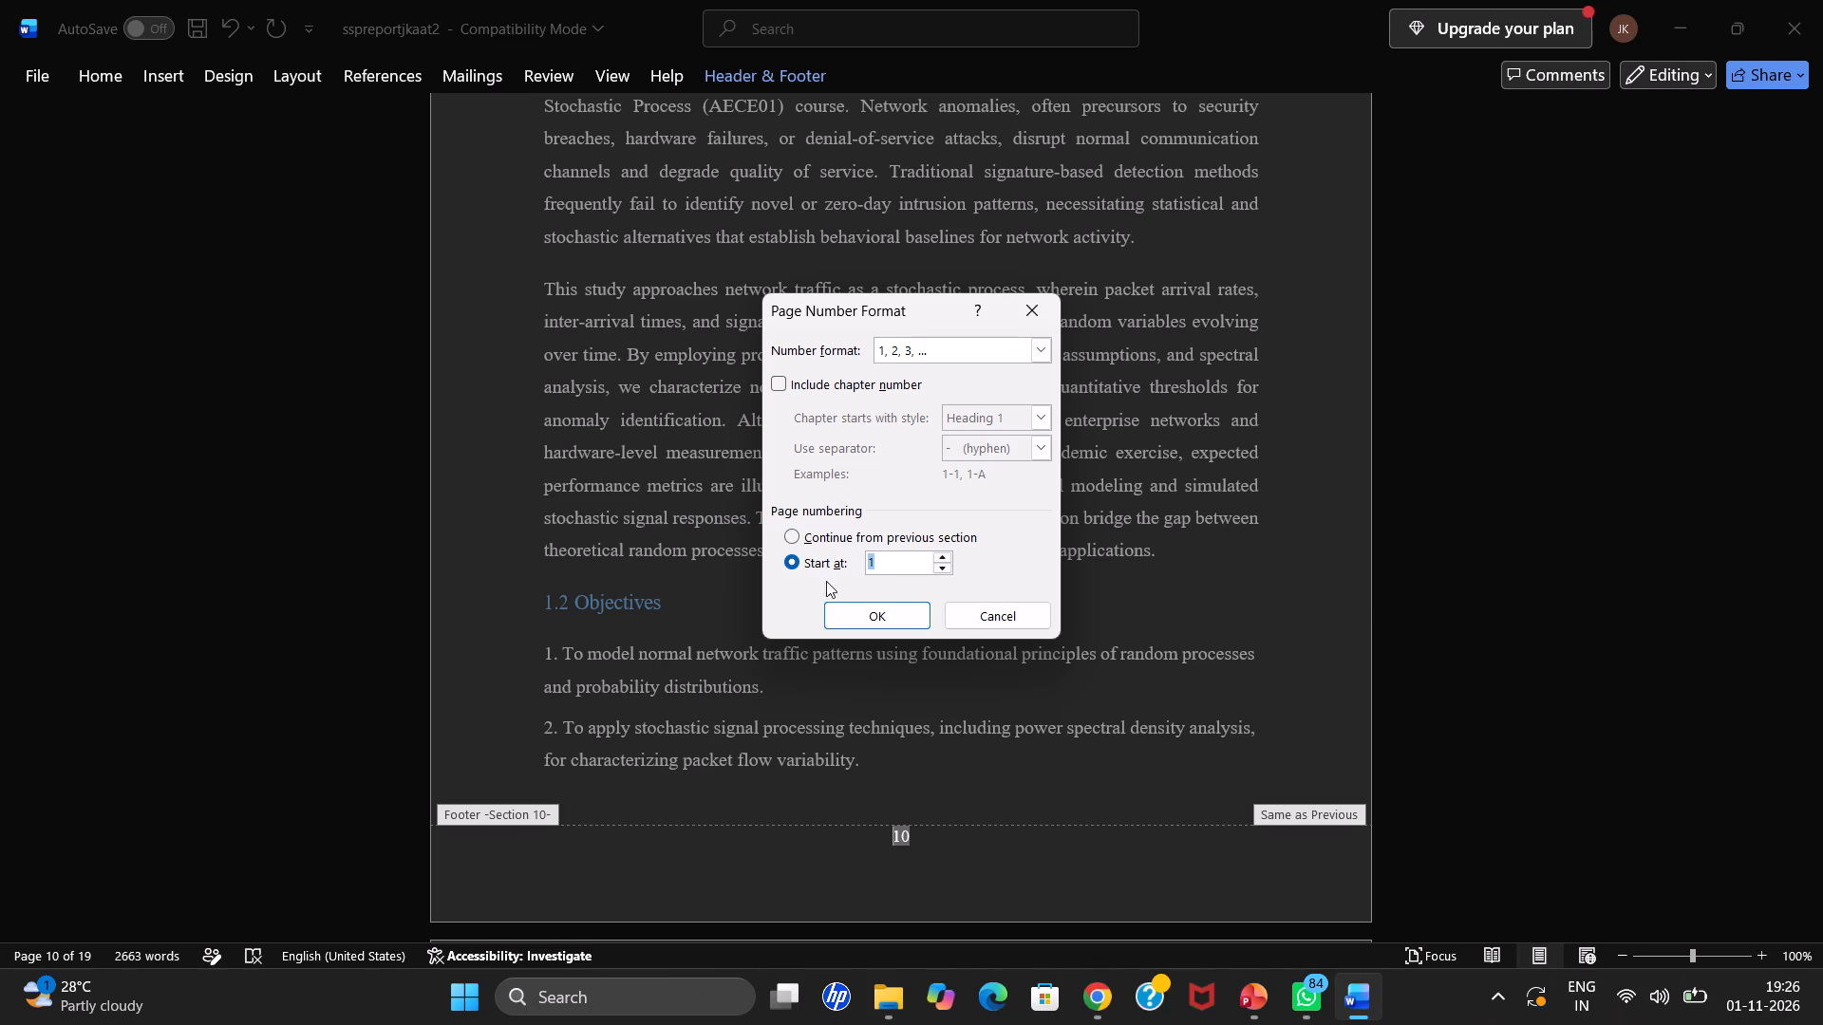
{"action": "left_click", "coordinate": [863, 606]}
Save the sspreportjkaat2 report.
{"action": "scroll", "coordinate": [1013, 542], "scroll_direction": "down", "scroll_amount": 20}
{"action": "scroll", "coordinate": [1013, 542], "scroll_direction": "down", "scroll_amount": 10}
{"action": "scroll", "coordinate": [1023, 539], "scroll_direction": "down", "scroll_amount": 20}
{"action": "scroll", "coordinate": [1023, 539], "scroll_direction": "down", "scroll_amount": 3}
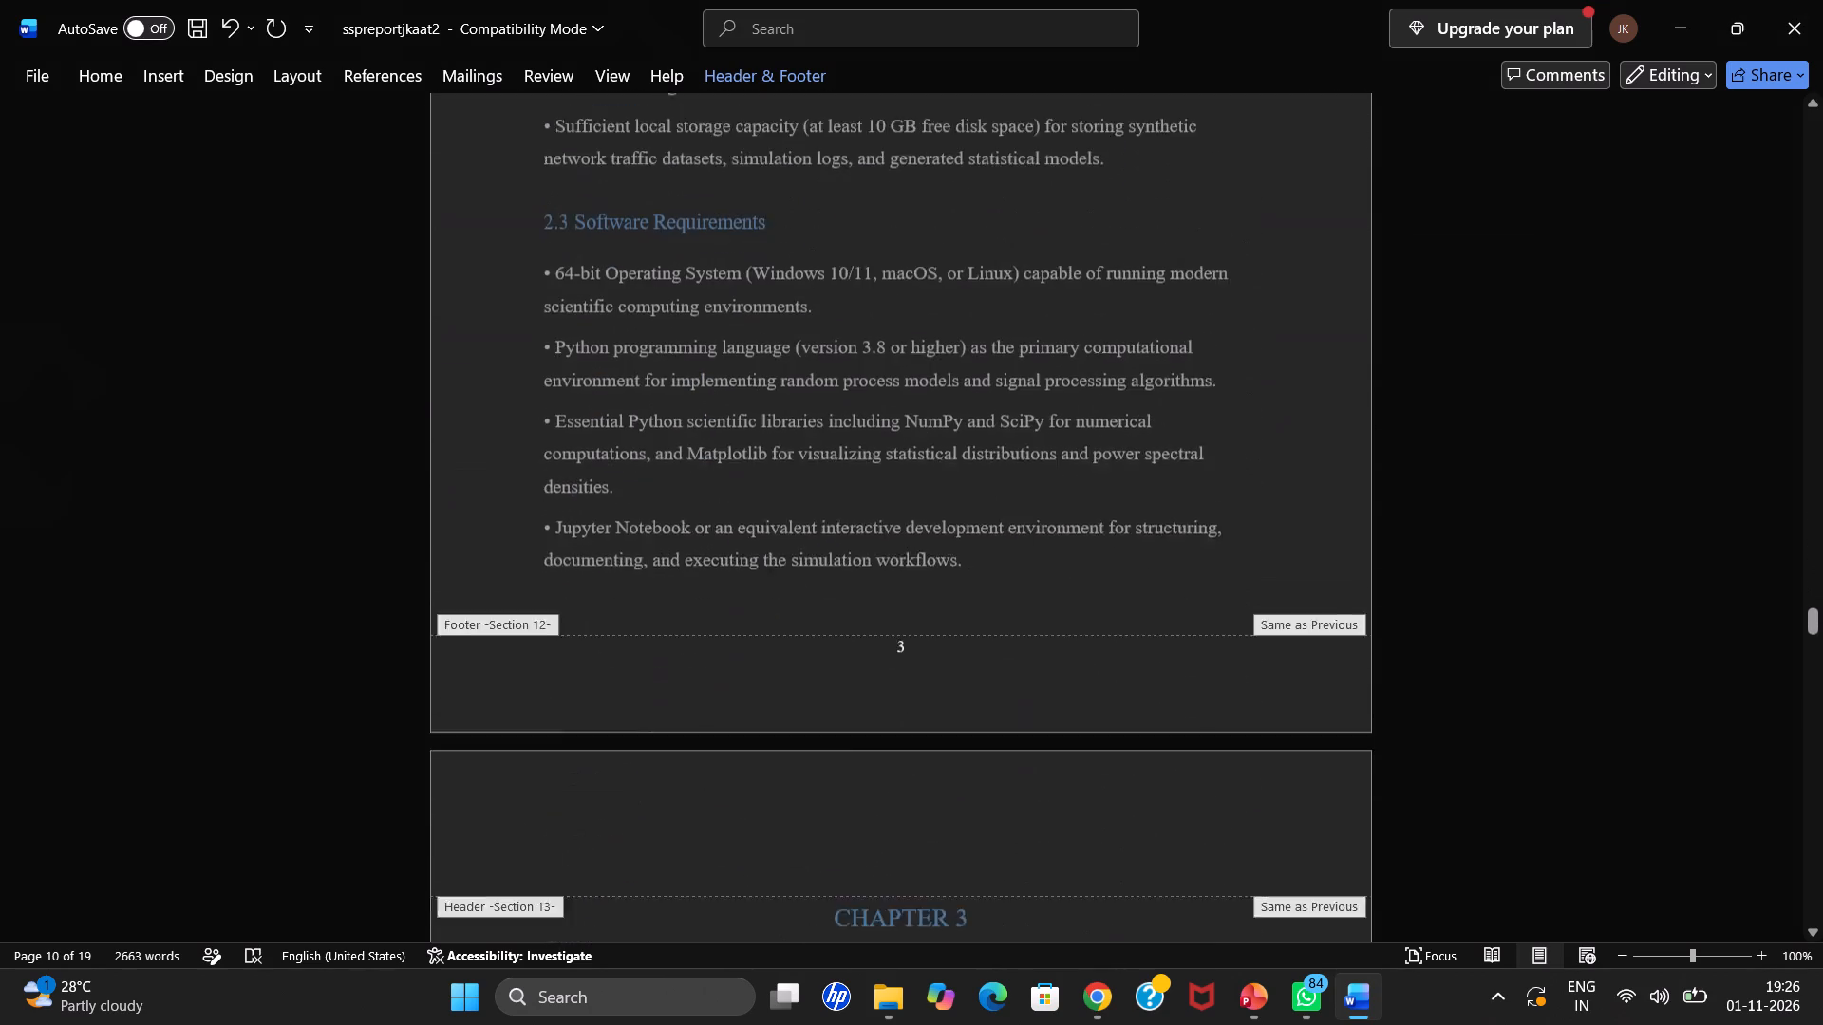
{"action": "left_click", "coordinate": [1486, 519]}
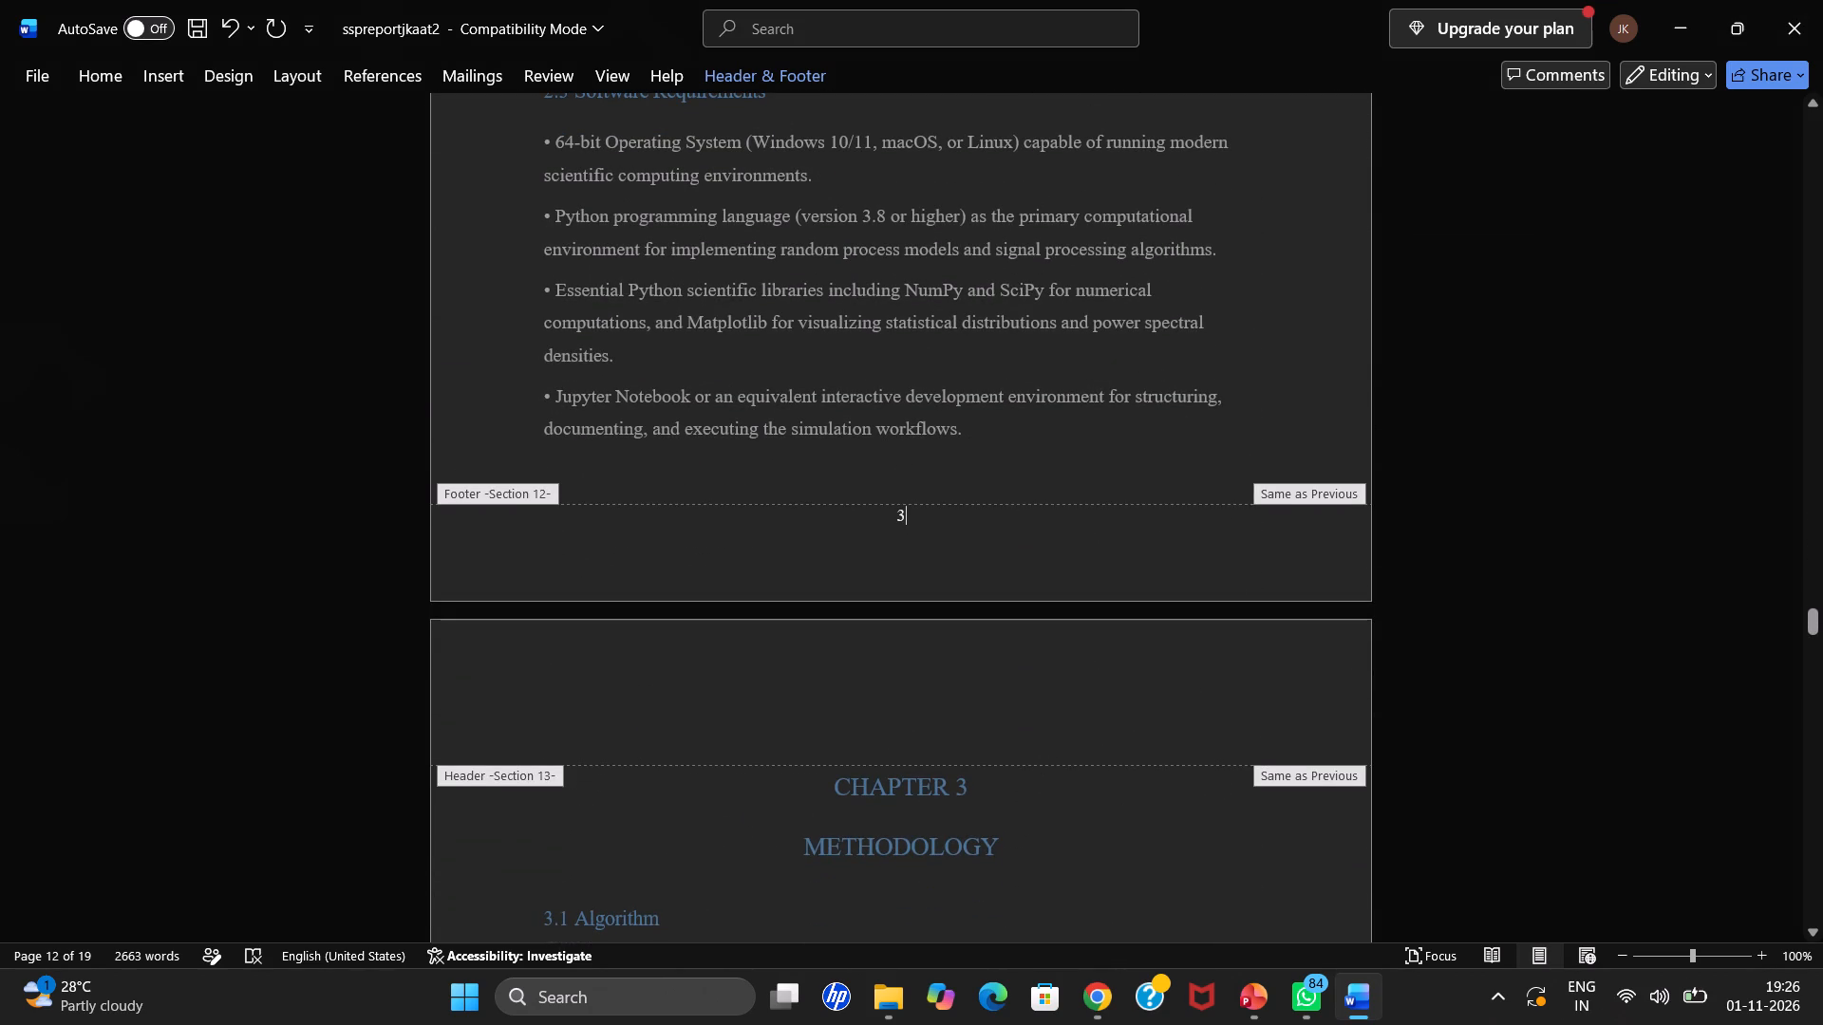
{"action": "key", "text": "ctrl+s"}
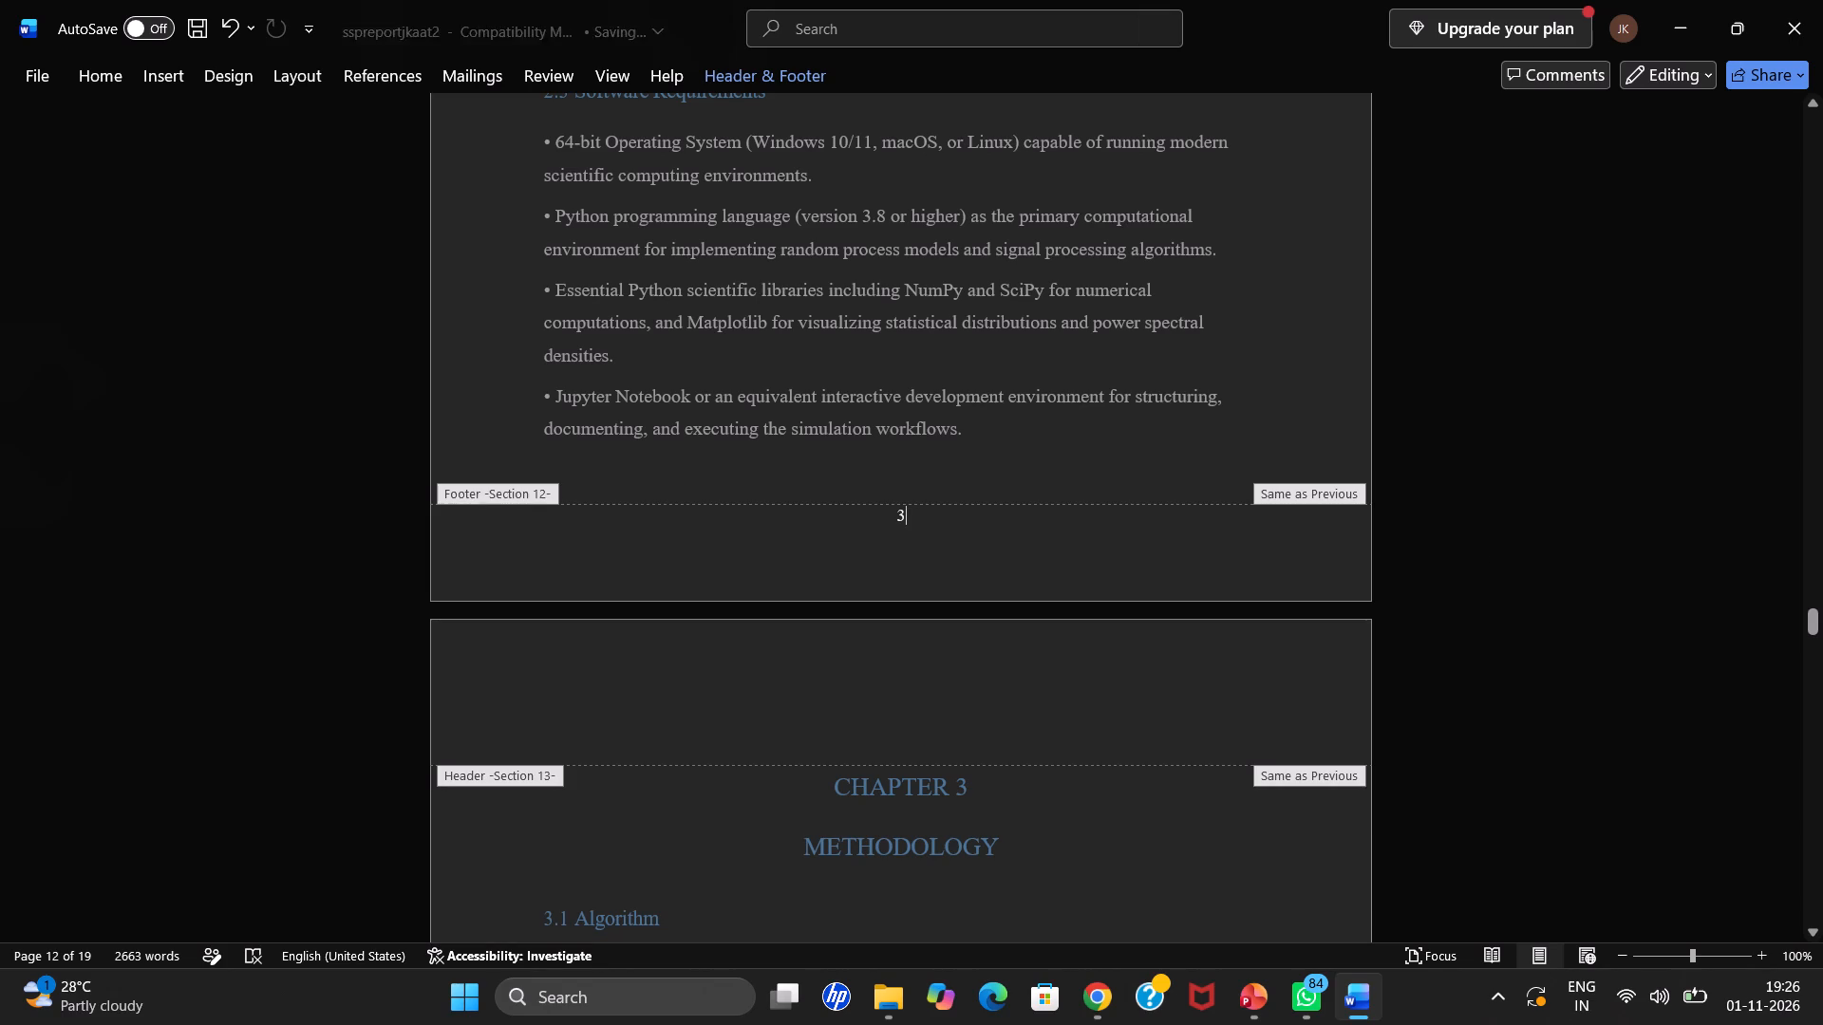
Leave footer editing and check the page numbers from Chapter 2 through to the References page.
{"action": "left_click", "coordinate": [1543, 509]}
{"action": "scroll", "coordinate": [1406, 292], "scroll_direction": "up", "scroll_amount": 9}
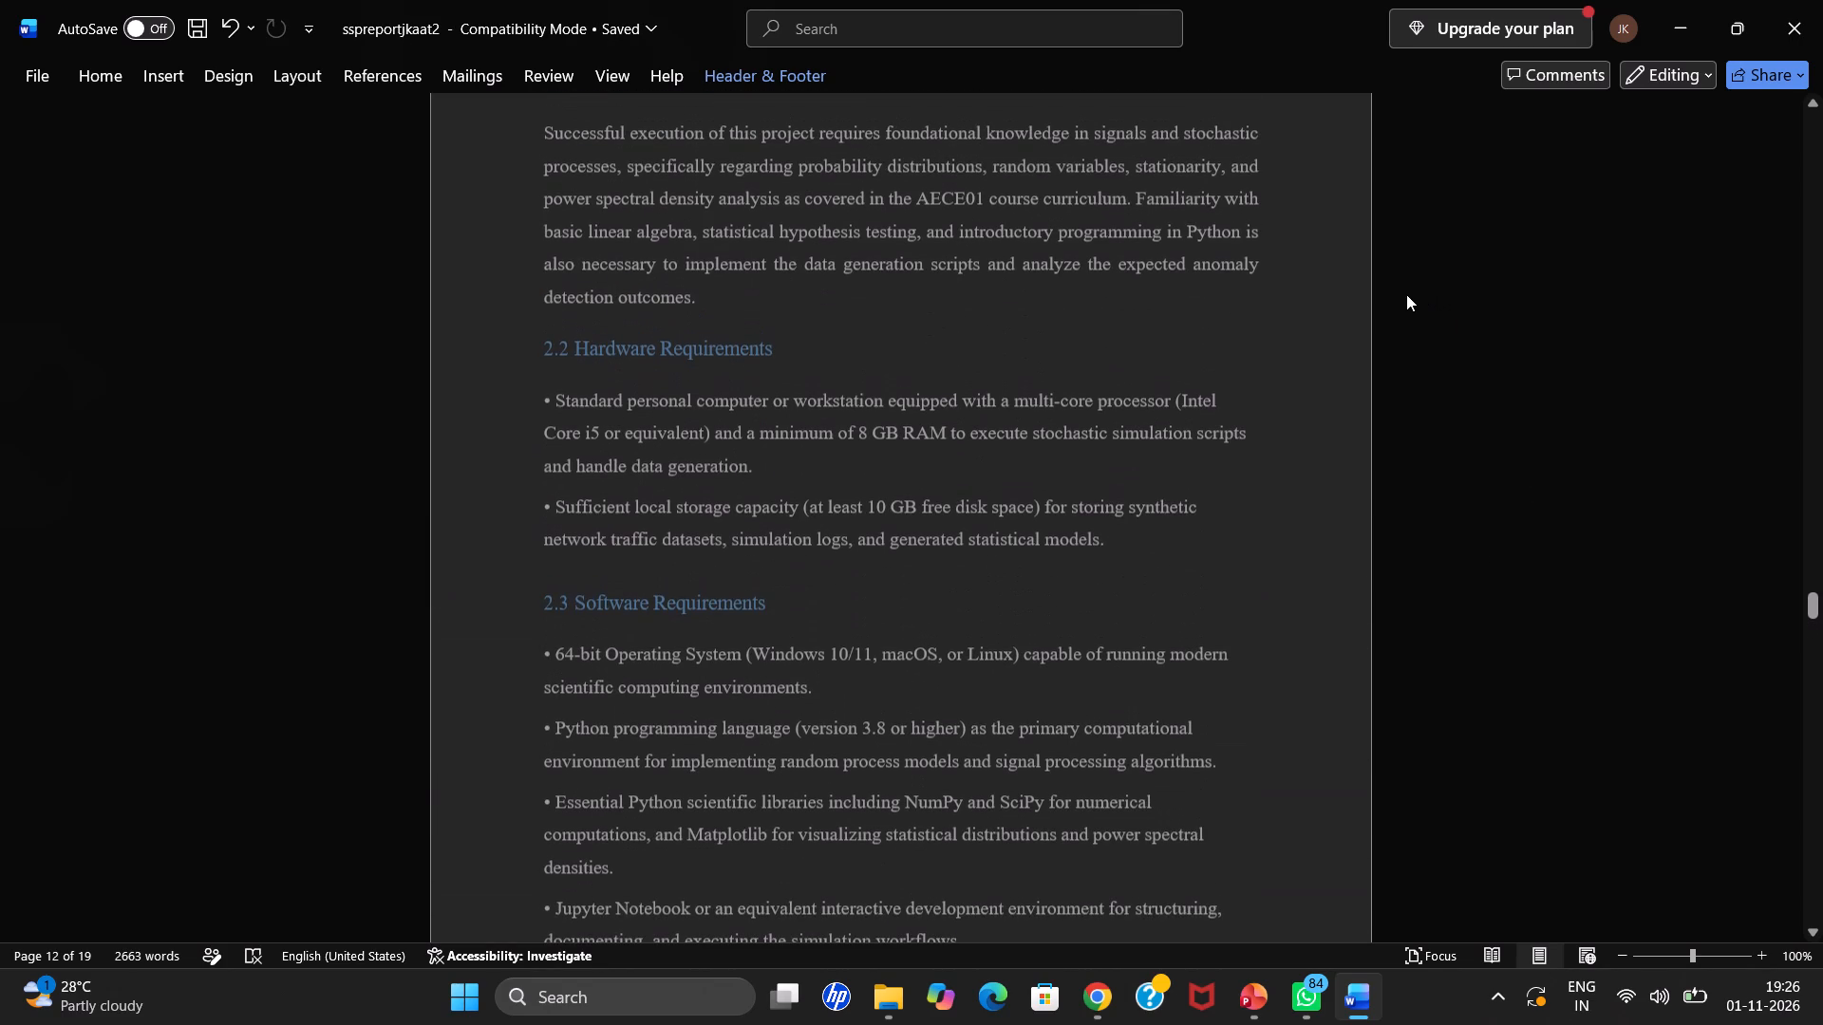
{"action": "key", "text": "Escape"}
{"action": "scroll", "coordinate": [1476, 439], "scroll_direction": "down", "scroll_amount": 11}
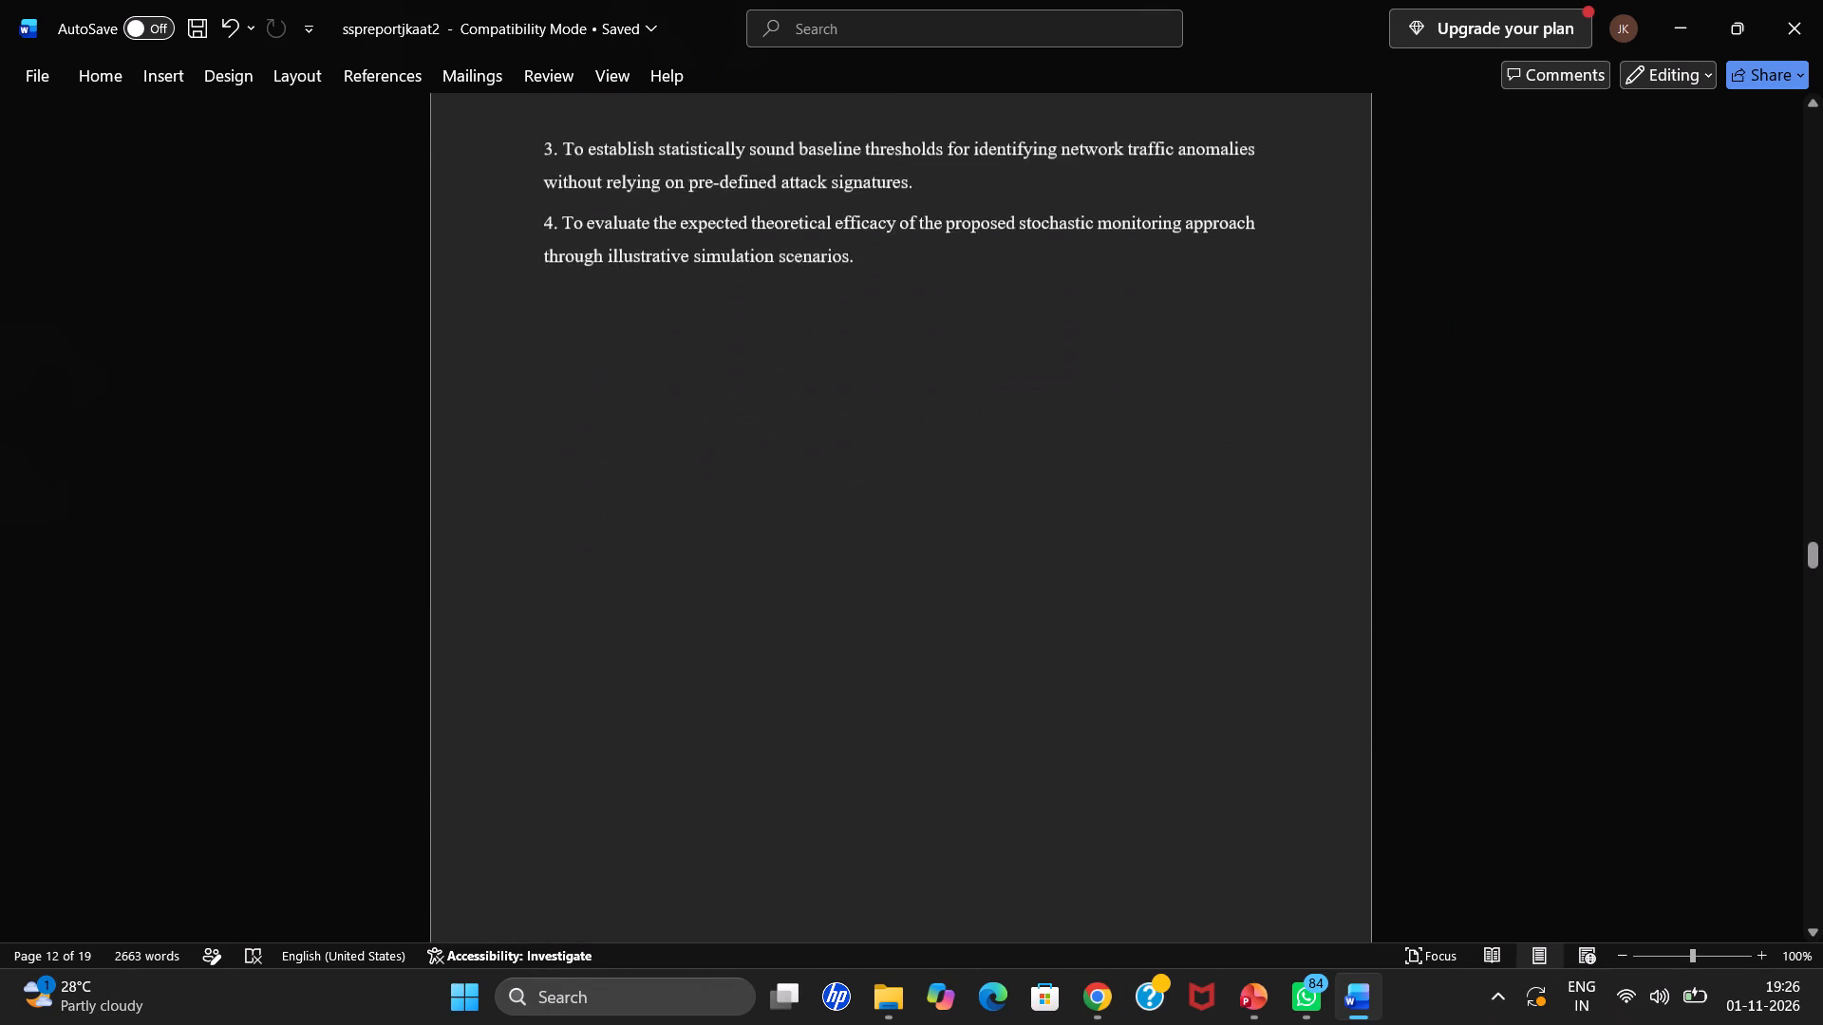
{"action": "scroll", "coordinate": [1476, 439], "scroll_direction": "down", "scroll_amount": 15}
{"action": "middle_click", "coordinate": [1476, 438]}
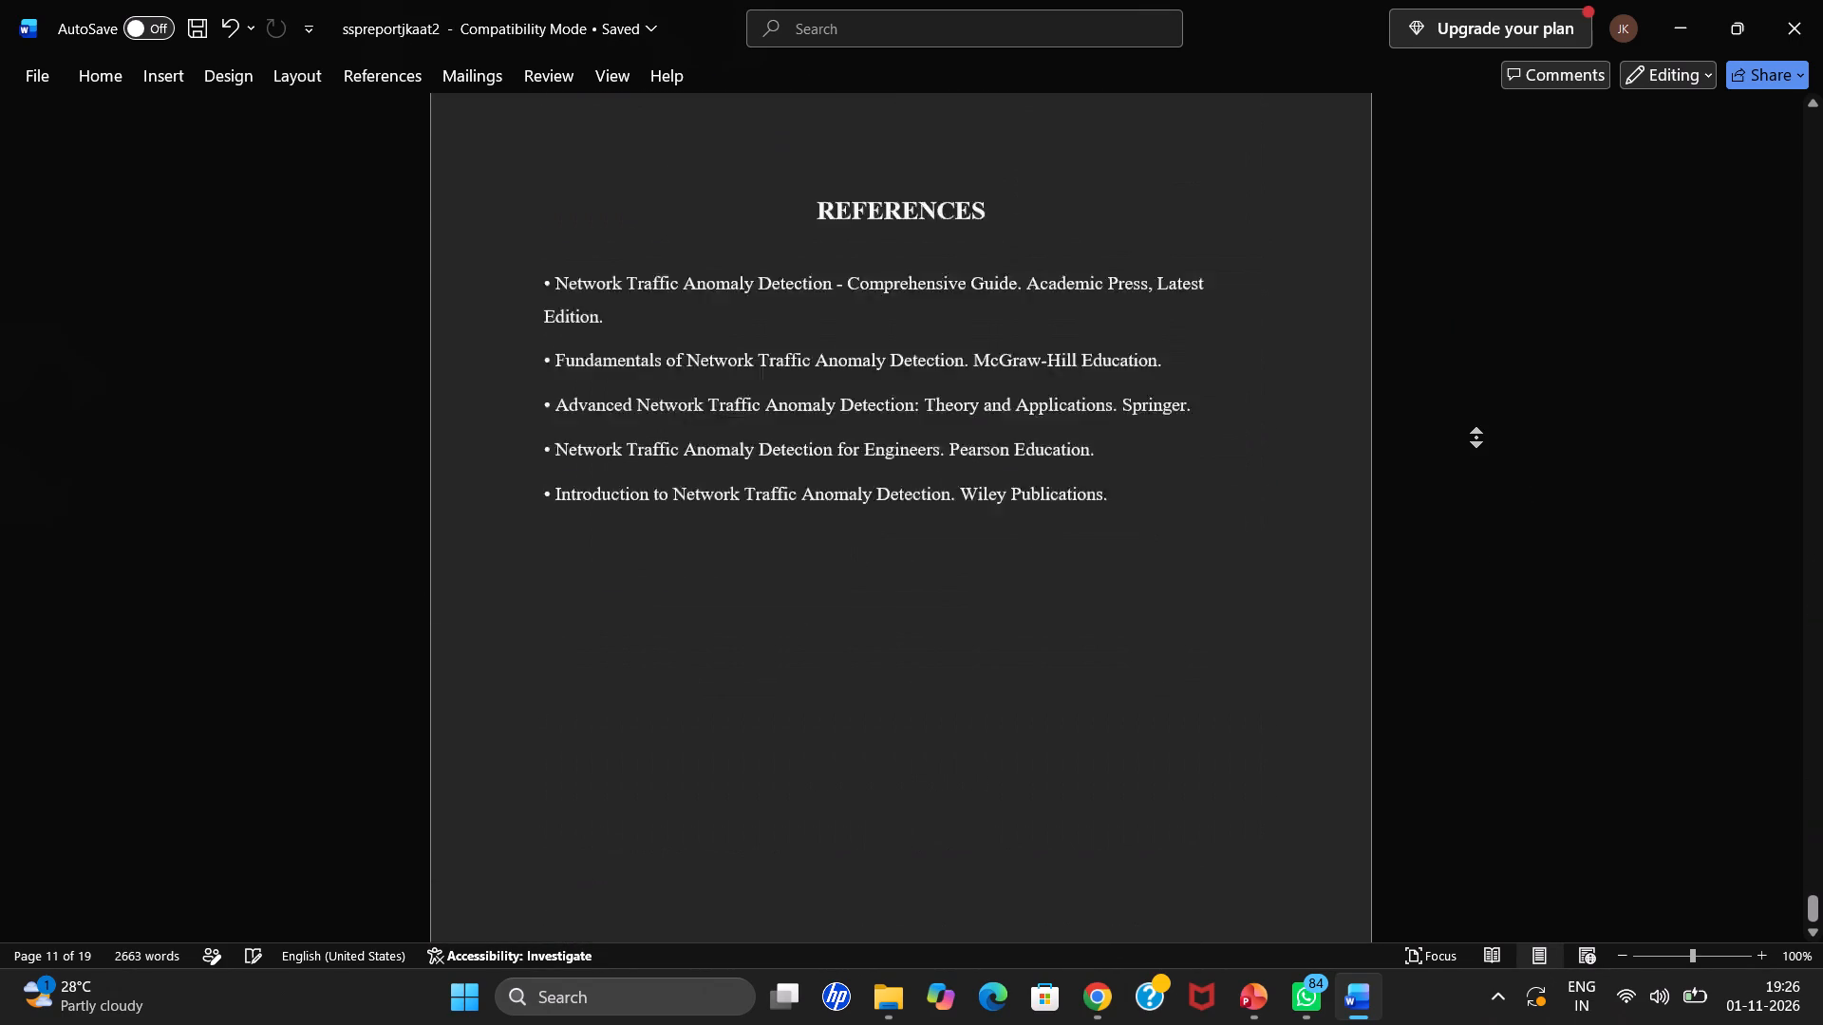
{"action": "middle_click", "coordinate": [1473, 782]}
{"action": "scroll", "coordinate": [1473, 782], "scroll_direction": "down", "scroll_amount": 1}
{"action": "scroll", "coordinate": [1473, 781], "scroll_direction": "up", "scroll_amount": 10}
{"action": "scroll", "coordinate": [1456, 748], "scroll_direction": "up", "scroll_amount": 11}
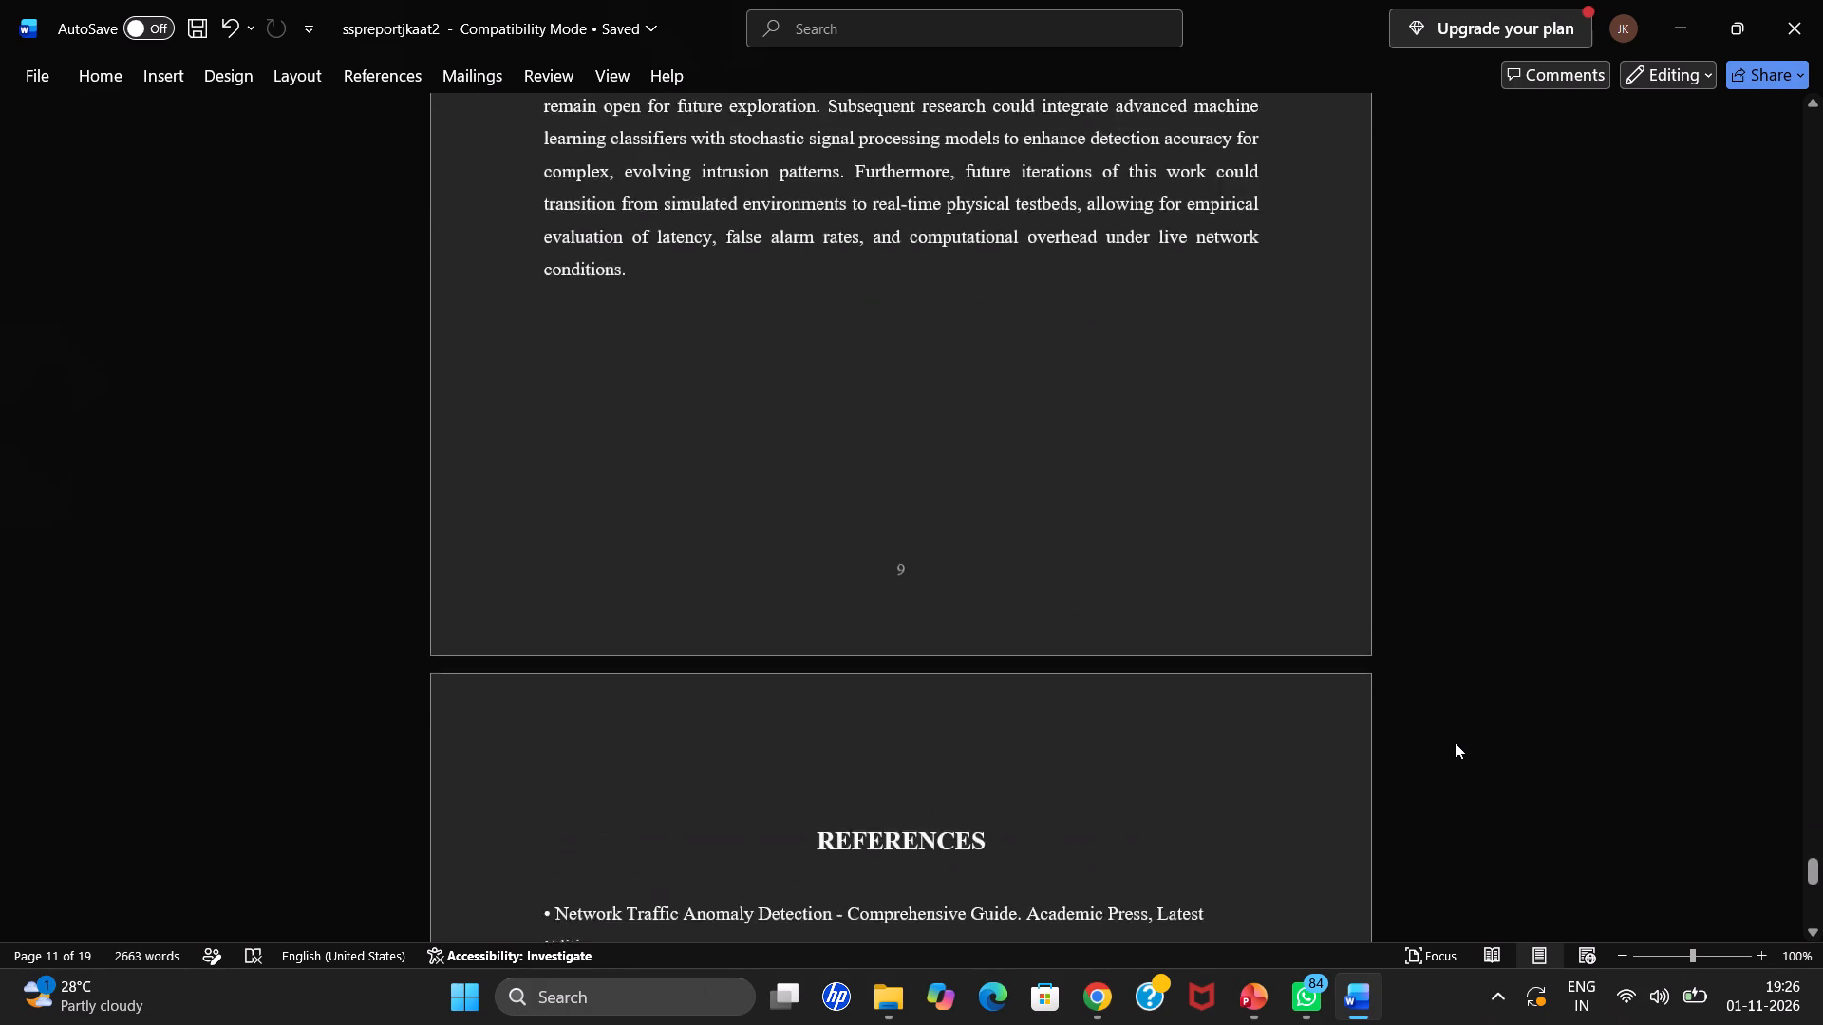
{"action": "scroll", "coordinate": [1455, 742], "scroll_direction": "up", "scroll_amount": 11}
Check the page numbers on the front pages, from the self-assessment form through to the table of contents.
{"action": "middle_click", "coordinate": [1455, 741]}
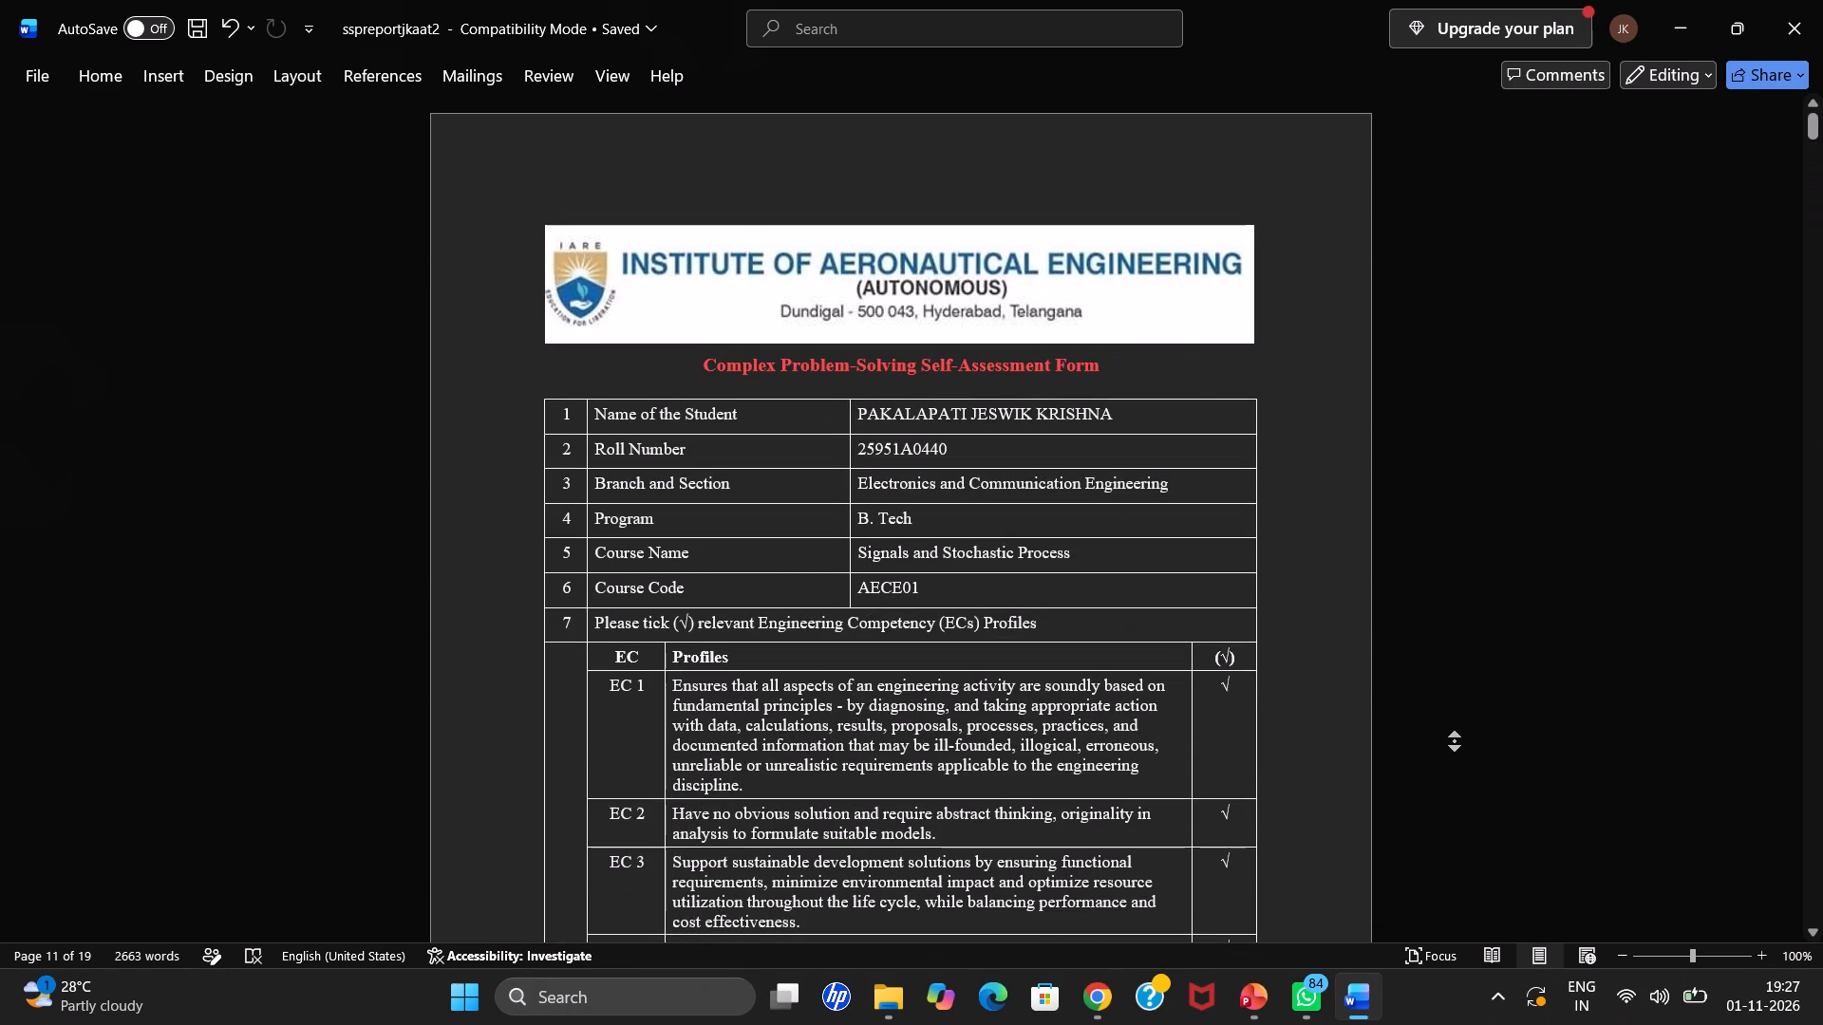
{"action": "middle_click", "coordinate": [1438, 532]}
{"action": "scroll", "coordinate": [1438, 532], "scroll_direction": "down", "scroll_amount": 20}
{"action": "scroll", "coordinate": [1438, 532], "scroll_direction": "down", "scroll_amount": 10}
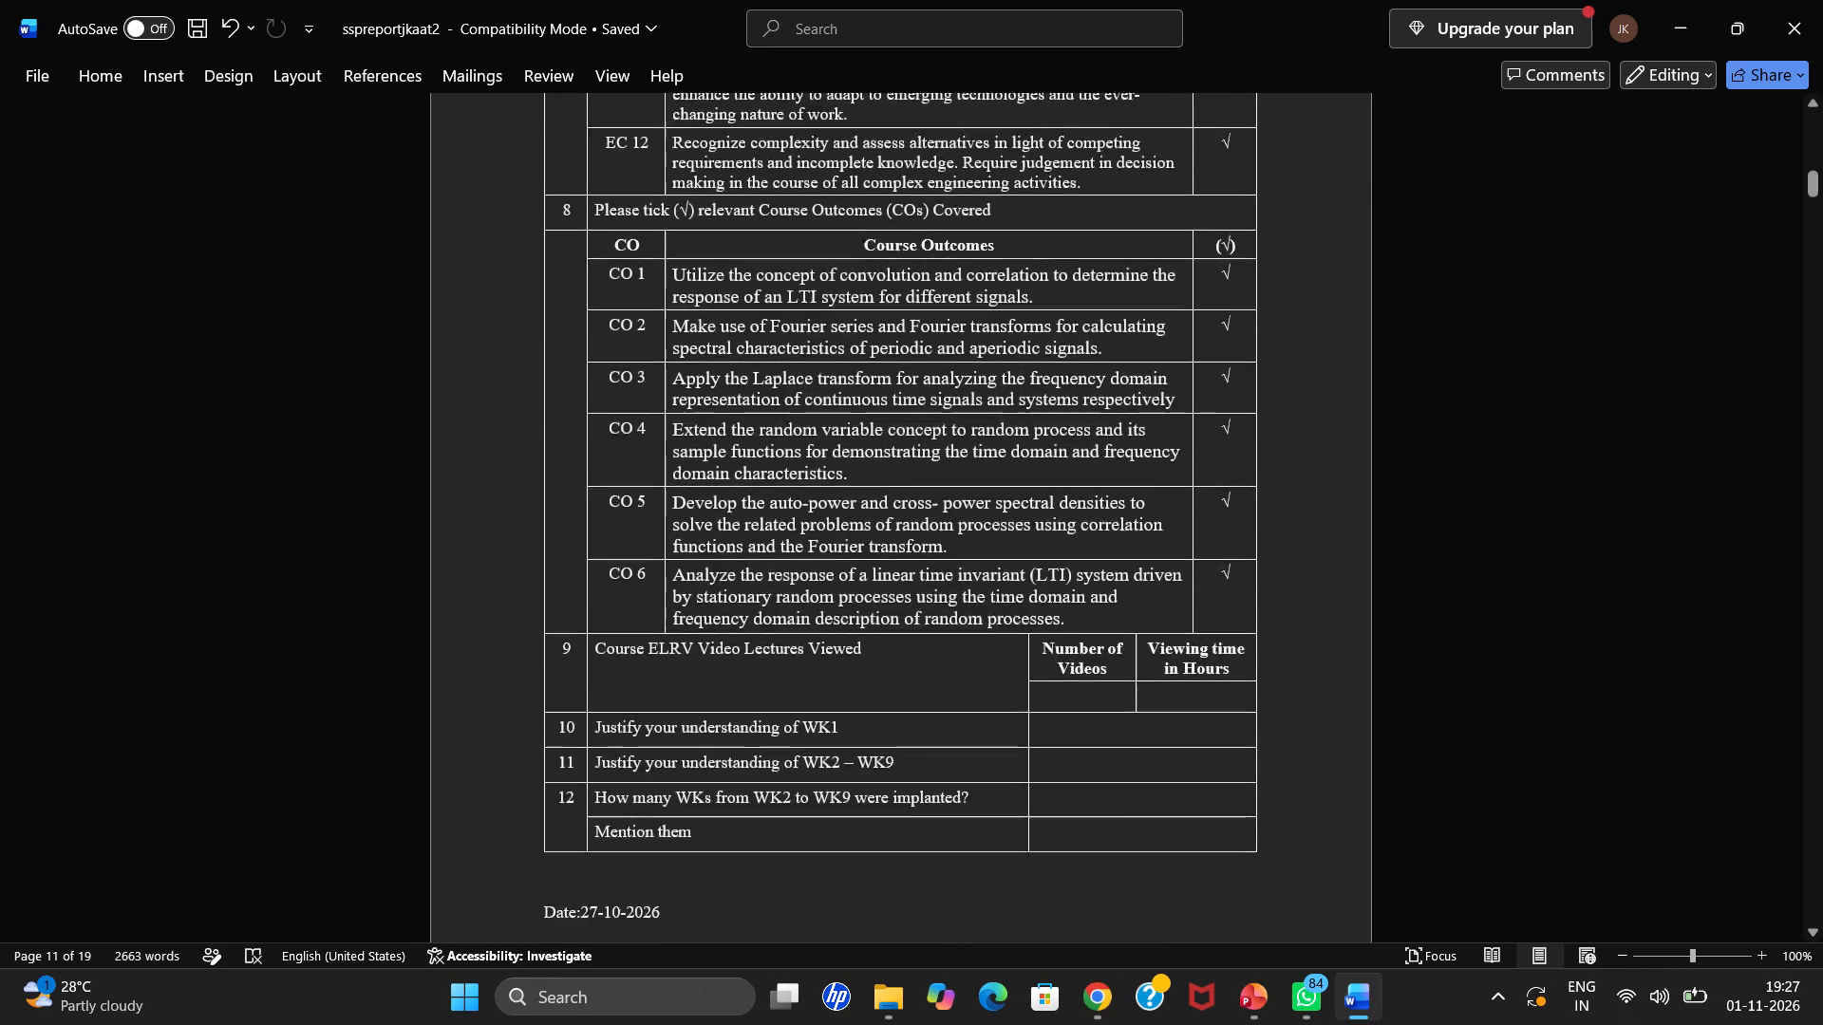
{"action": "scroll", "coordinate": [1437, 540], "scroll_direction": "down", "scroll_amount": 20}
{"action": "scroll", "coordinate": [1437, 540], "scroll_direction": "down", "scroll_amount": 4}
{"action": "scroll", "coordinate": [1436, 542], "scroll_direction": "down", "scroll_amount": 20}
{"action": "scroll", "coordinate": [1436, 542], "scroll_direction": "down", "scroll_amount": 7}
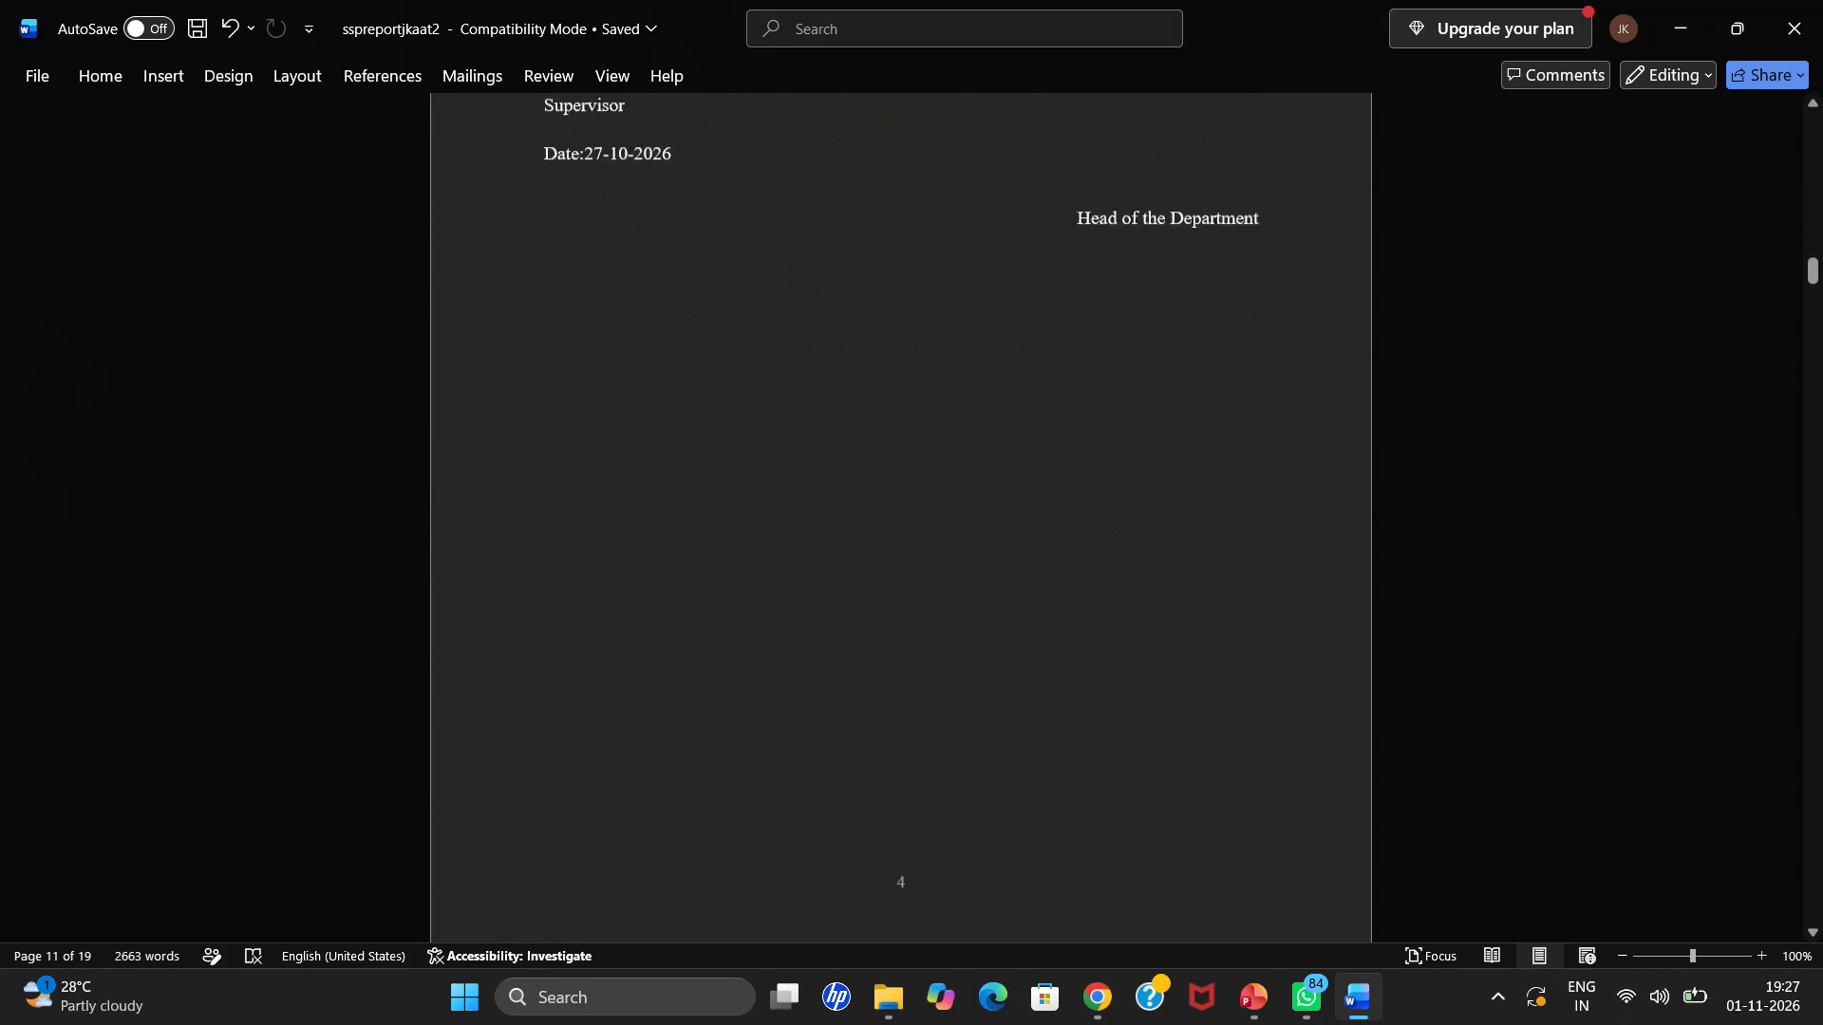
{"action": "scroll", "coordinate": [1434, 543], "scroll_direction": "down", "scroll_amount": 6}
{"action": "scroll", "coordinate": [1434, 539], "scroll_direction": "down", "scroll_amount": 20}
{"action": "scroll", "coordinate": [1434, 539], "scroll_direction": "down", "scroll_amount": 14}
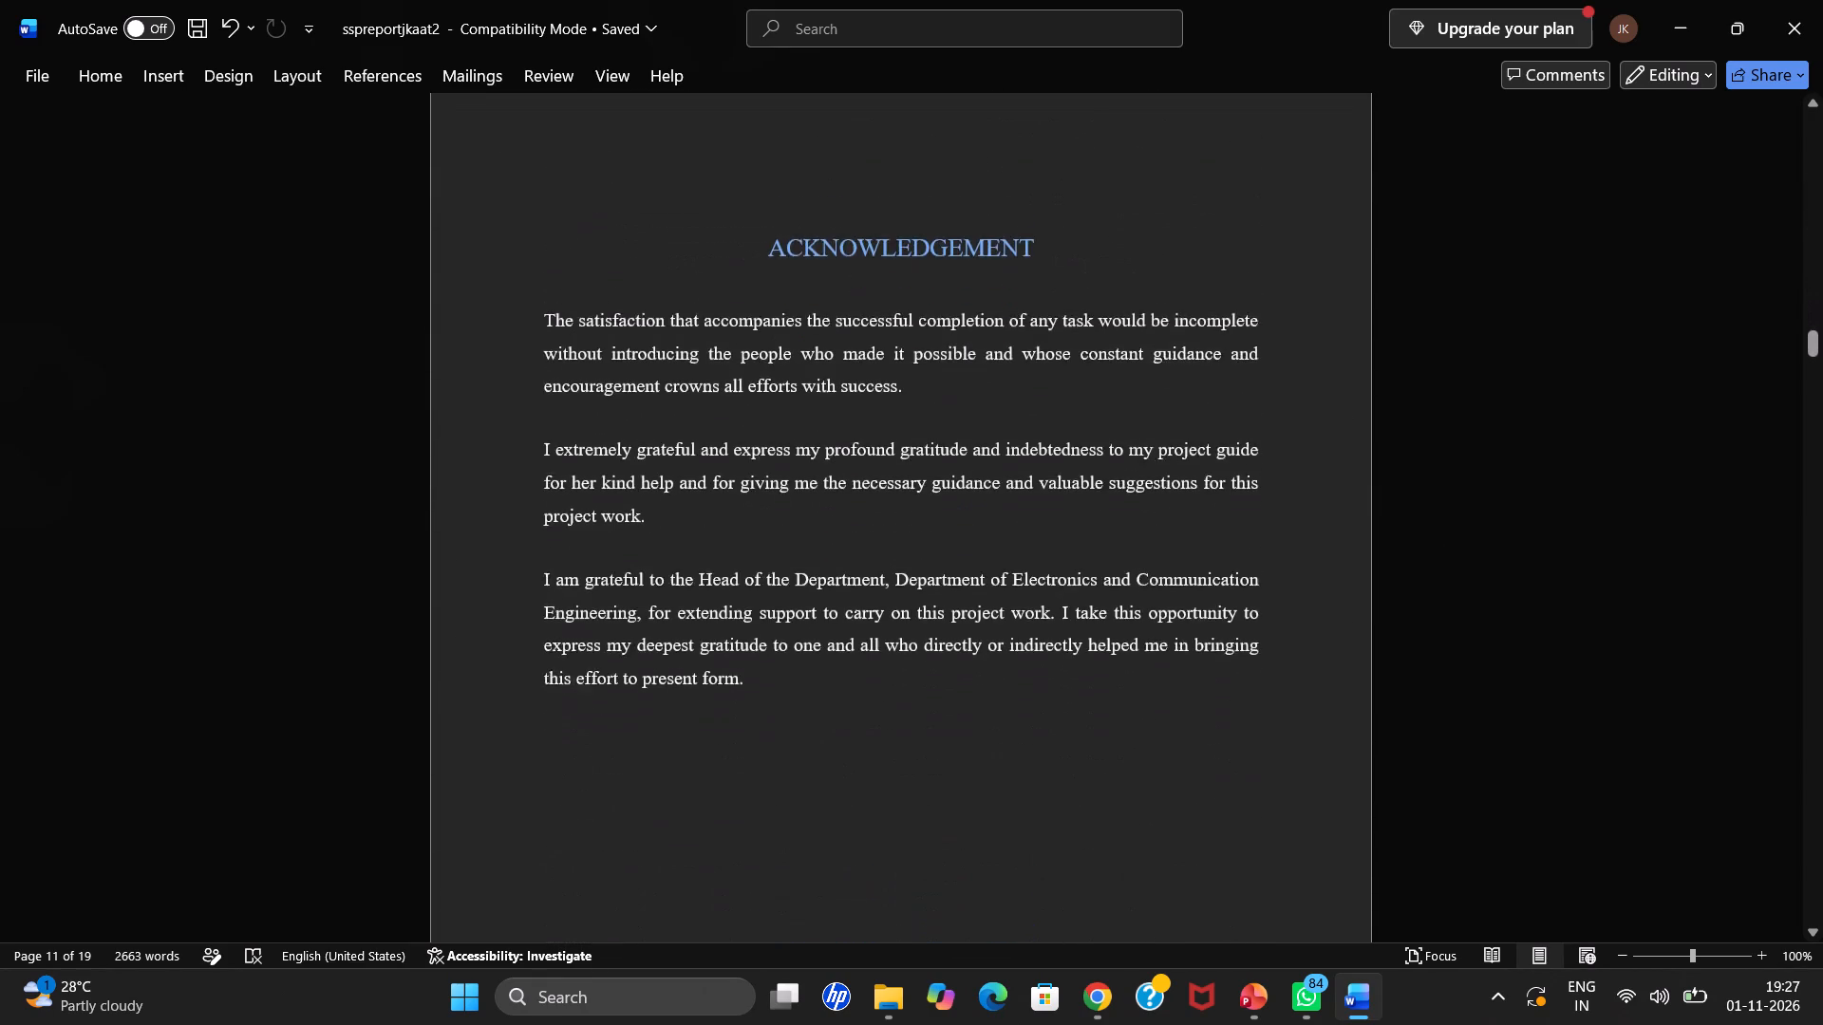
{"action": "scroll", "coordinate": [1434, 539], "scroll_direction": "down", "scroll_amount": 11}
{"action": "scroll", "coordinate": [1433, 536], "scroll_direction": "down", "scroll_amount": 20}
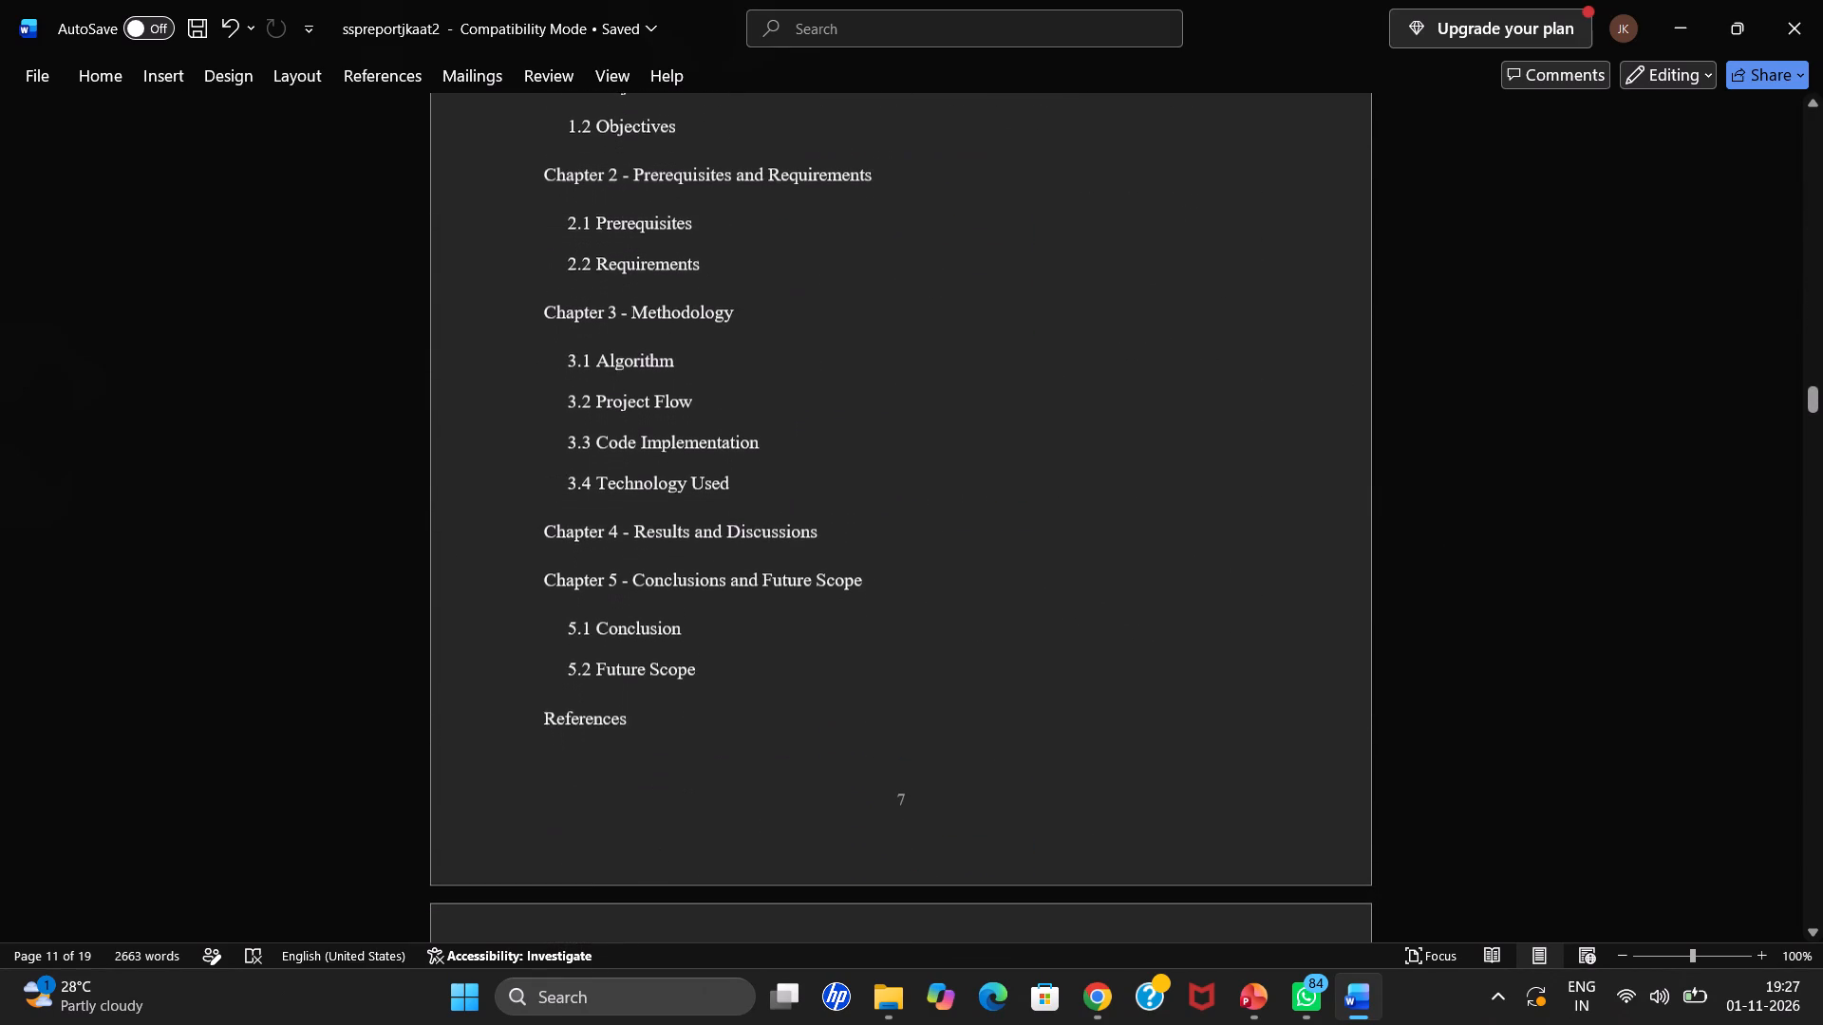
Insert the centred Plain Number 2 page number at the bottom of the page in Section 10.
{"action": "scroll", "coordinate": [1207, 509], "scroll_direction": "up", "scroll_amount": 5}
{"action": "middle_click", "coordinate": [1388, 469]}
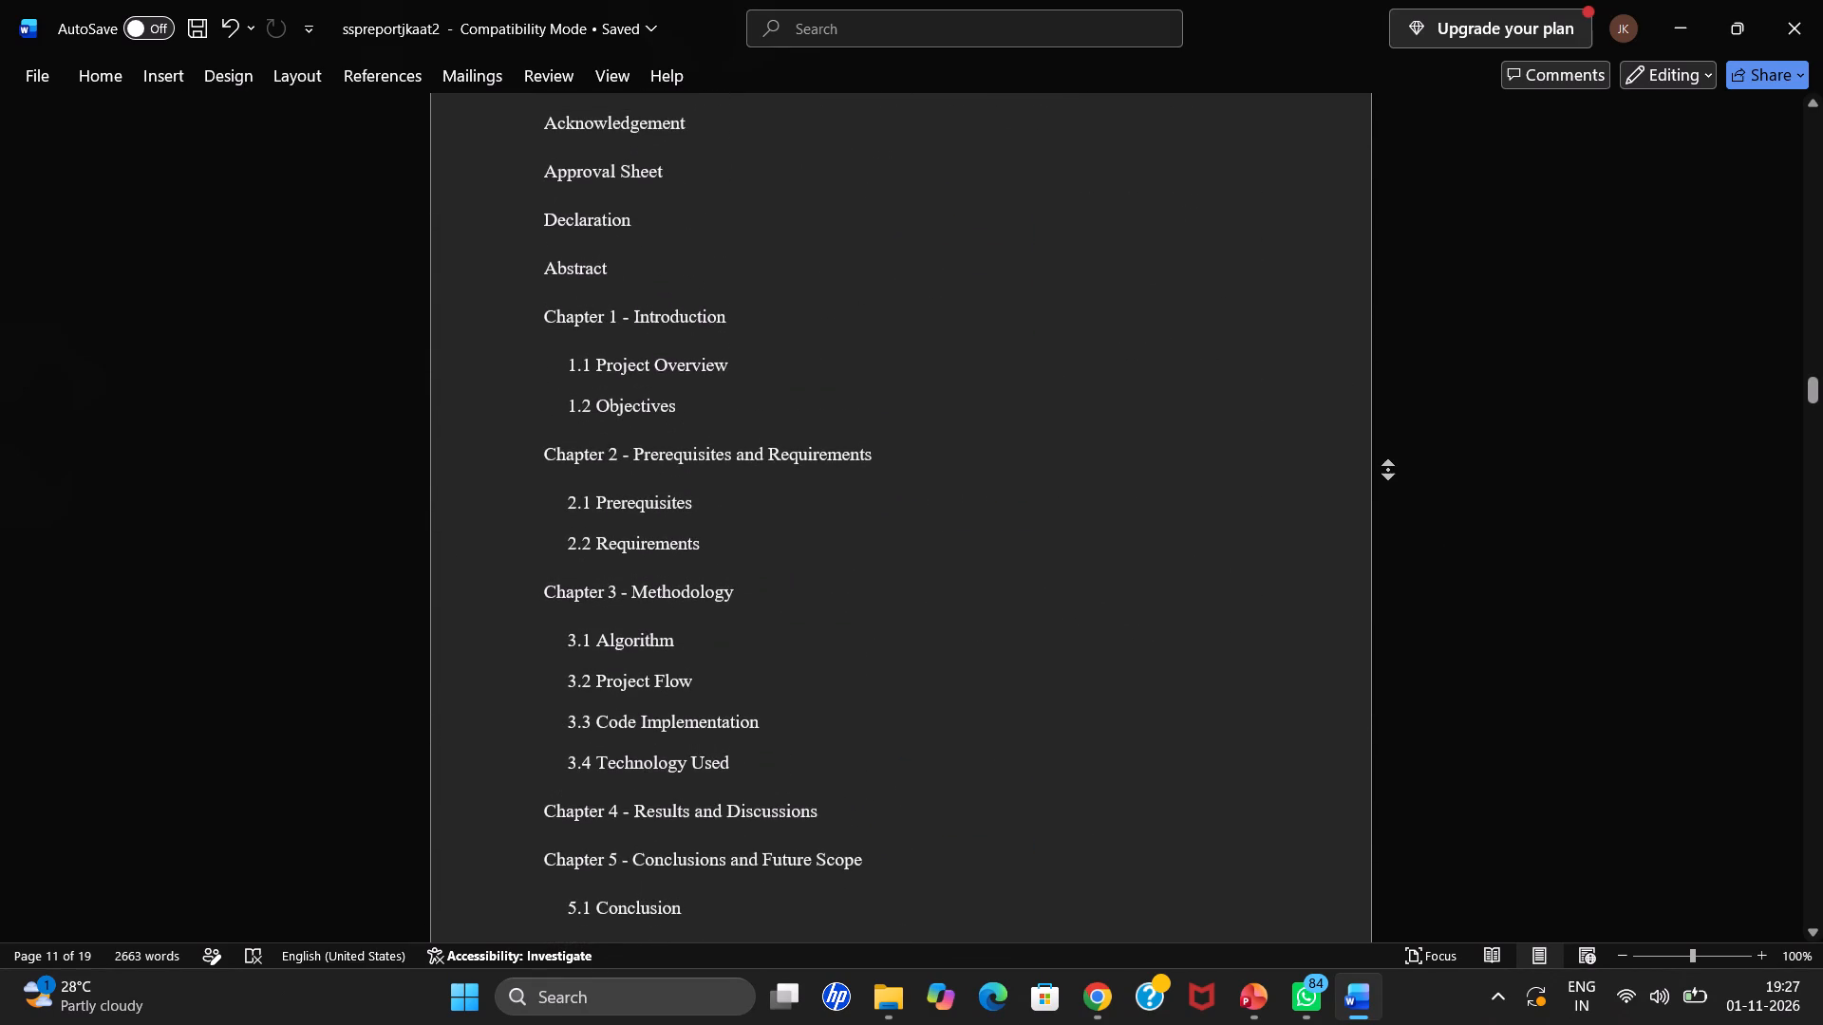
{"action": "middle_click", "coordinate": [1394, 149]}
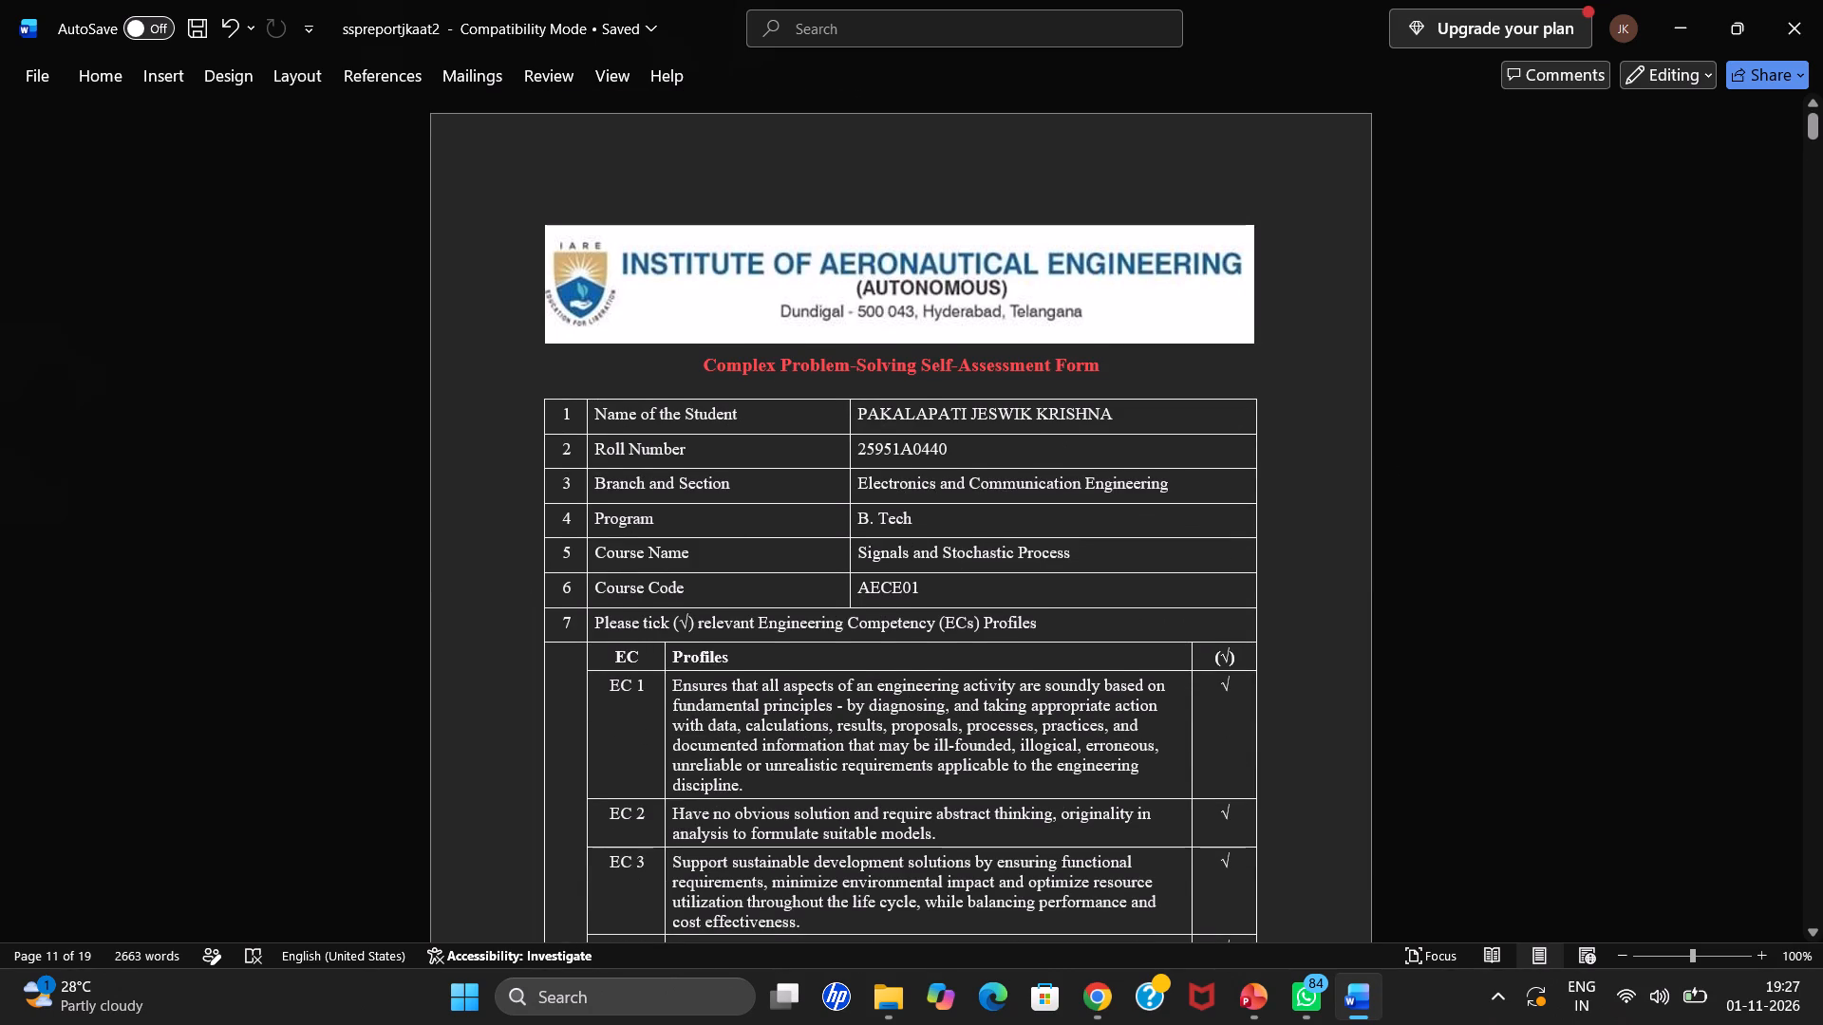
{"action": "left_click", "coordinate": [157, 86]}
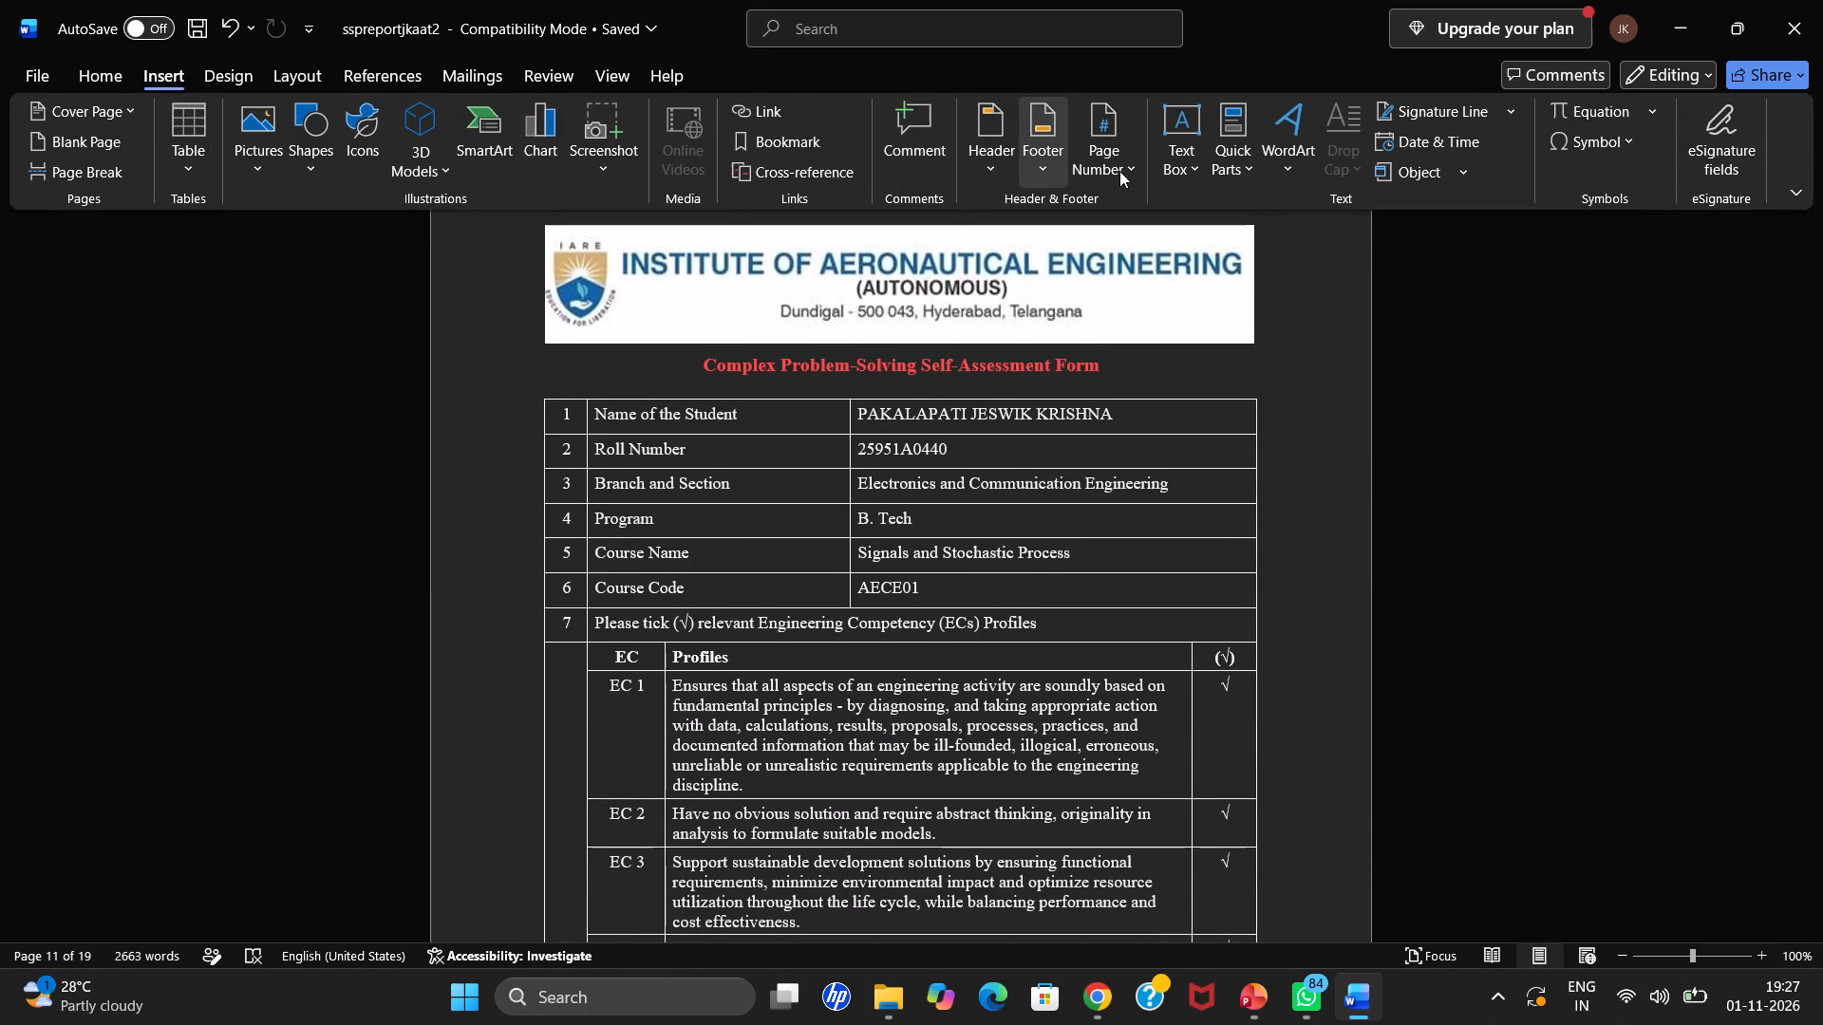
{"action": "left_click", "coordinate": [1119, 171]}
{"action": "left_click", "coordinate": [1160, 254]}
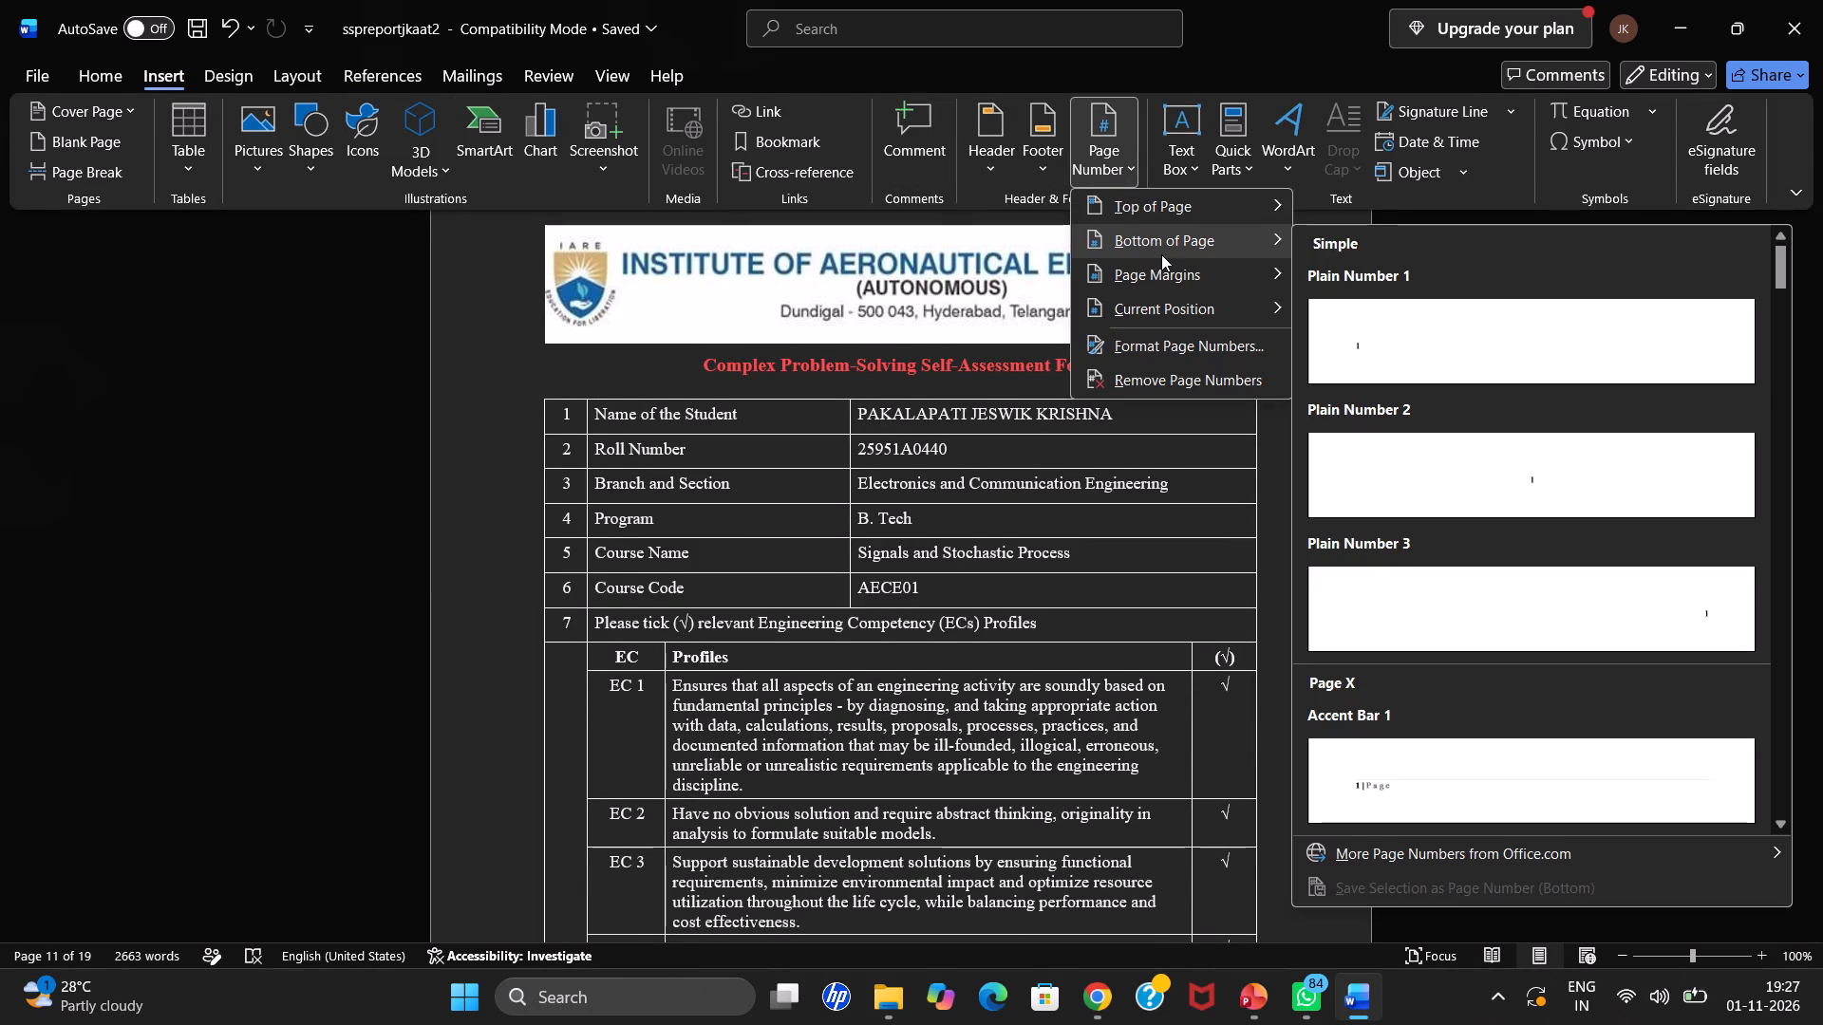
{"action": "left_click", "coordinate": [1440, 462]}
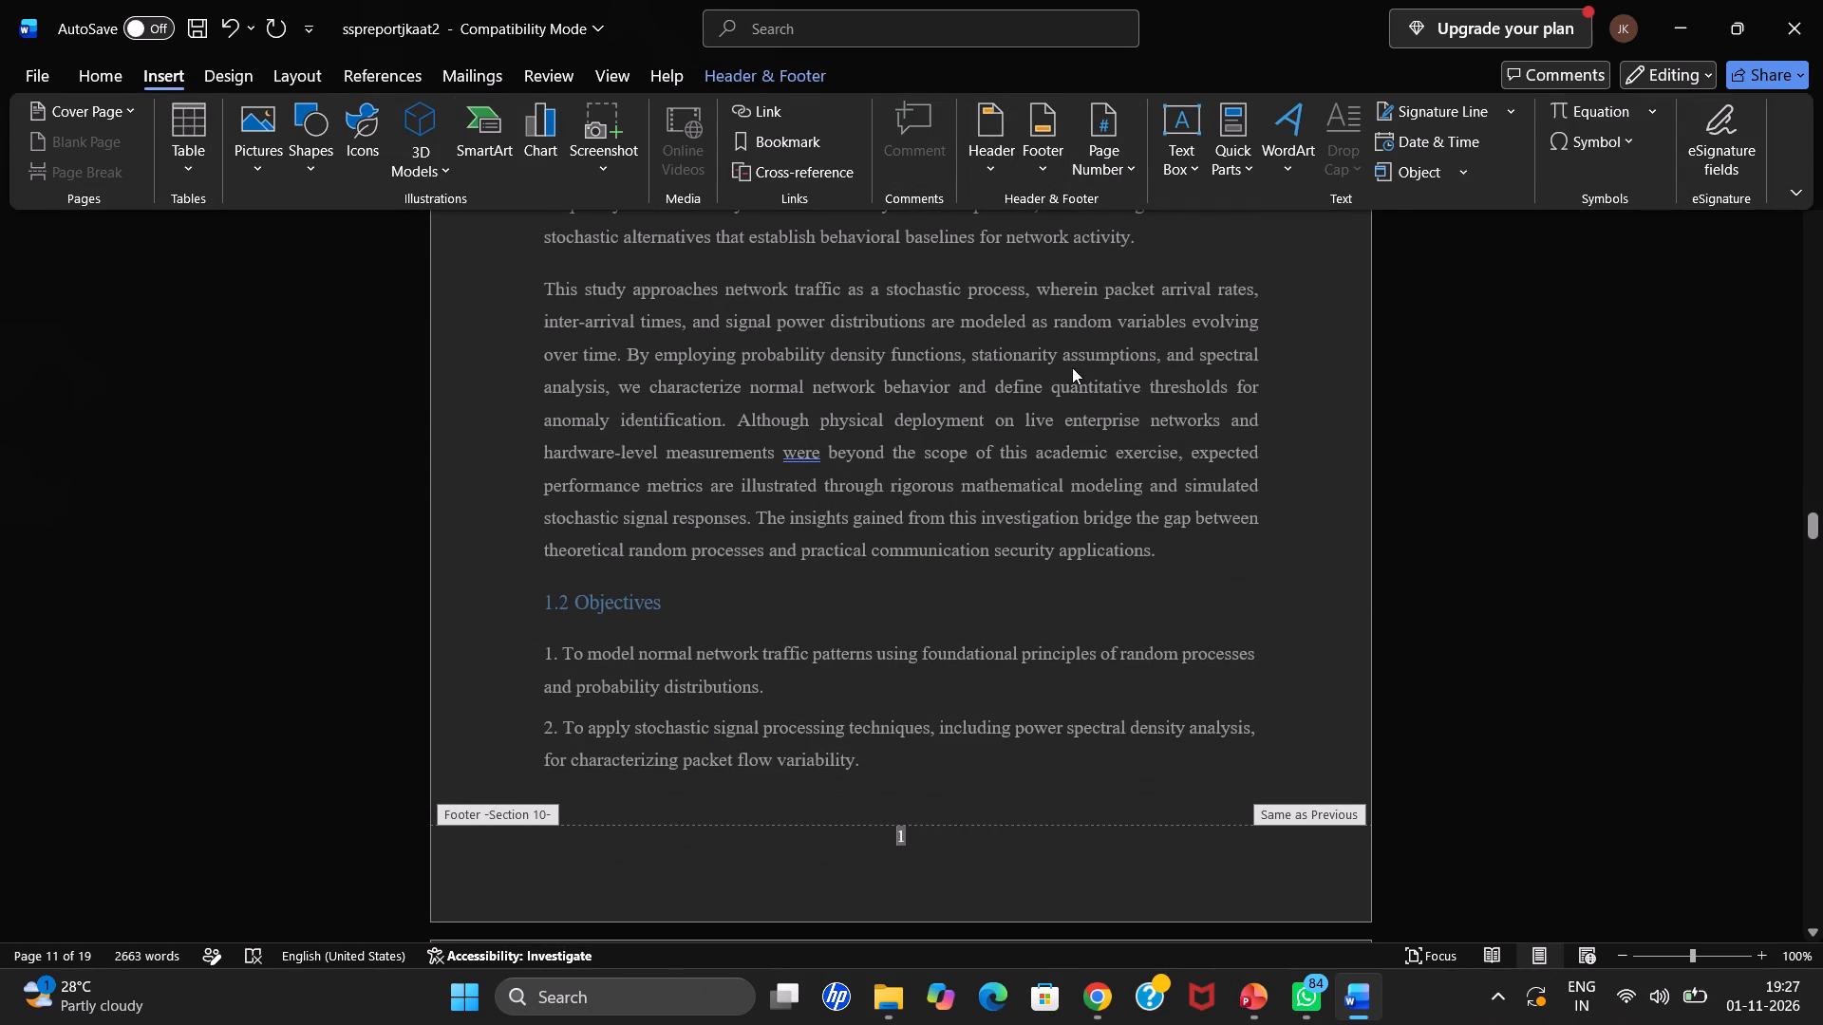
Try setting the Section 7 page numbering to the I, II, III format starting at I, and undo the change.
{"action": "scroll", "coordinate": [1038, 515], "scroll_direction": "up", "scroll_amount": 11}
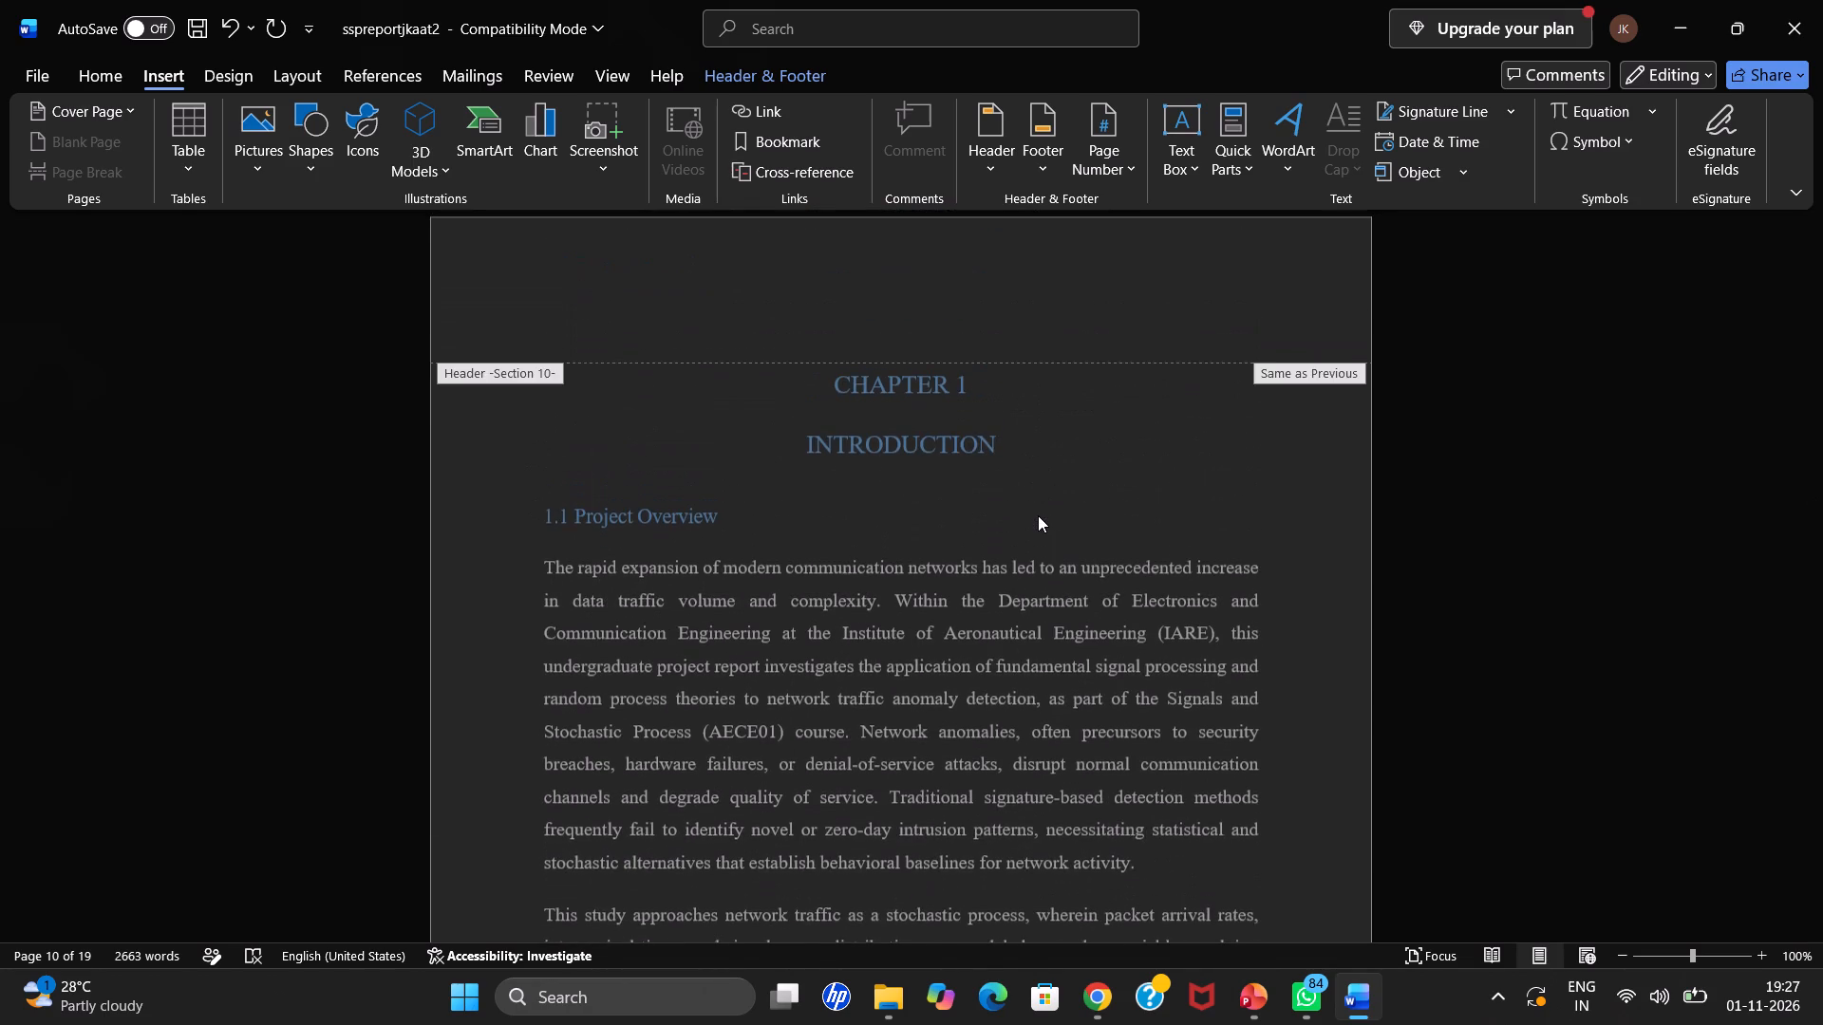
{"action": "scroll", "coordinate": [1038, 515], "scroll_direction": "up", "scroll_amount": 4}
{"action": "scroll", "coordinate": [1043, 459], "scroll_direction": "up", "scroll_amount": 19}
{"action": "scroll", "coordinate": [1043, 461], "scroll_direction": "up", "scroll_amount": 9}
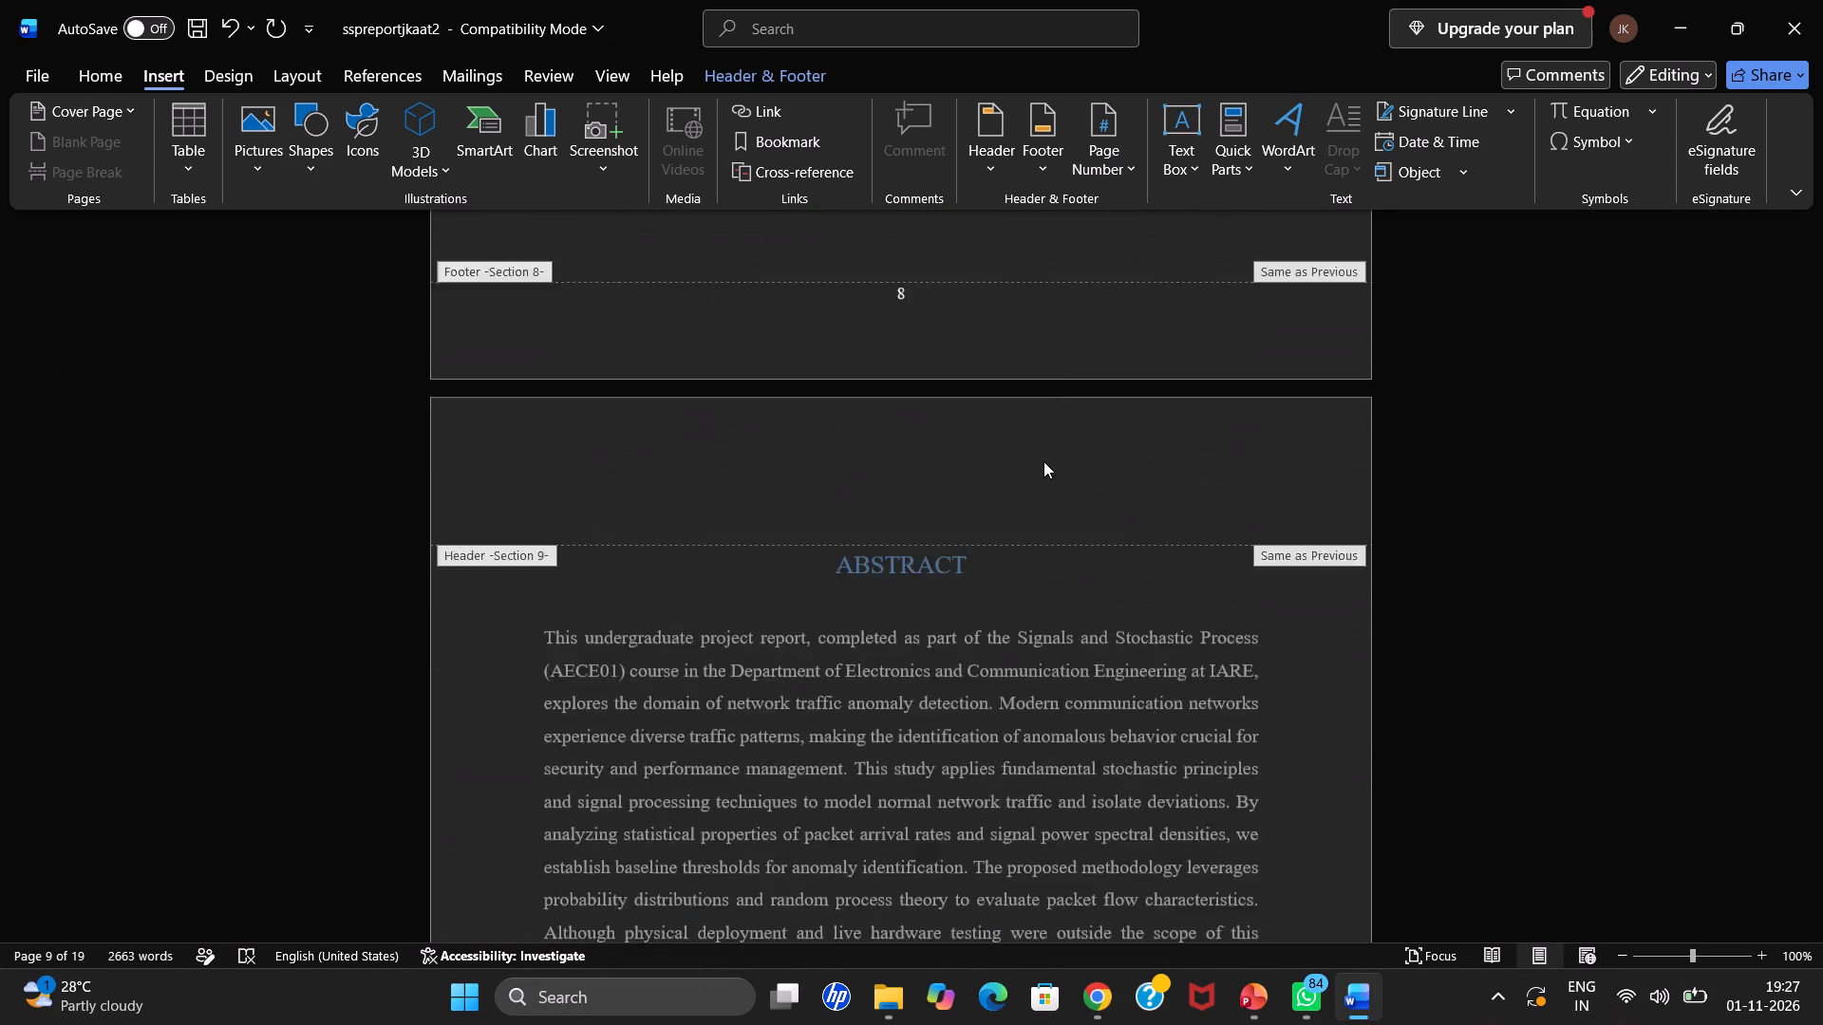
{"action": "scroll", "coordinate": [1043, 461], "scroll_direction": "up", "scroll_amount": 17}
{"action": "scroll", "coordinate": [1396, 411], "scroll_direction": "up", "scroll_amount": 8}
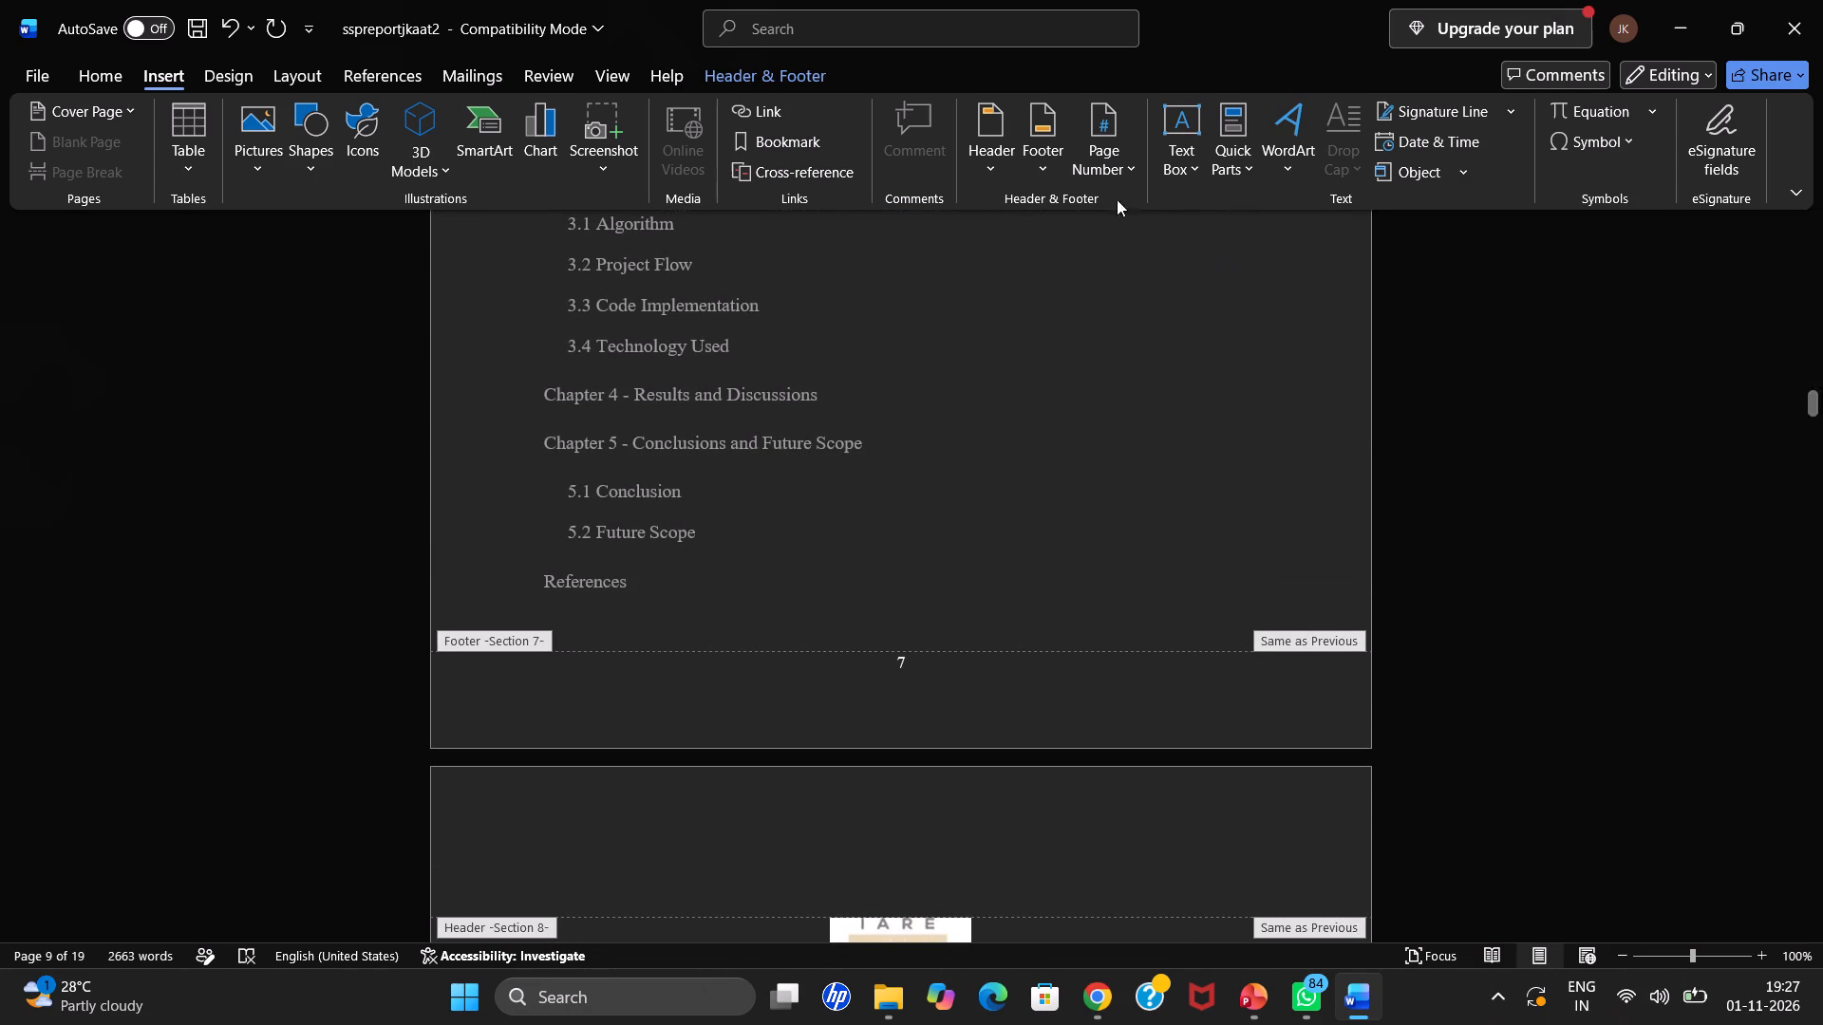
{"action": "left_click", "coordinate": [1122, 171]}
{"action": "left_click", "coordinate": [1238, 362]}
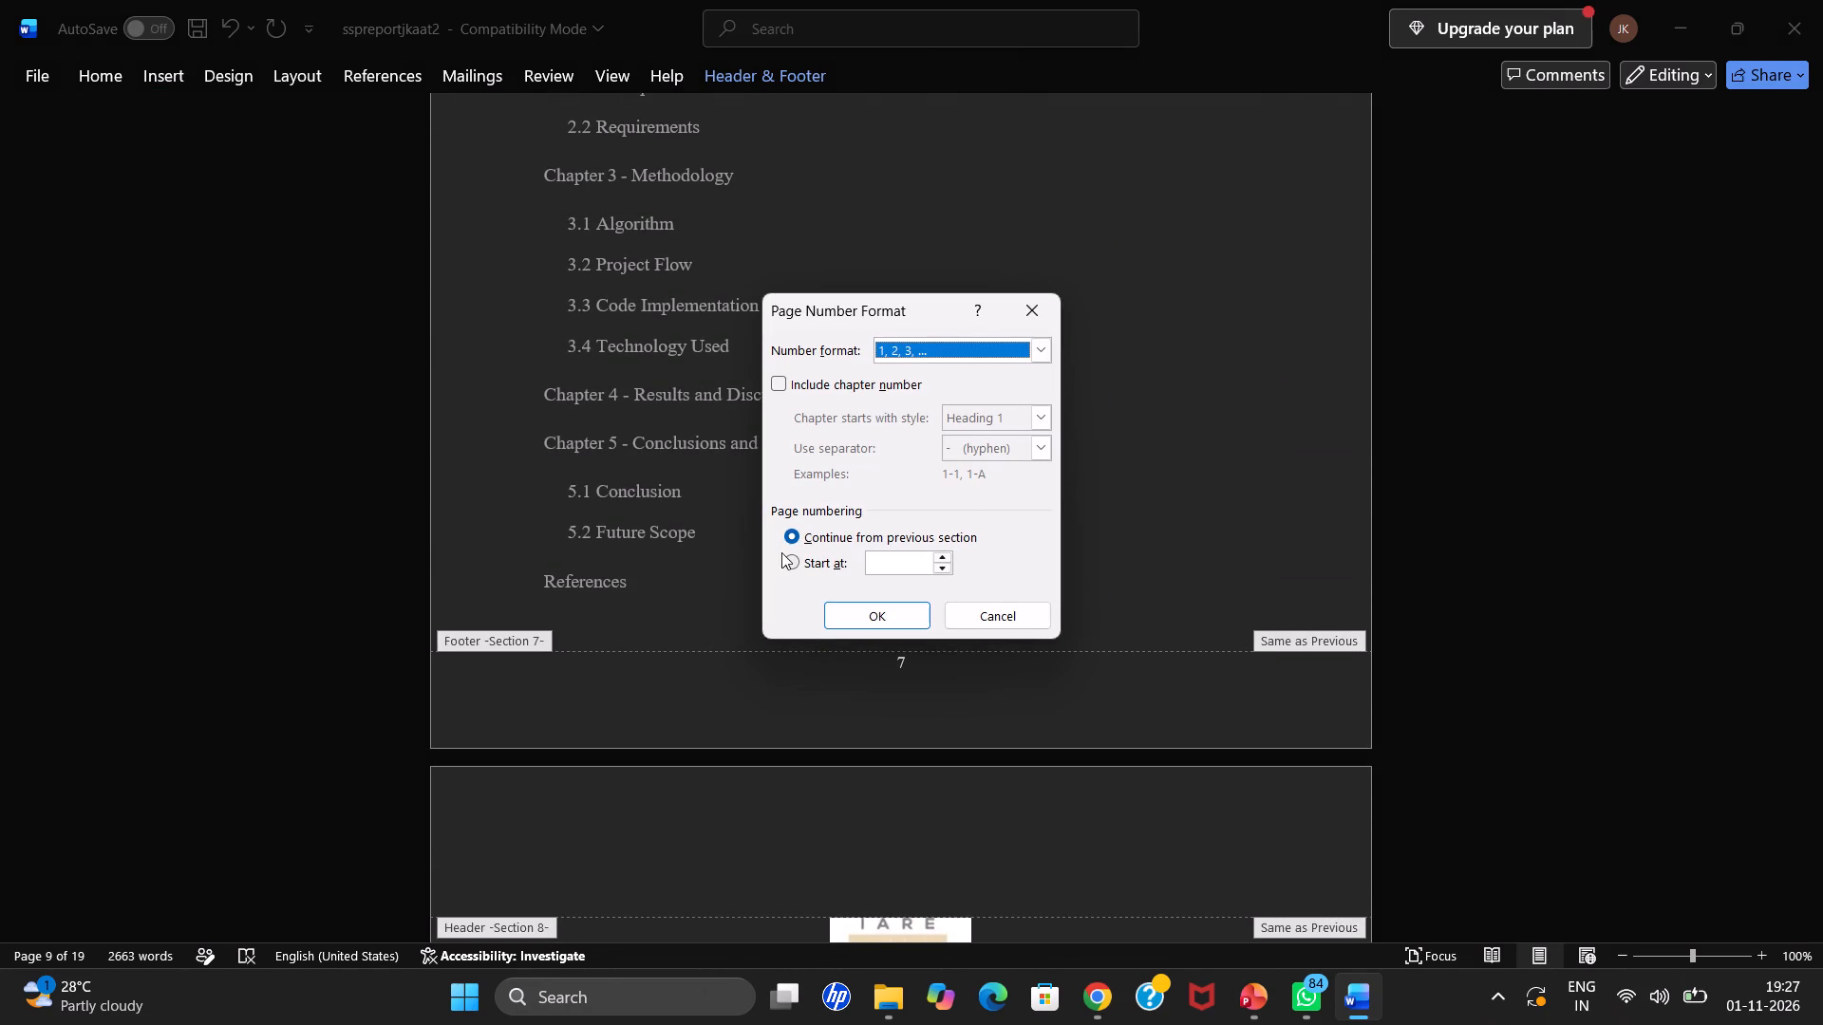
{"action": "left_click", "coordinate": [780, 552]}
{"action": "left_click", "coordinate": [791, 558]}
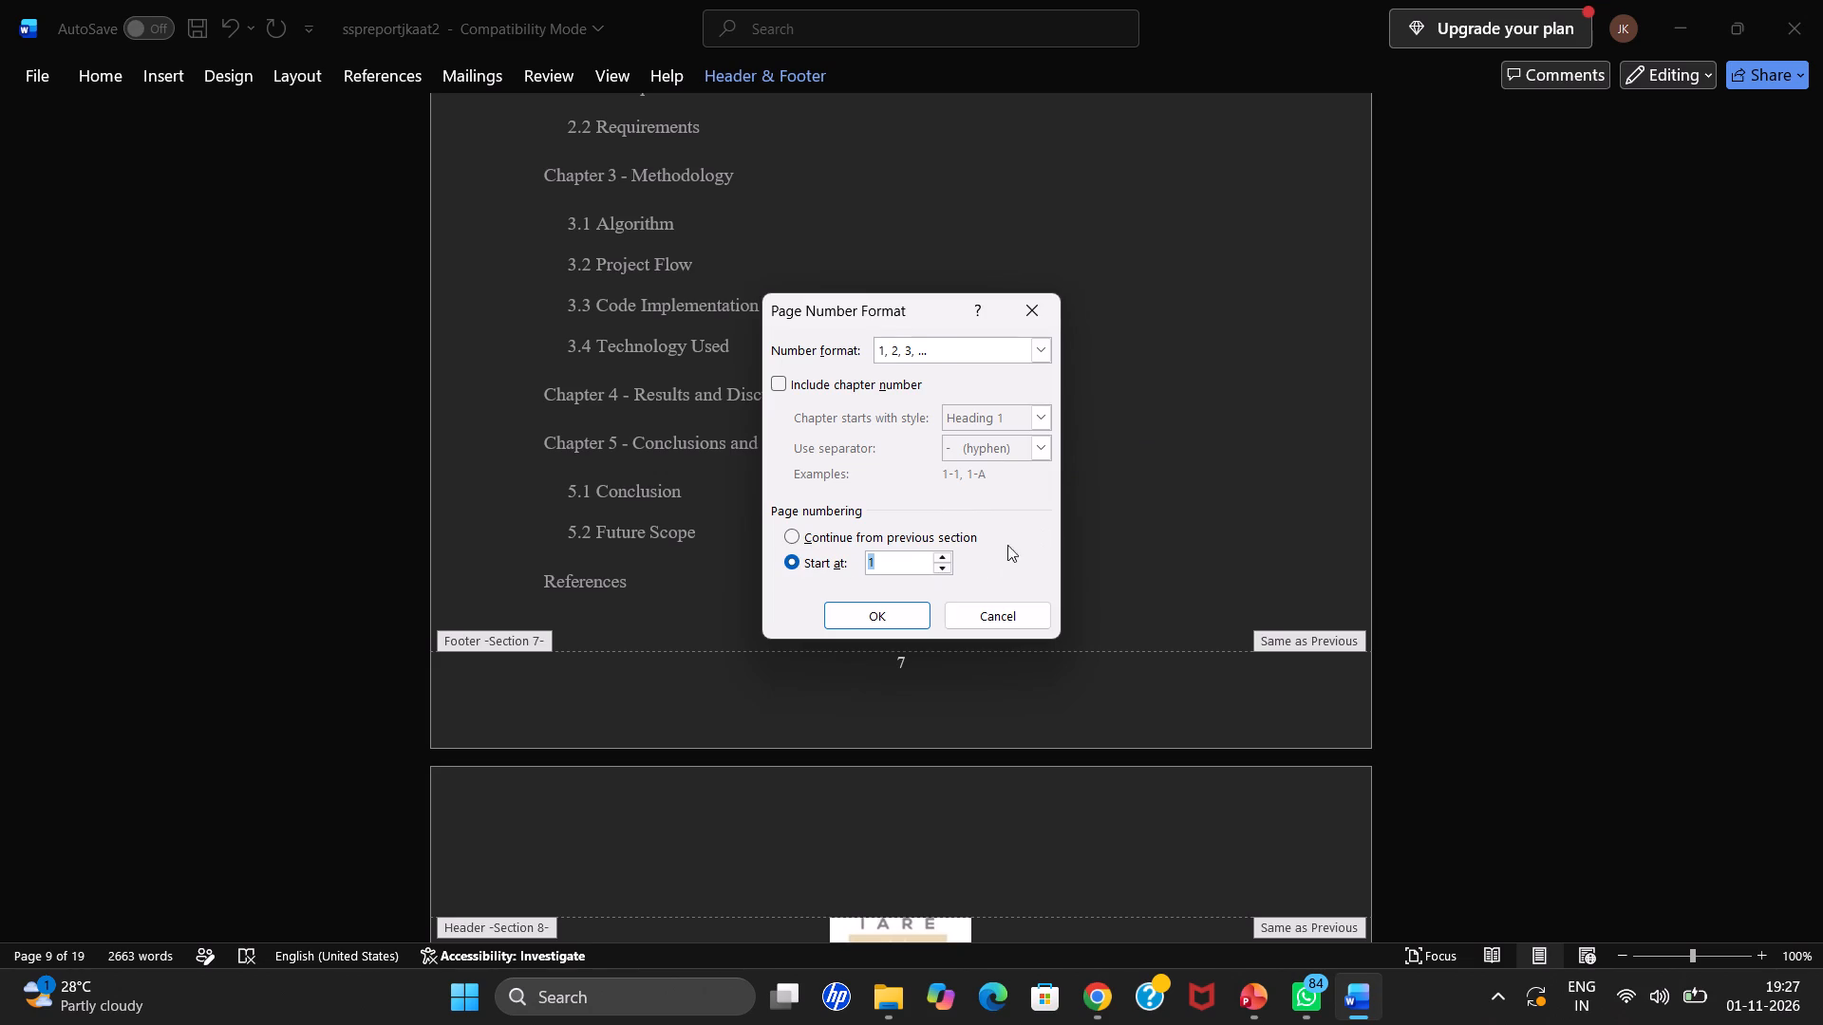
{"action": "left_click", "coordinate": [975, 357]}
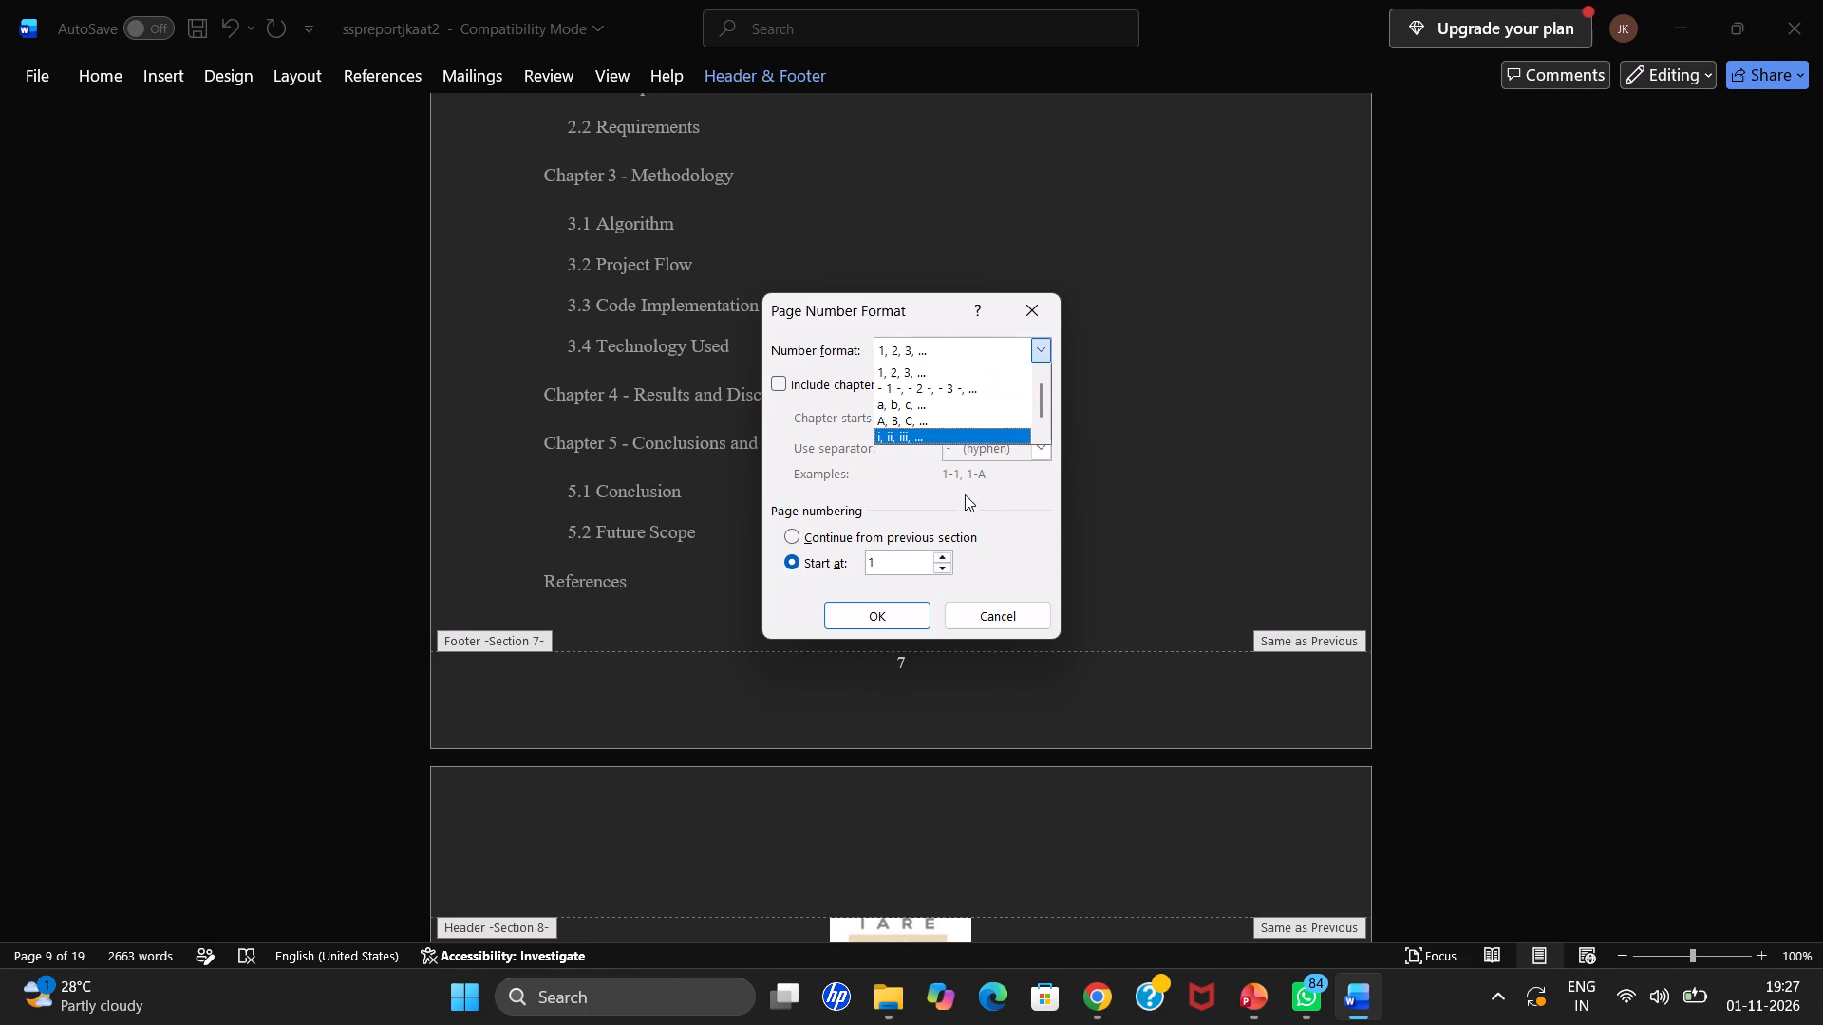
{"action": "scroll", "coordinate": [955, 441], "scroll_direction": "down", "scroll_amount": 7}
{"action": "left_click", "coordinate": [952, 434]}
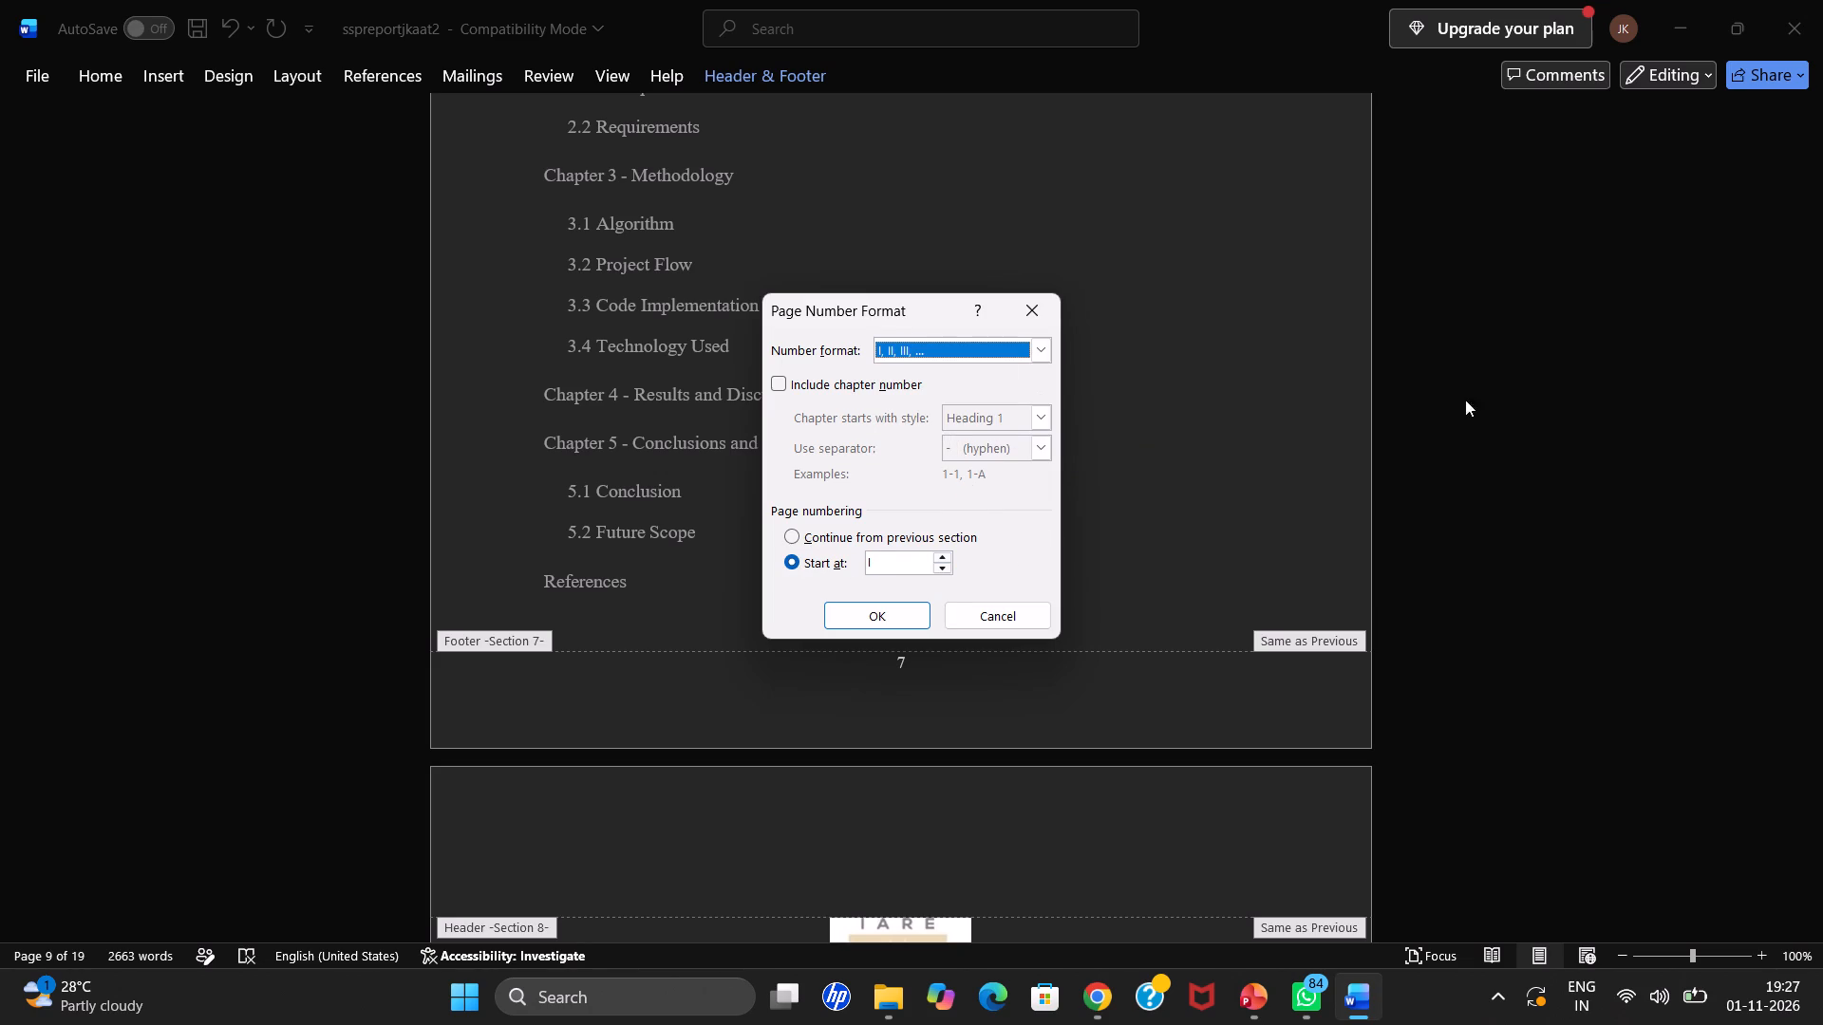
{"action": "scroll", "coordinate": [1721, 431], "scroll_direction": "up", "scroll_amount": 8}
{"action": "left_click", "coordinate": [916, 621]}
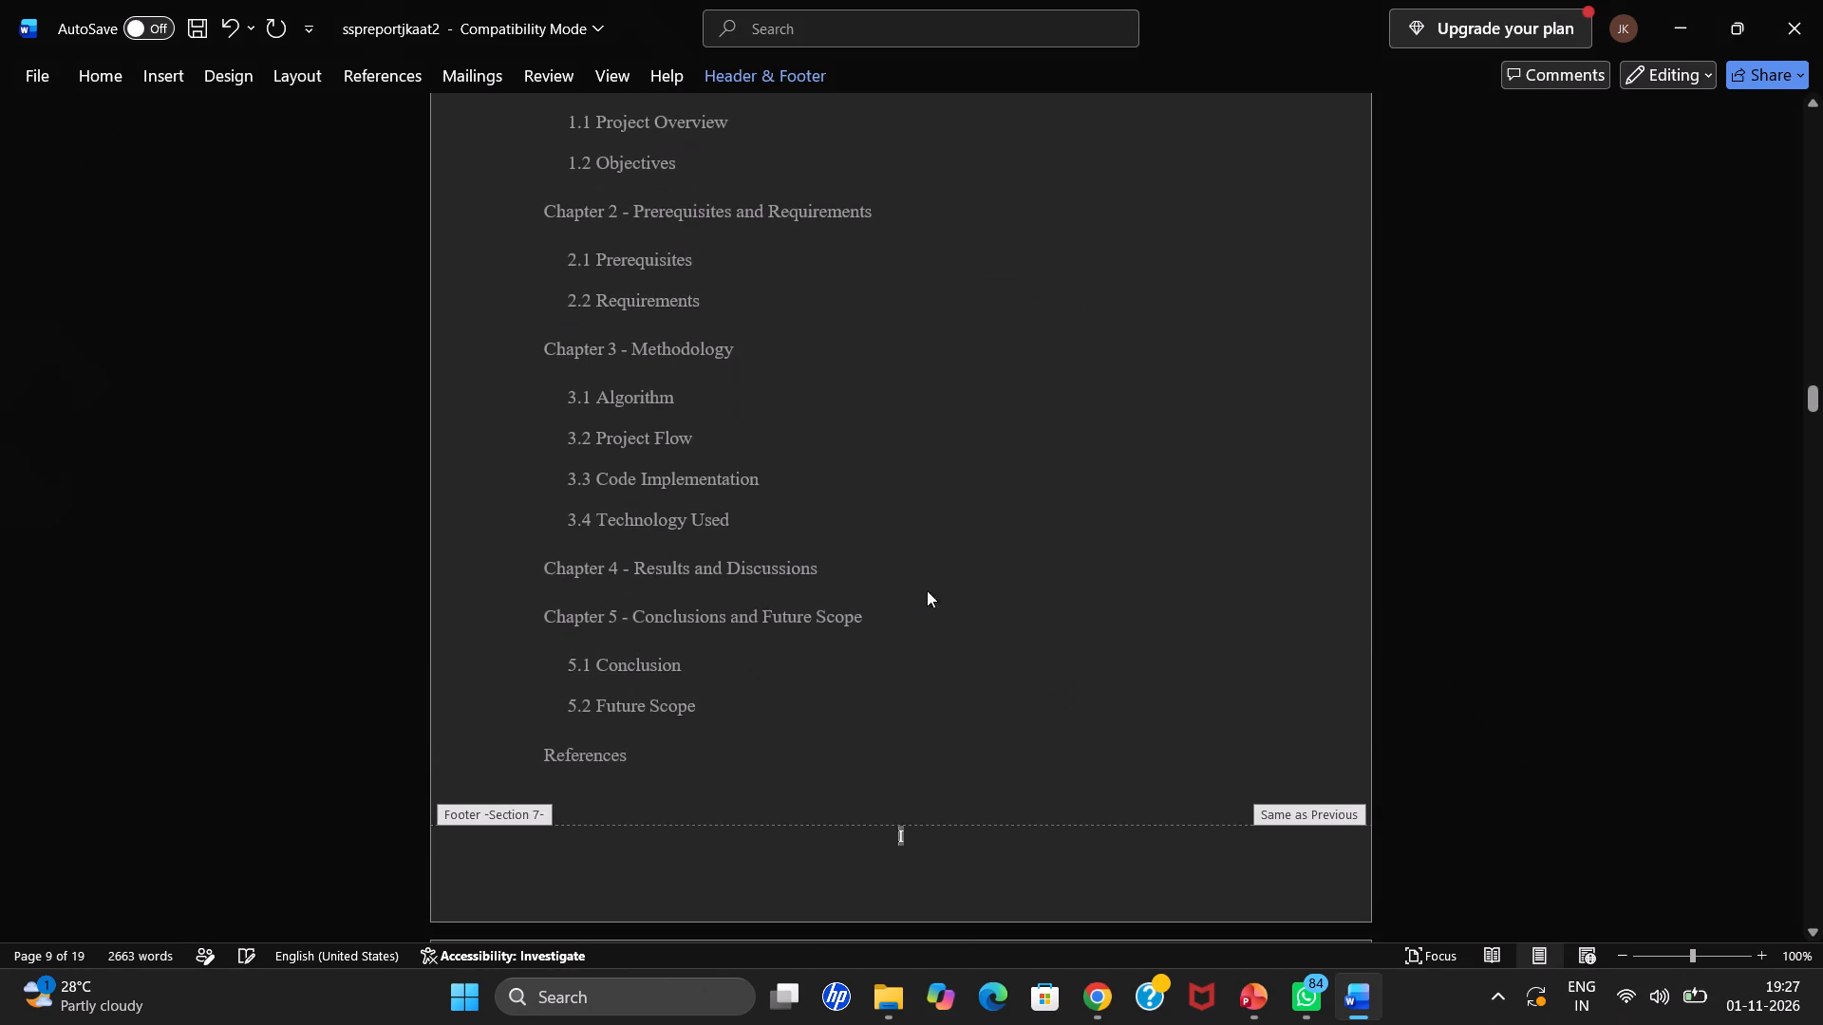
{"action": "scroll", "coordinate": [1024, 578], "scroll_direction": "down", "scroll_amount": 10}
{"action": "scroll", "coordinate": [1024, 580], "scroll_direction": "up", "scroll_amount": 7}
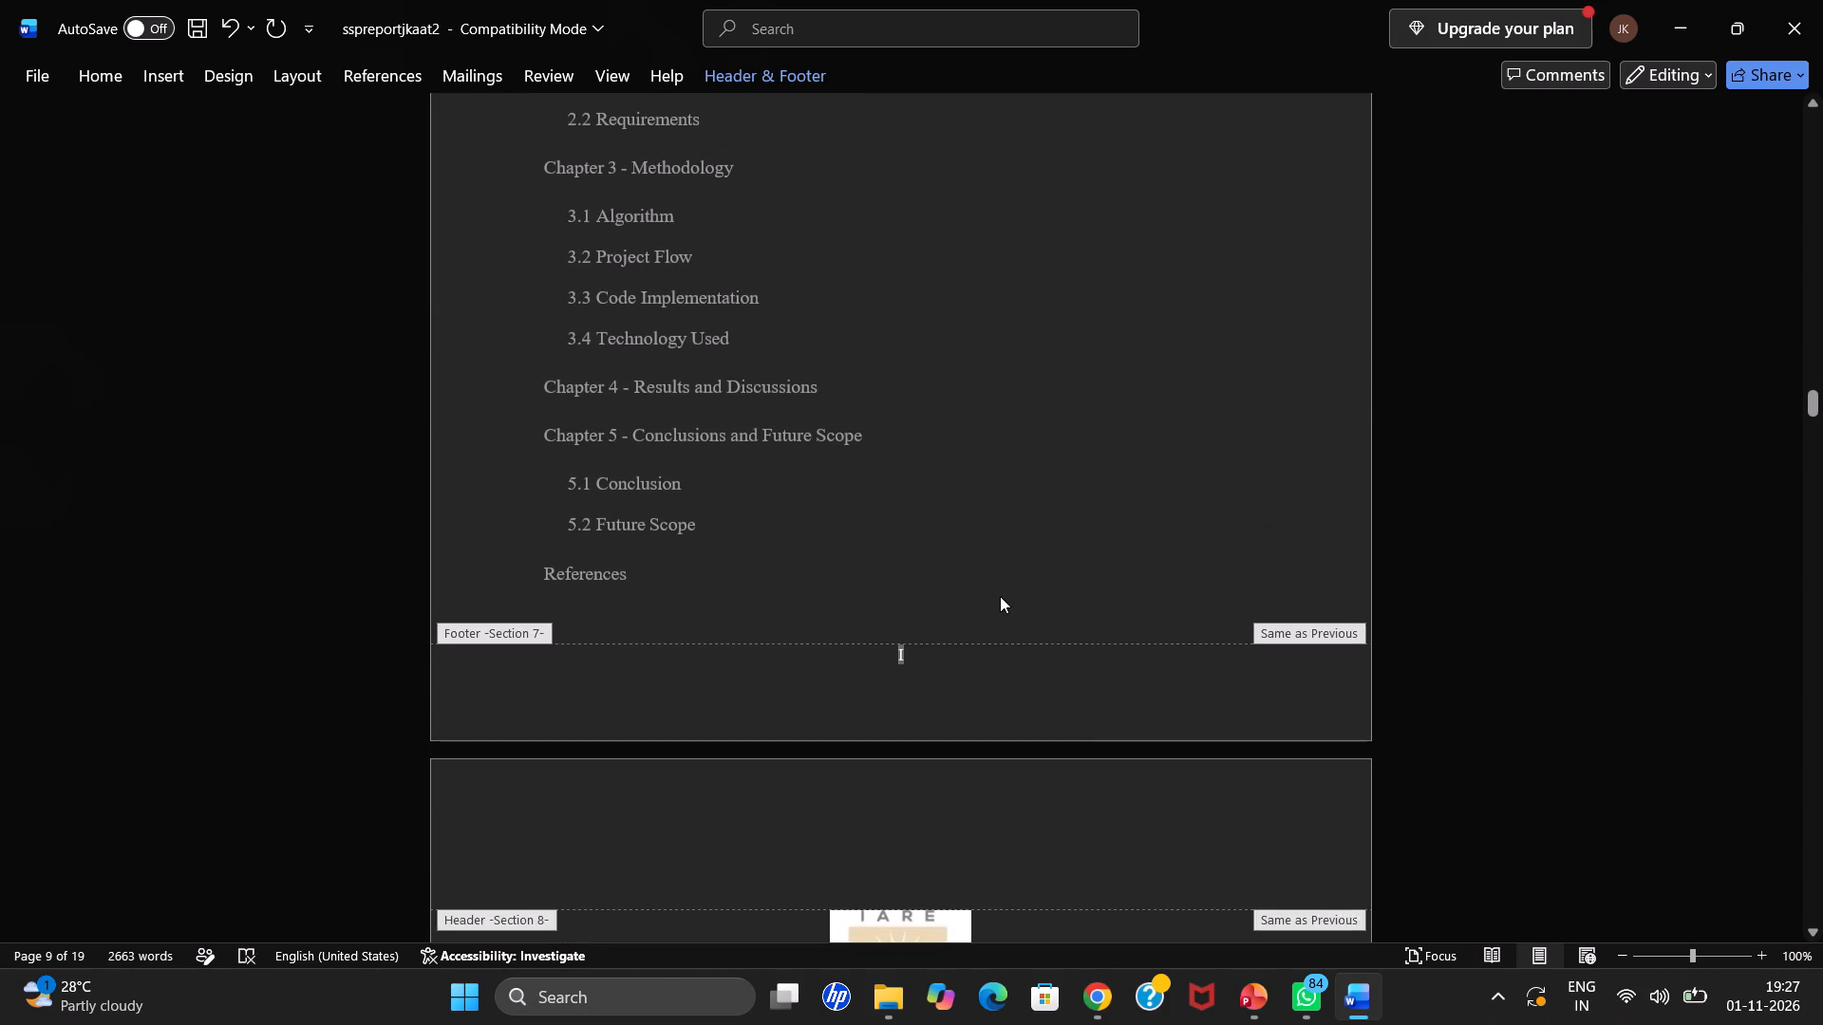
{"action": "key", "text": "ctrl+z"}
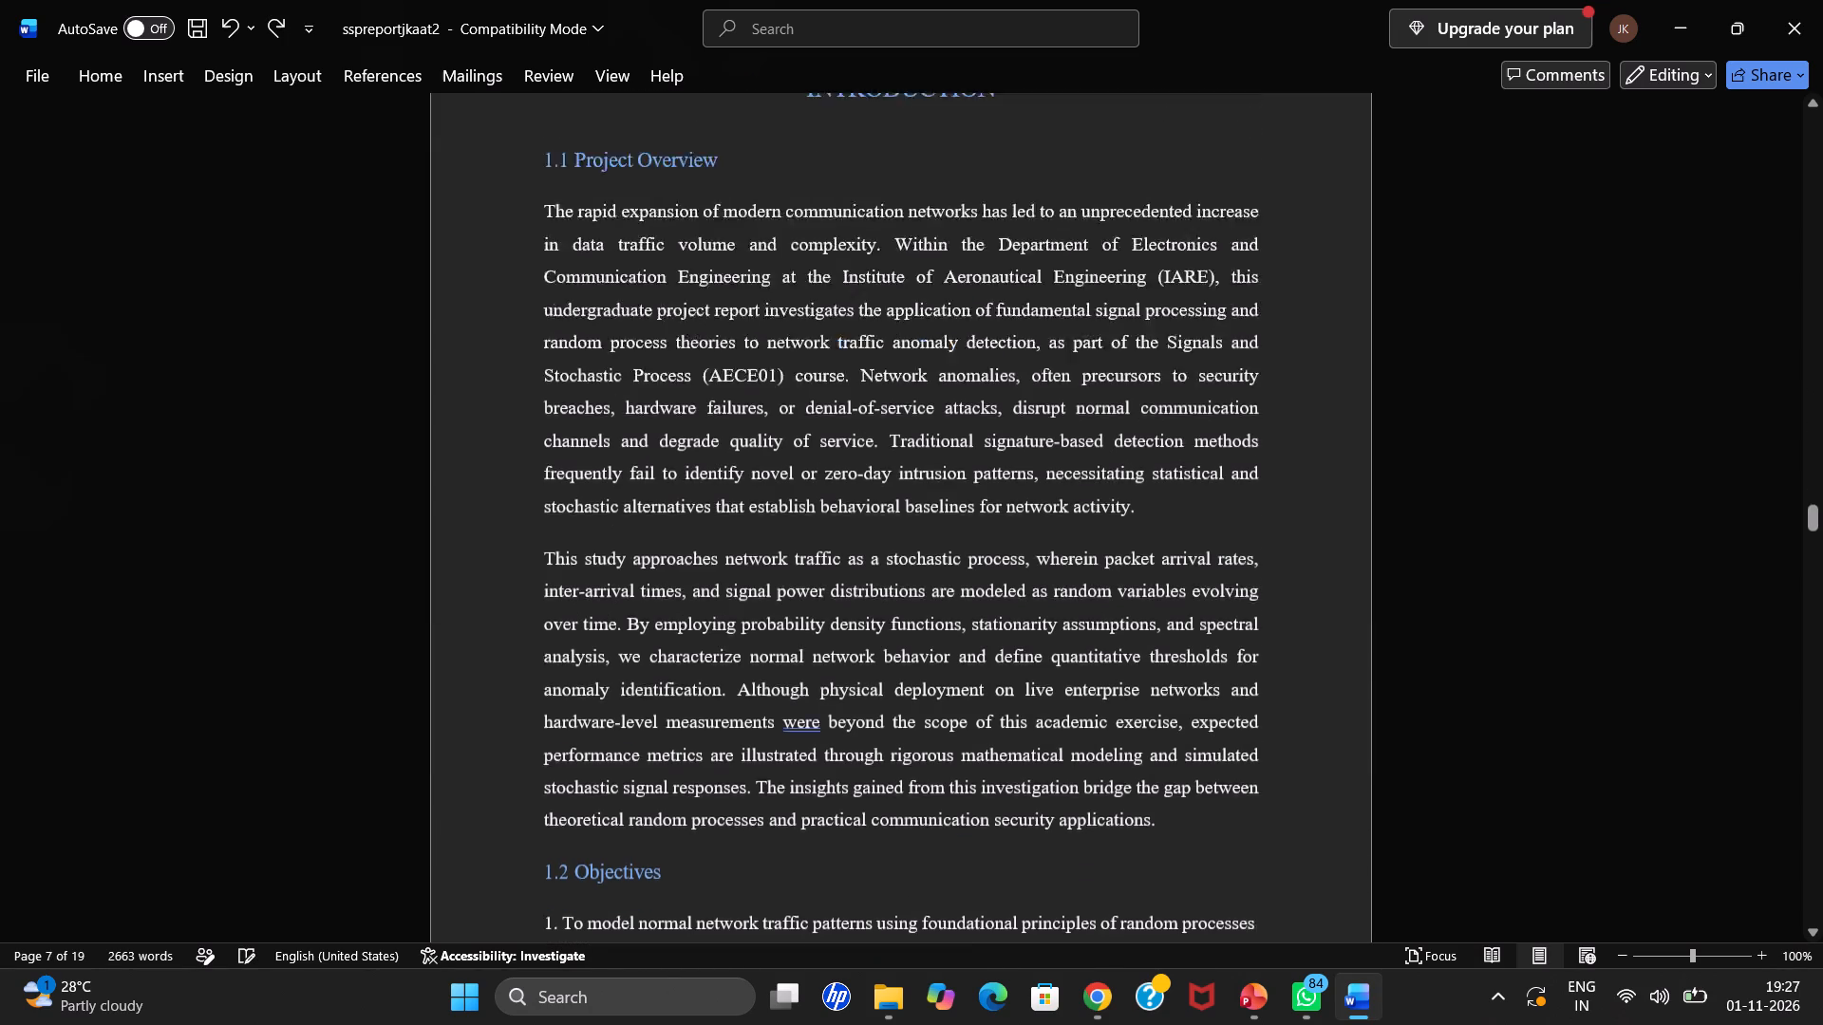
Check the page numbers in Chapters 1 to 3 and on the self-assessment form pages.
{"action": "scroll", "coordinate": [1008, 627], "scroll_direction": "down", "scroll_amount": 19}
{"action": "scroll", "coordinate": [1008, 628], "scroll_direction": "up", "scroll_amount": 4}
{"action": "scroll", "coordinate": [1008, 629], "scroll_direction": "down", "scroll_amount": 19}
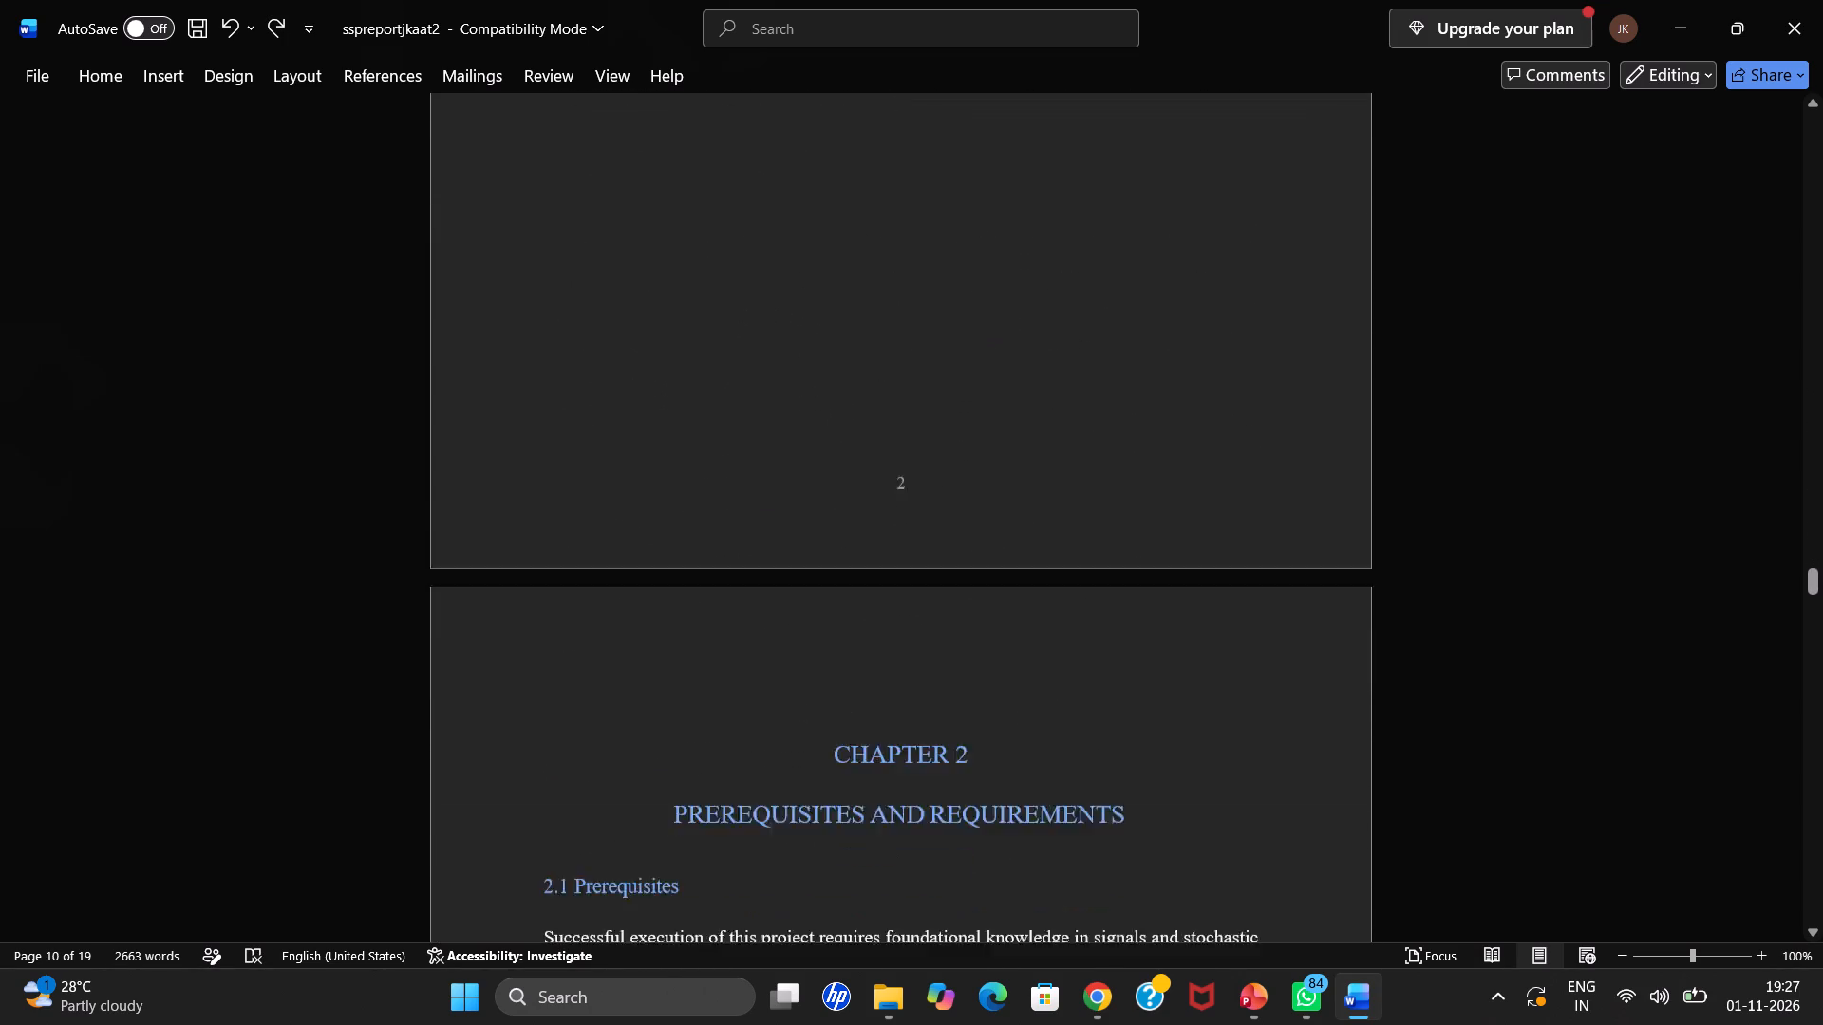
{"action": "scroll", "coordinate": [1003, 619], "scroll_direction": "down", "scroll_amount": 19}
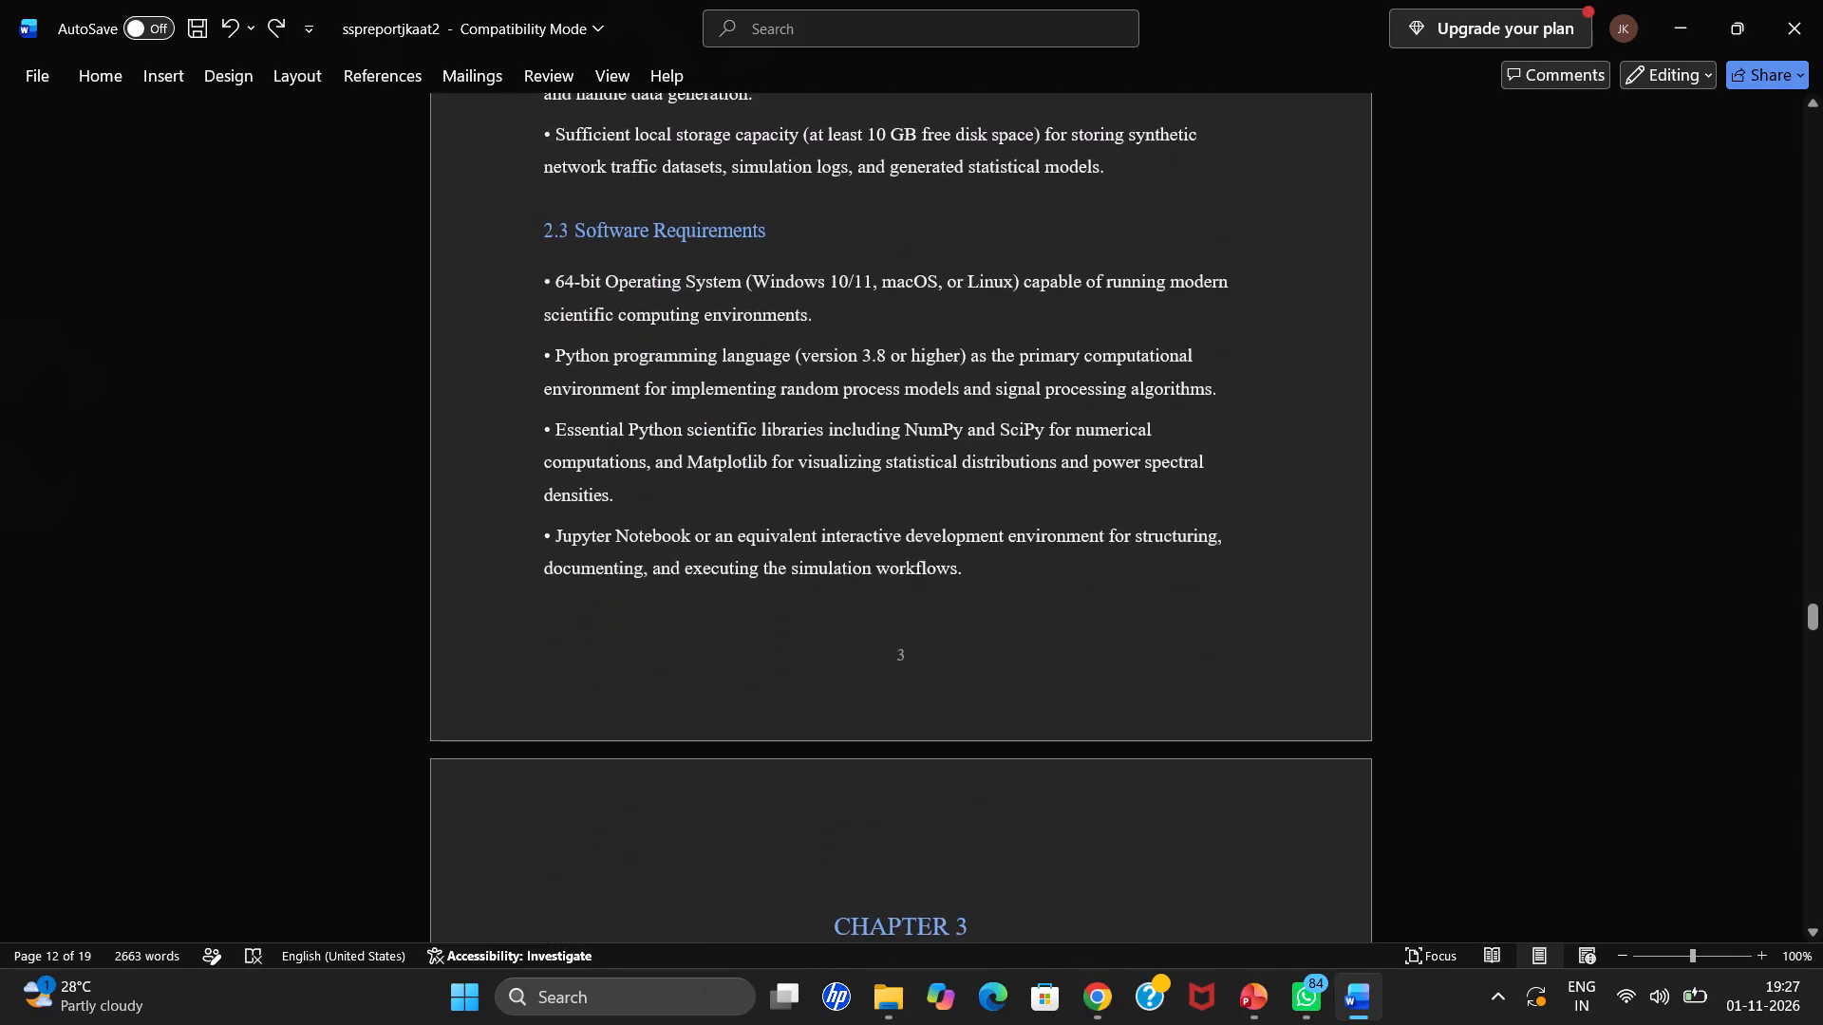
{"action": "scroll", "coordinate": [1666, 443], "scroll_direction": "down", "scroll_amount": 1}
{"action": "middle_click", "coordinate": [1667, 445]}
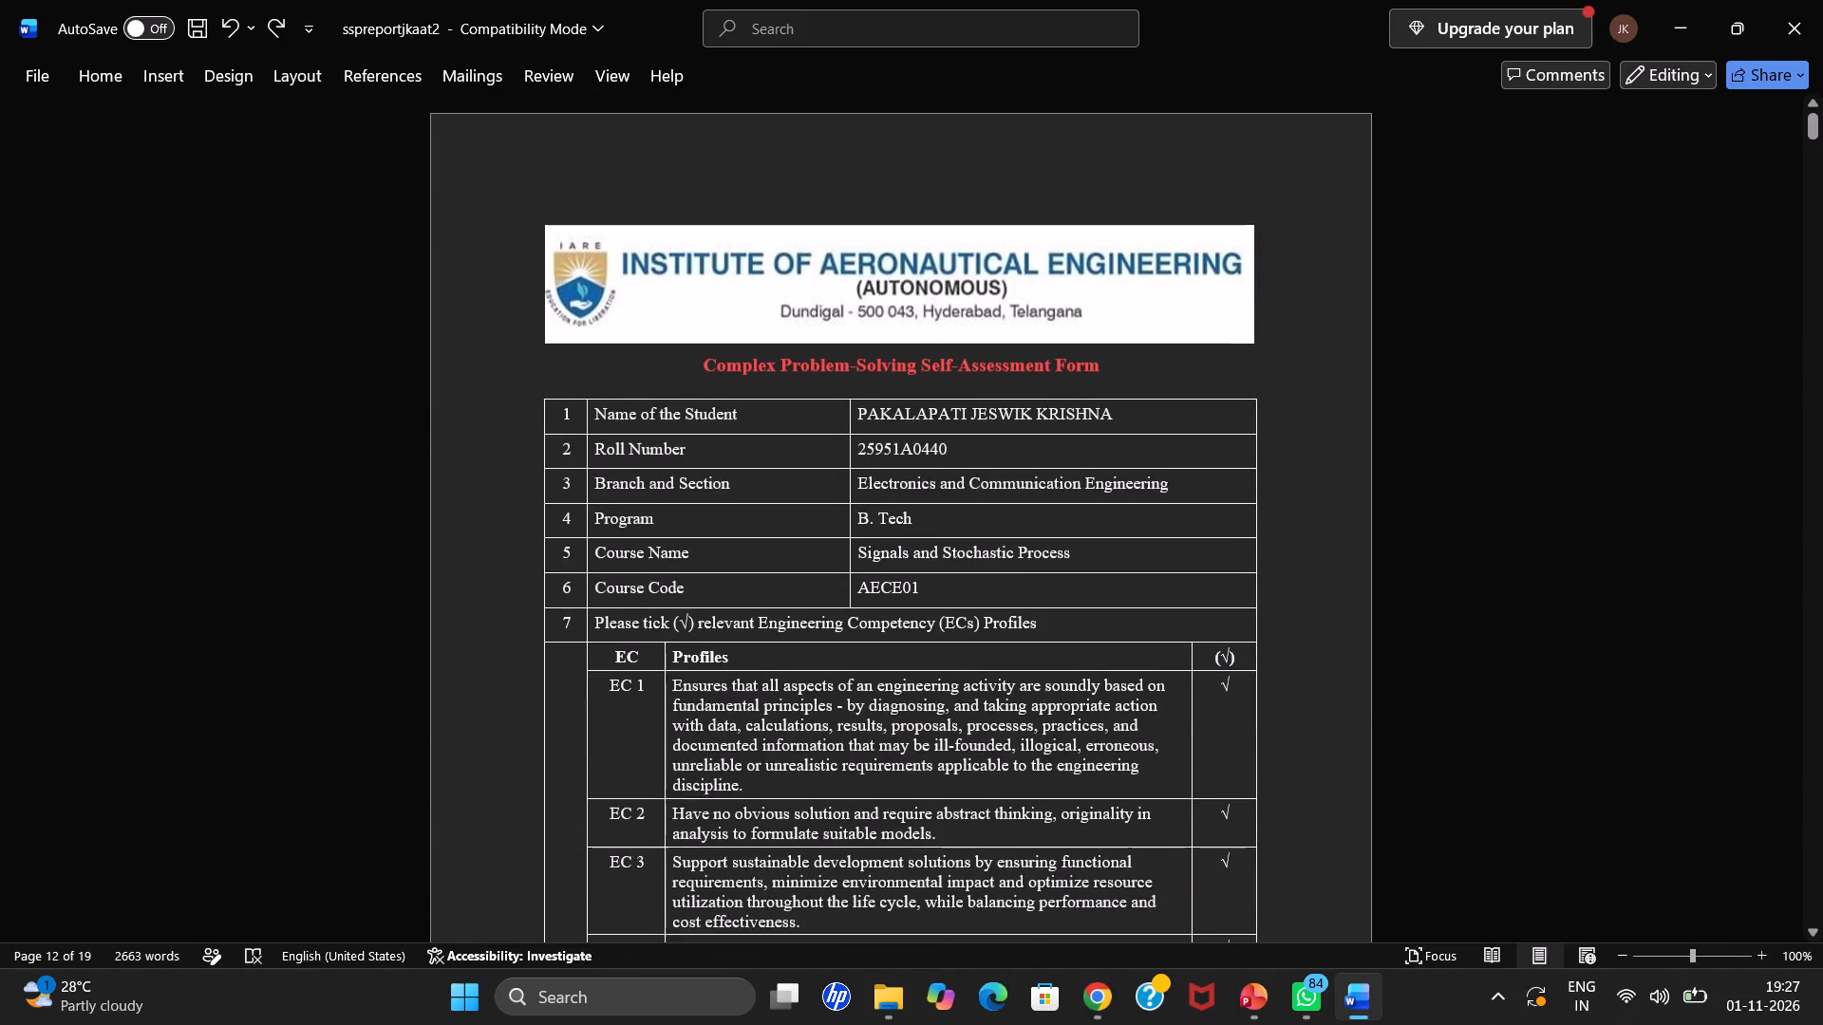
{"action": "scroll", "coordinate": [1557, 326], "scroll_direction": "down", "scroll_amount": 1}
{"action": "middle_click", "coordinate": [1557, 326]}
{"action": "scroll", "coordinate": [1417, 424], "scroll_direction": "down", "scroll_amount": 8}
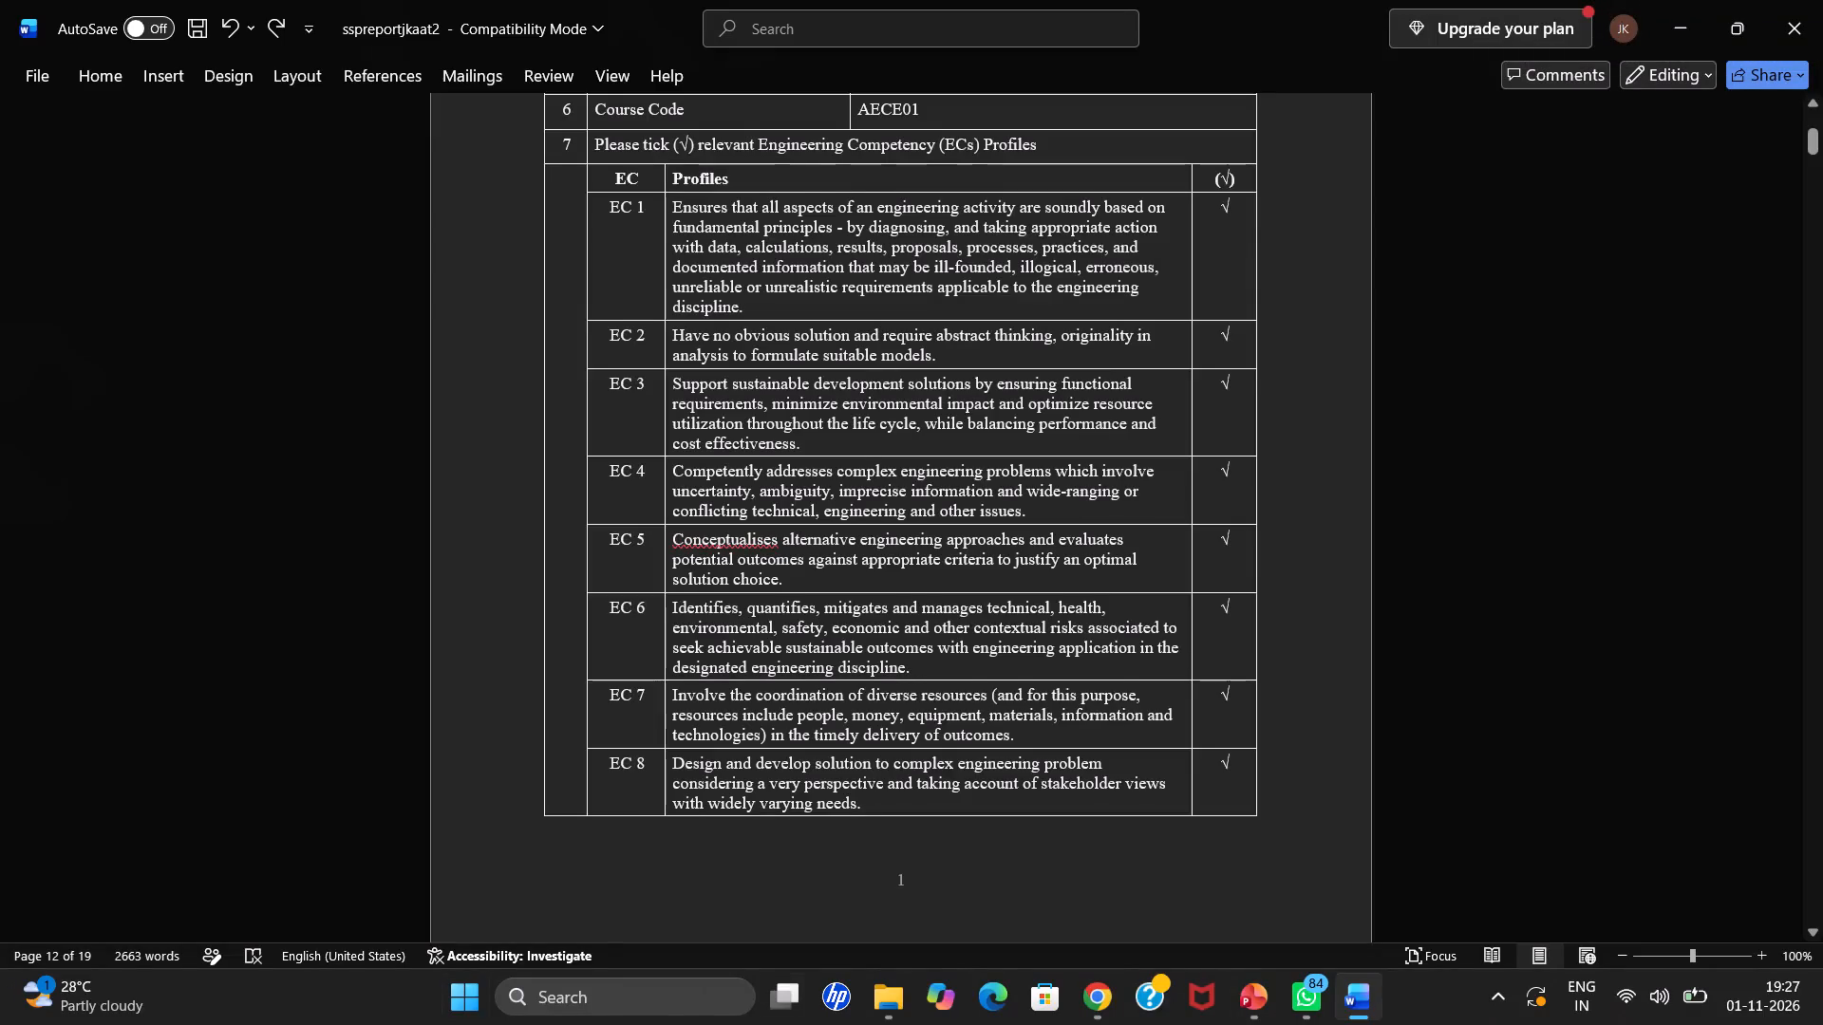
{"action": "scroll", "coordinate": [1184, 613], "scroll_direction": "down", "scroll_amount": 9}
{"action": "scroll", "coordinate": [1169, 530], "scroll_direction": "down", "scroll_amount": 7}
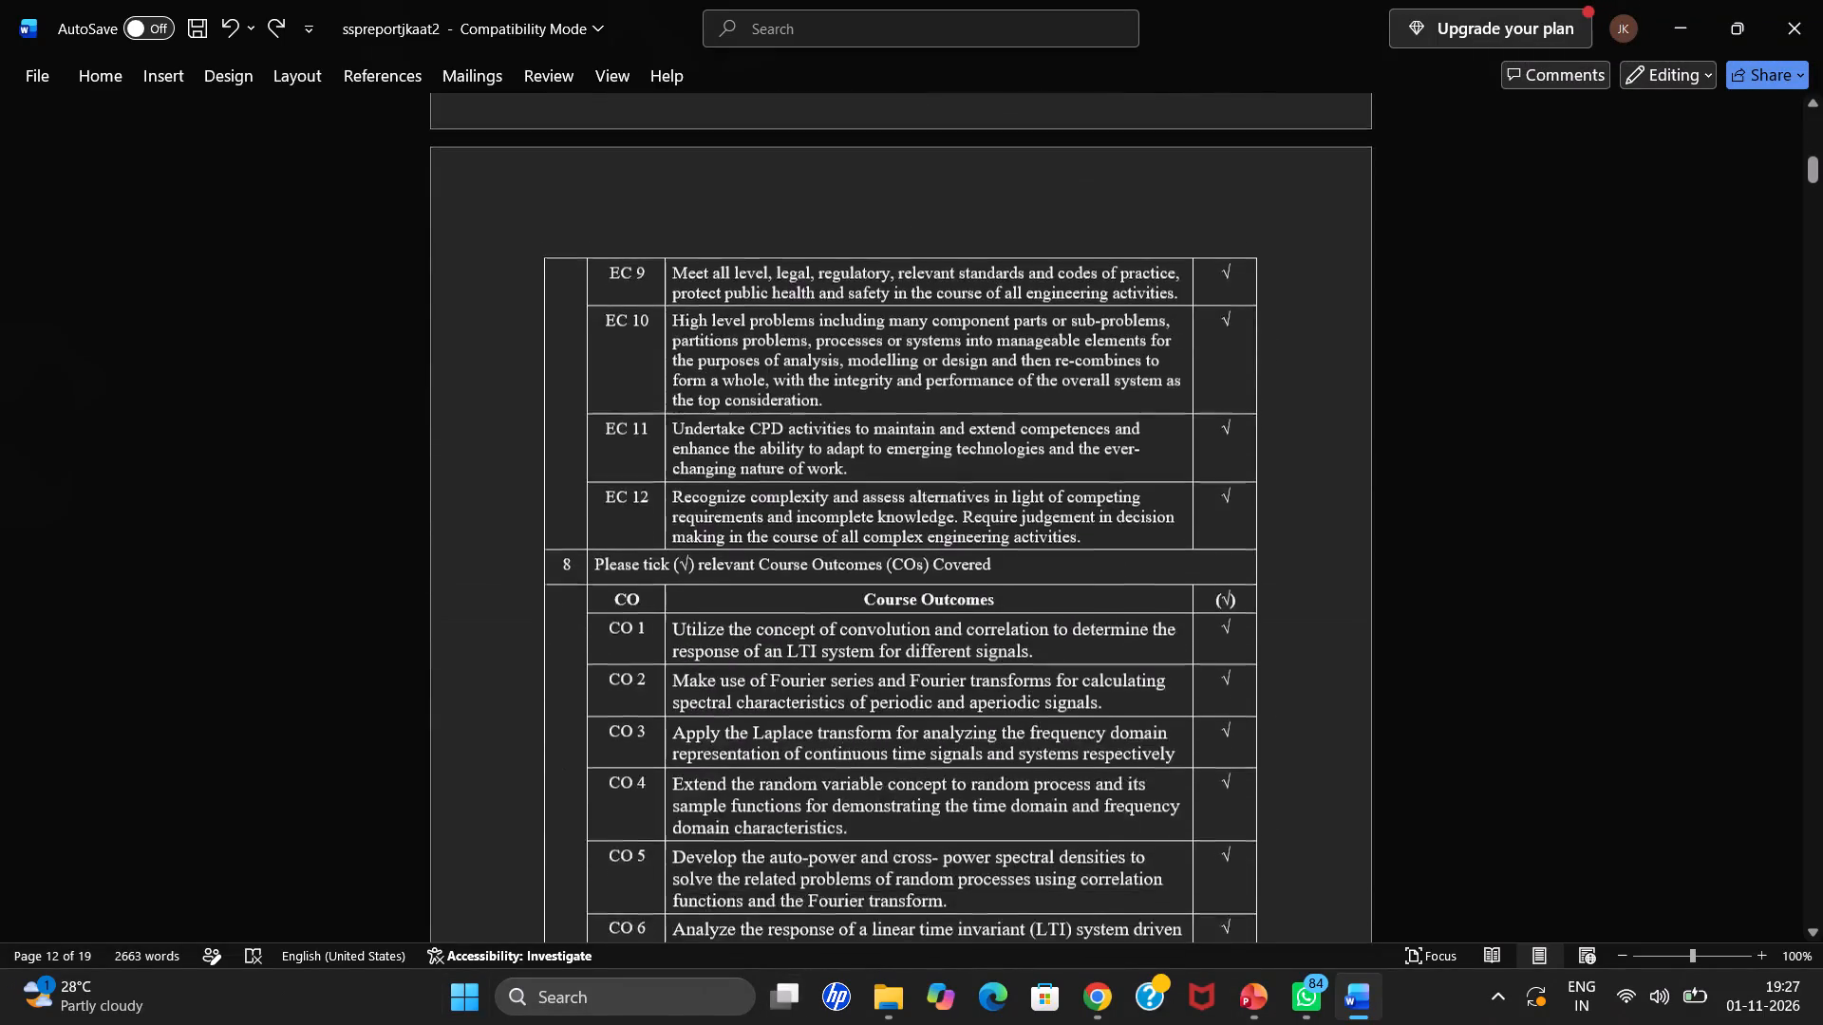
{"action": "scroll", "coordinate": [1169, 536], "scroll_direction": "down", "scroll_amount": 13}
Insert the centred Plain Number 2 page number at the bottom of the first page, in Section 1.
{"action": "scroll", "coordinate": [1077, 562], "scroll_direction": "up", "scroll_amount": 13}
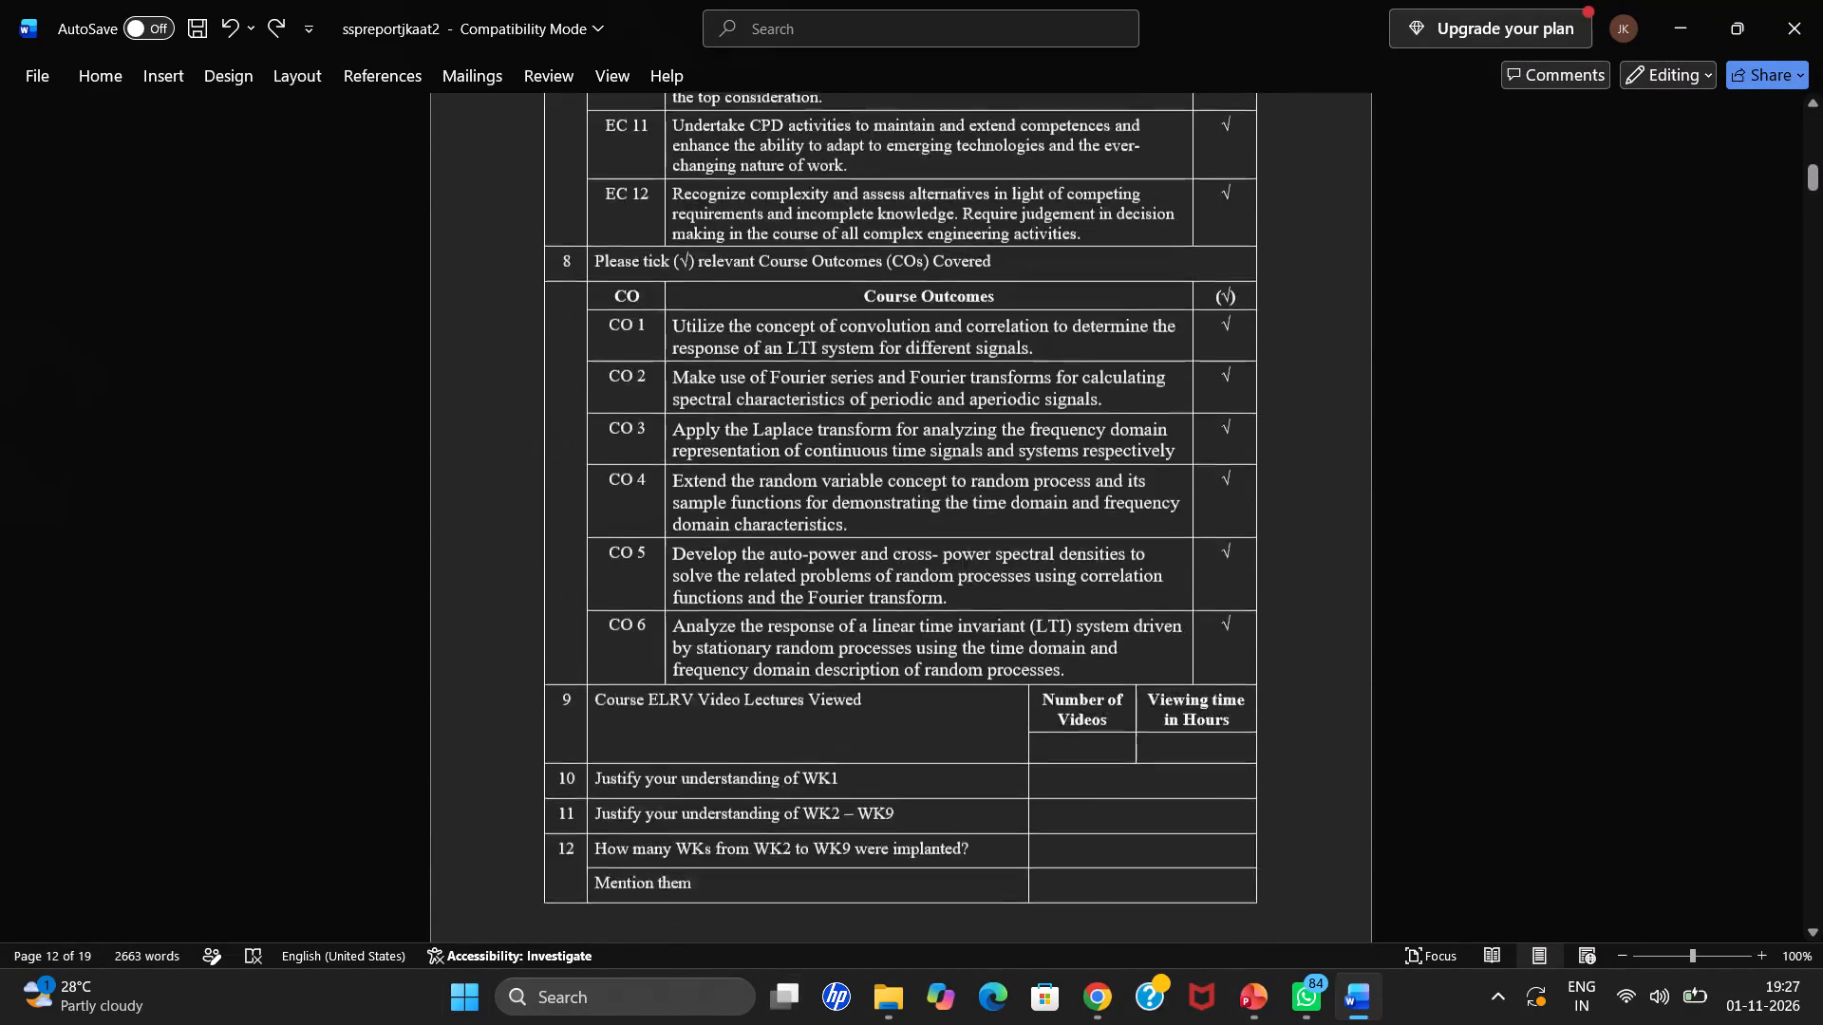
{"action": "scroll", "coordinate": [1081, 556], "scroll_direction": "up", "scroll_amount": 15}
{"action": "scroll", "coordinate": [1086, 537], "scroll_direction": "up", "scroll_amount": 20}
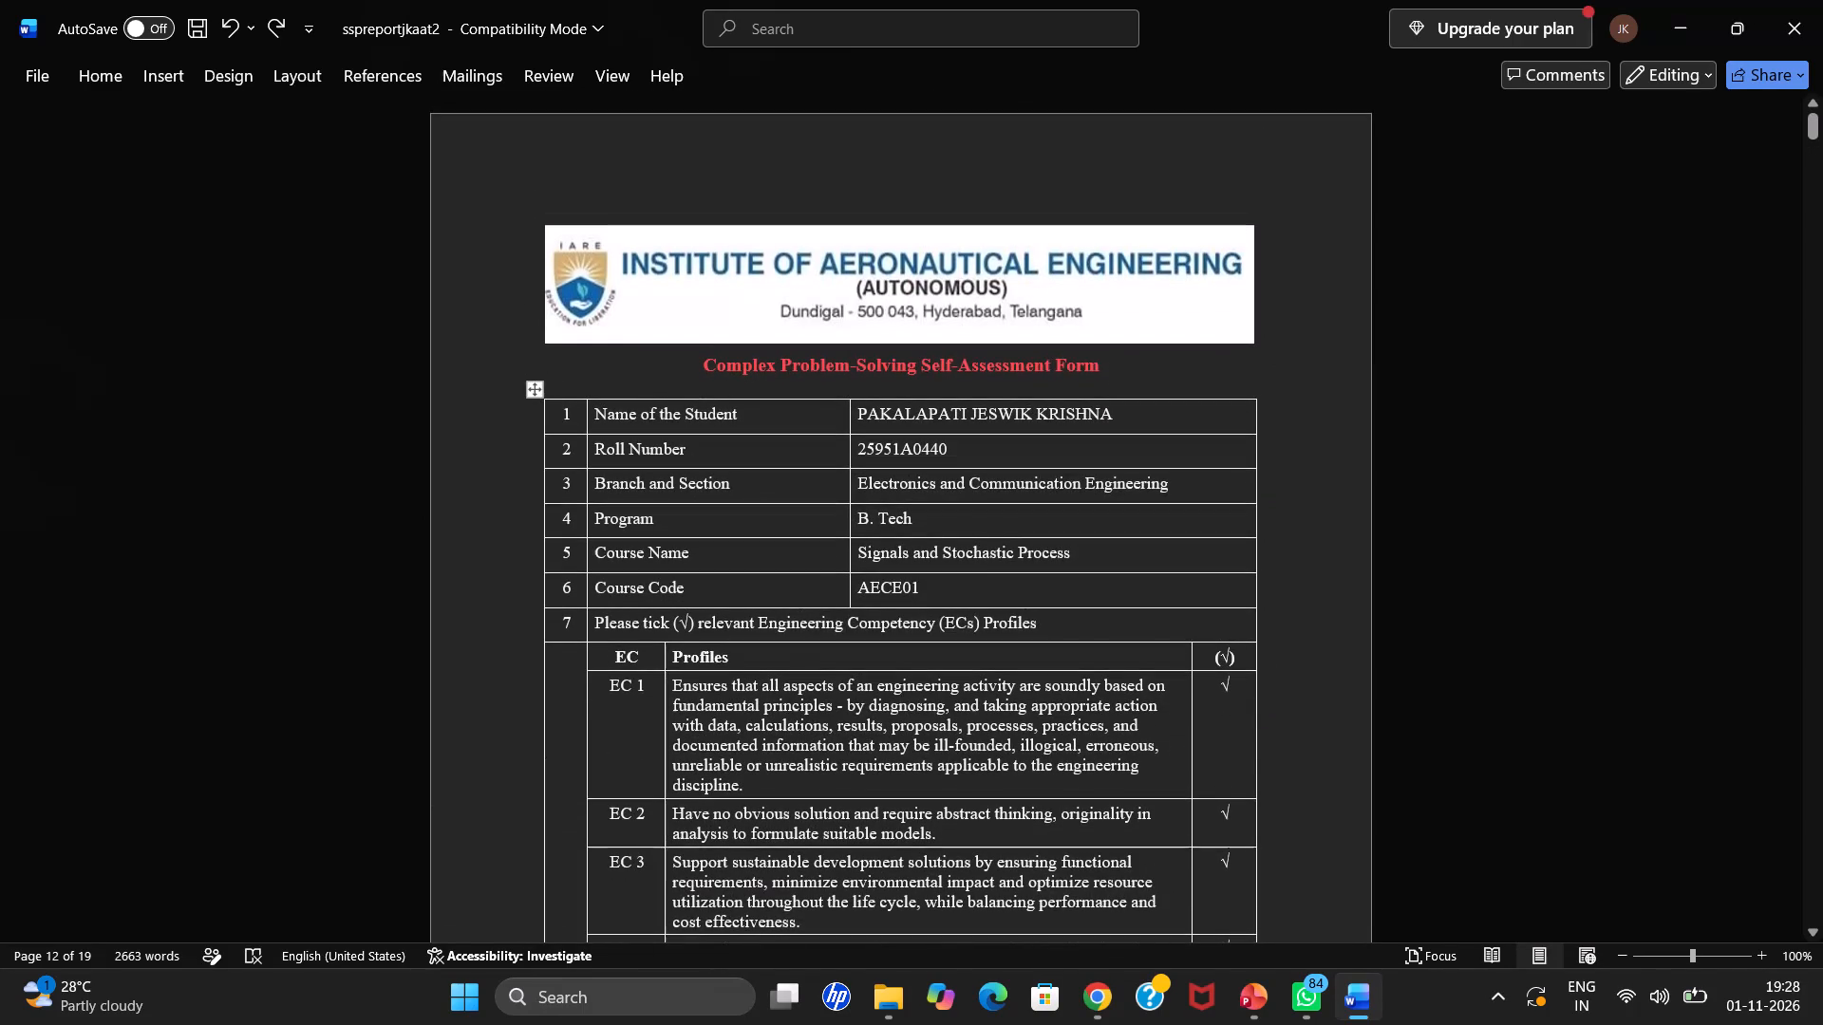
{"action": "left_click", "coordinate": [1316, 331]}
{"action": "left_click", "coordinate": [1316, 331]}
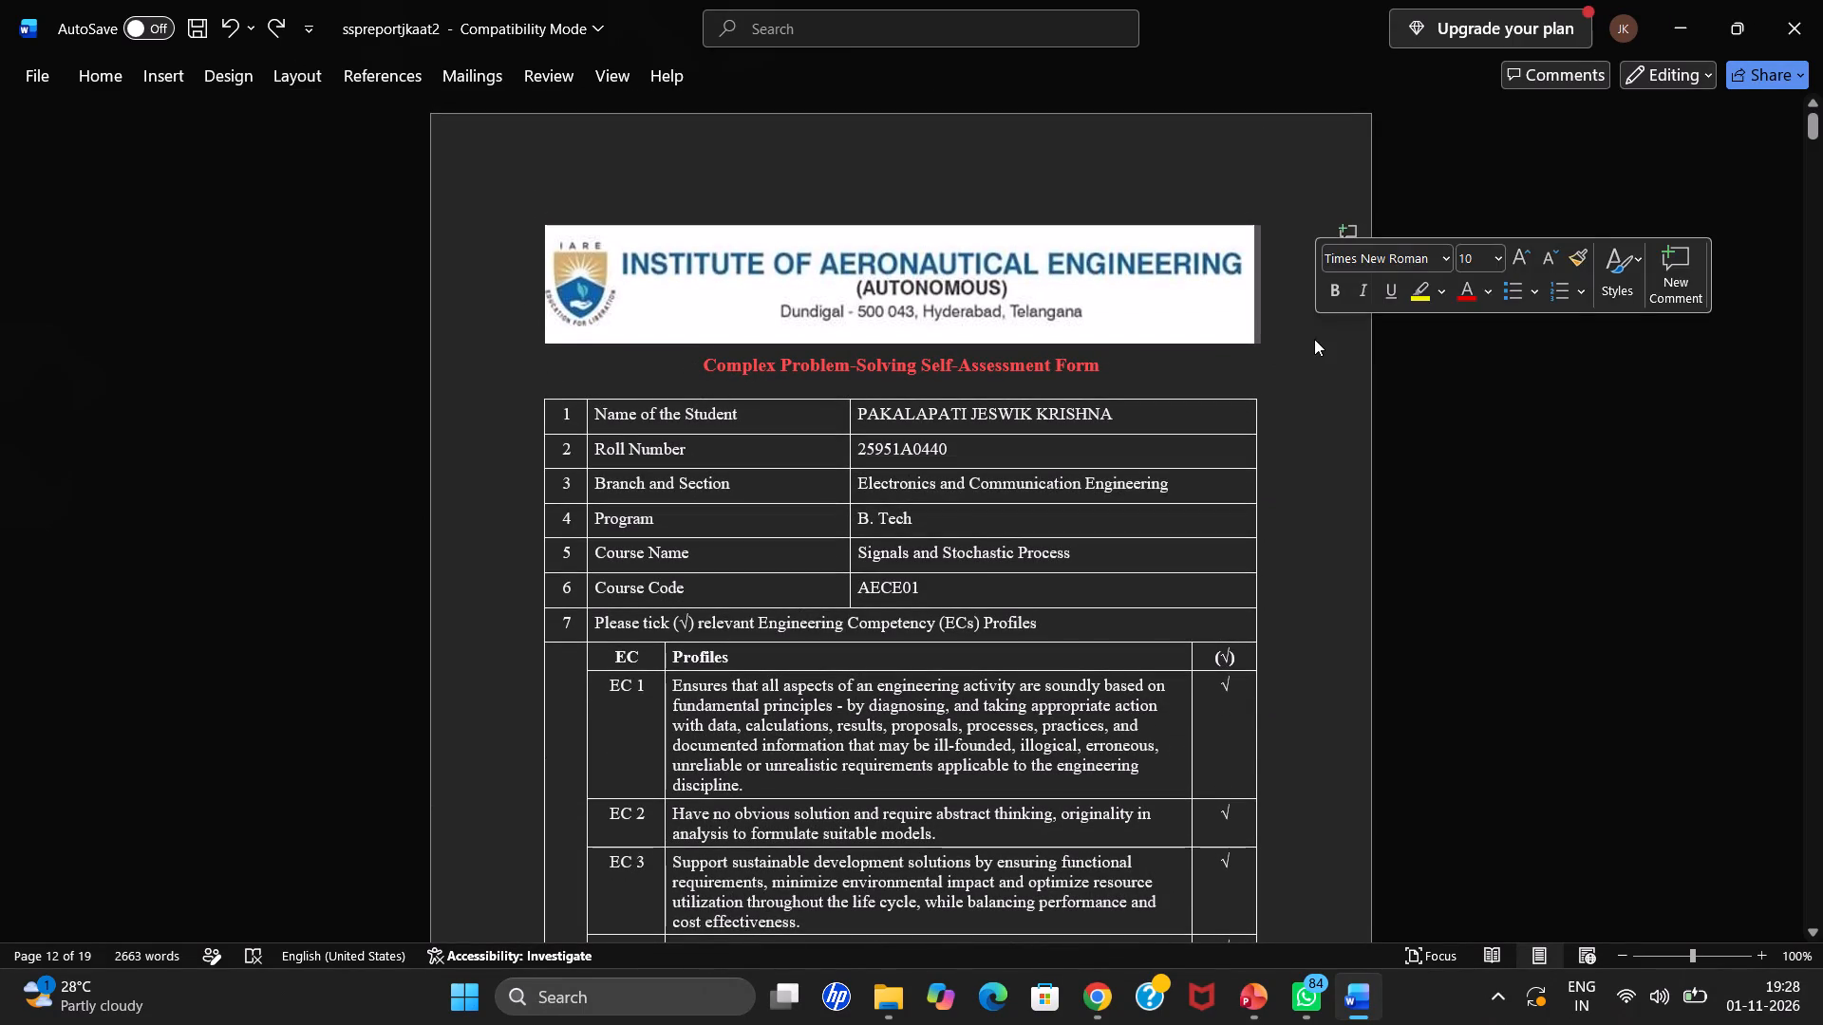
{"action": "left_click", "coordinate": [170, 78]}
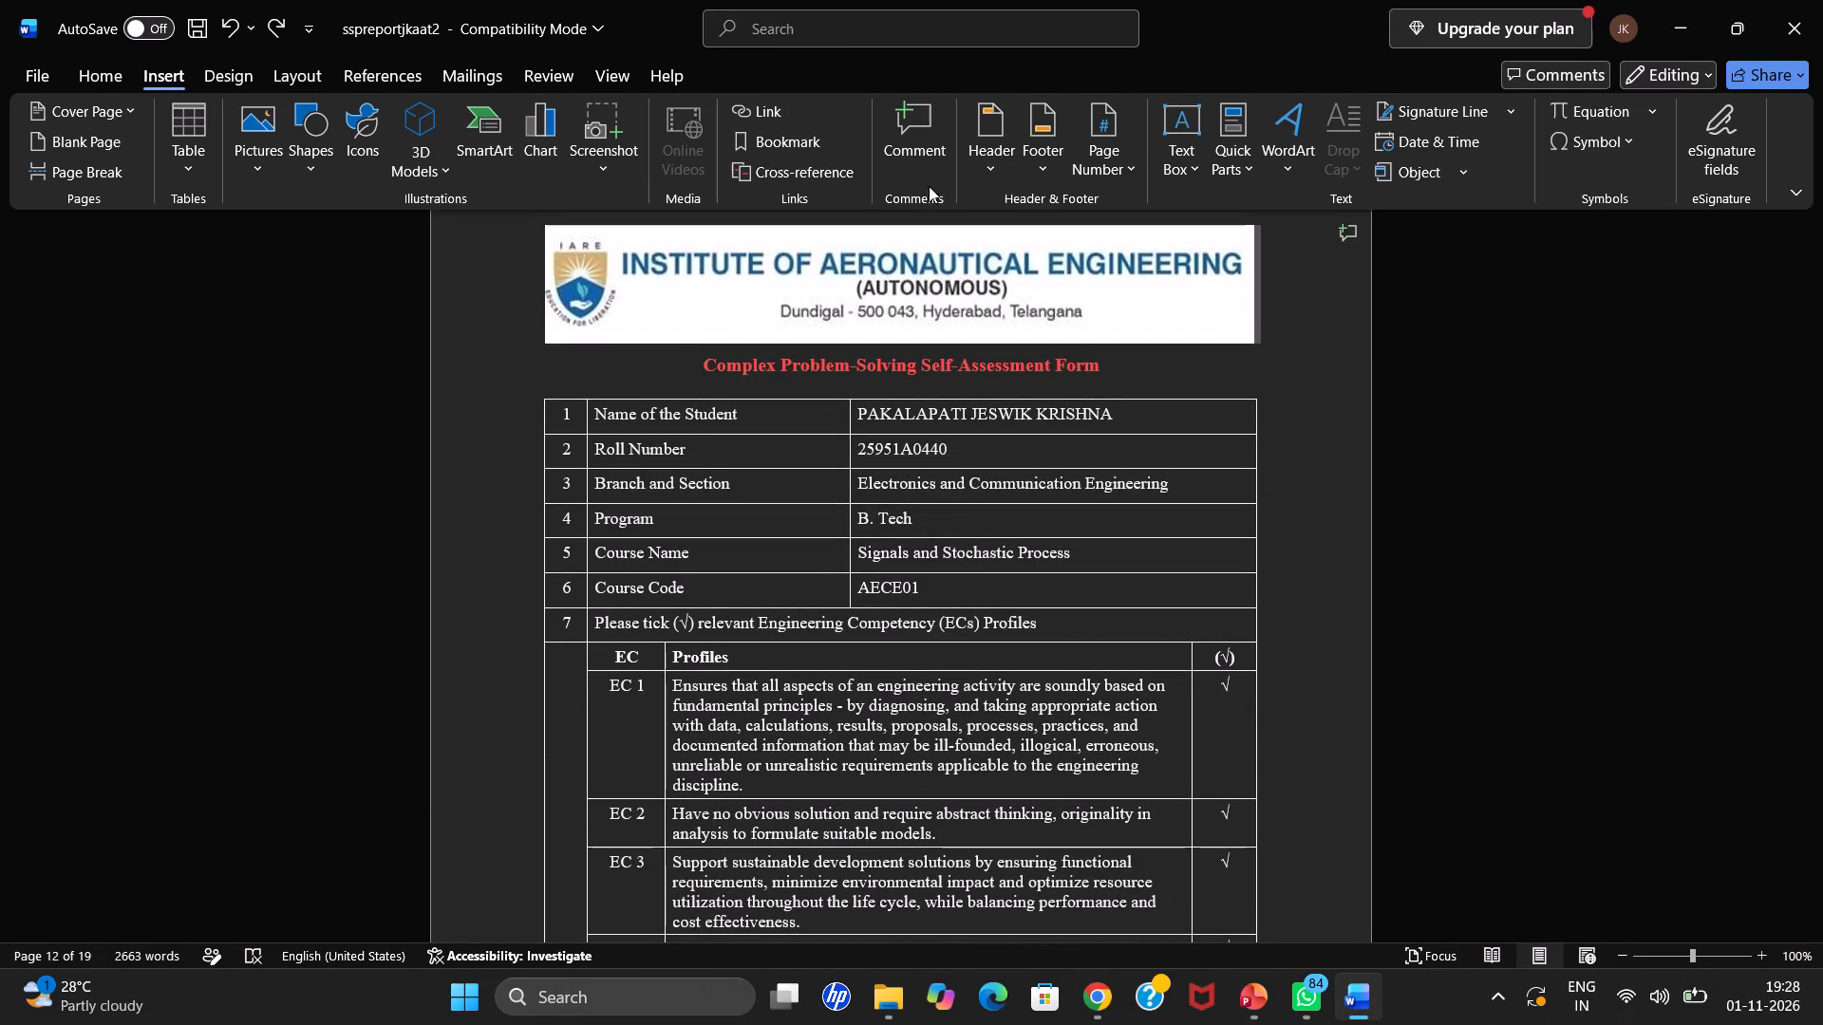
{"action": "left_click", "coordinate": [1105, 163]}
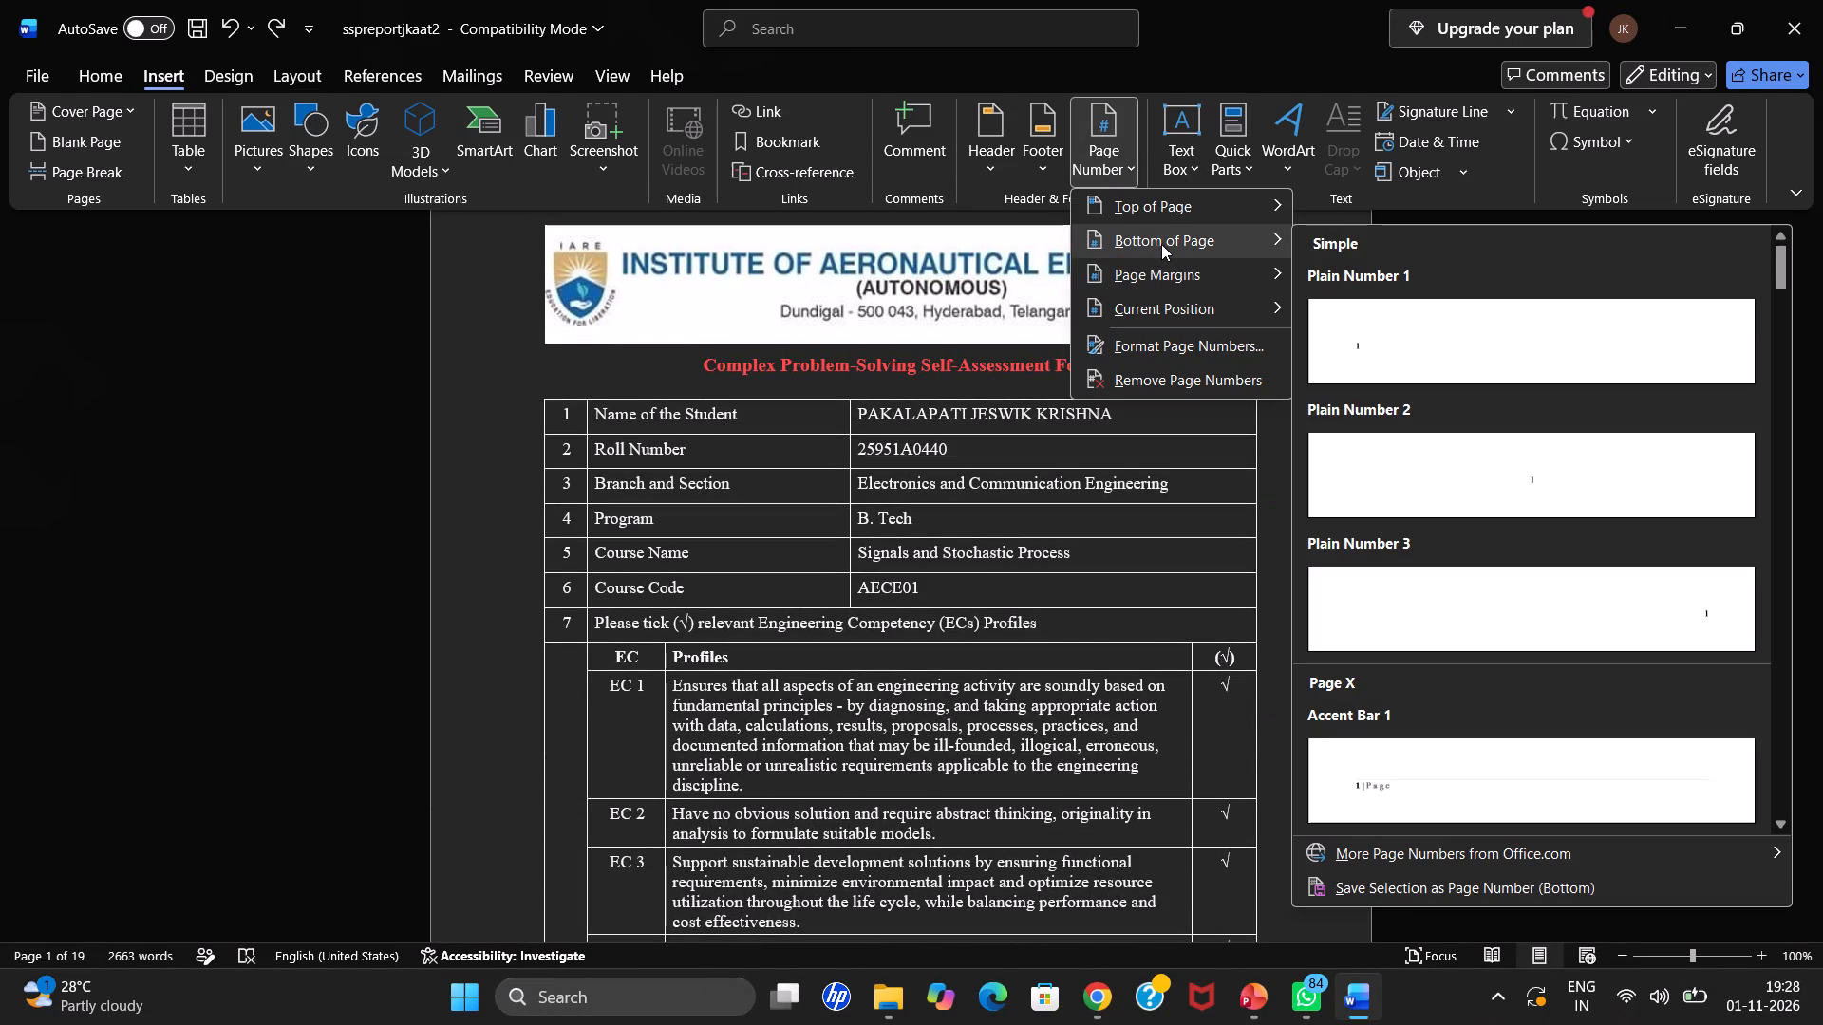
{"action": "left_click", "coordinate": [1161, 243]}
{"action": "left_click", "coordinate": [1576, 497]}
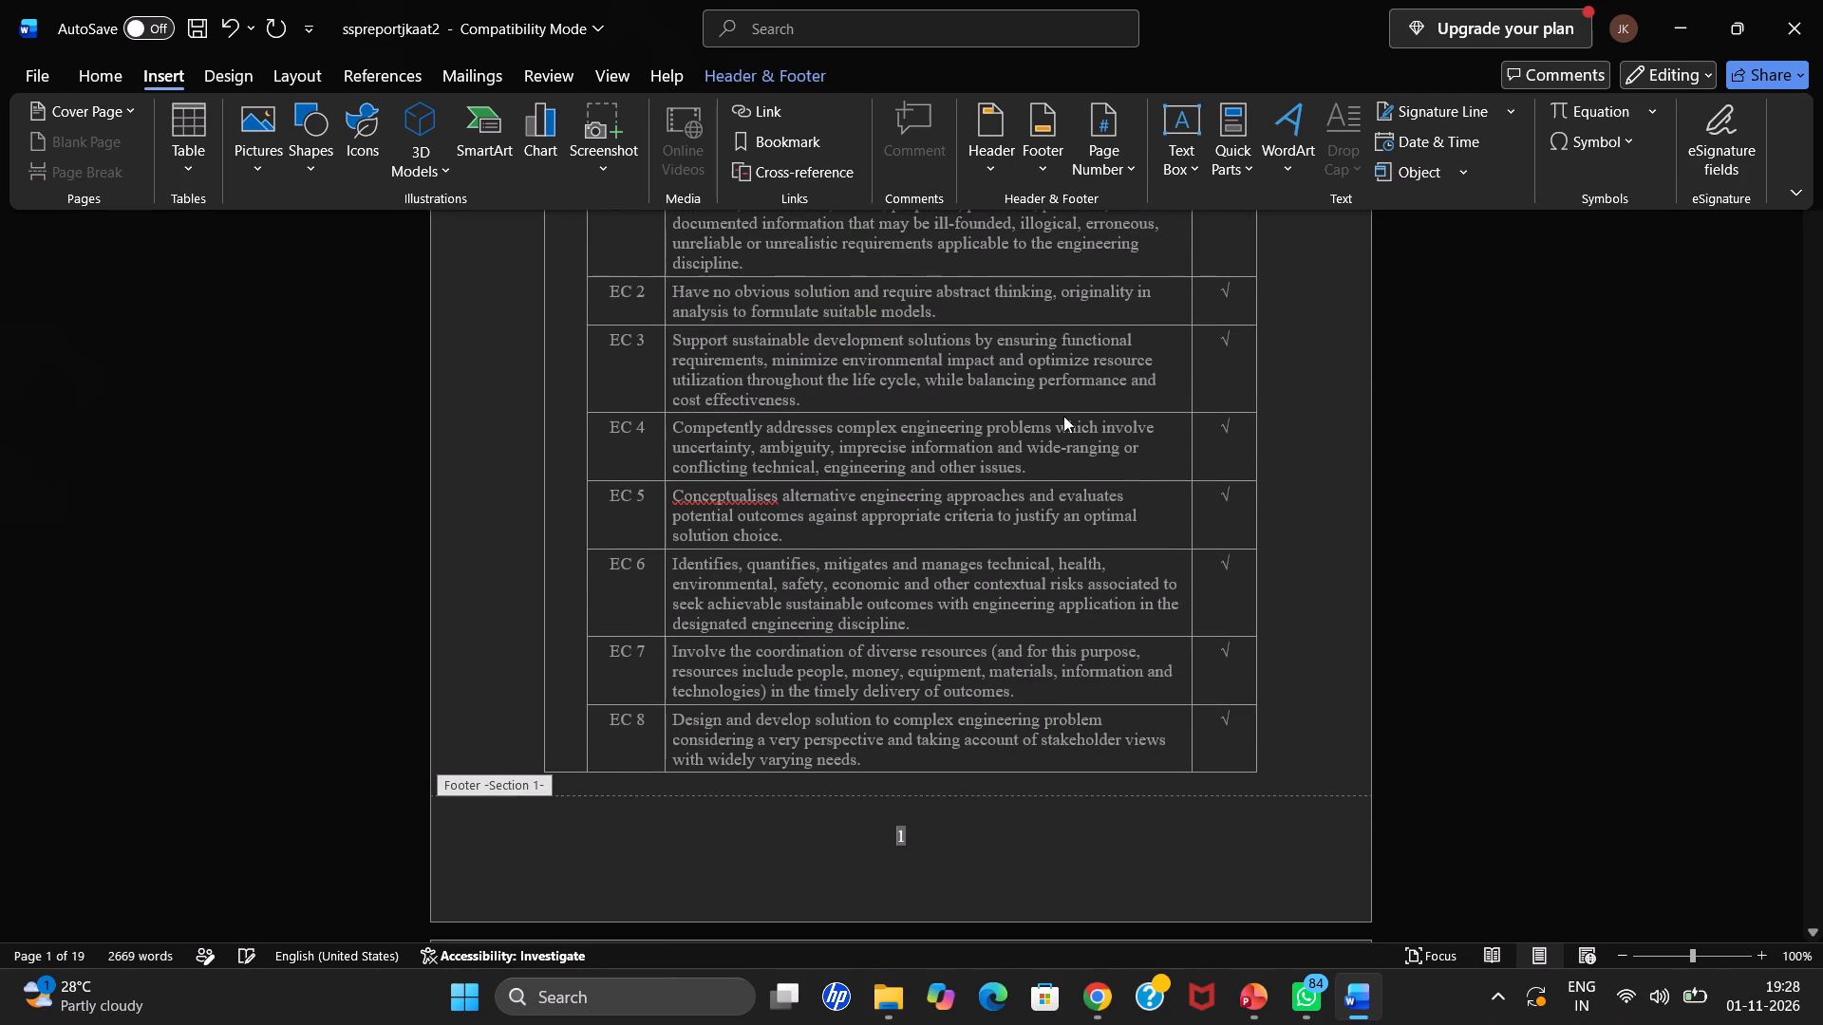
Set the Section 1 page numbering to start at 1, keeping the 1, 2, 3 number format.
{"action": "scroll", "coordinate": [1051, 699], "scroll_direction": "up", "scroll_amount": 8}
{"action": "scroll", "coordinate": [1051, 695], "scroll_direction": "down", "scroll_amount": 7}
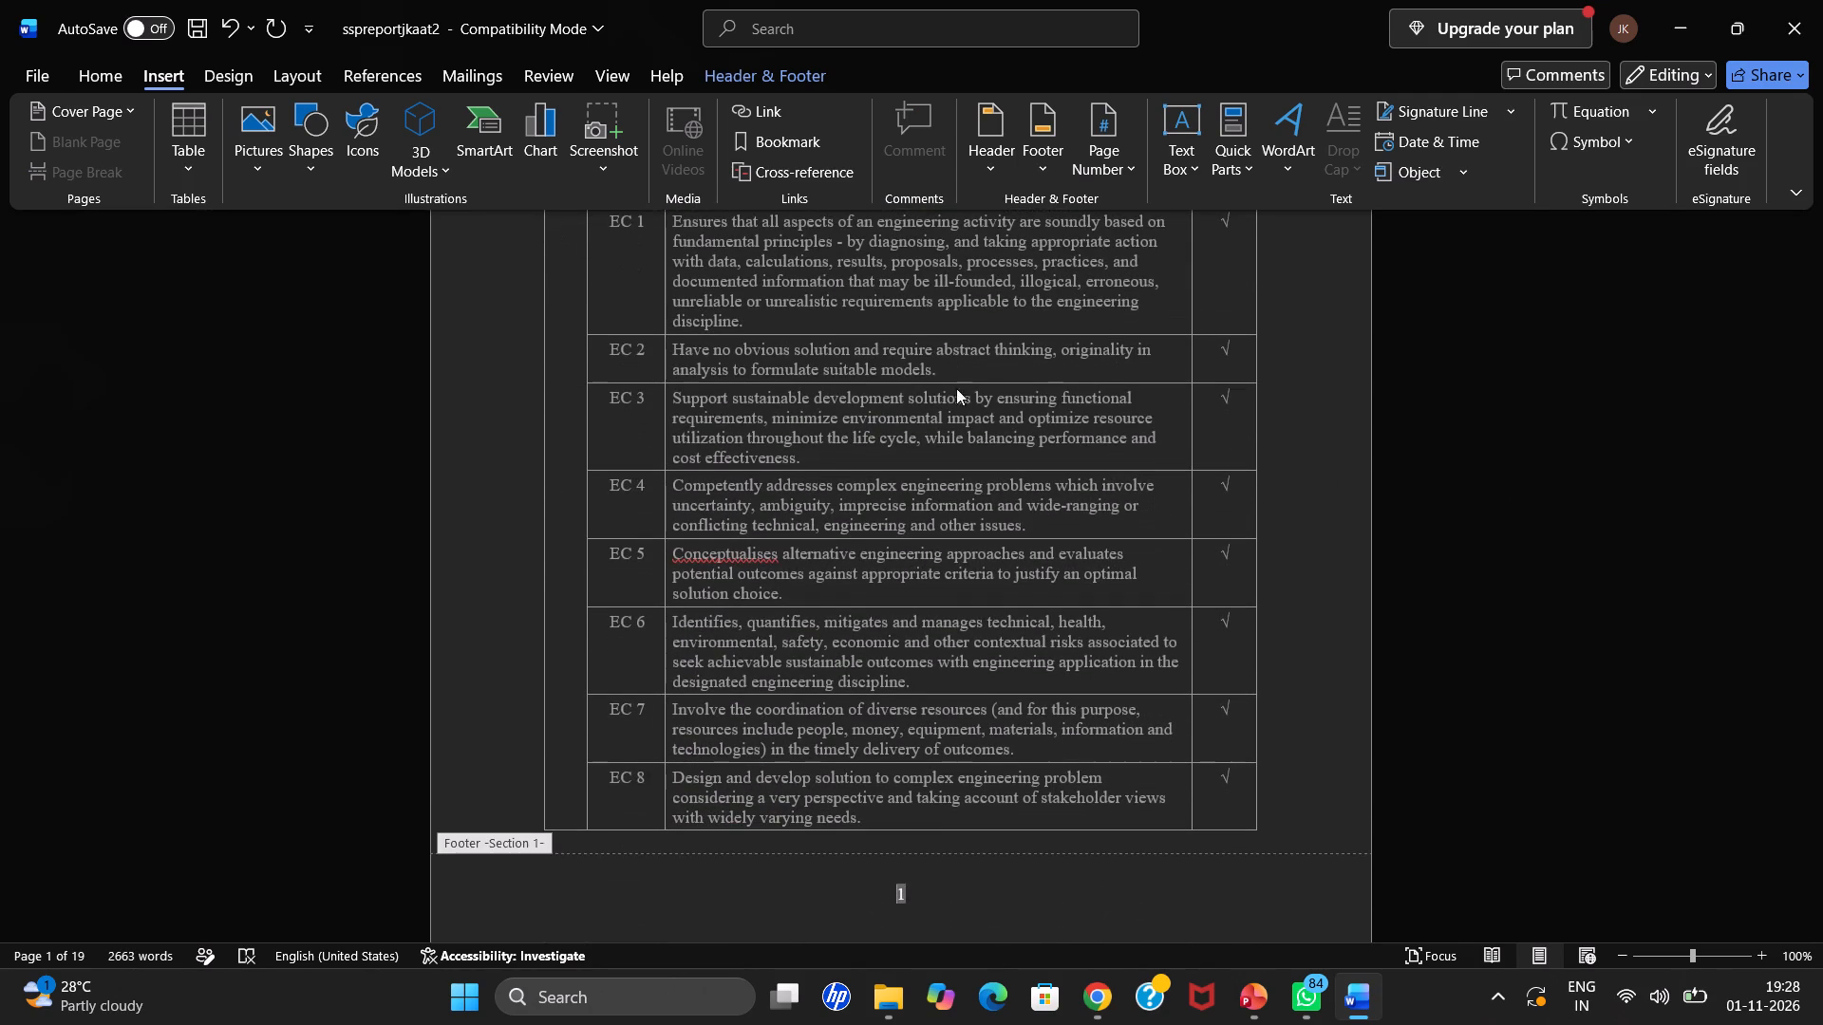
{"action": "left_click", "coordinate": [1130, 177]}
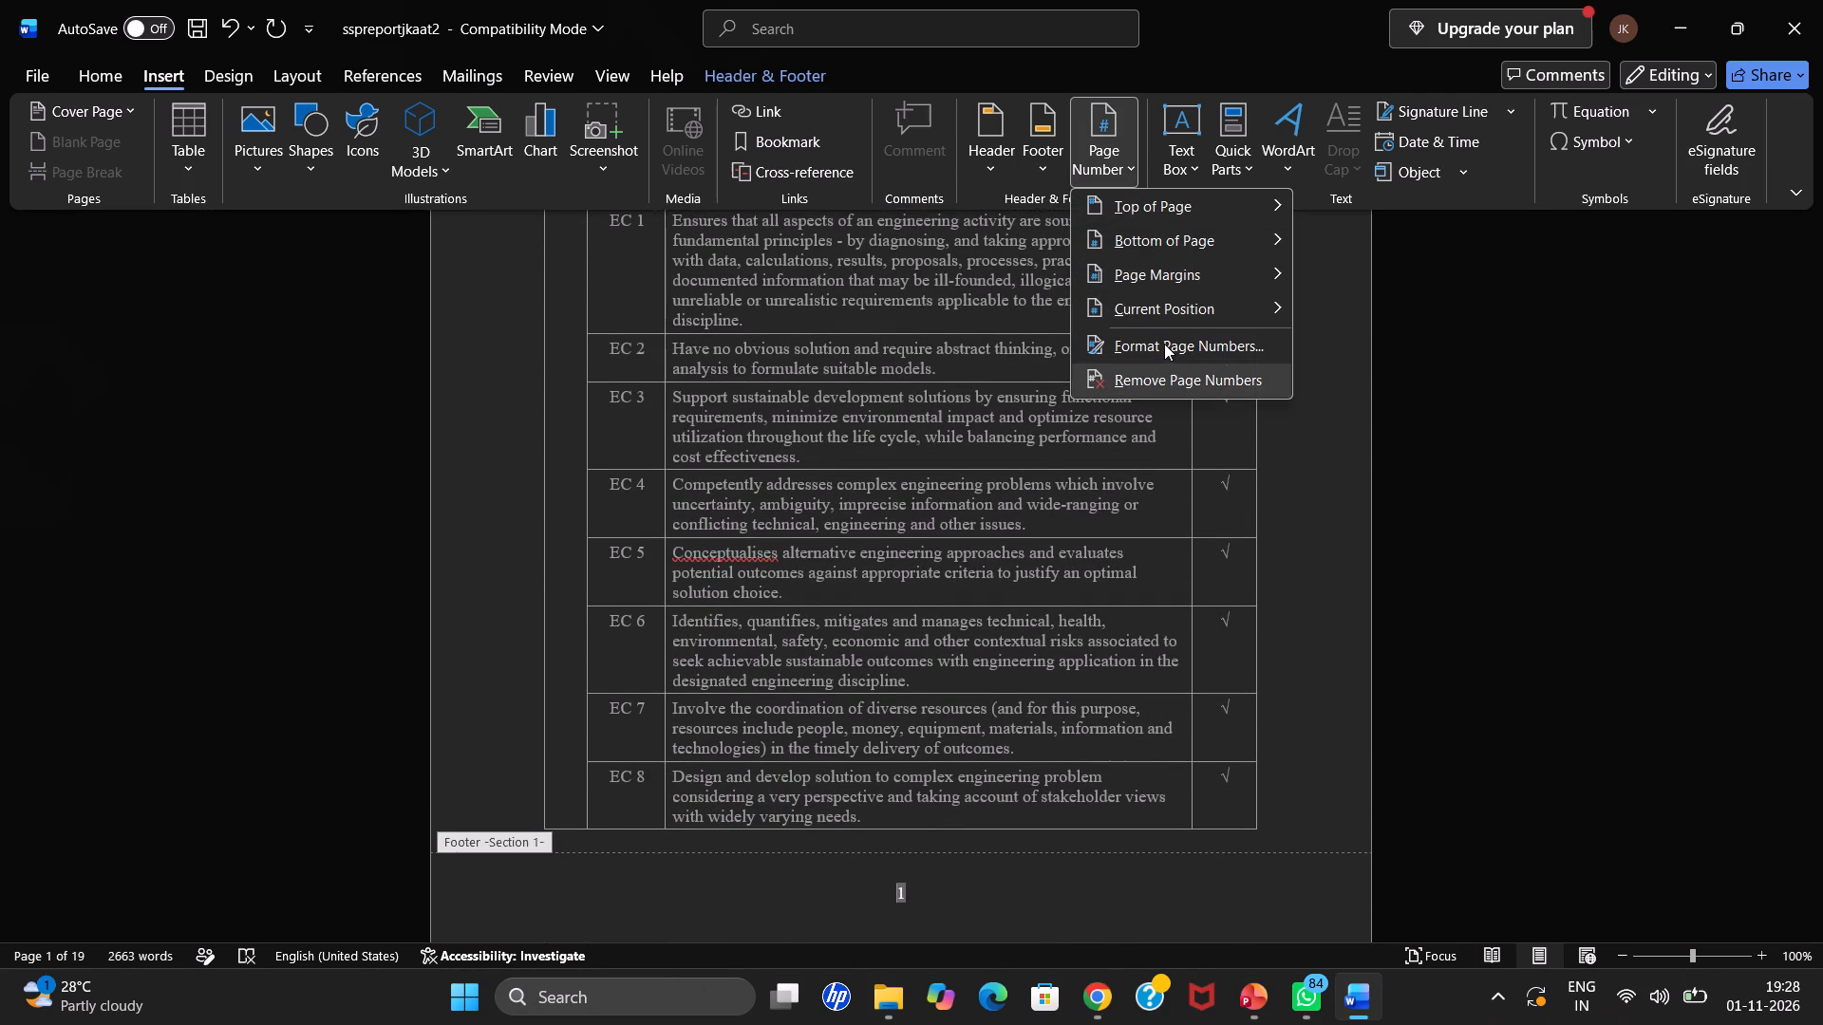
{"action": "left_click", "coordinate": [1164, 344]}
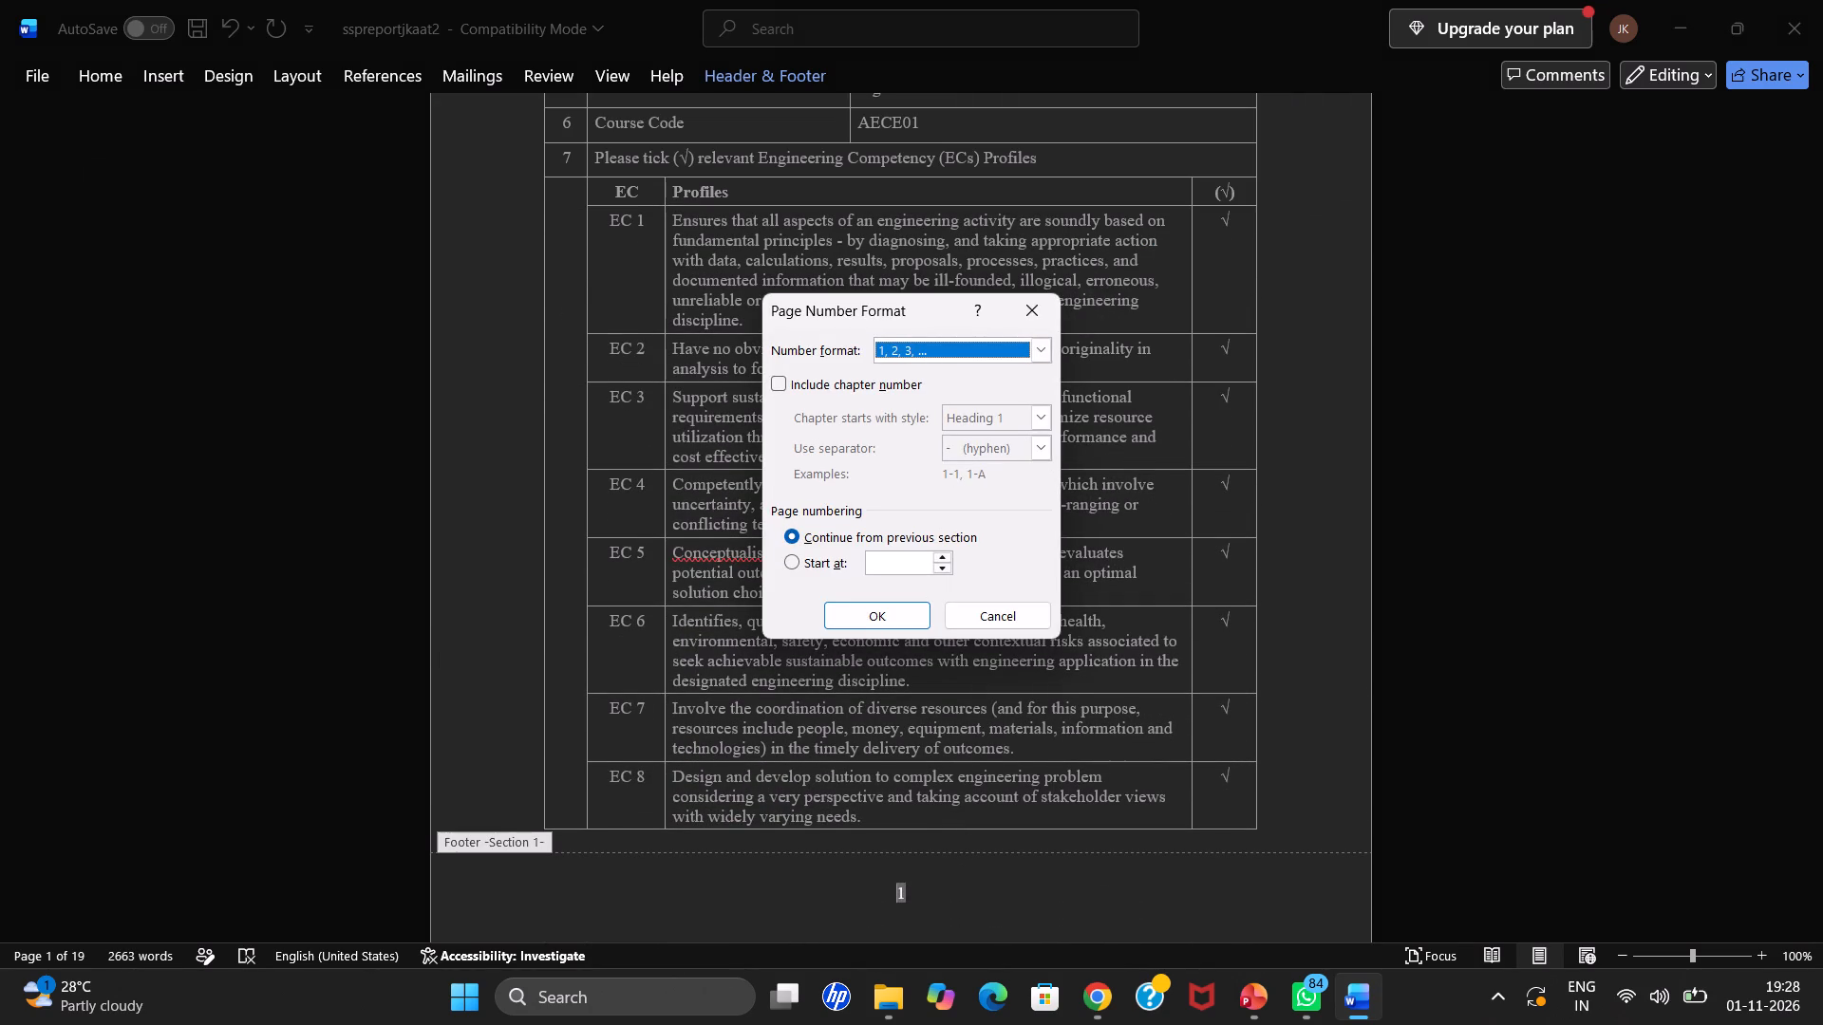
{"action": "left_click", "coordinate": [794, 565]}
{"action": "left_click", "coordinate": [898, 614]}
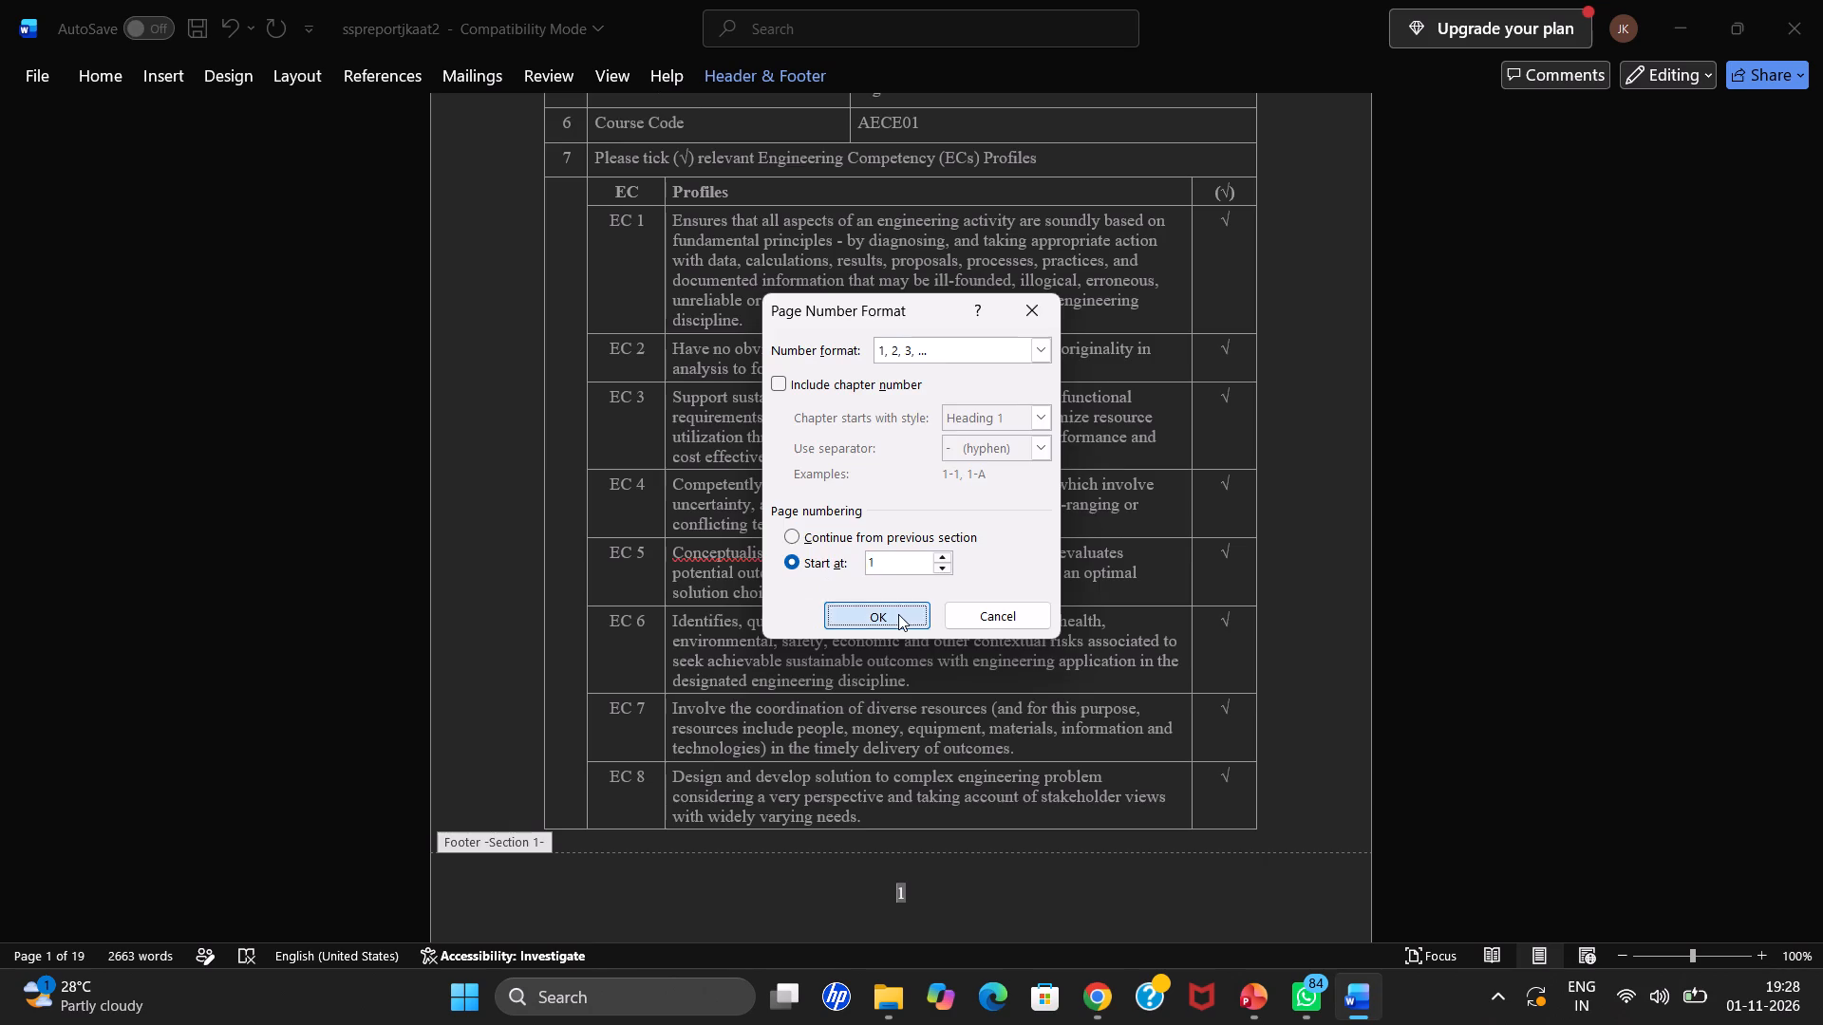
Change the Section 2 page number on the self-assessment form's second page to the I, II, III format, continuing from the previous section.
{"action": "scroll", "coordinate": [899, 650], "scroll_direction": "down", "scroll_amount": 17}
{"action": "scroll", "coordinate": [899, 650], "scroll_direction": "down", "scroll_amount": 4}
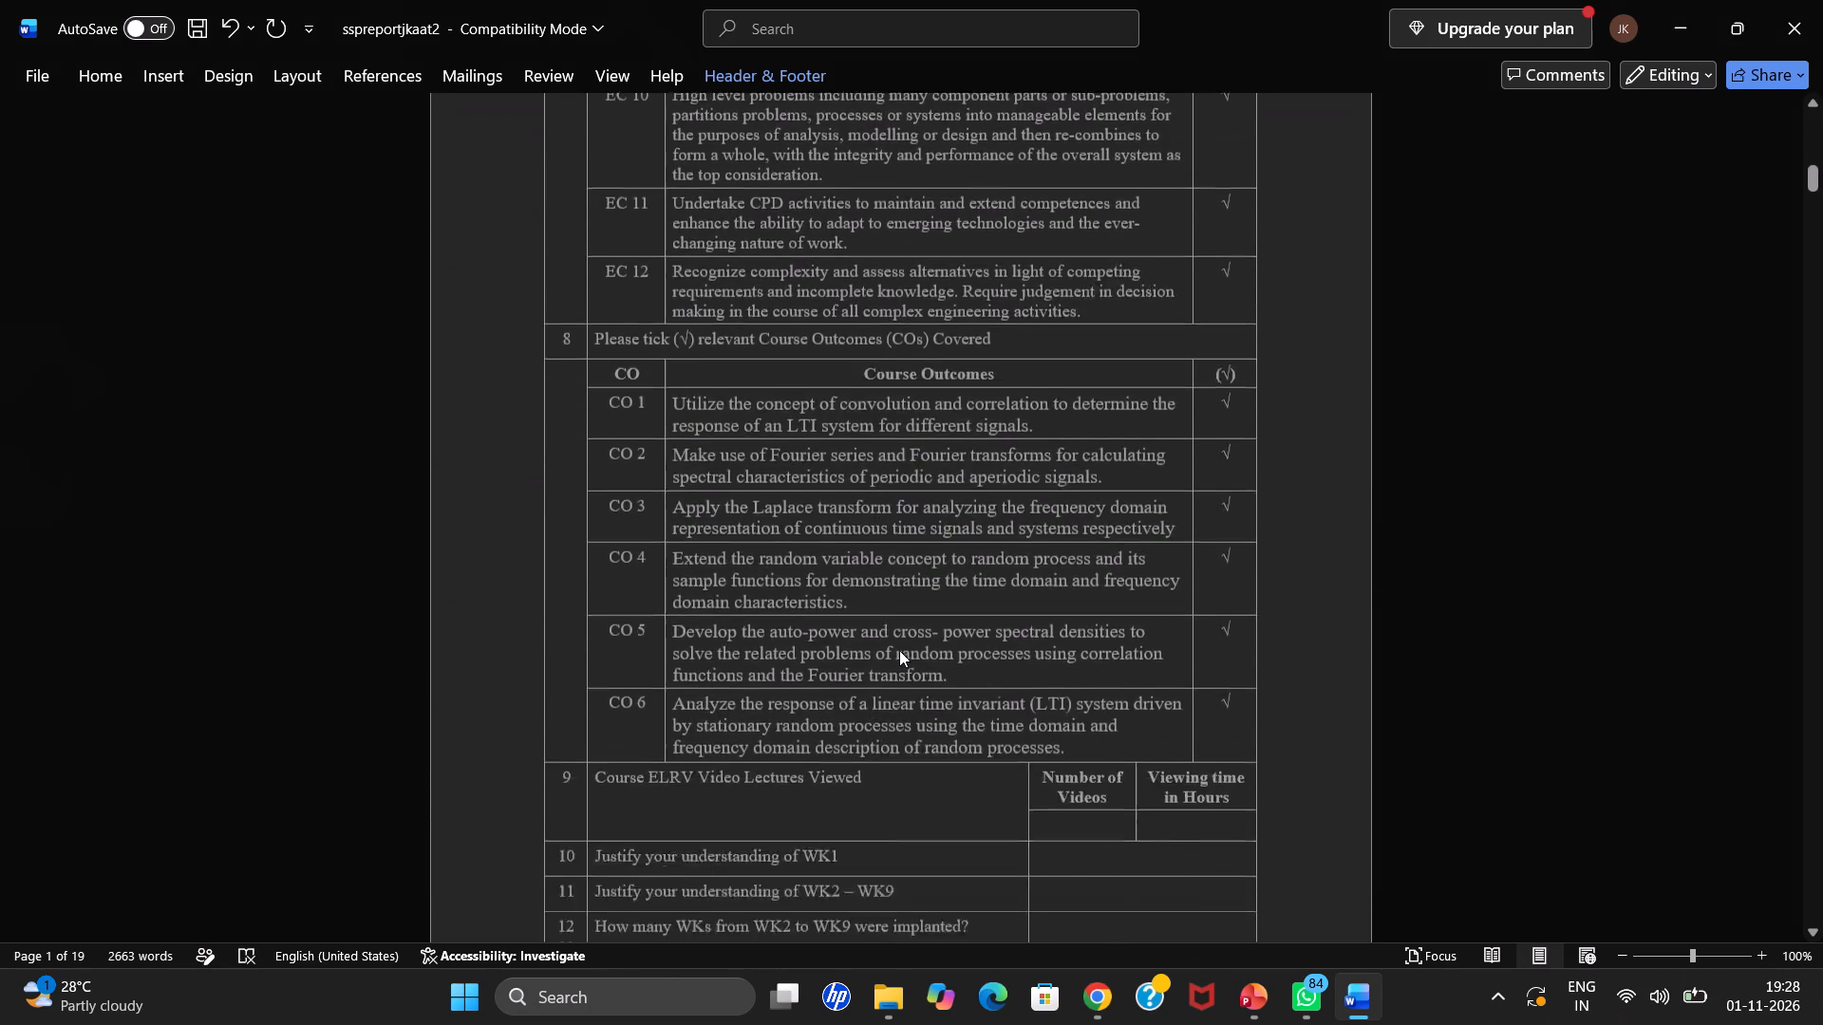
{"action": "scroll", "coordinate": [899, 650], "scroll_direction": "down", "scroll_amount": 6}
{"action": "left_click", "coordinate": [907, 662]}
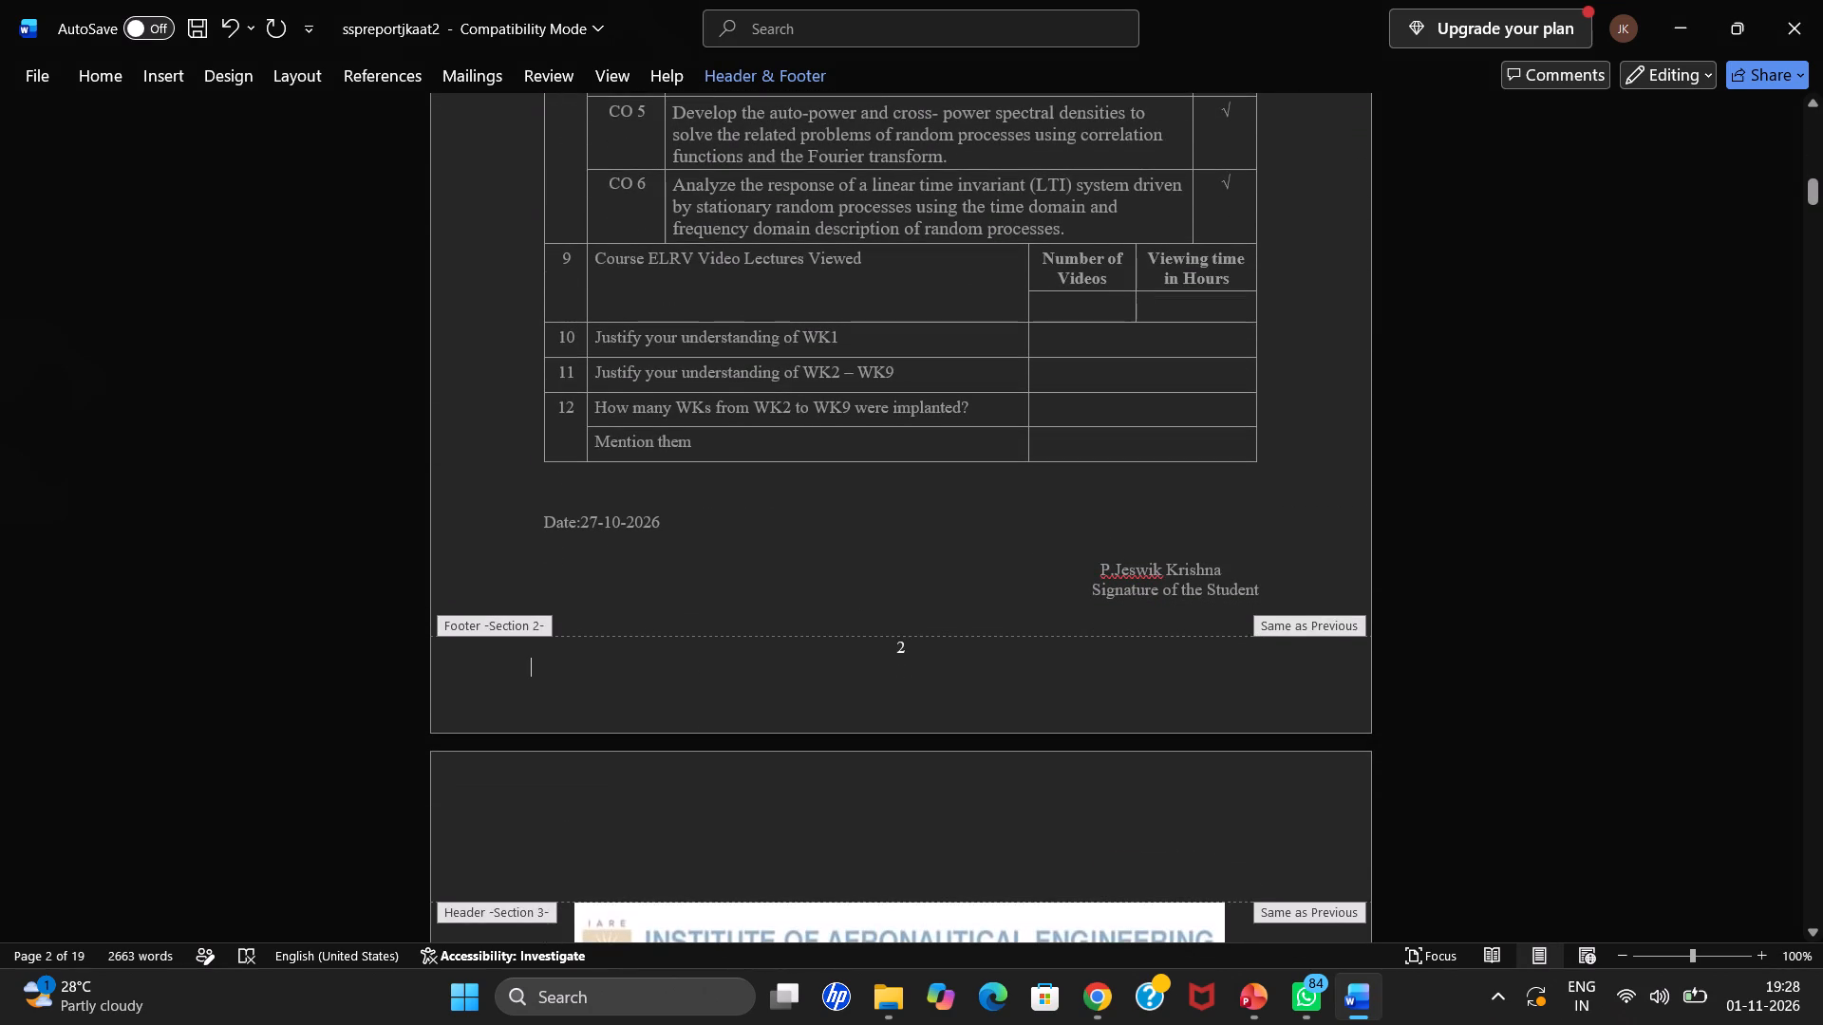
{"action": "double_click", "coordinate": [901, 647]}
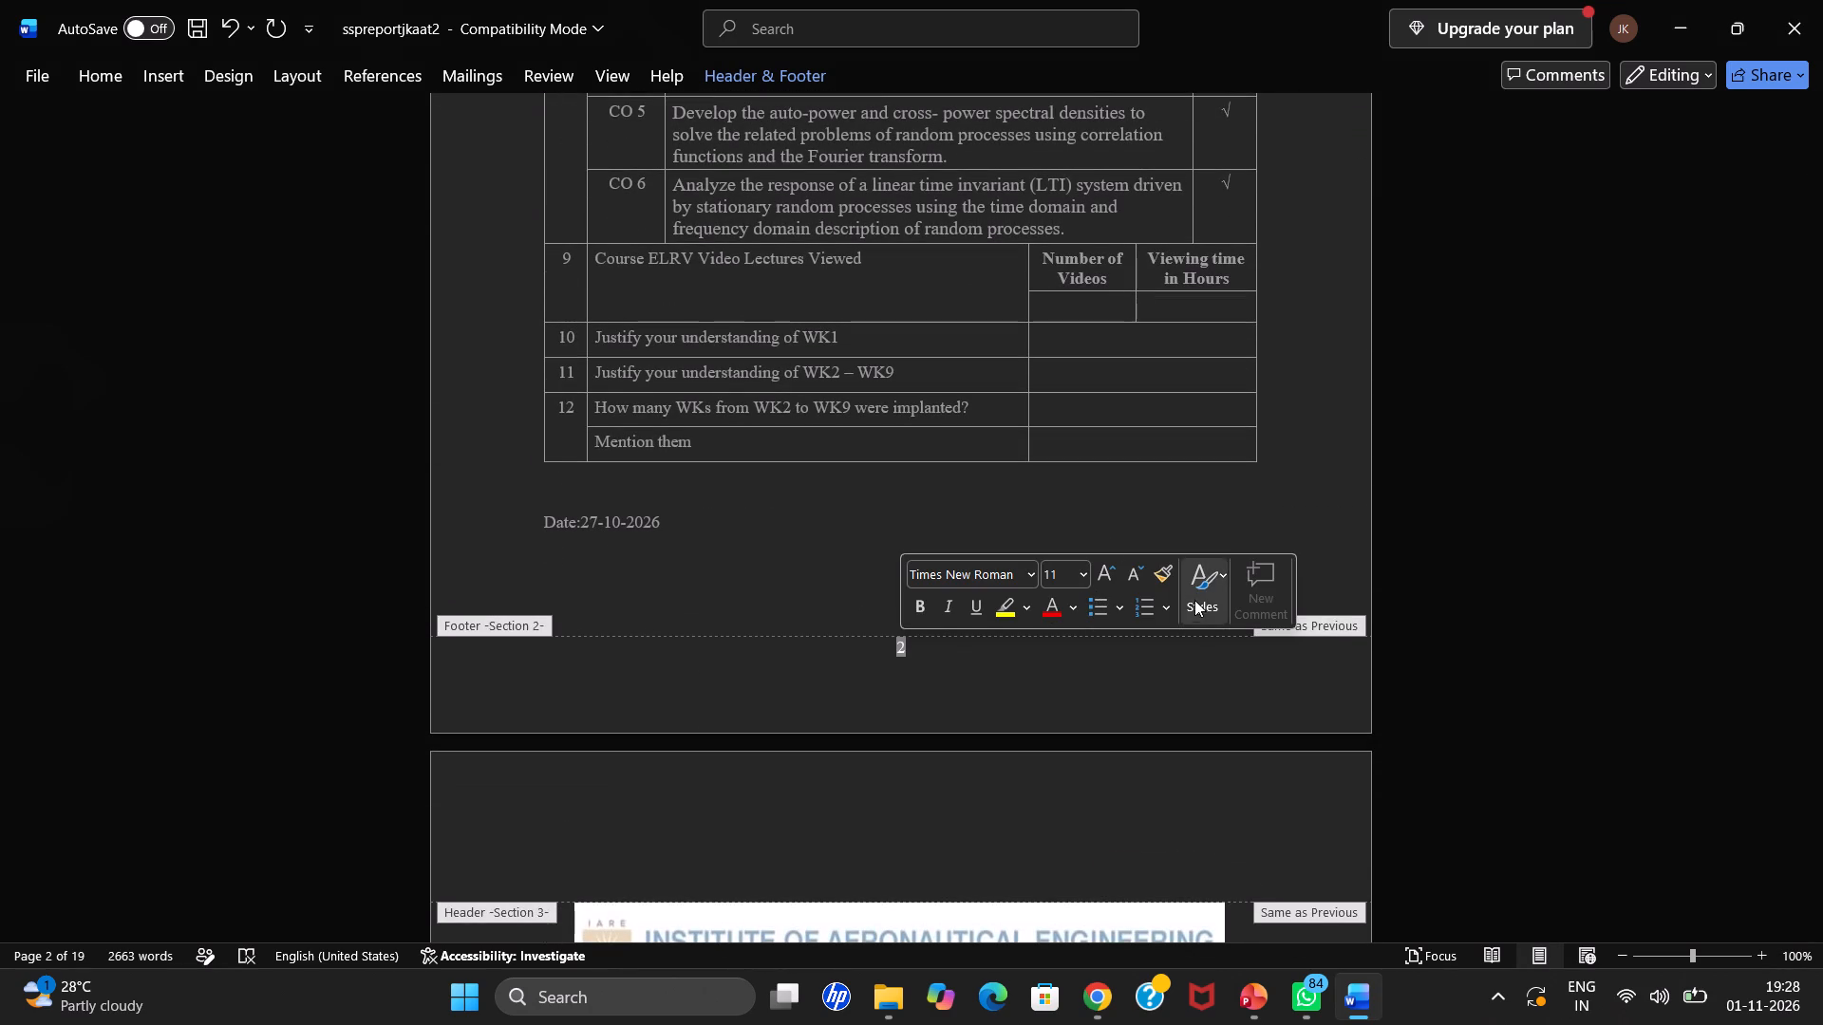
{"action": "left_click", "coordinate": [186, 80]}
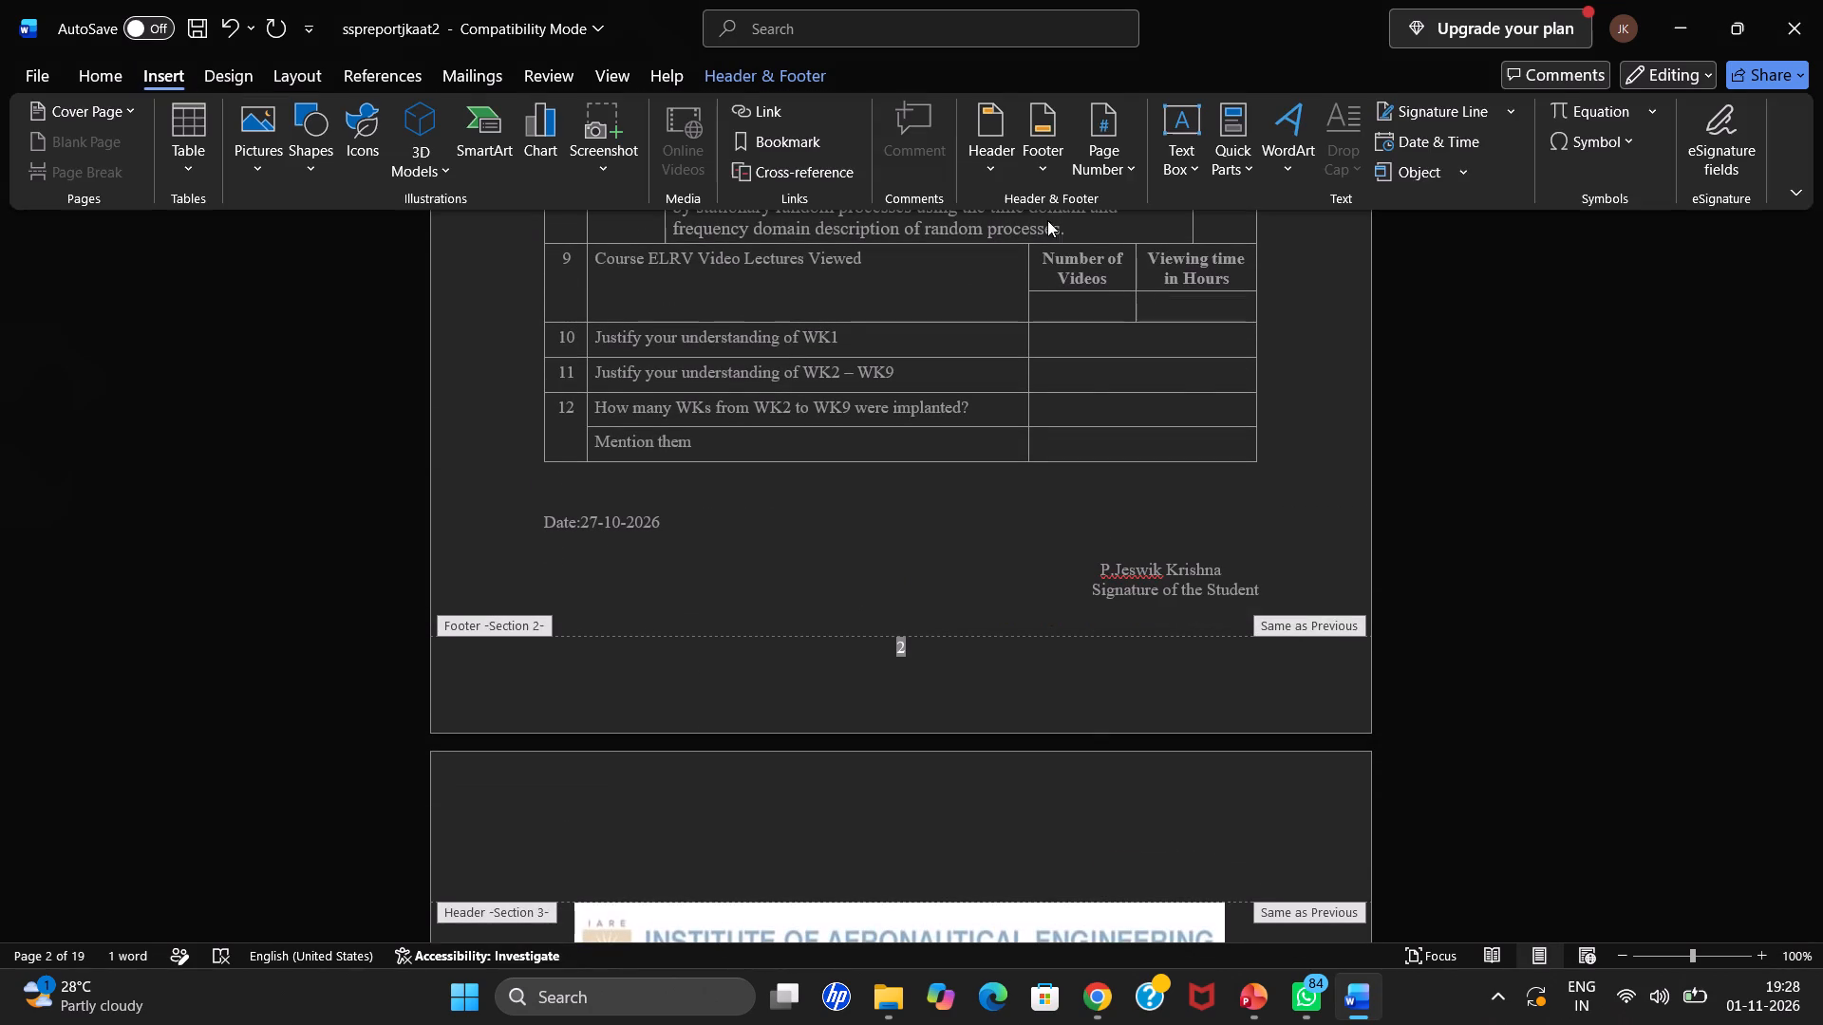
{"action": "left_click", "coordinate": [1111, 169]}
{"action": "left_click", "coordinate": [1136, 359]}
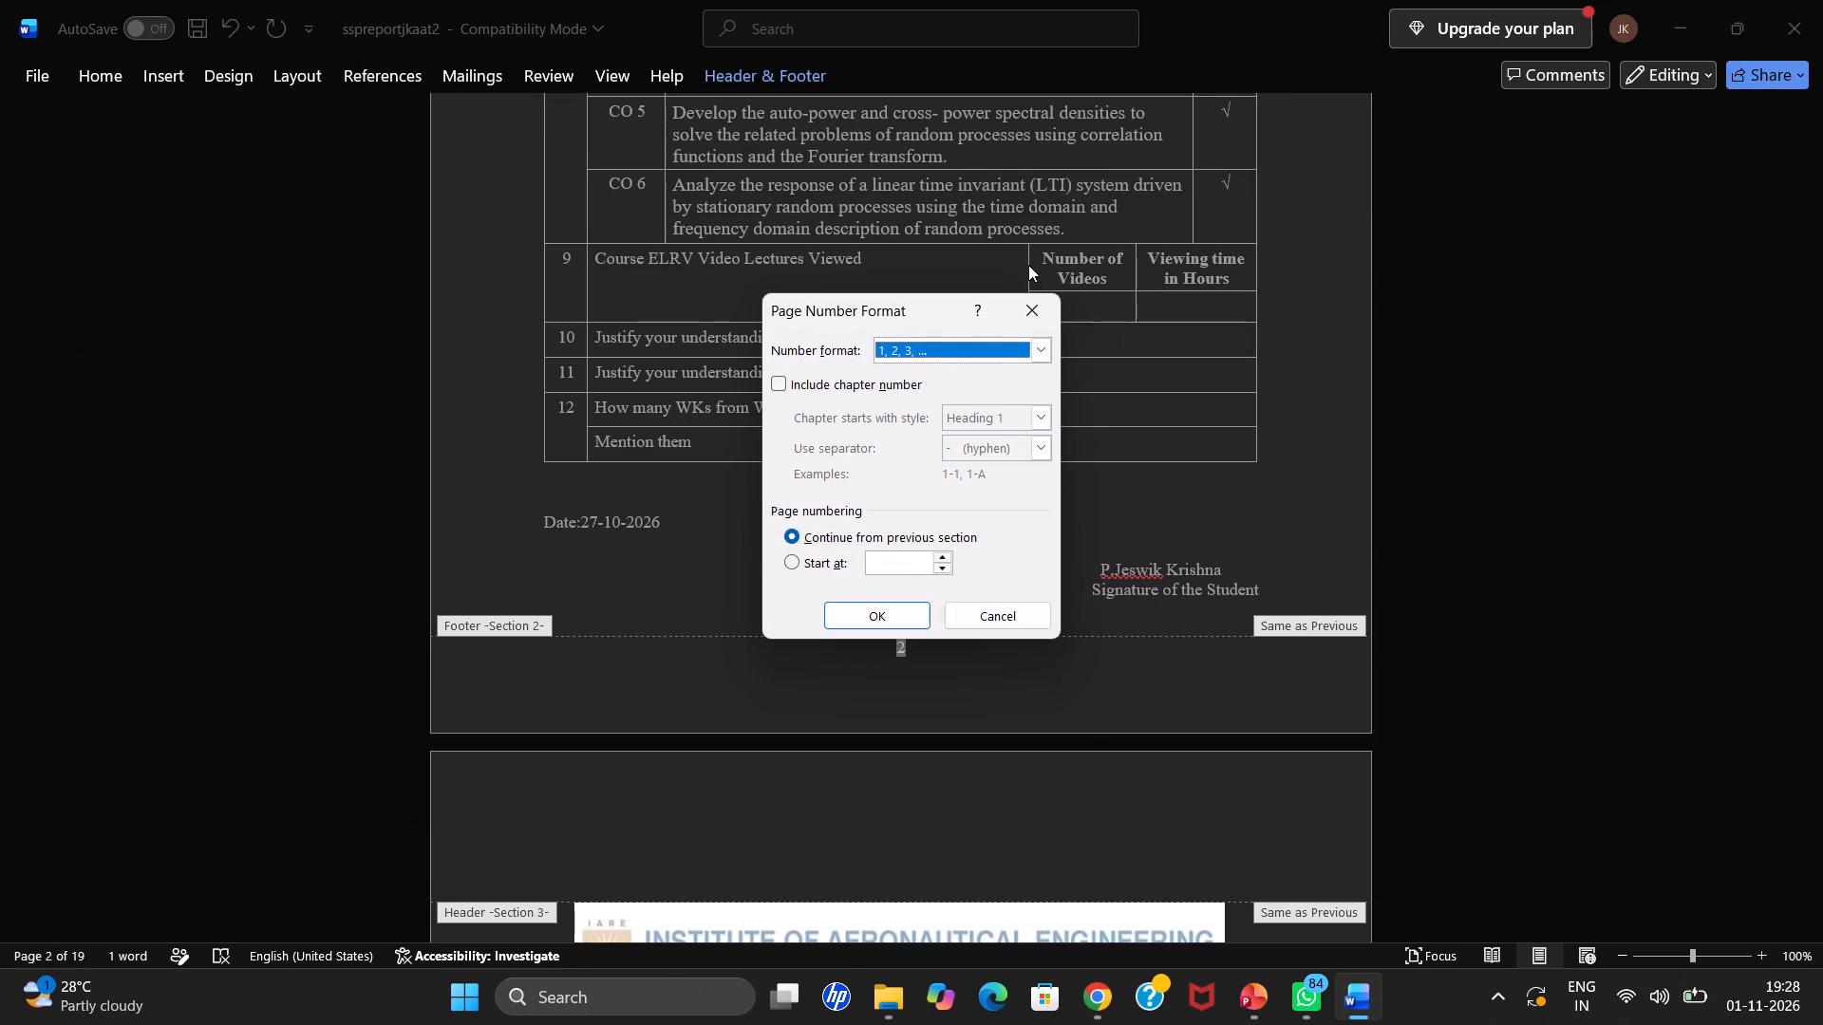
{"action": "left_click", "coordinate": [989, 347]}
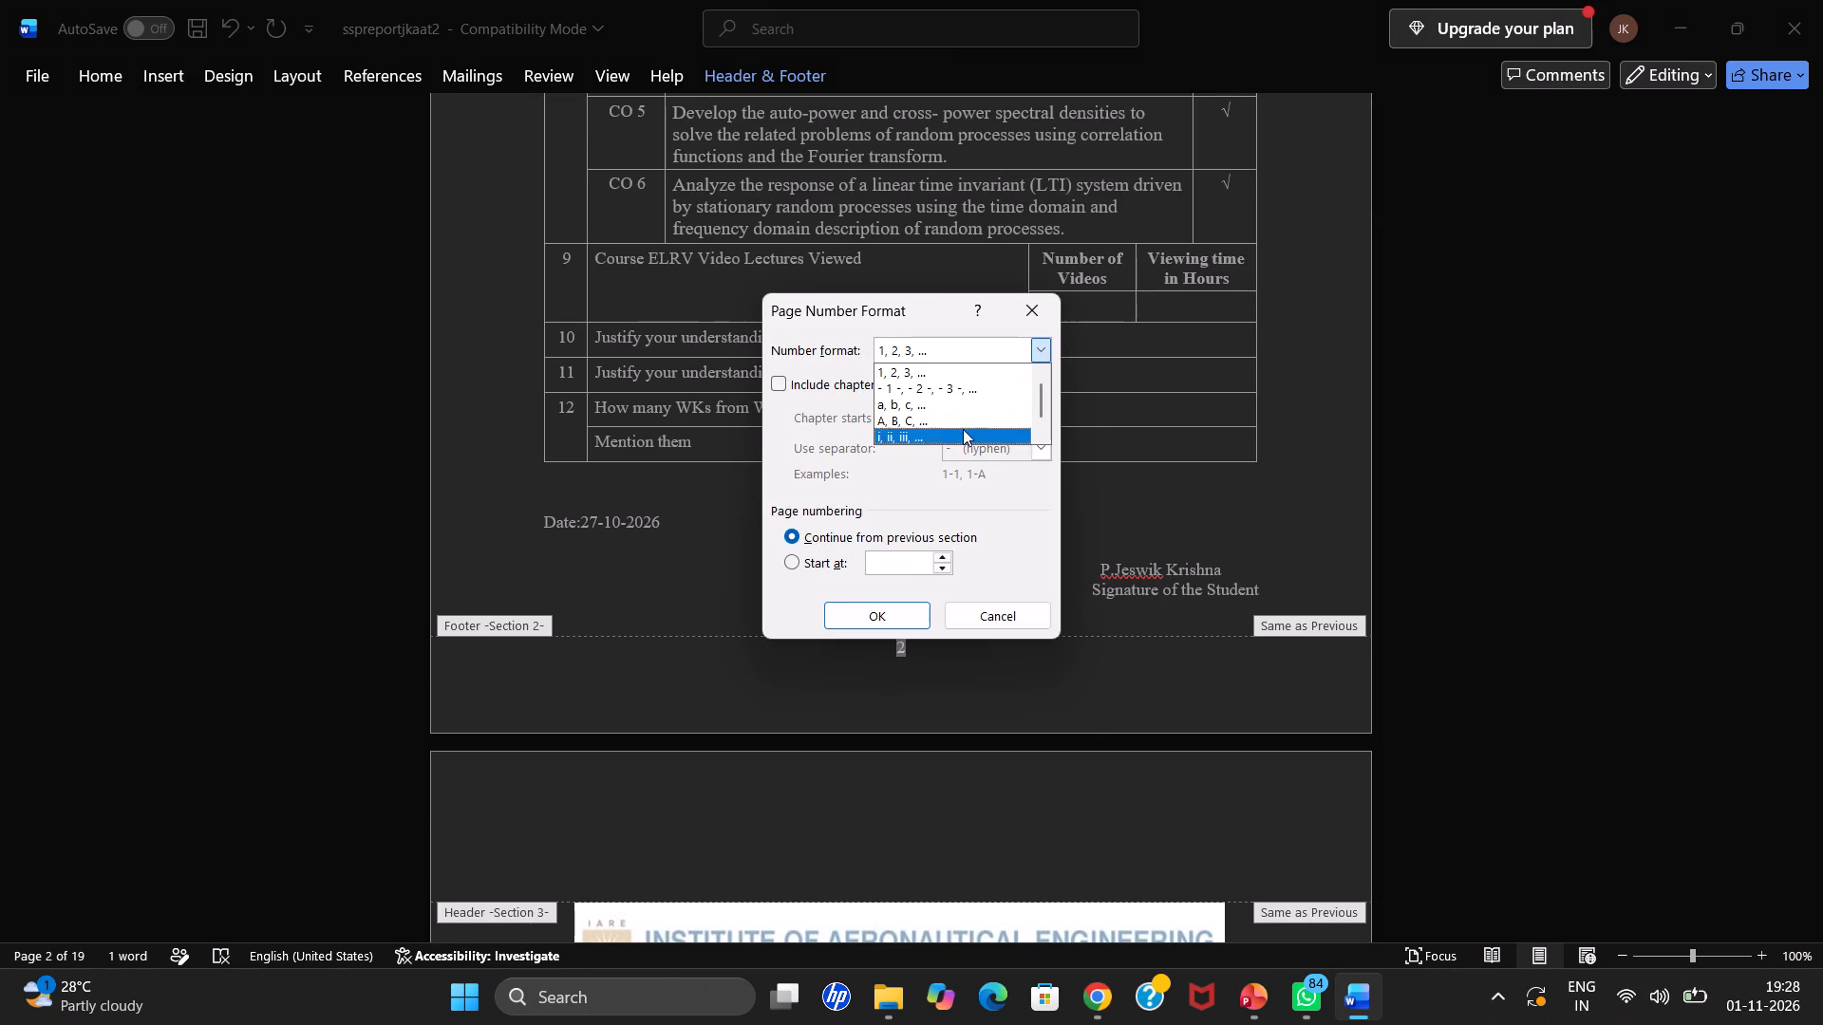
{"action": "scroll", "coordinate": [953, 391], "scroll_direction": "down", "scroll_amount": 8}
{"action": "left_click", "coordinate": [952, 439]}
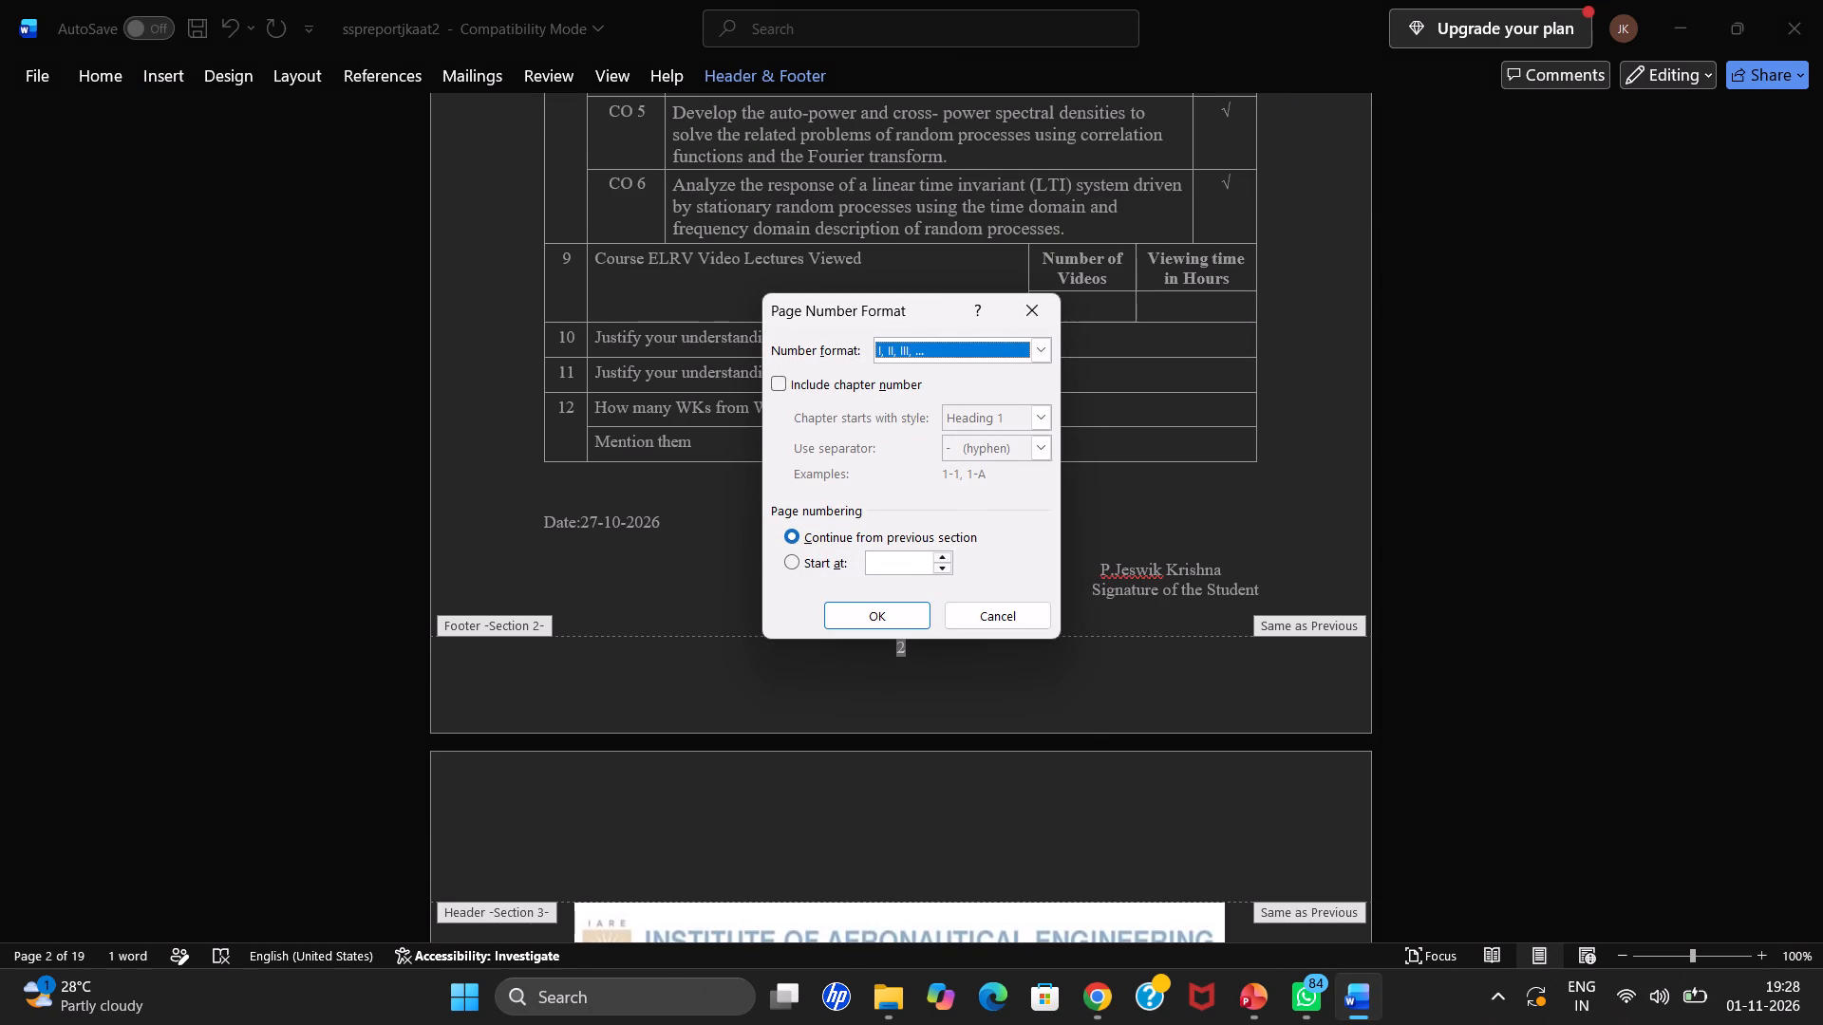
{"action": "left_click", "coordinate": [852, 613]}
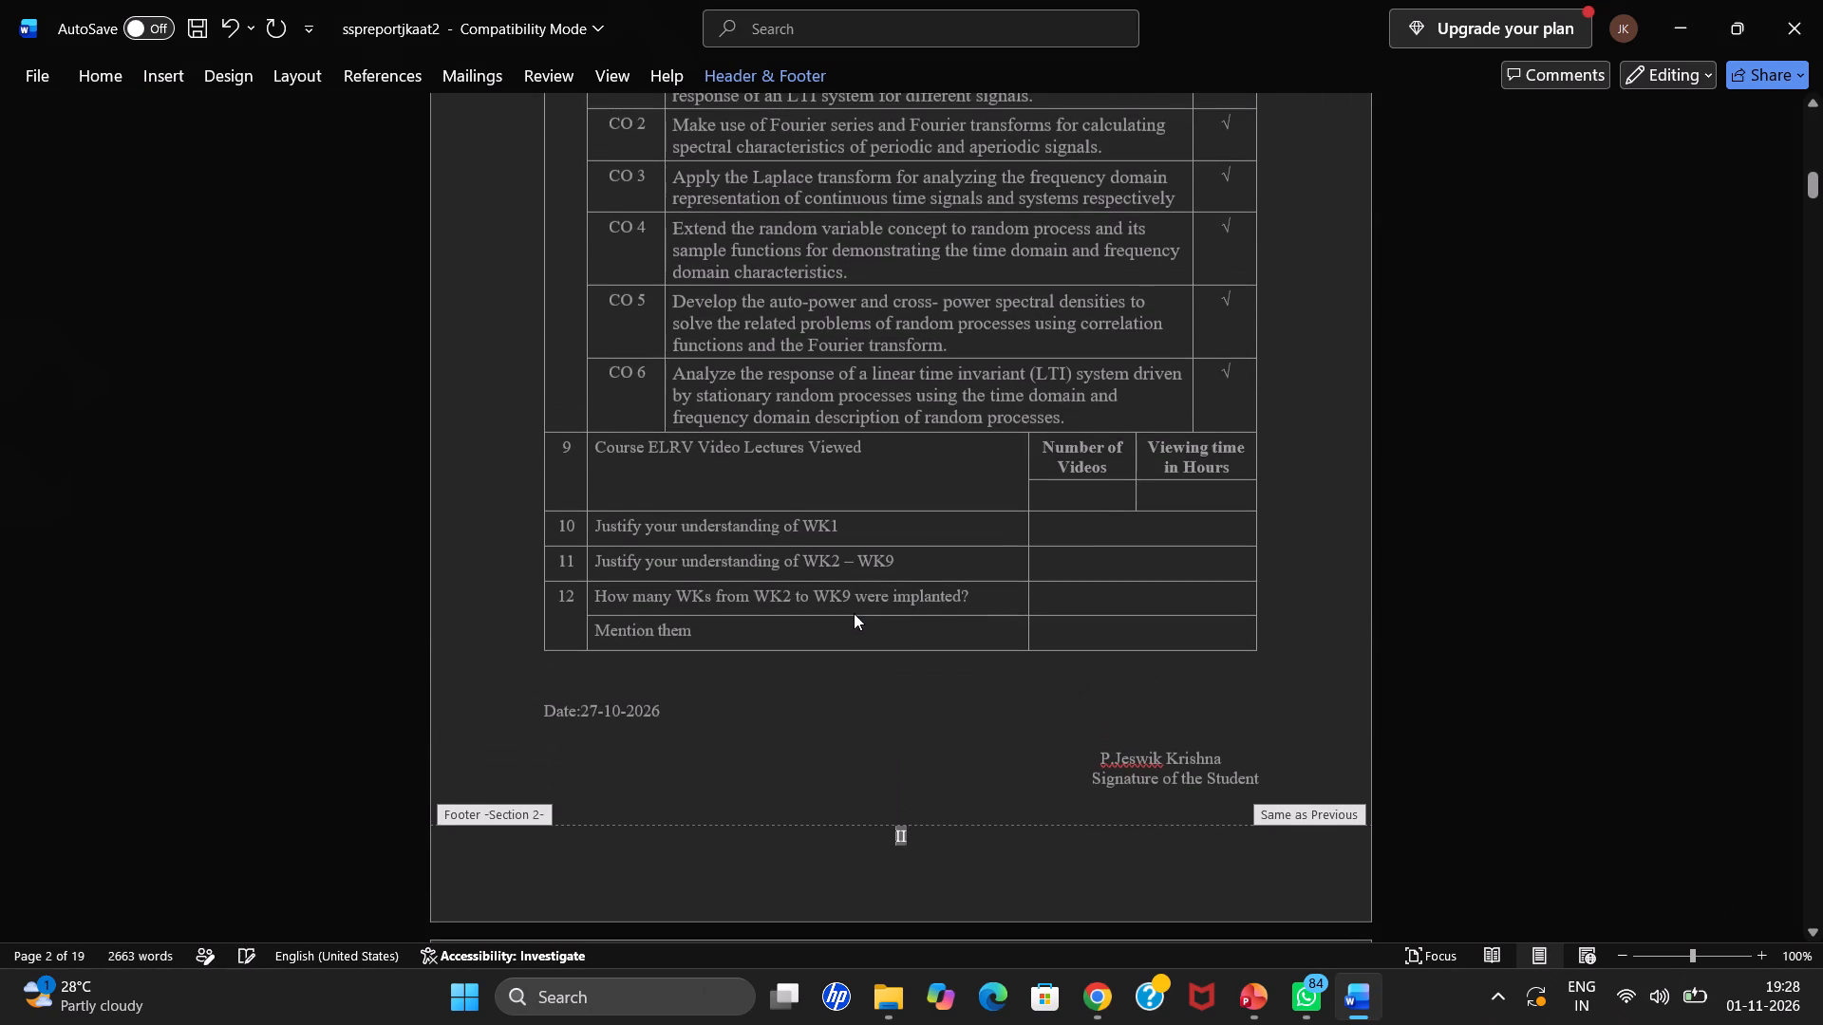
Change the Section 3 page number on the project title page to the I, II, III format, continuing from the previous section.
{"action": "scroll", "coordinate": [1208, 550], "scroll_direction": "up", "scroll_amount": 18}
{"action": "scroll", "coordinate": [1208, 547], "scroll_direction": "down", "scroll_amount": 18}
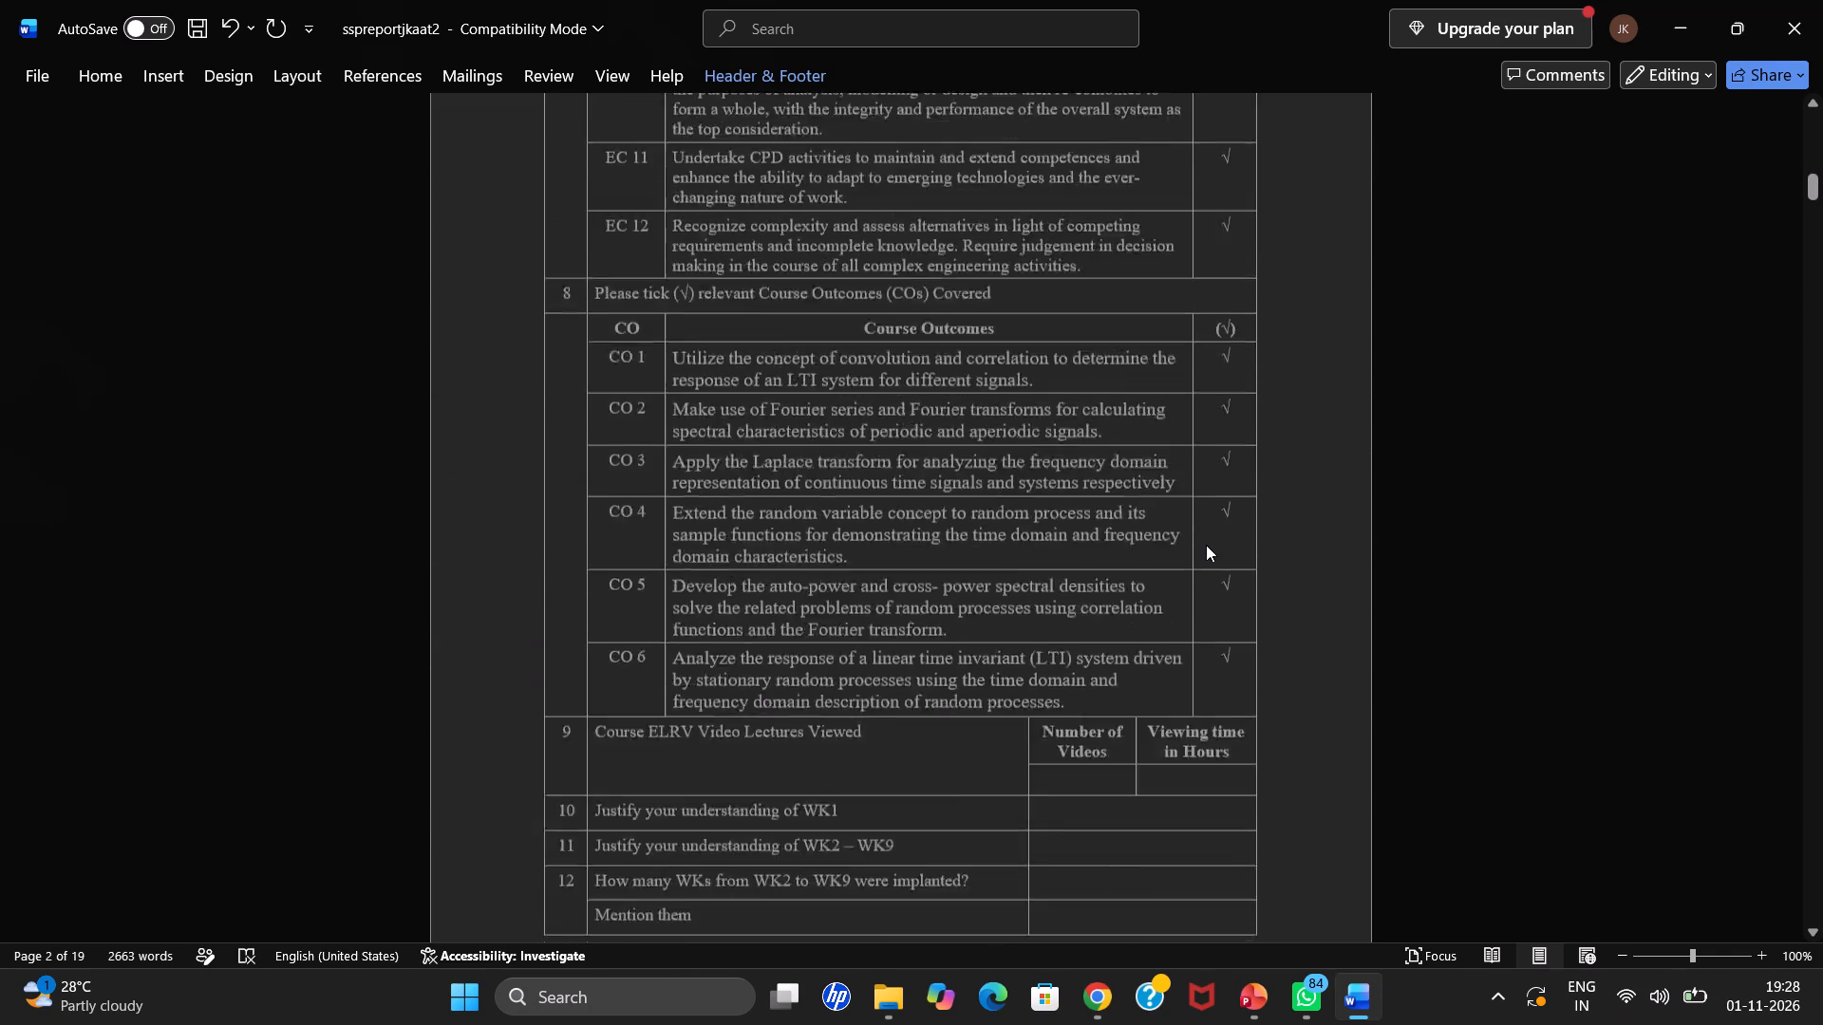
{"action": "scroll", "coordinate": [1206, 545], "scroll_direction": "down", "scroll_amount": 20}
{"action": "scroll", "coordinate": [1206, 545], "scroll_direction": "down", "scroll_amount": 1}
{"action": "scroll", "coordinate": [938, 788], "scroll_direction": "down", "scroll_amount": 8}
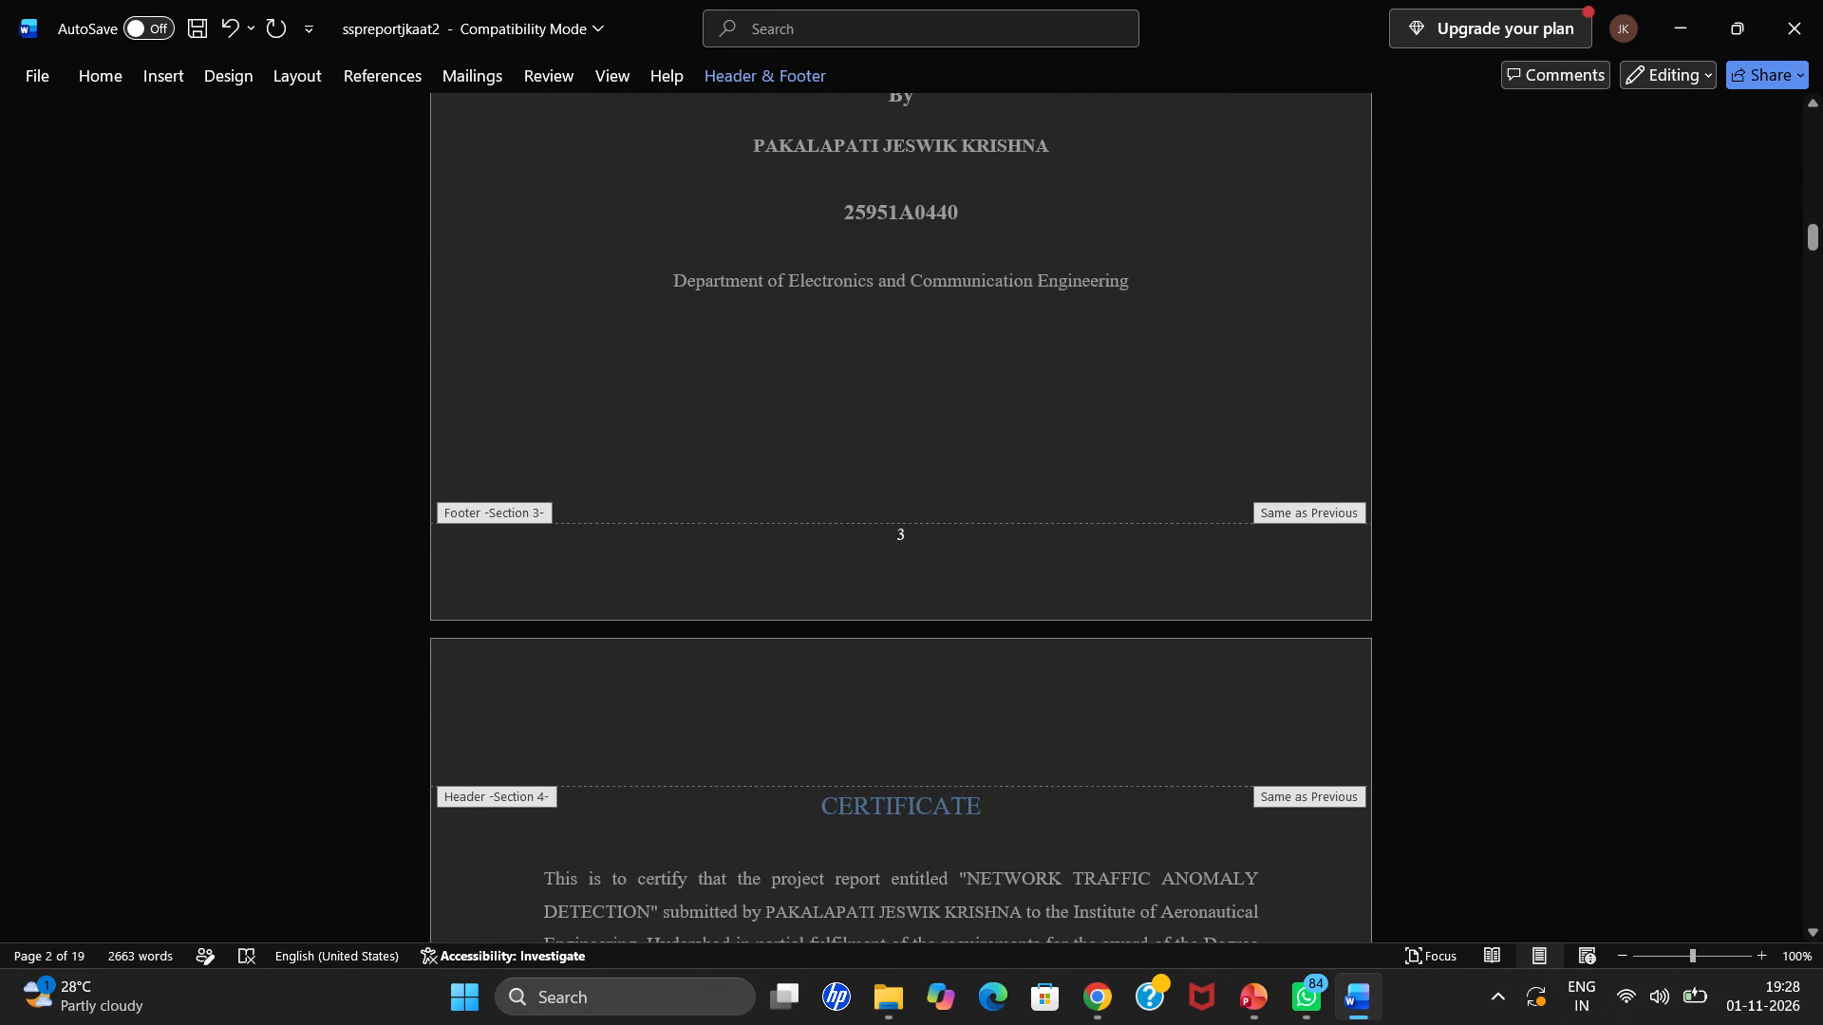
{"action": "left_click", "coordinate": [900, 523]}
{"action": "left_click", "coordinate": [187, 68]}
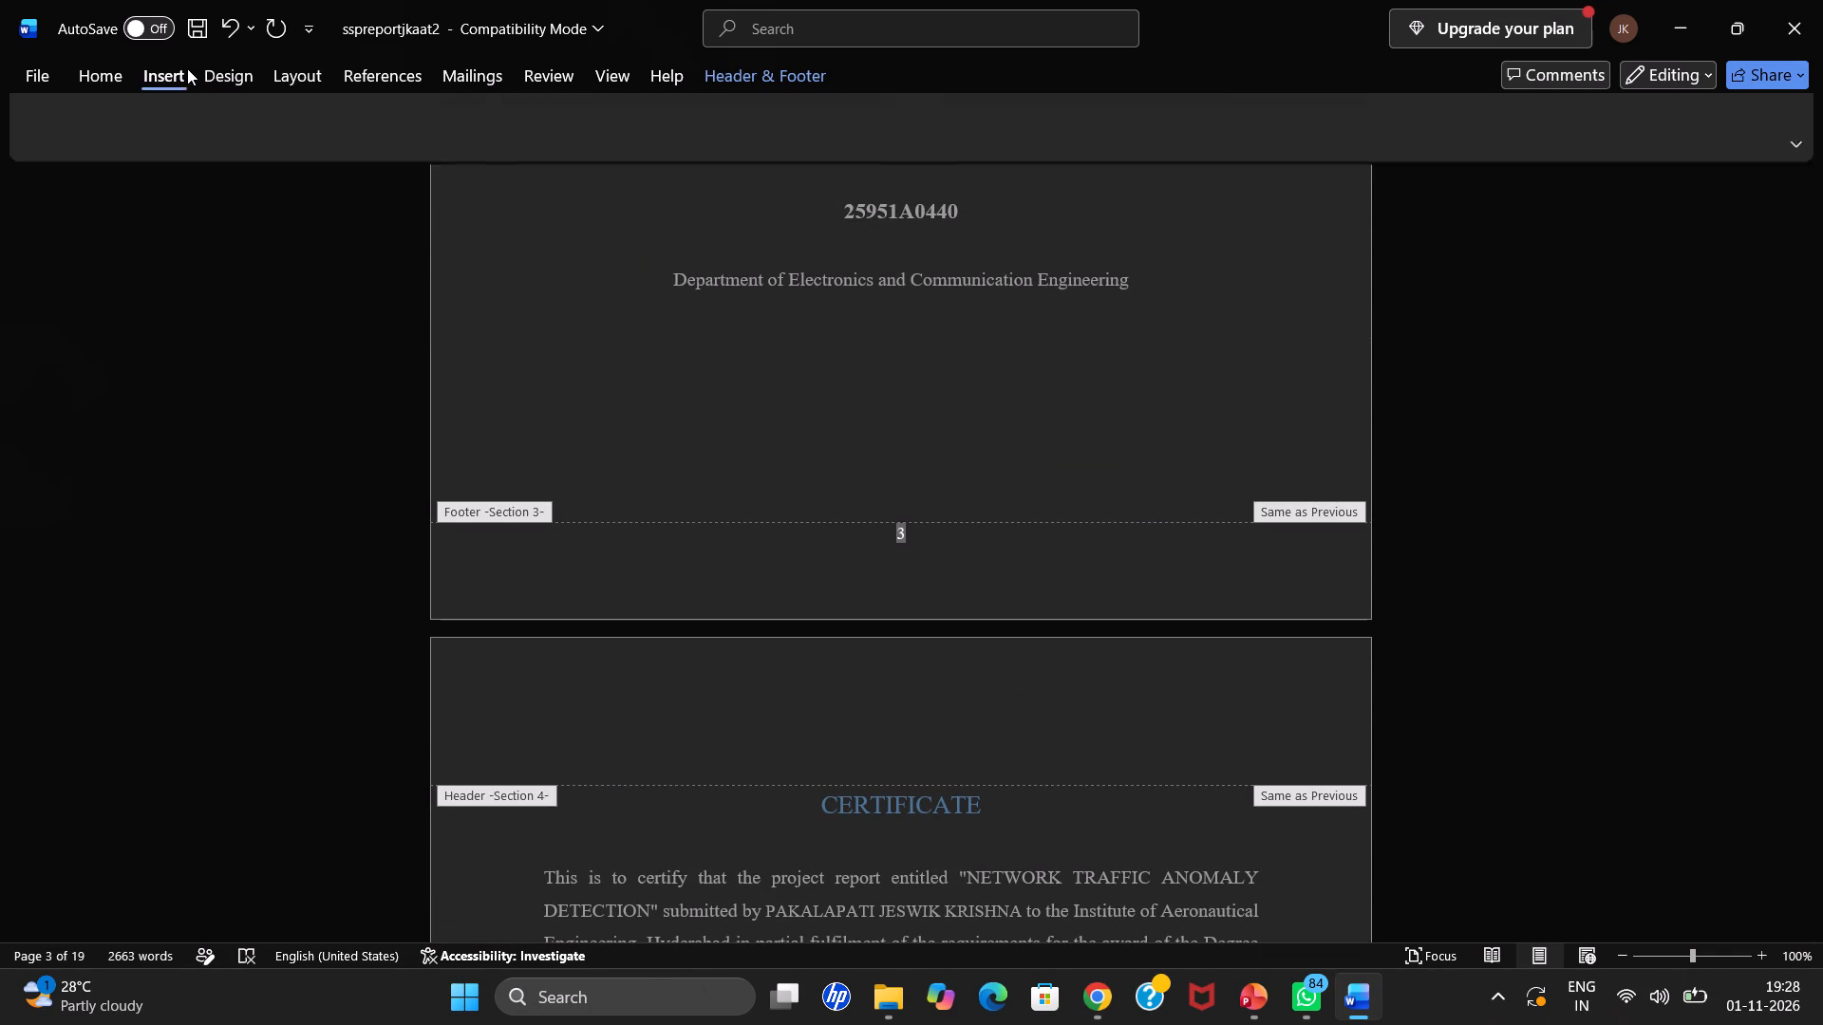
{"action": "left_click", "coordinate": [1085, 125]}
{"action": "left_click", "coordinate": [1153, 353]}
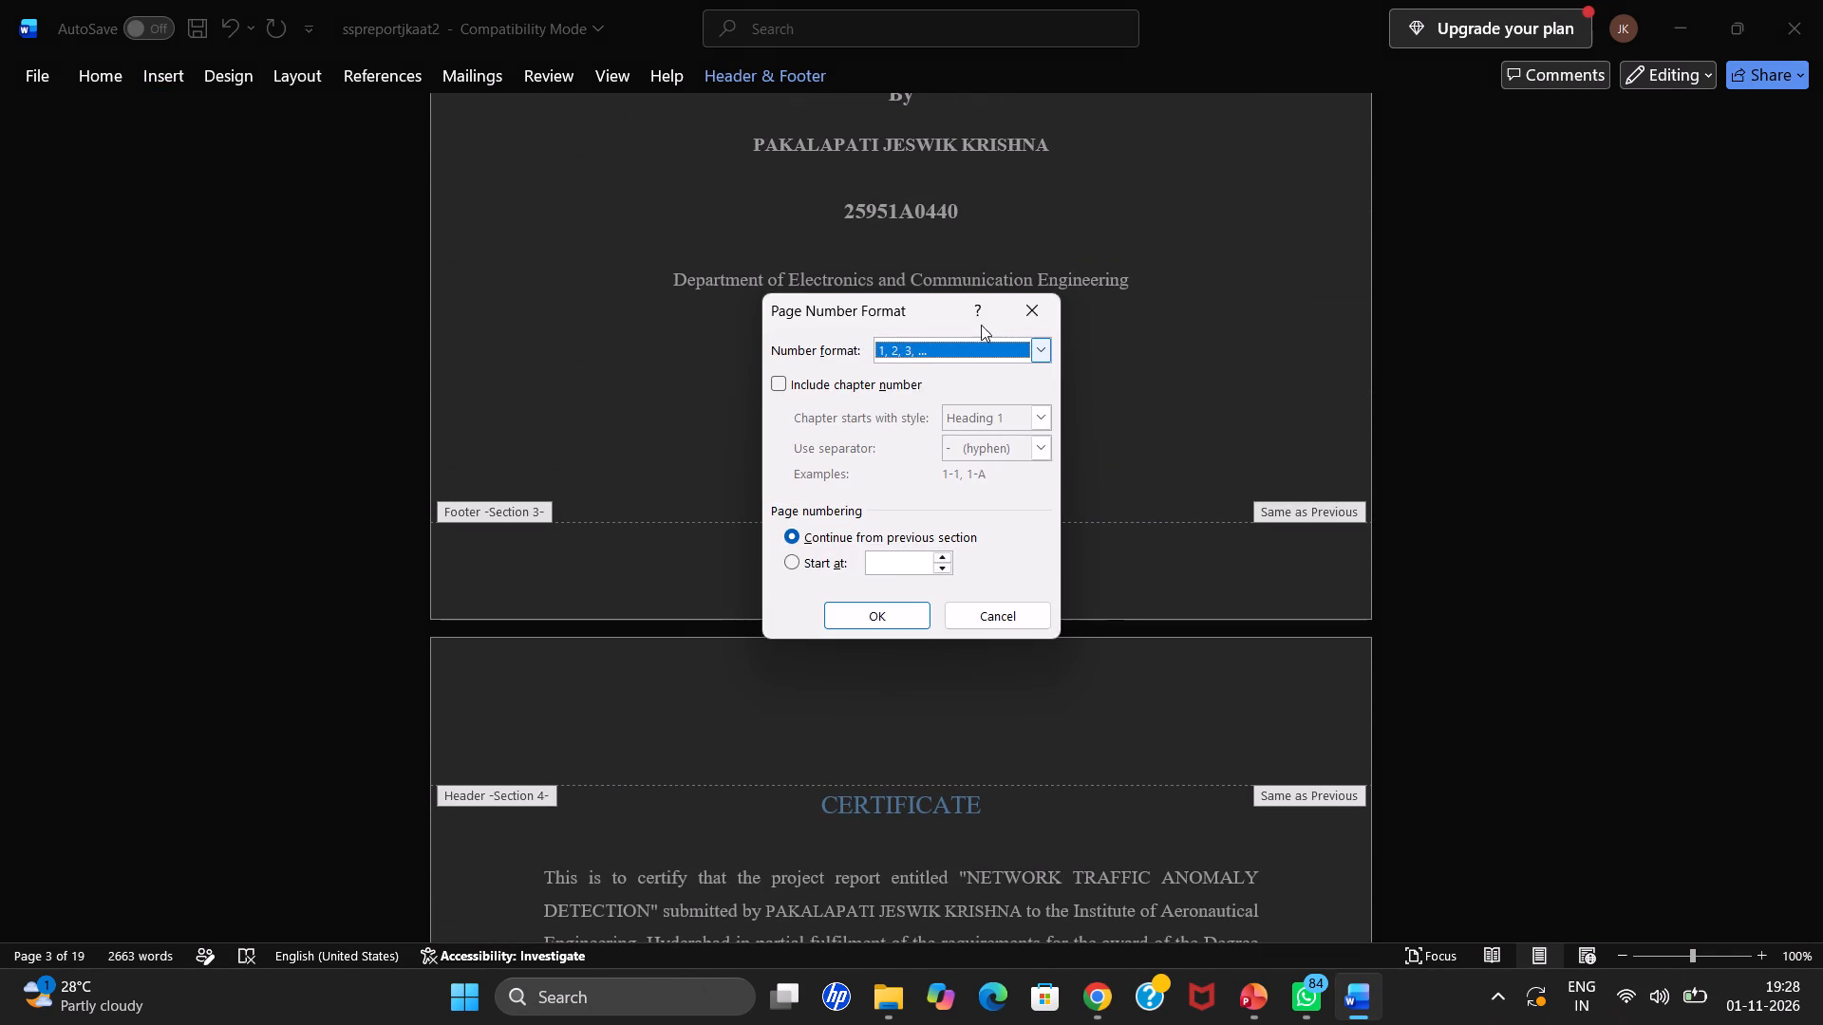
{"action": "left_click", "coordinate": [963, 341]}
{"action": "scroll", "coordinate": [934, 459], "scroll_direction": "down", "scroll_amount": 5}
{"action": "left_click", "coordinate": [928, 433]}
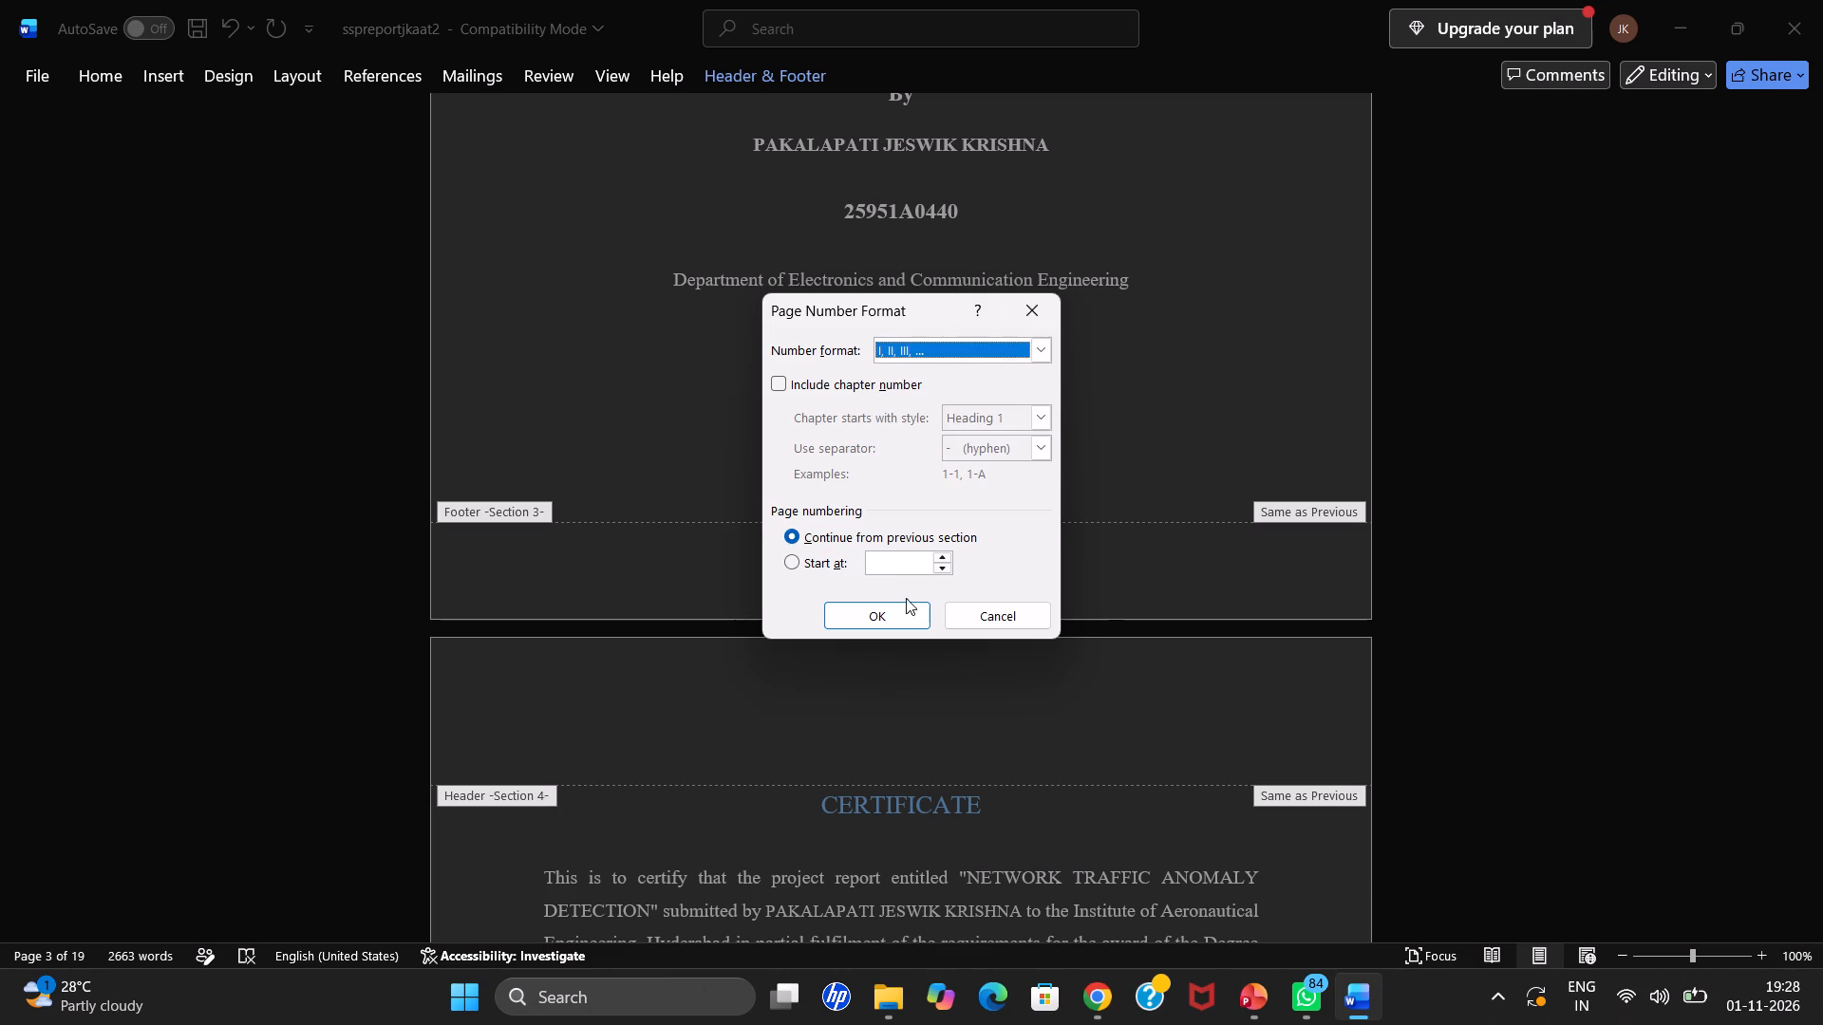
{"action": "left_click", "coordinate": [901, 608]}
Change the Section 4 page number on the Certificate page to the I, II, III format, continuing from the previous section.
{"action": "scroll", "coordinate": [925, 533], "scroll_direction": "down", "scroll_amount": 6}
{"action": "scroll", "coordinate": [925, 533], "scroll_direction": "up", "scroll_amount": 10}
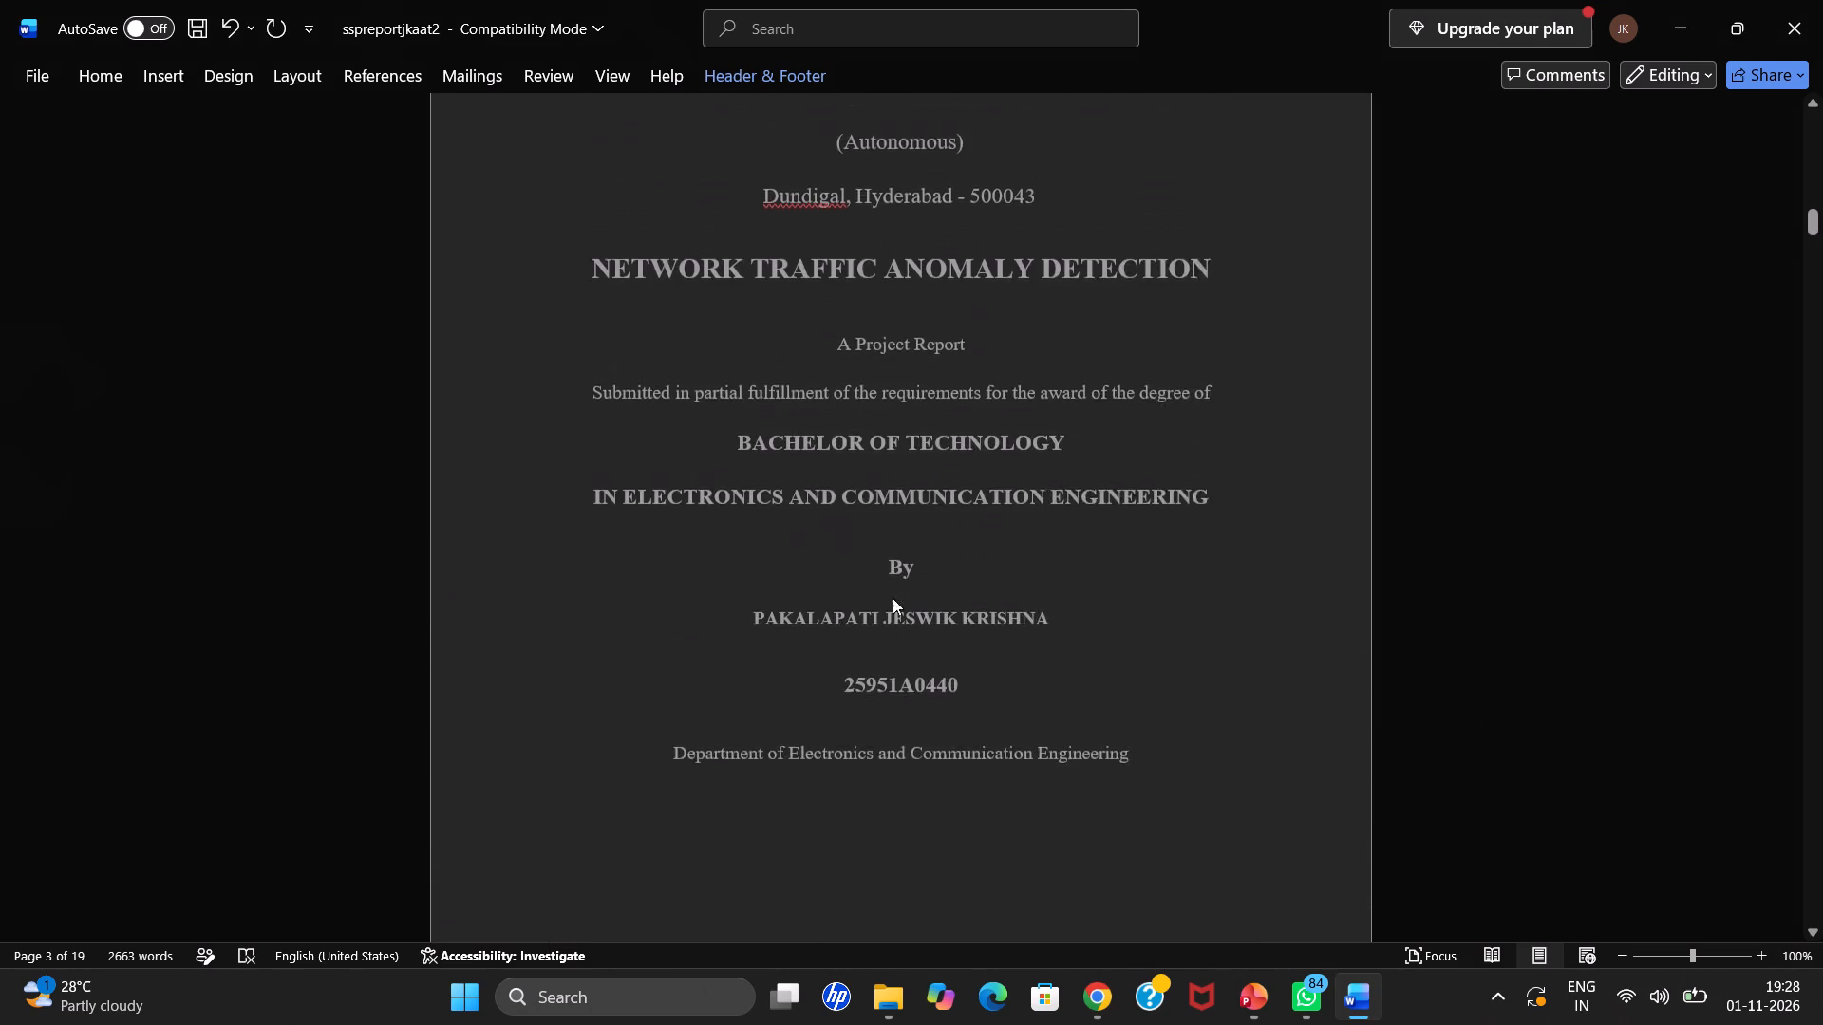
{"action": "scroll", "coordinate": [893, 598], "scroll_direction": "up", "scroll_amount": 10}
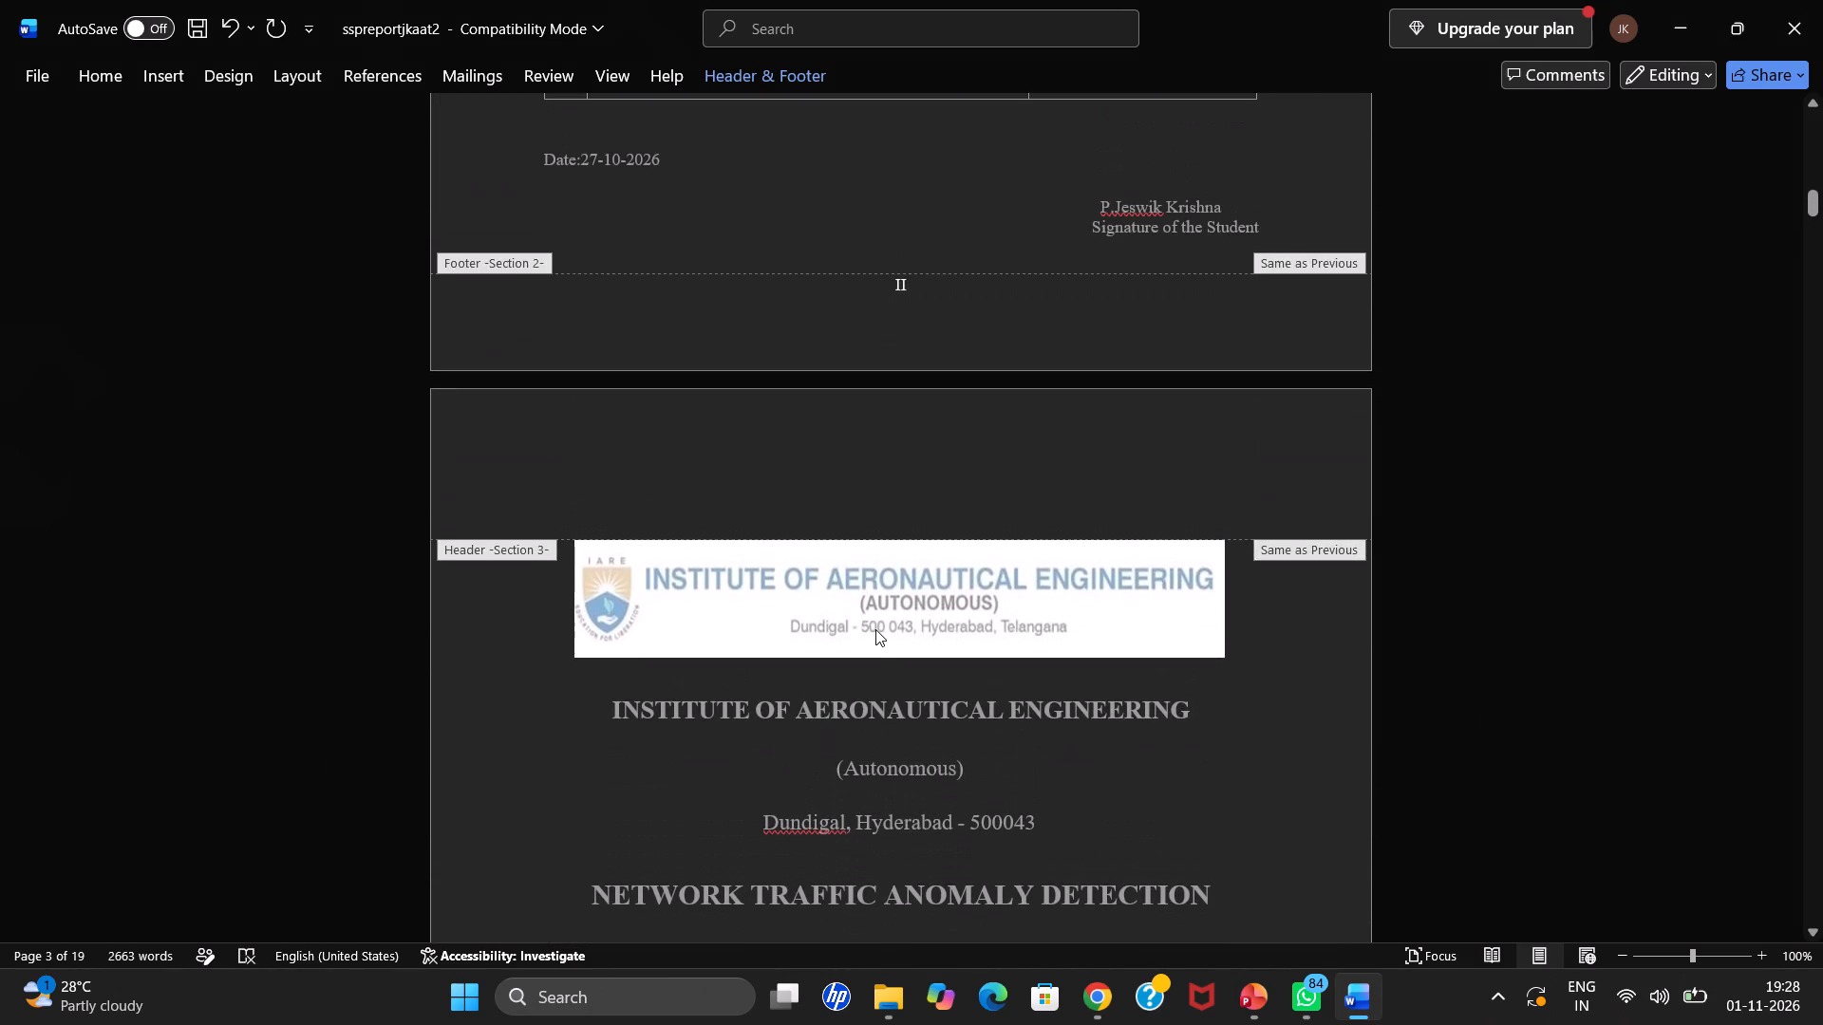
{"action": "scroll", "coordinate": [875, 629], "scroll_direction": "down", "scroll_amount": 1}
{"action": "scroll", "coordinate": [875, 629], "scroll_direction": "down", "scroll_amount": 20}
{"action": "scroll", "coordinate": [875, 629], "scroll_direction": "down", "scroll_amount": 15}
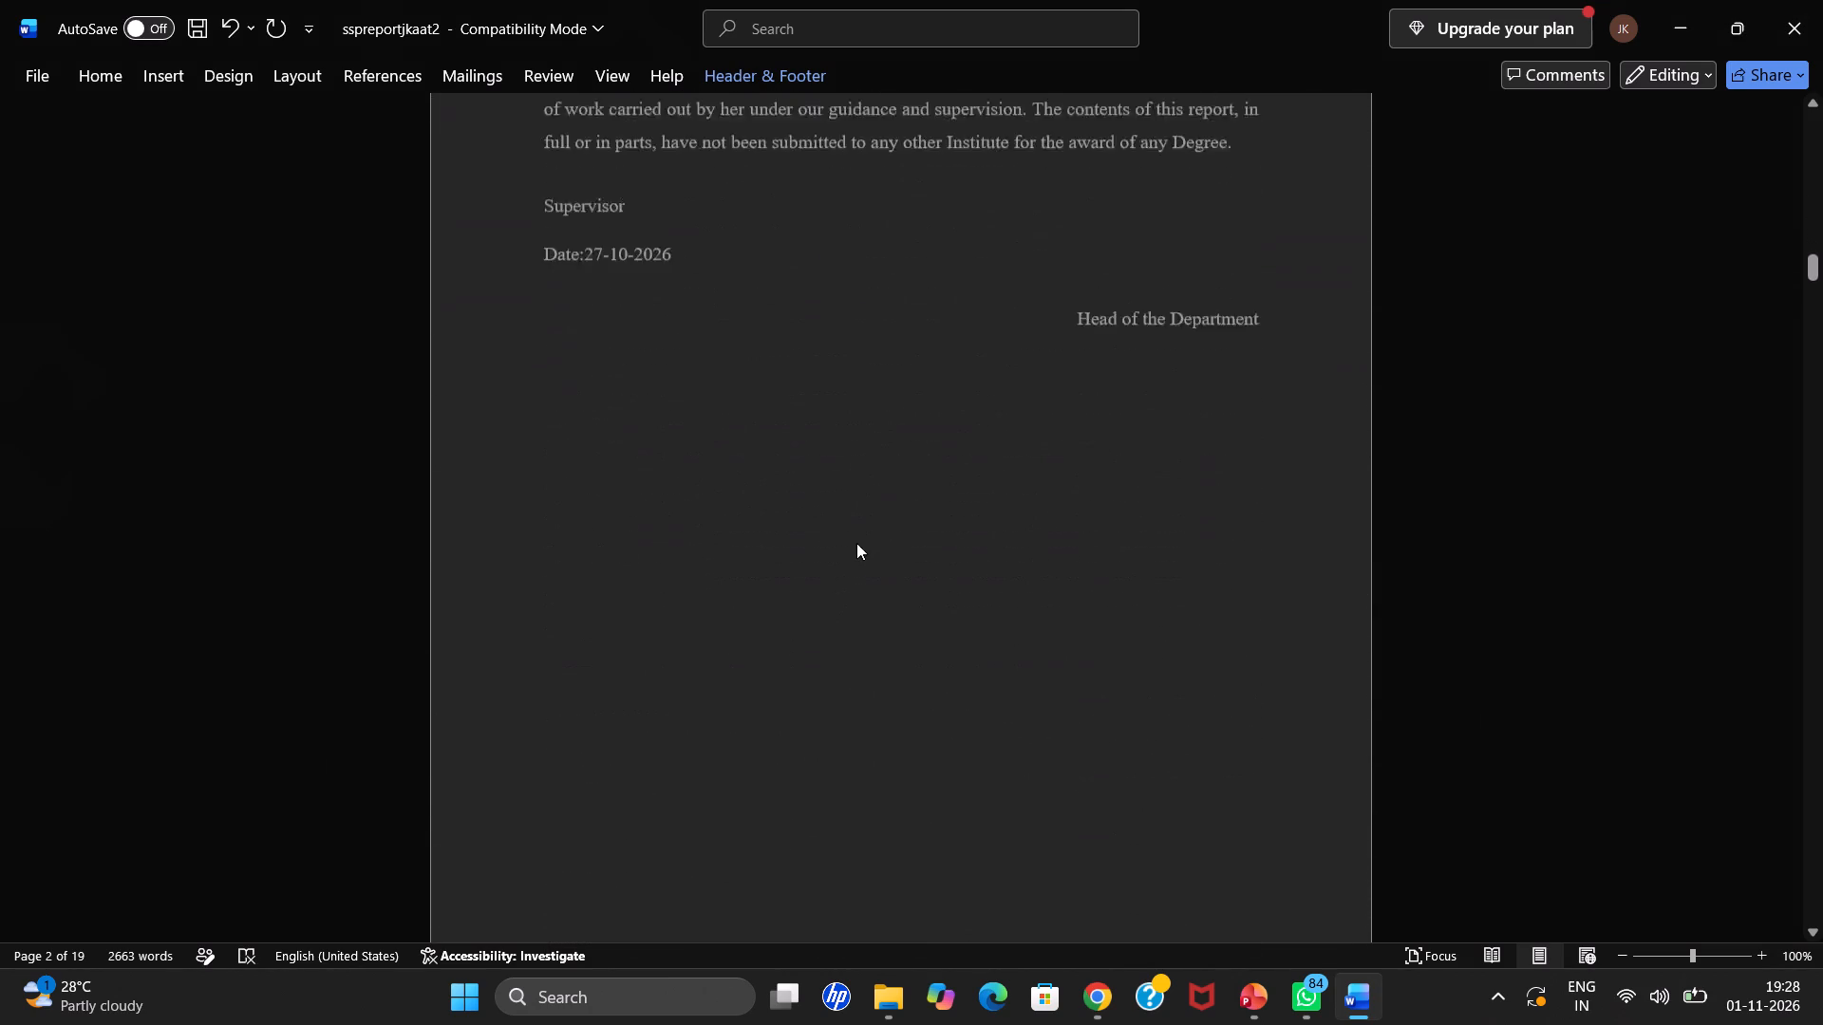
{"action": "scroll", "coordinate": [862, 576], "scroll_direction": "down", "scroll_amount": 8}
{"action": "left_click", "coordinate": [895, 477]}
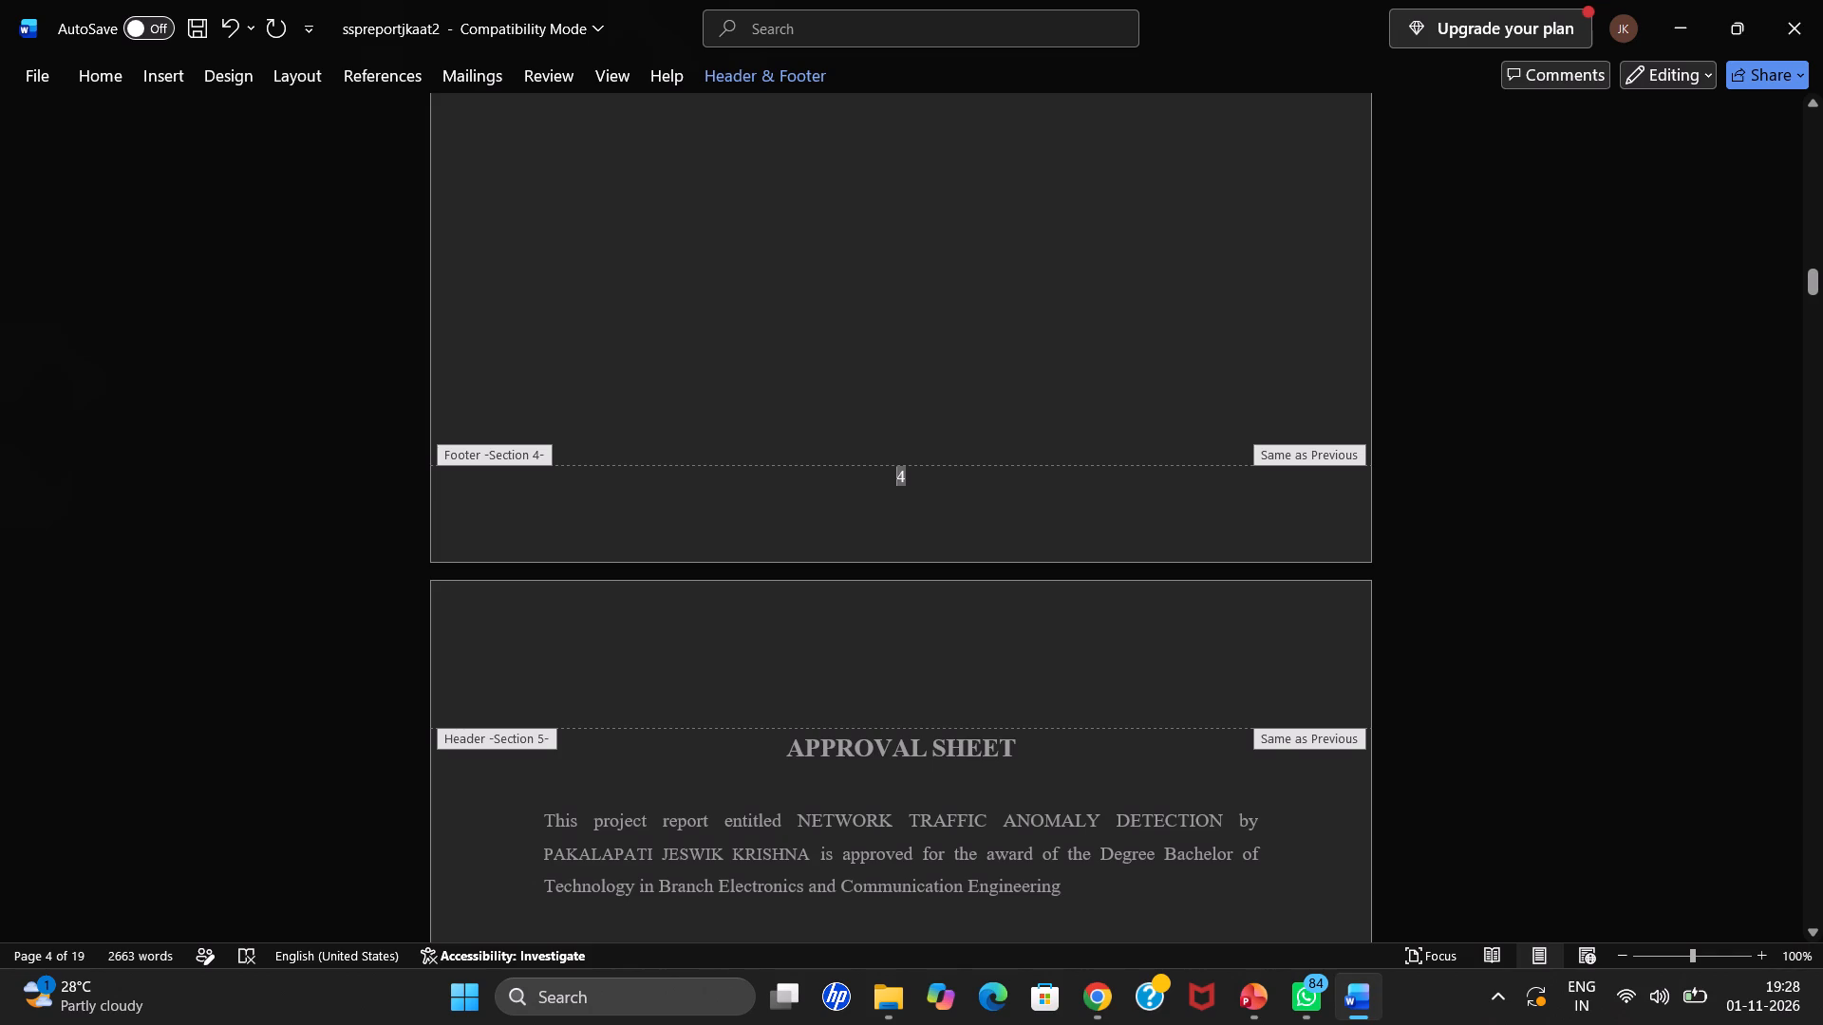
{"action": "left_click", "coordinate": [178, 78]}
{"action": "left_click", "coordinate": [1102, 157]}
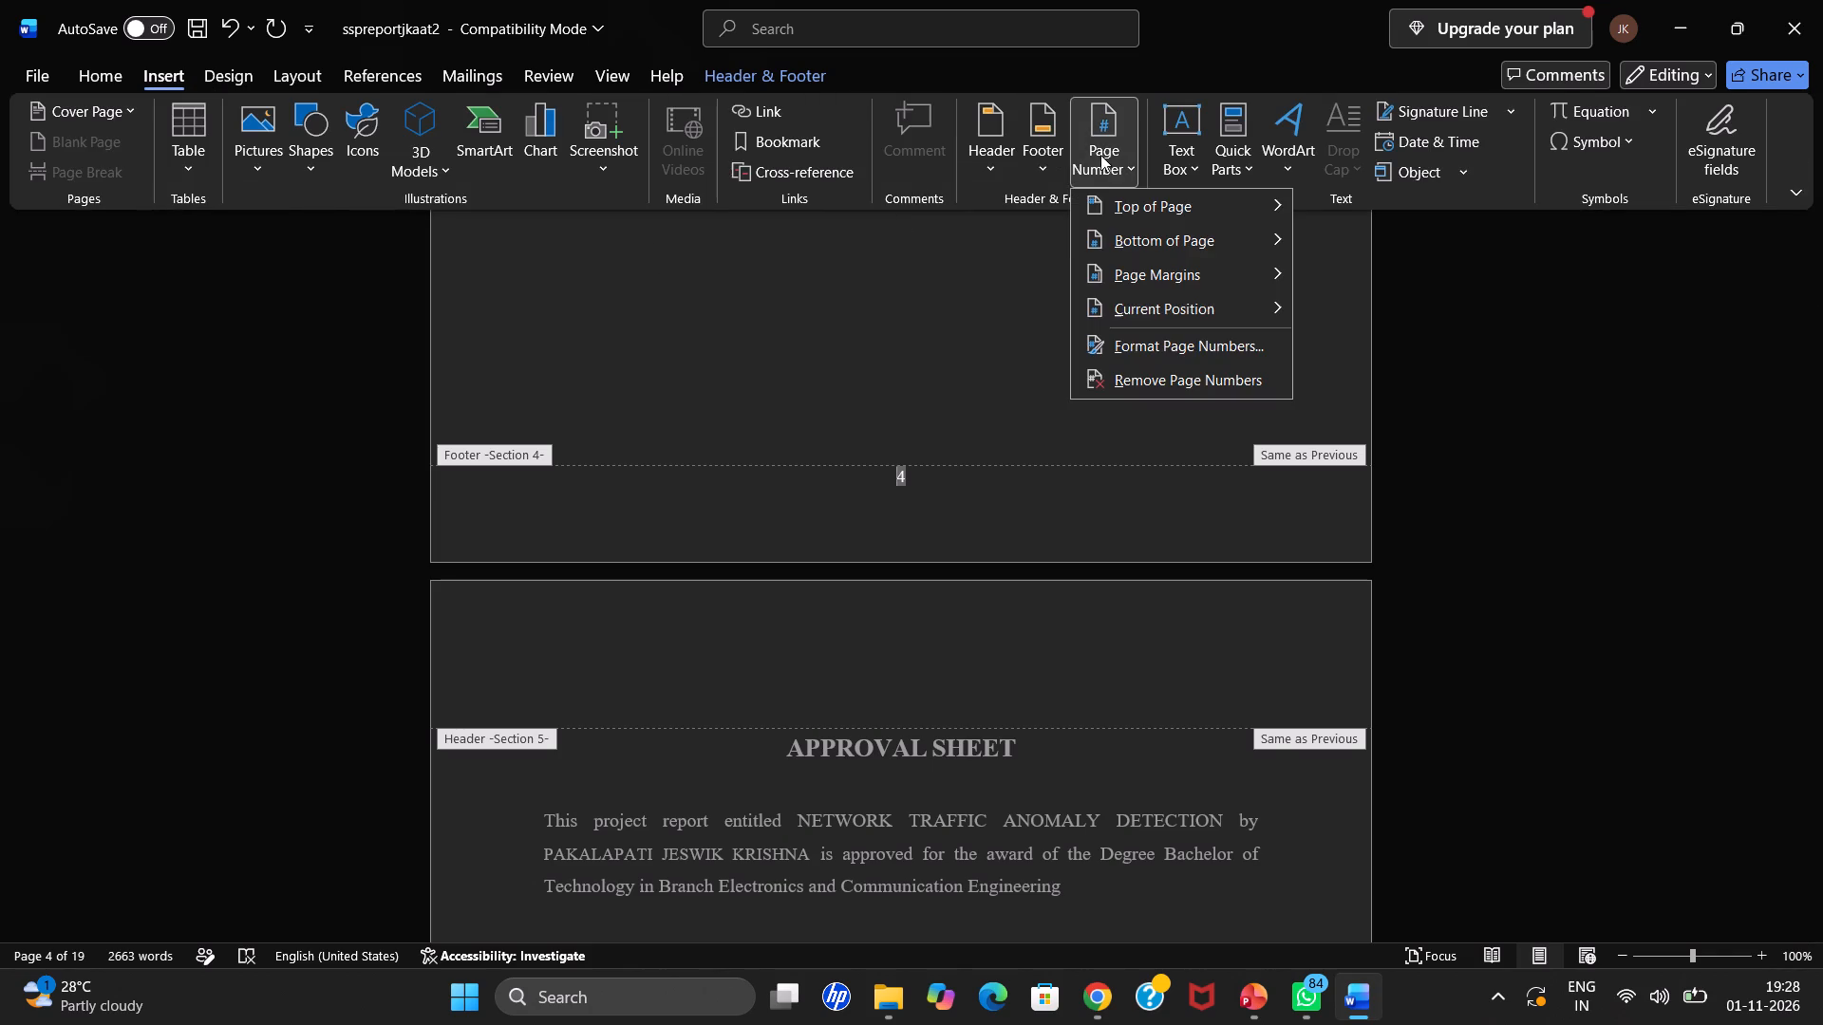
{"action": "left_click", "coordinate": [1174, 345]}
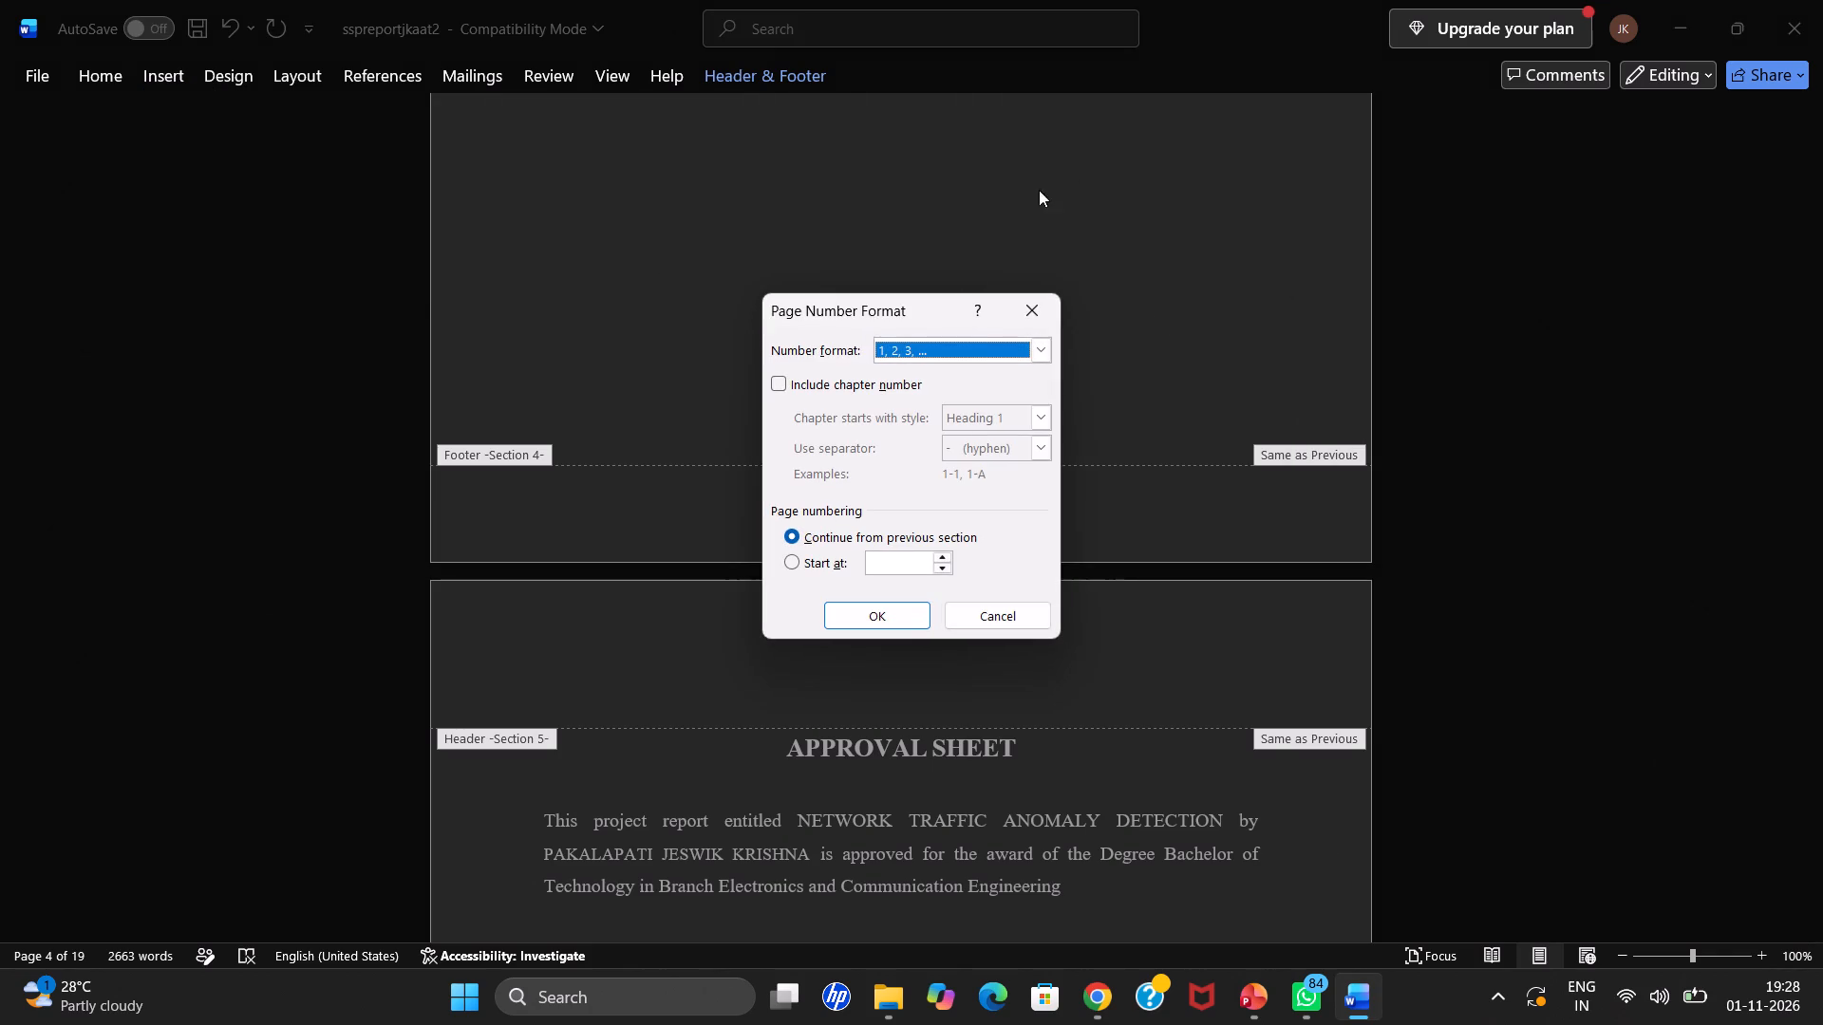
{"action": "left_click", "coordinate": [982, 347]}
{"action": "scroll", "coordinate": [971, 360], "scroll_direction": "down", "scroll_amount": 10}
{"action": "left_click", "coordinate": [957, 443]}
{"action": "left_click", "coordinate": [866, 622]}
Change the Section 5 page number on the Approval Sheet to the I, II, III format, continuing from the previous section.
{"action": "scroll", "coordinate": [858, 480], "scroll_direction": "down", "scroll_amount": 20}
{"action": "scroll", "coordinate": [858, 480], "scroll_direction": "down", "scroll_amount": 8}
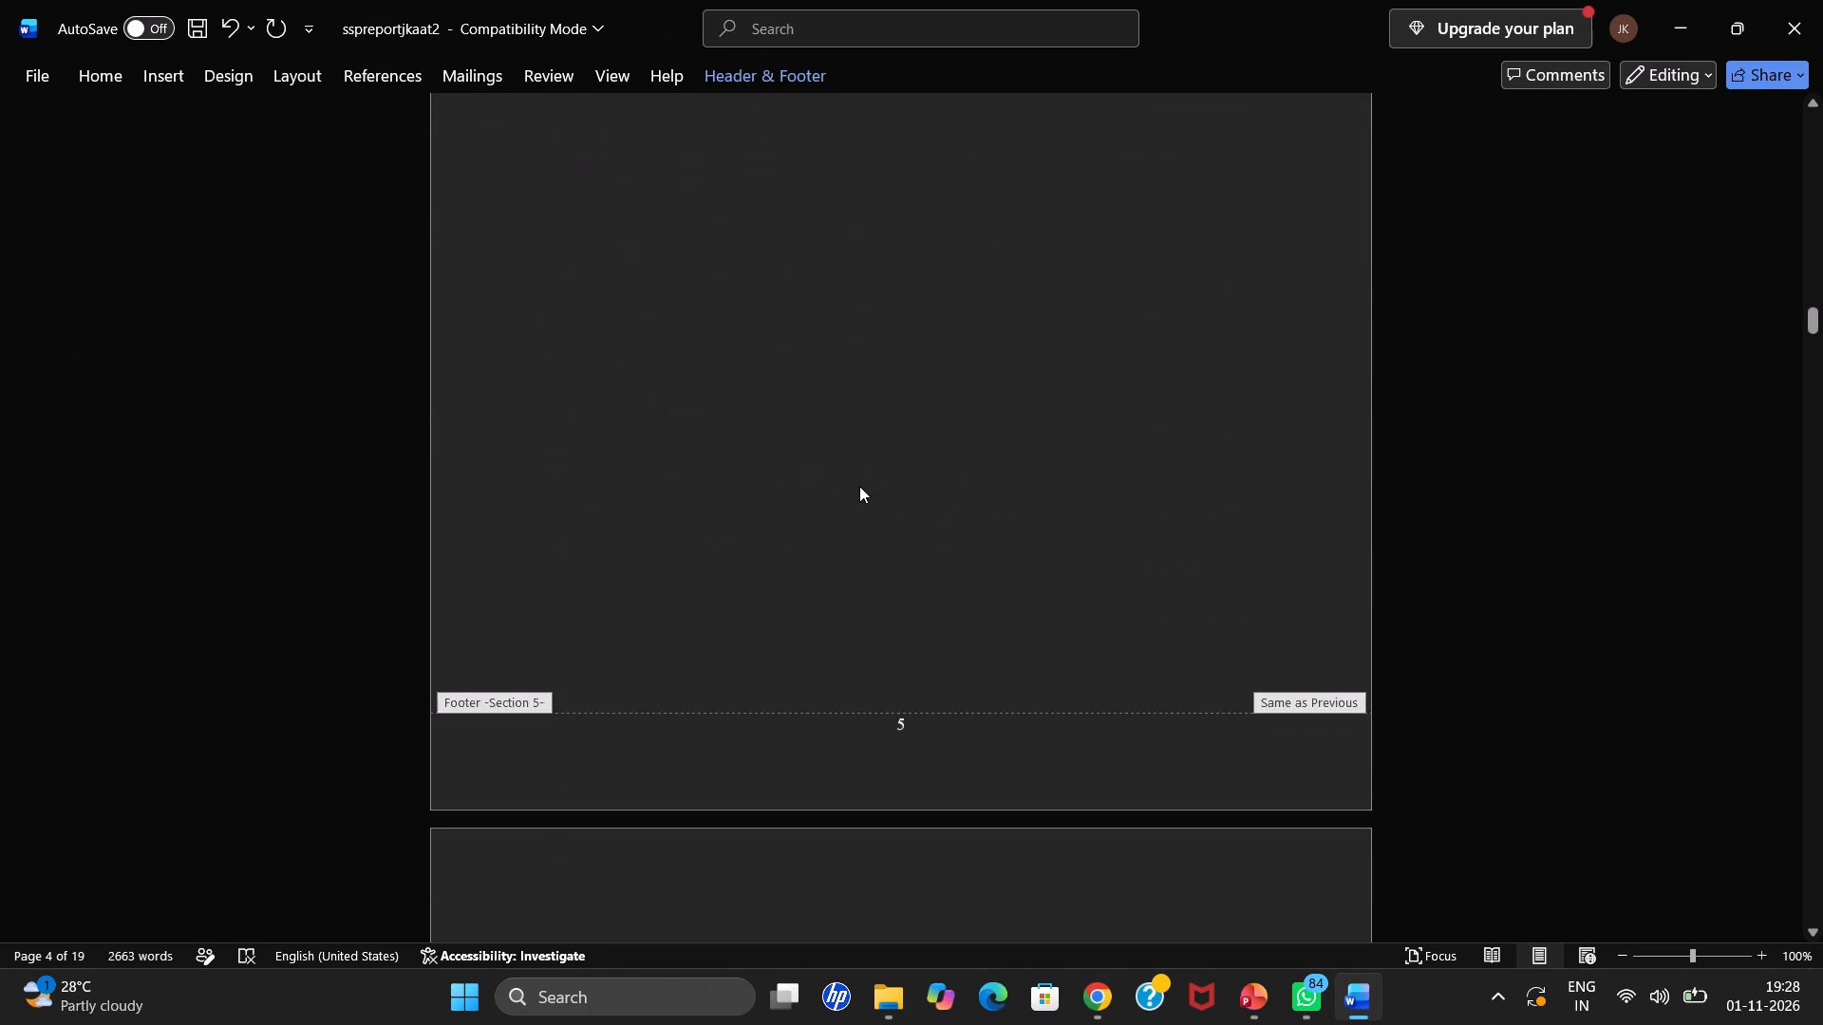
{"action": "left_click", "coordinate": [902, 587]}
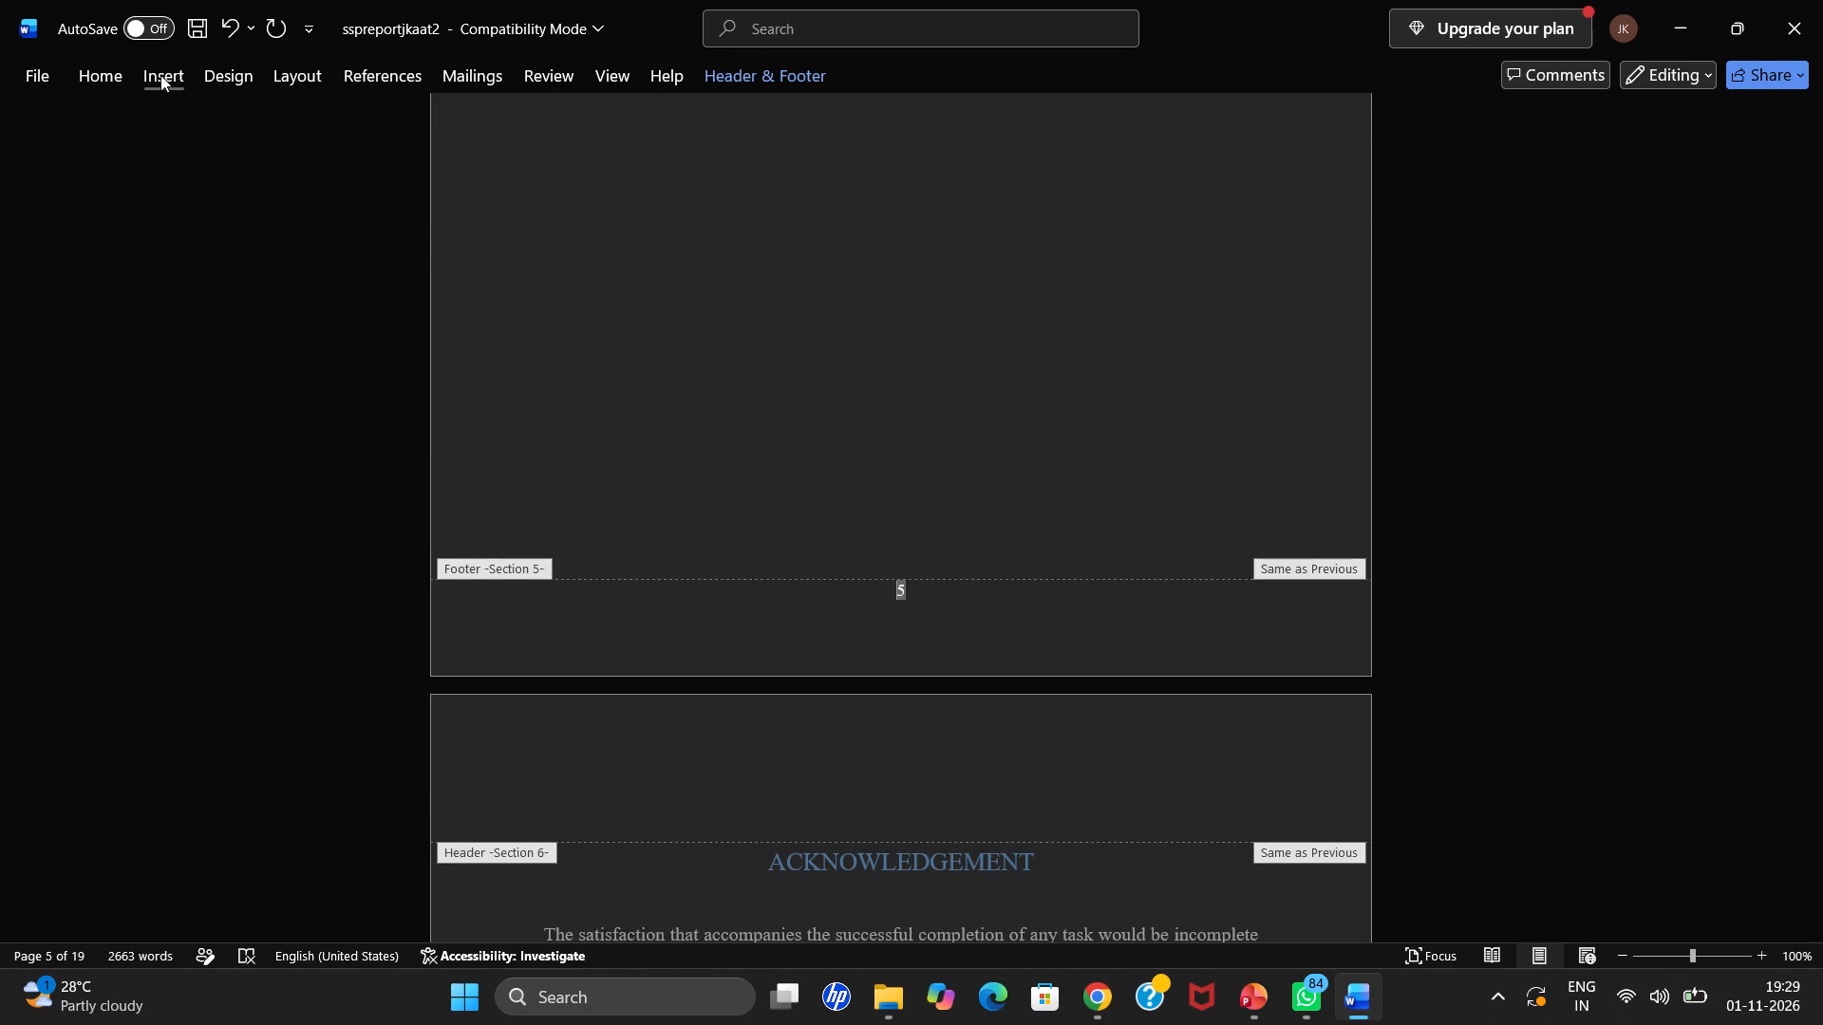
{"action": "left_click", "coordinate": [165, 71]}
{"action": "left_click", "coordinate": [1105, 169]}
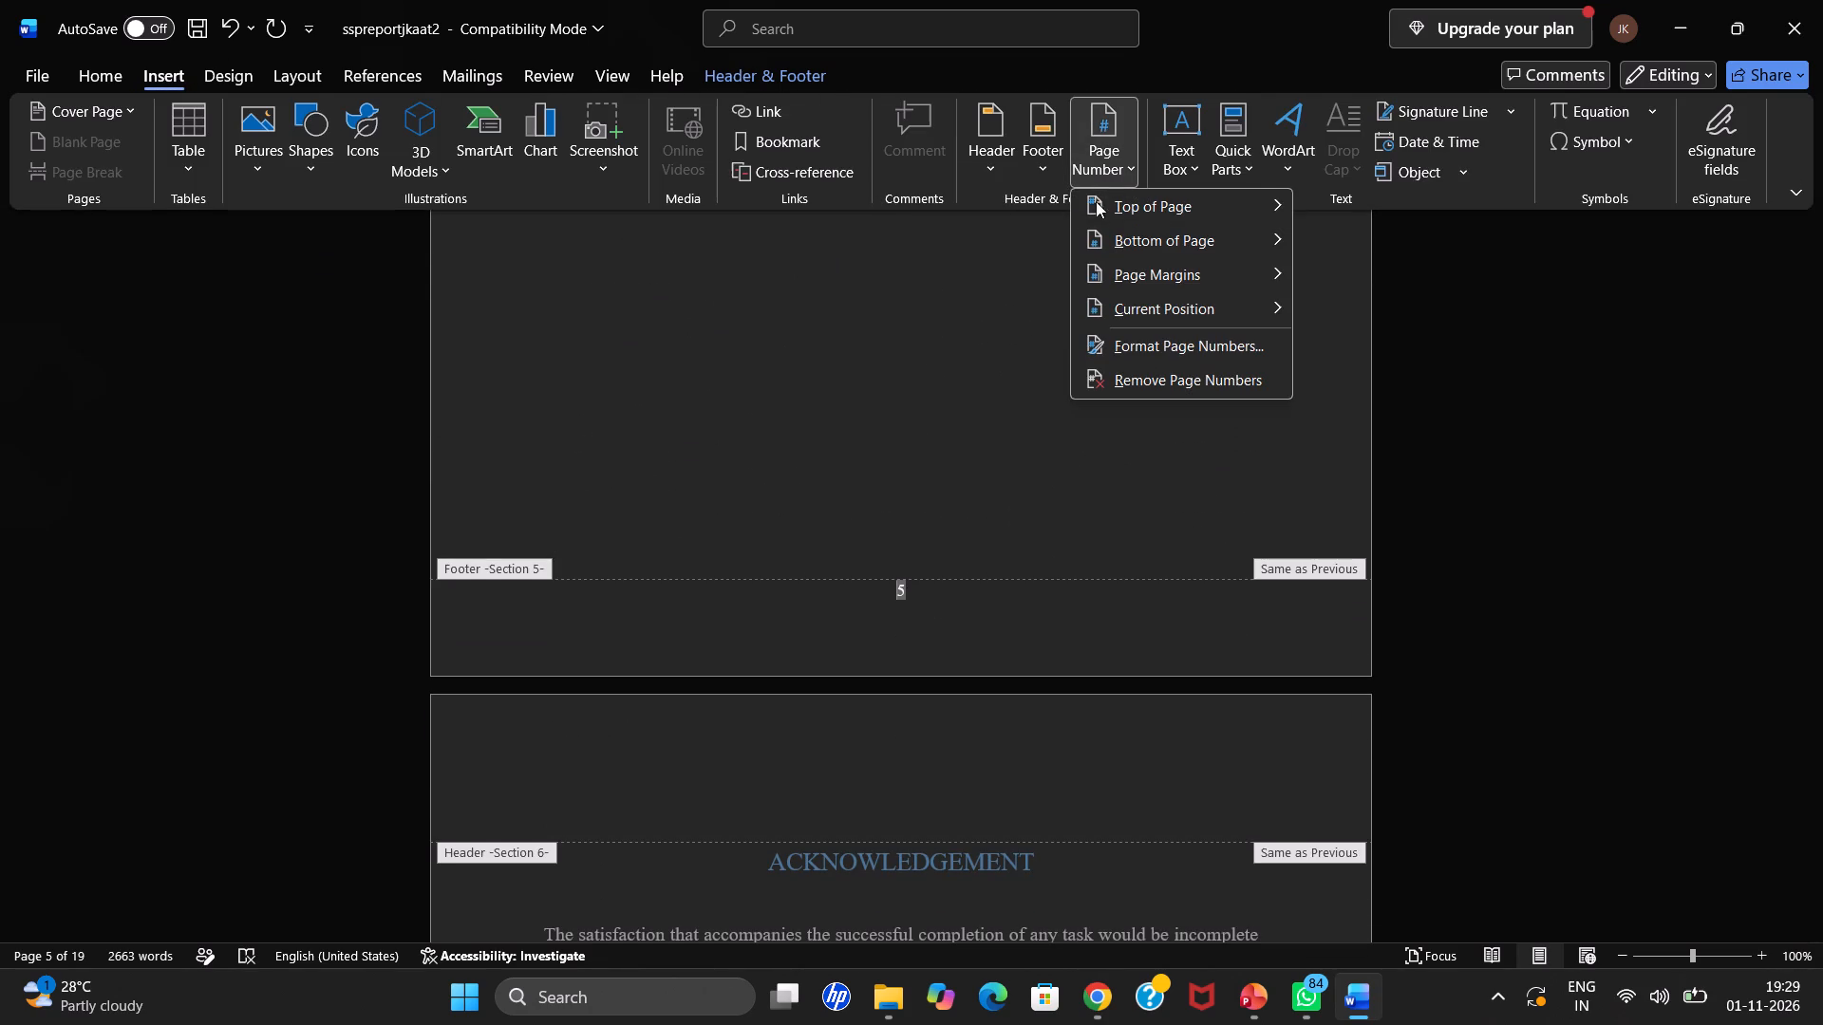
{"action": "left_click", "coordinate": [1131, 342]}
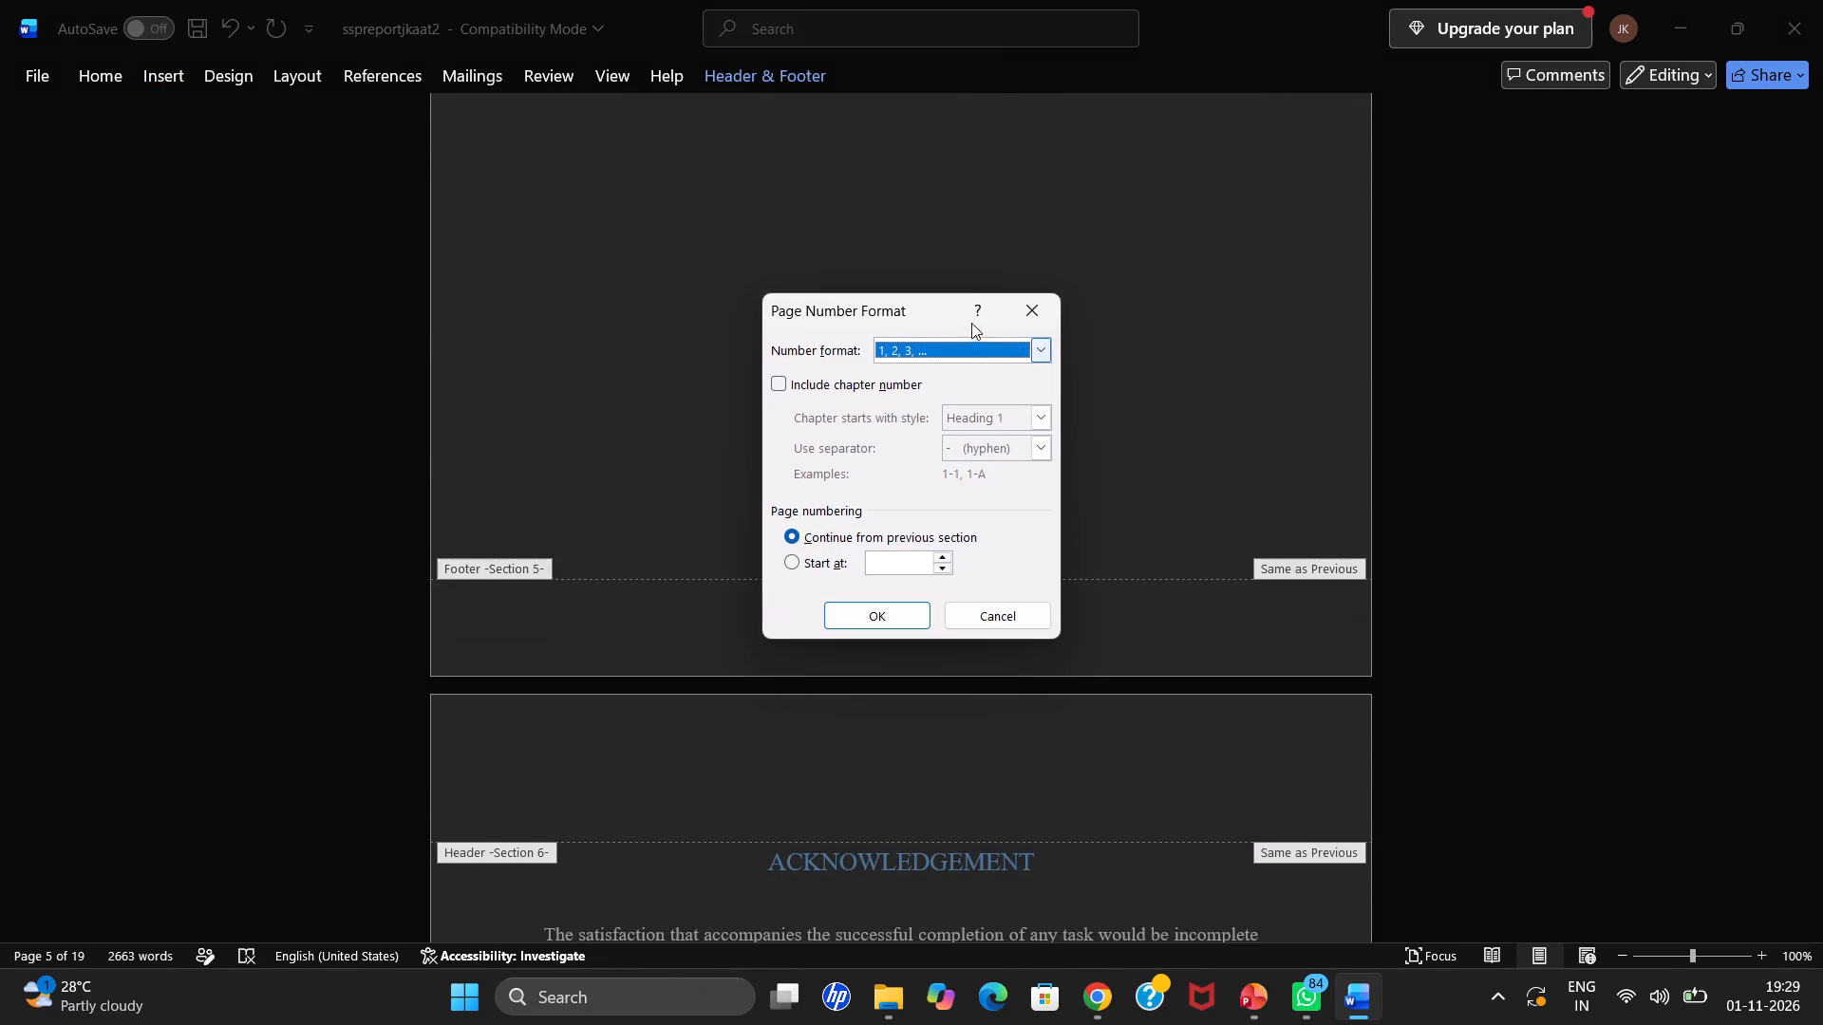
{"action": "scroll", "coordinate": [969, 289], "scroll_direction": "down", "scroll_amount": 8}
{"action": "left_click", "coordinate": [967, 357]}
{"action": "scroll", "coordinate": [967, 337], "scroll_direction": "down", "scroll_amount": 10}
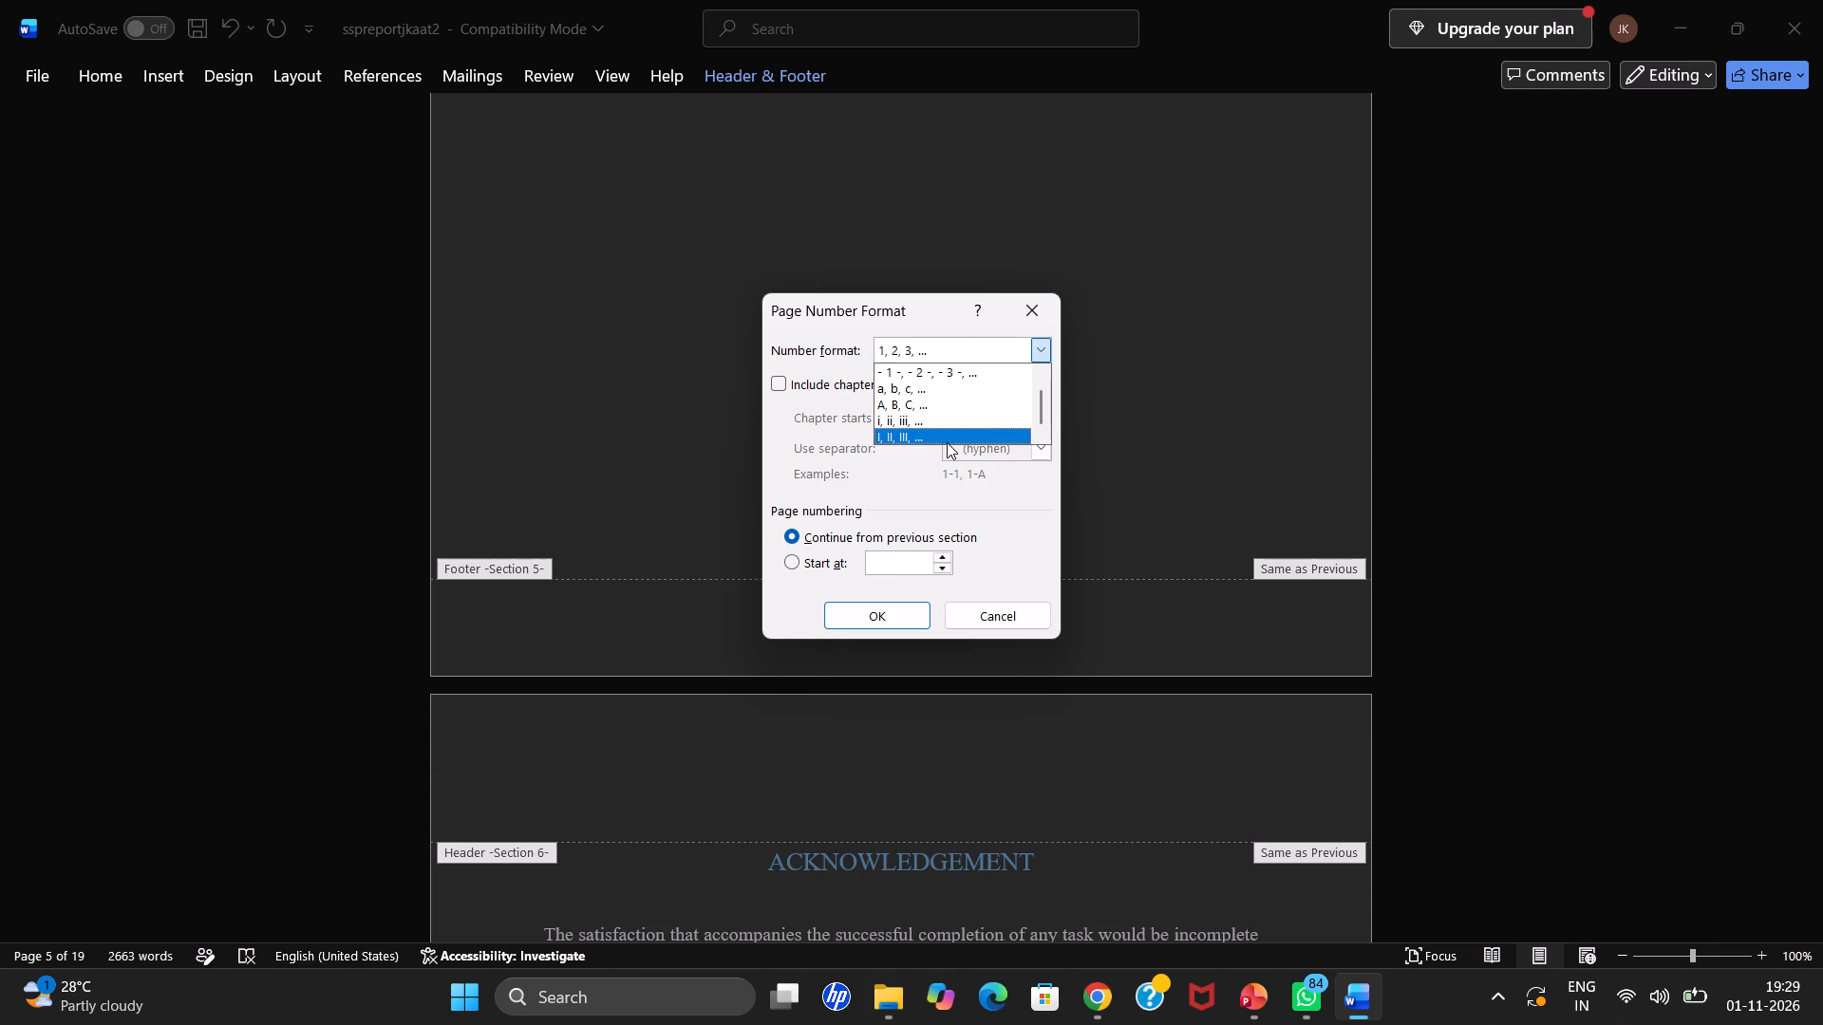
{"action": "left_click", "coordinate": [947, 442]}
{"action": "left_click", "coordinate": [877, 616]}
Change the Section 6 page number on the Acknowledgement page to the I, II, III format, continuing from the previous section.
{"action": "scroll", "coordinate": [877, 459], "scroll_direction": "down", "scroll_amount": 17}
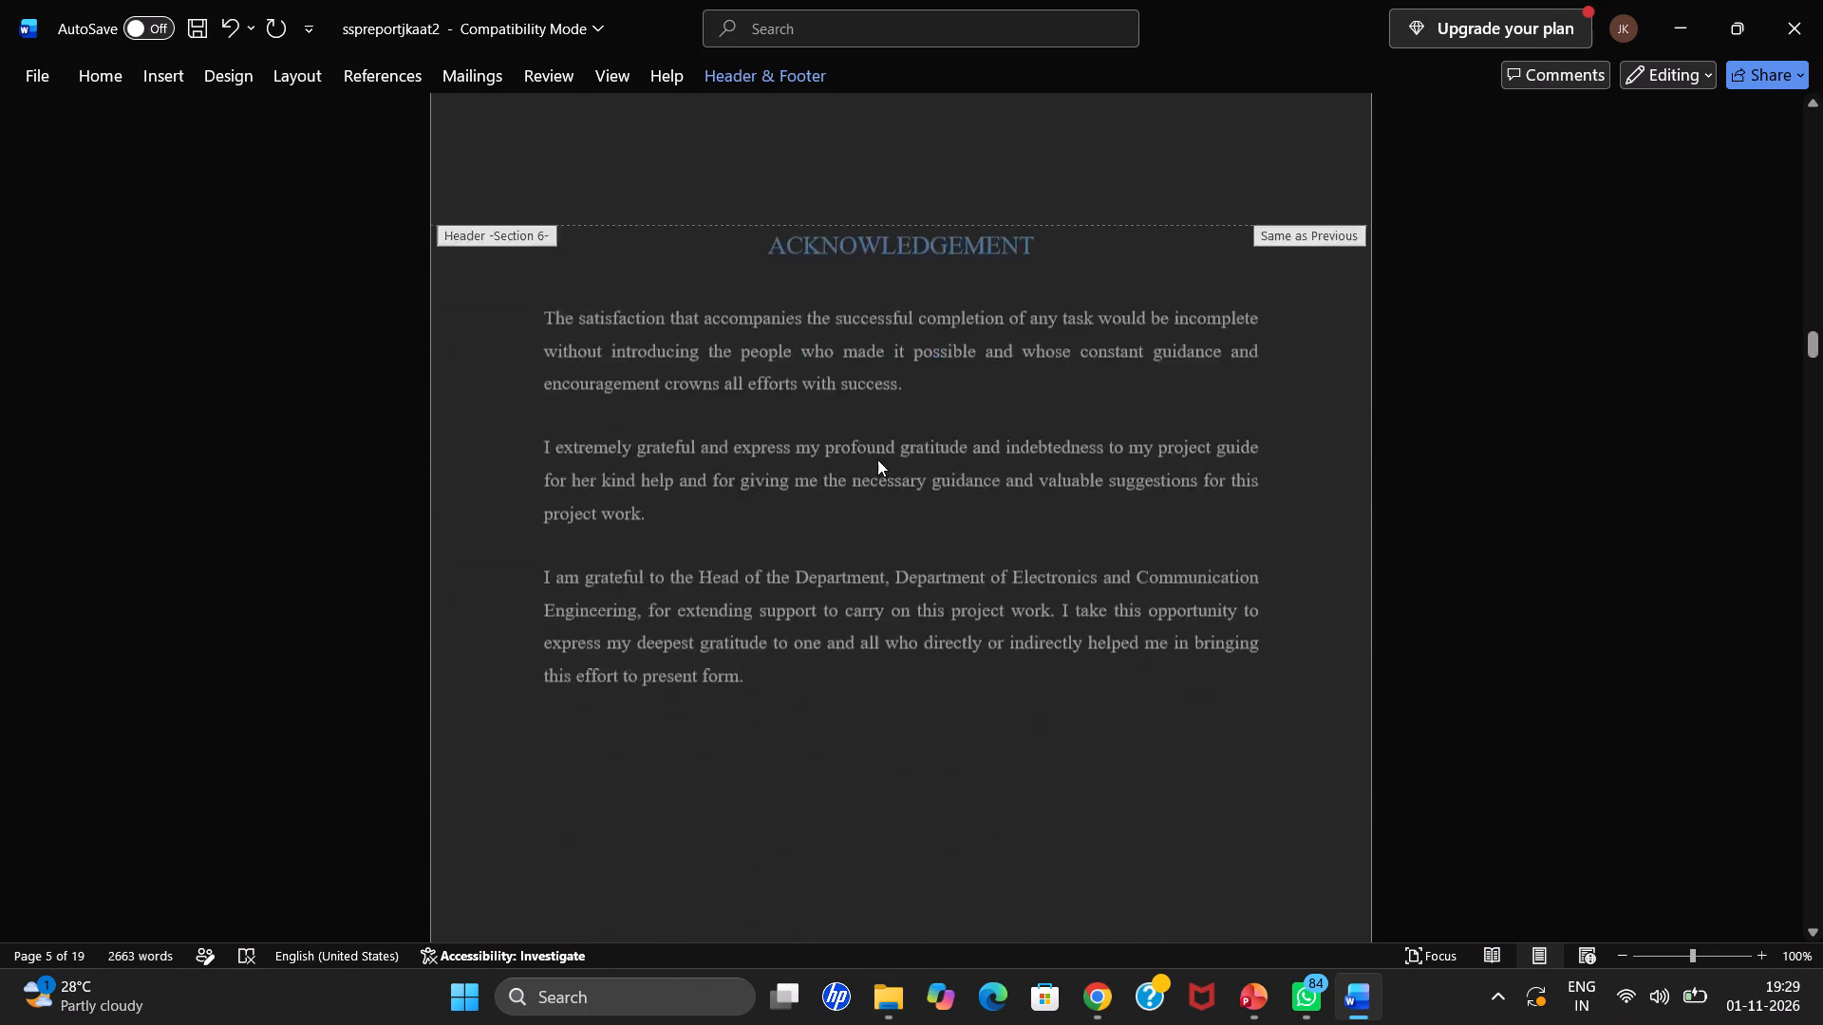
{"action": "scroll", "coordinate": [877, 459], "scroll_direction": "down", "scroll_amount": 9}
{"action": "left_click", "coordinate": [901, 699]}
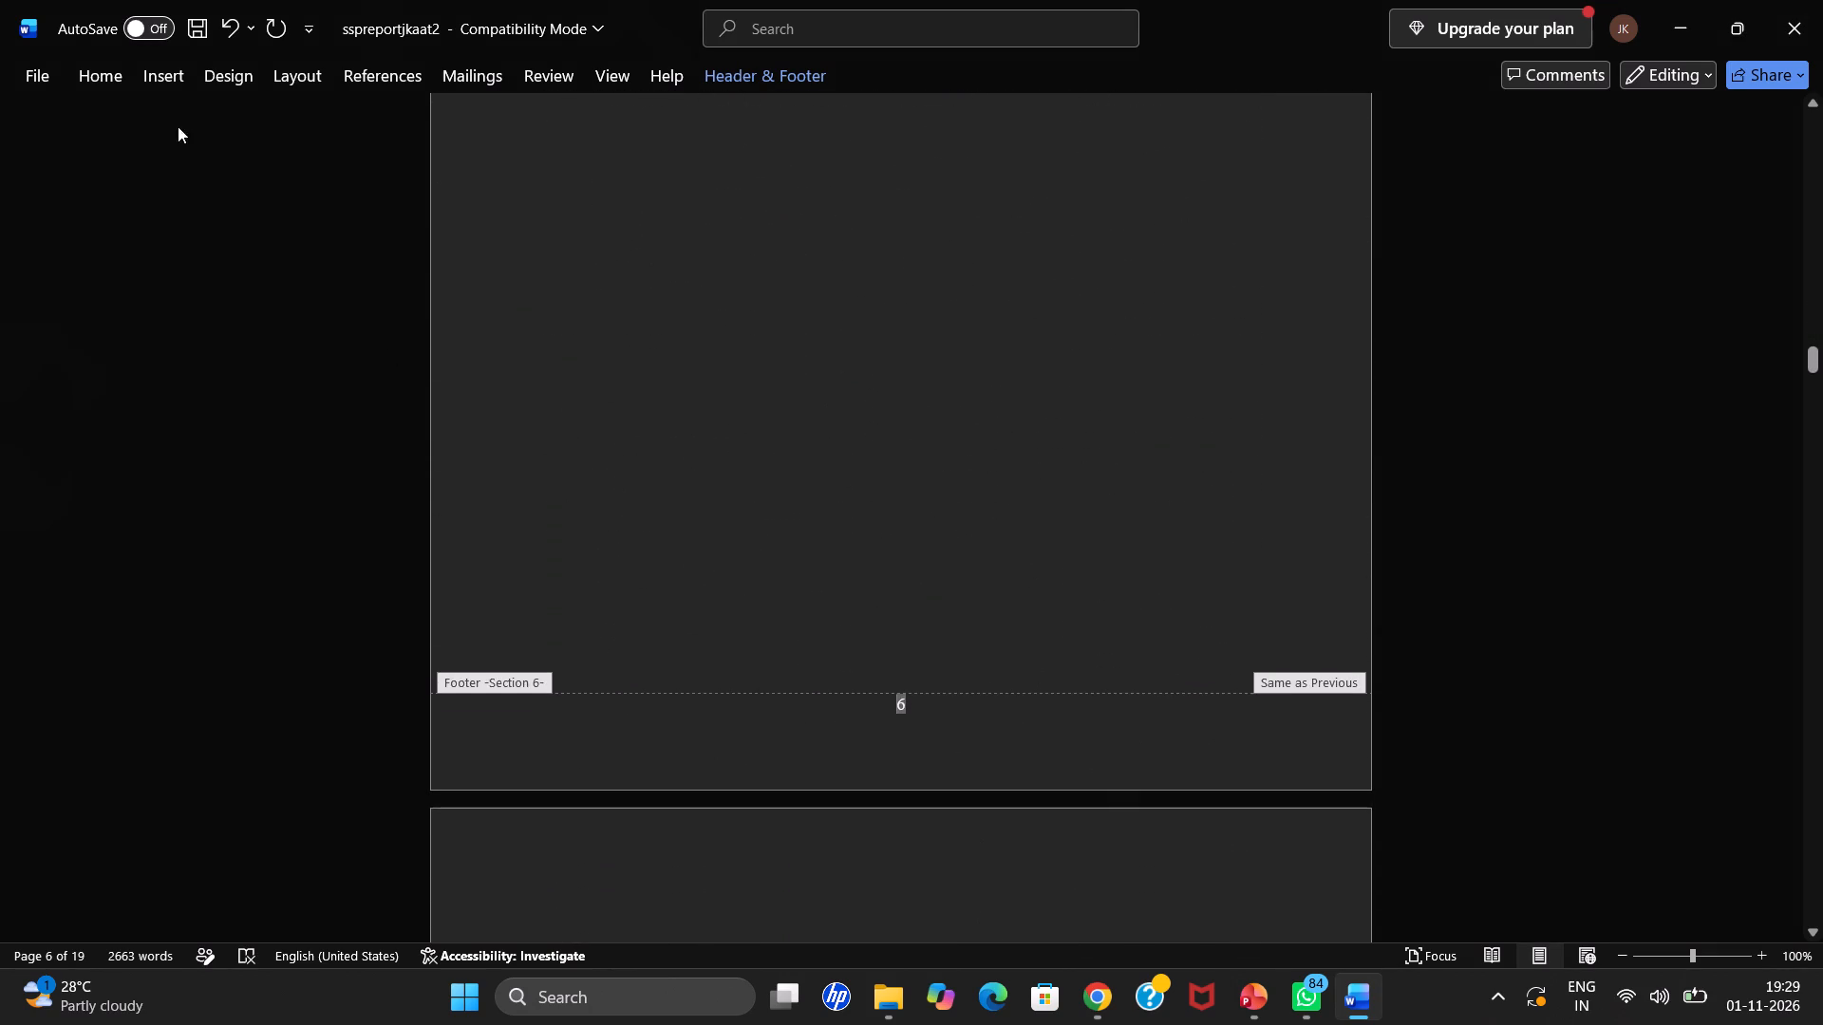
{"action": "left_click", "coordinate": [151, 81]}
{"action": "left_click", "coordinate": [1135, 135]}
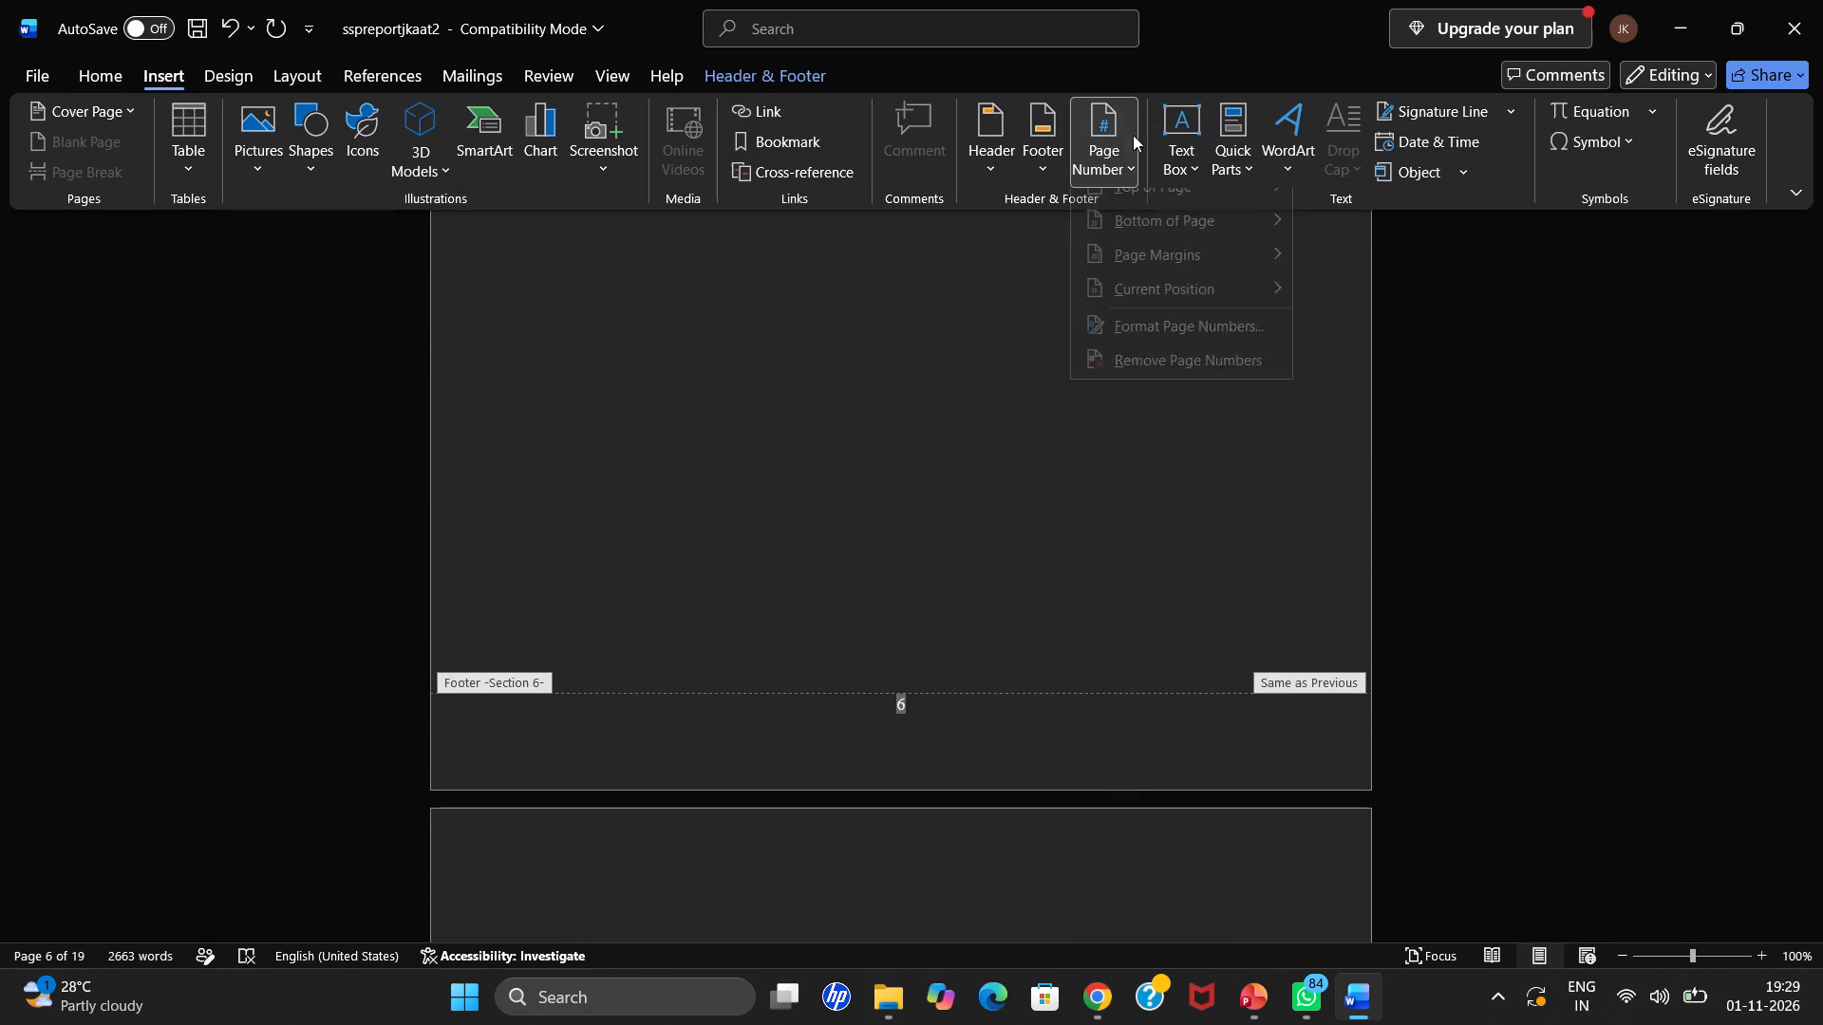
{"action": "left_click", "coordinate": [1196, 342]}
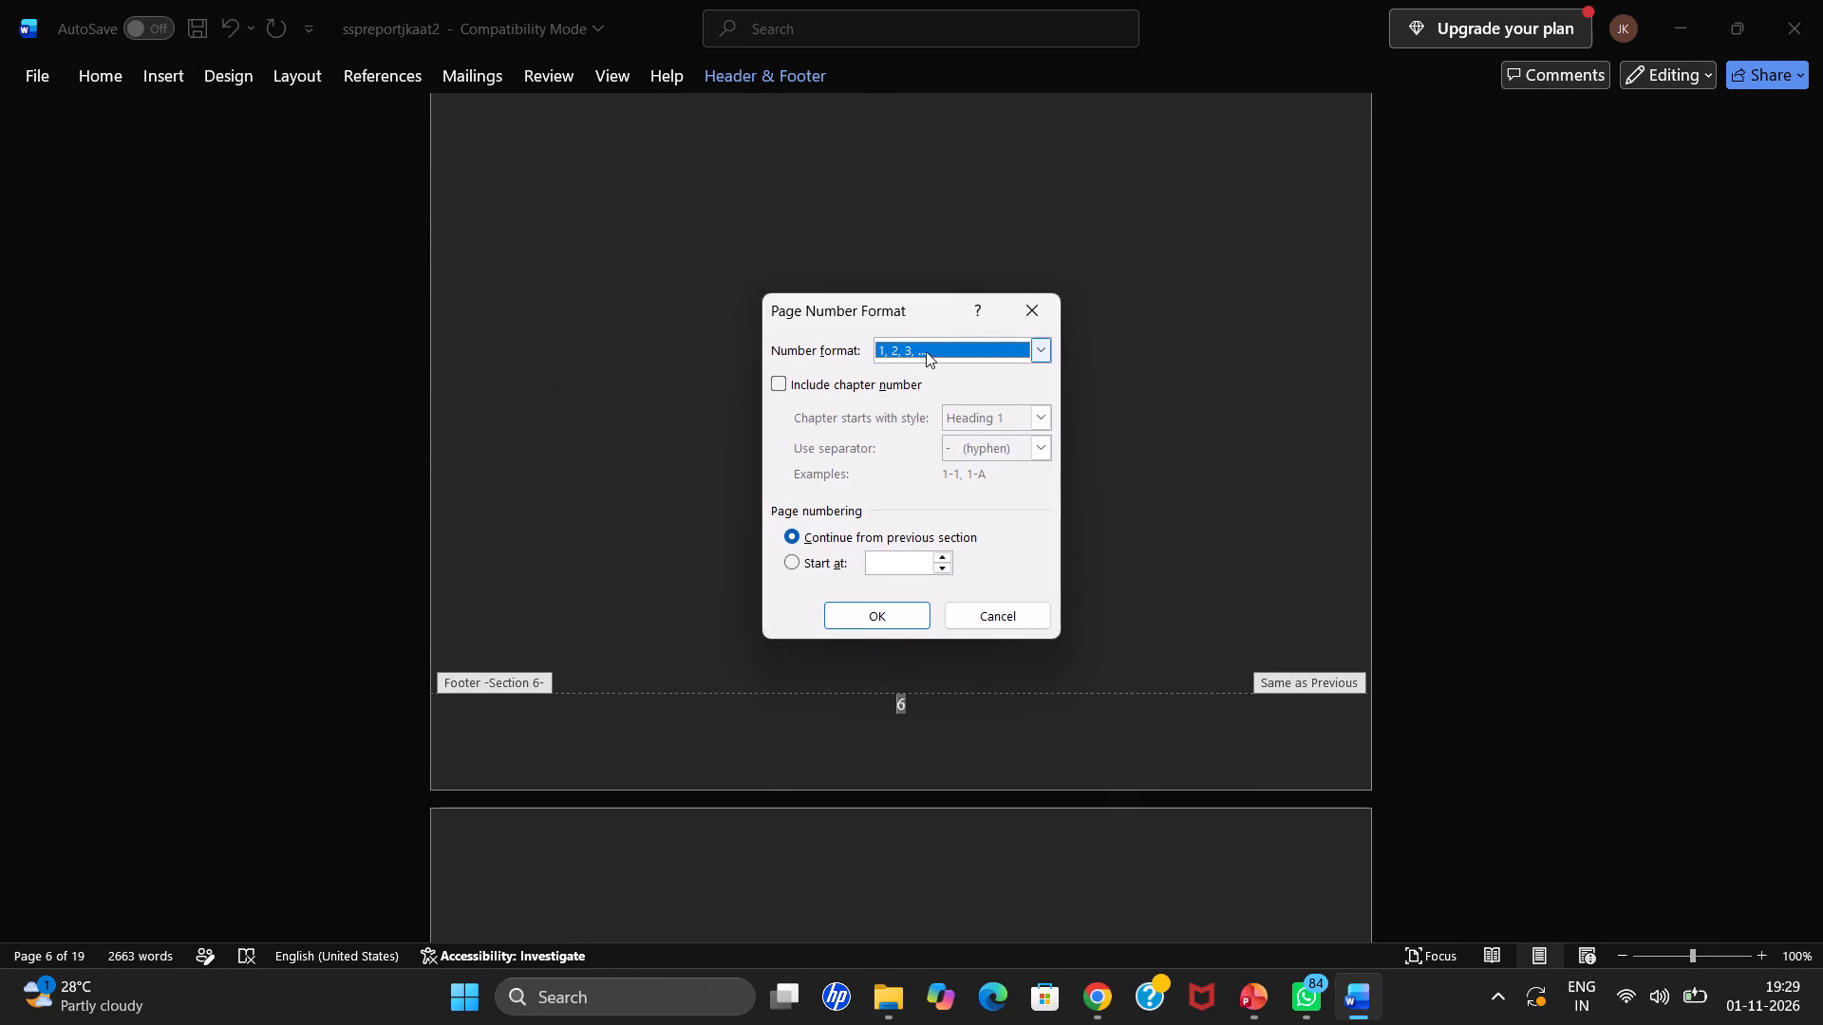
{"action": "left_click", "coordinate": [926, 351]}
{"action": "scroll", "coordinate": [922, 366], "scroll_direction": "down", "scroll_amount": 8}
{"action": "left_click", "coordinate": [924, 432]}
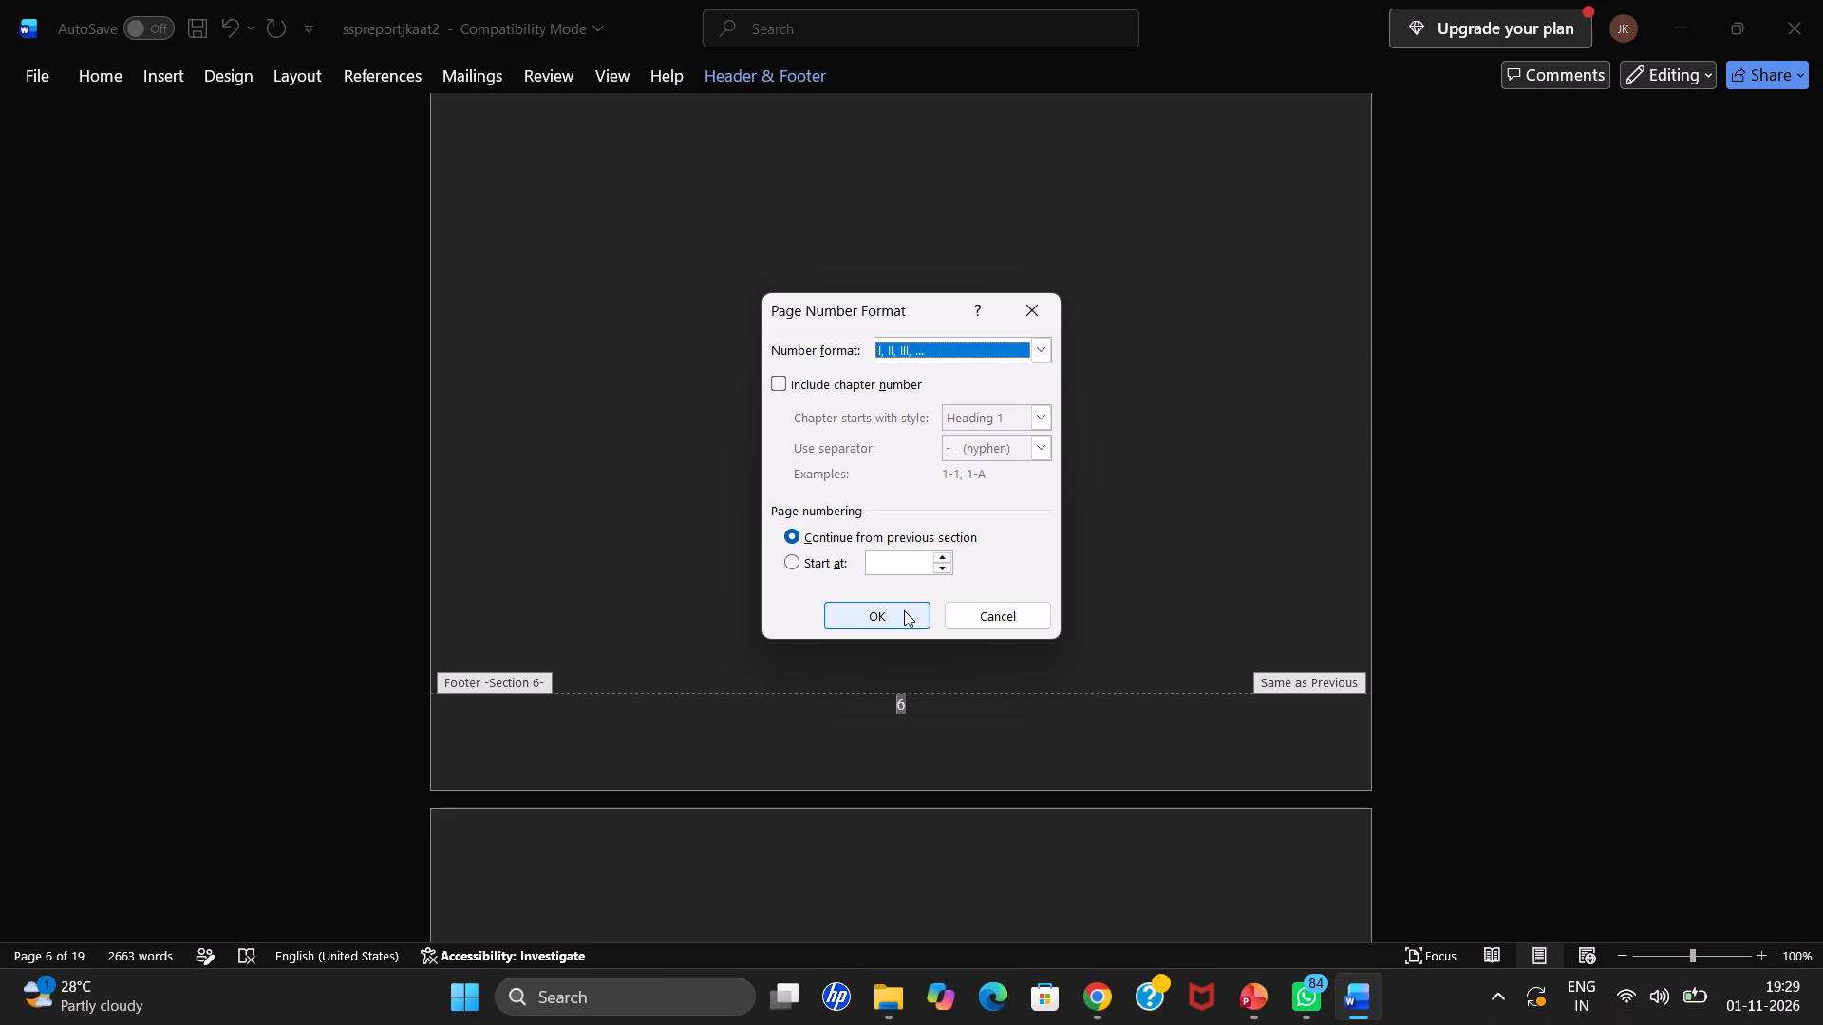
{"action": "left_click", "coordinate": [904, 610]}
{"action": "scroll", "coordinate": [893, 487], "scroll_direction": "down", "scroll_amount": 20}
{"action": "scroll", "coordinate": [893, 487], "scroll_direction": "down", "scroll_amount": 11}
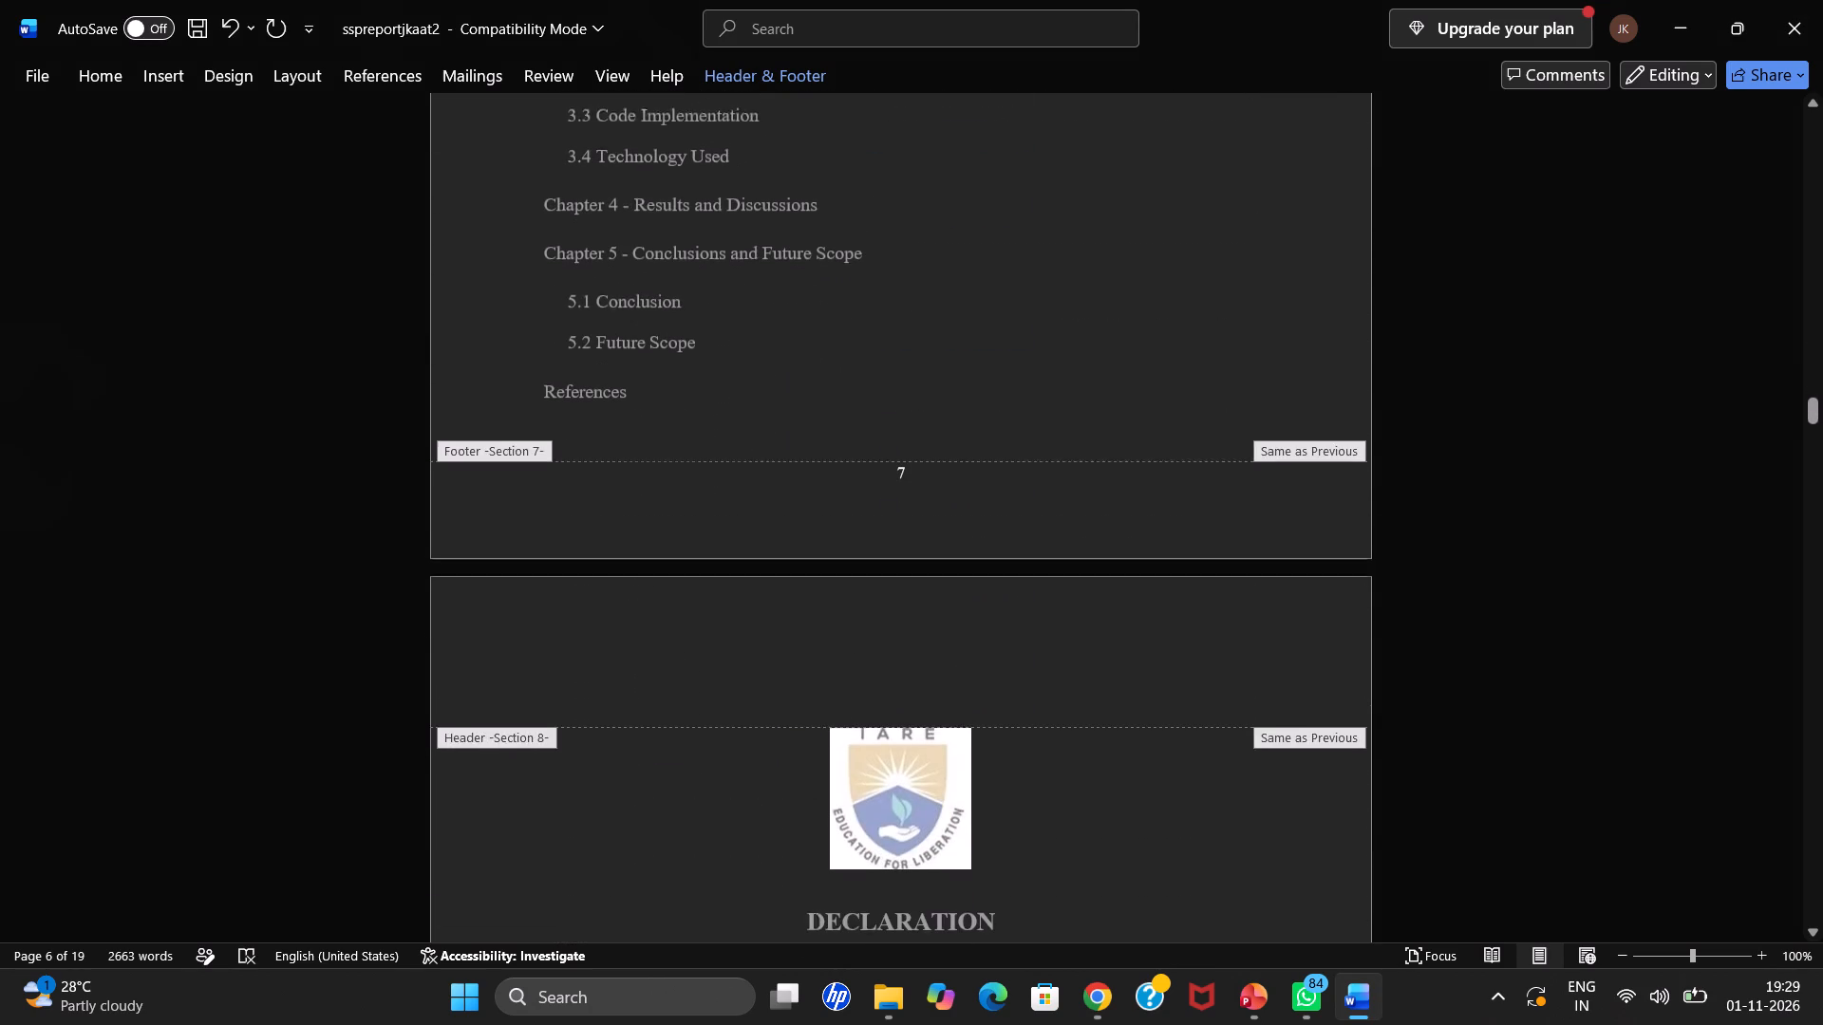
Change the Section 7 page number on the Table of Contents page to the I, II, III format, continuing from the previous section.
{"action": "left_click", "coordinate": [892, 413]}
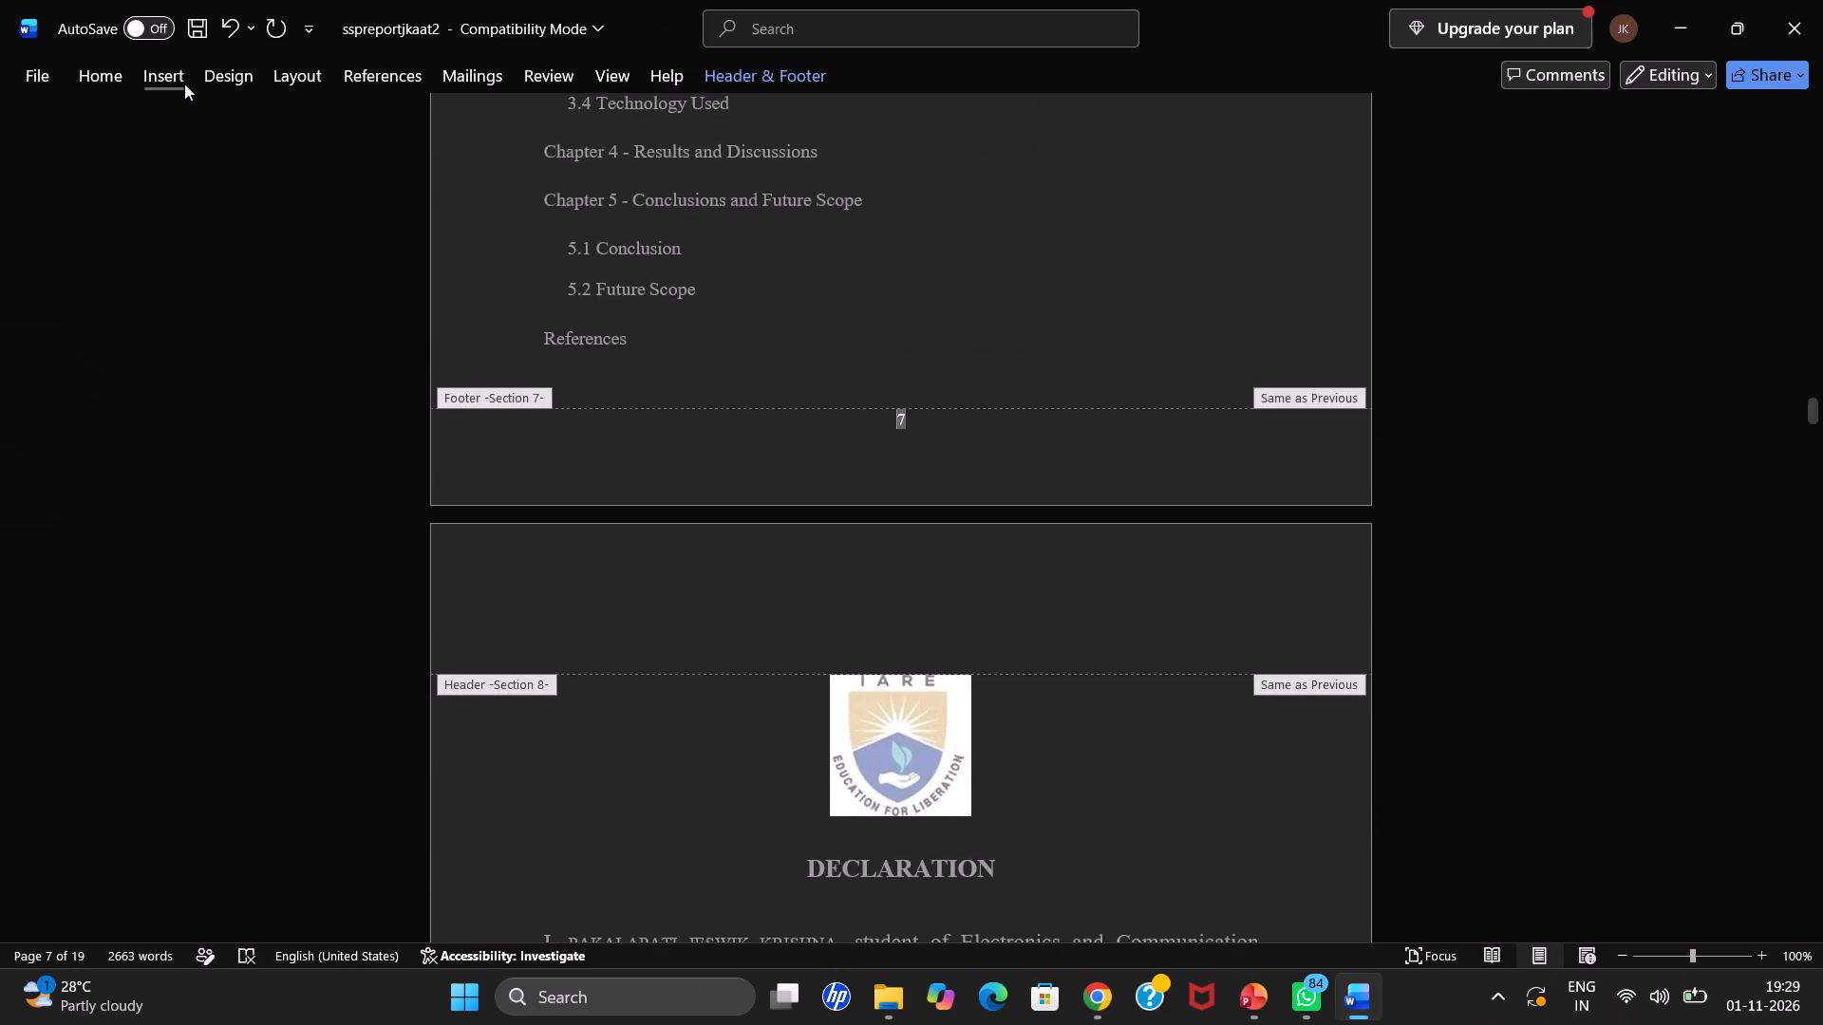
{"action": "left_click", "coordinate": [184, 84]}
{"action": "left_click", "coordinate": [1111, 137]}
{"action": "left_click", "coordinate": [1110, 355]}
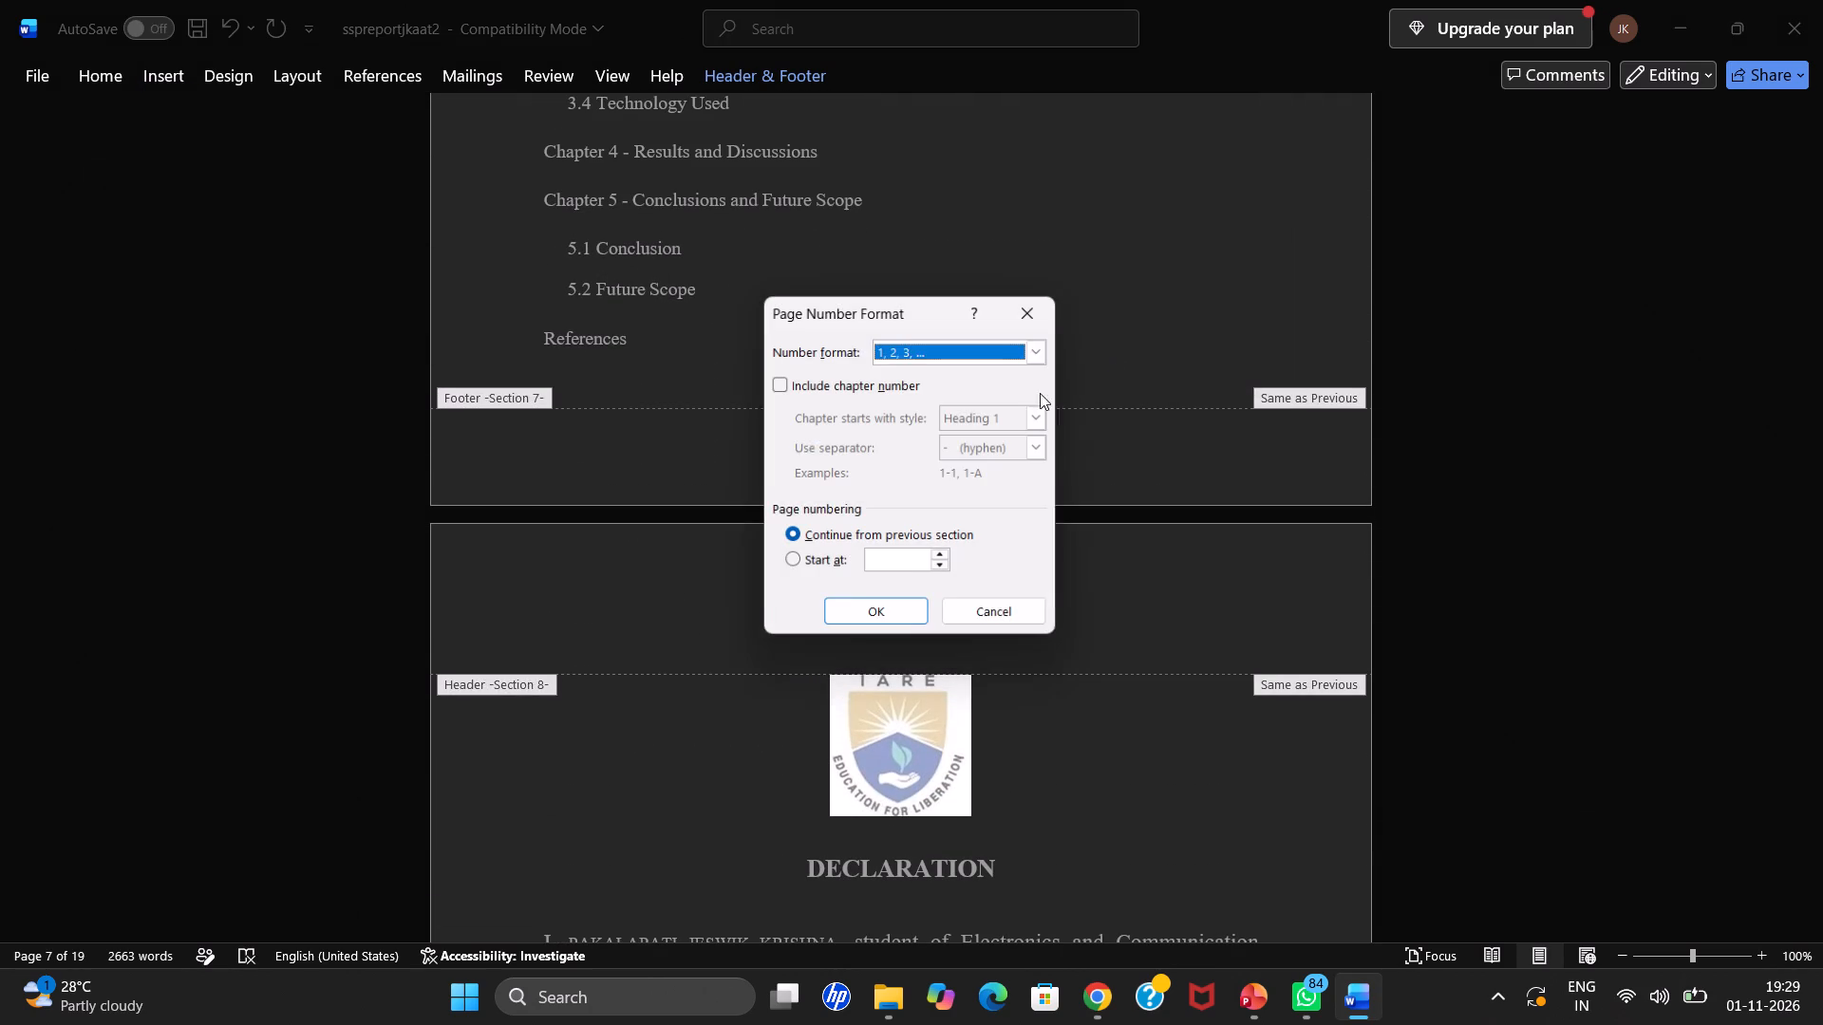
{"action": "left_click", "coordinate": [911, 332]}
{"action": "left_click", "coordinate": [913, 345]}
{"action": "scroll", "coordinate": [911, 345], "scroll_direction": "down", "scroll_amount": 10}
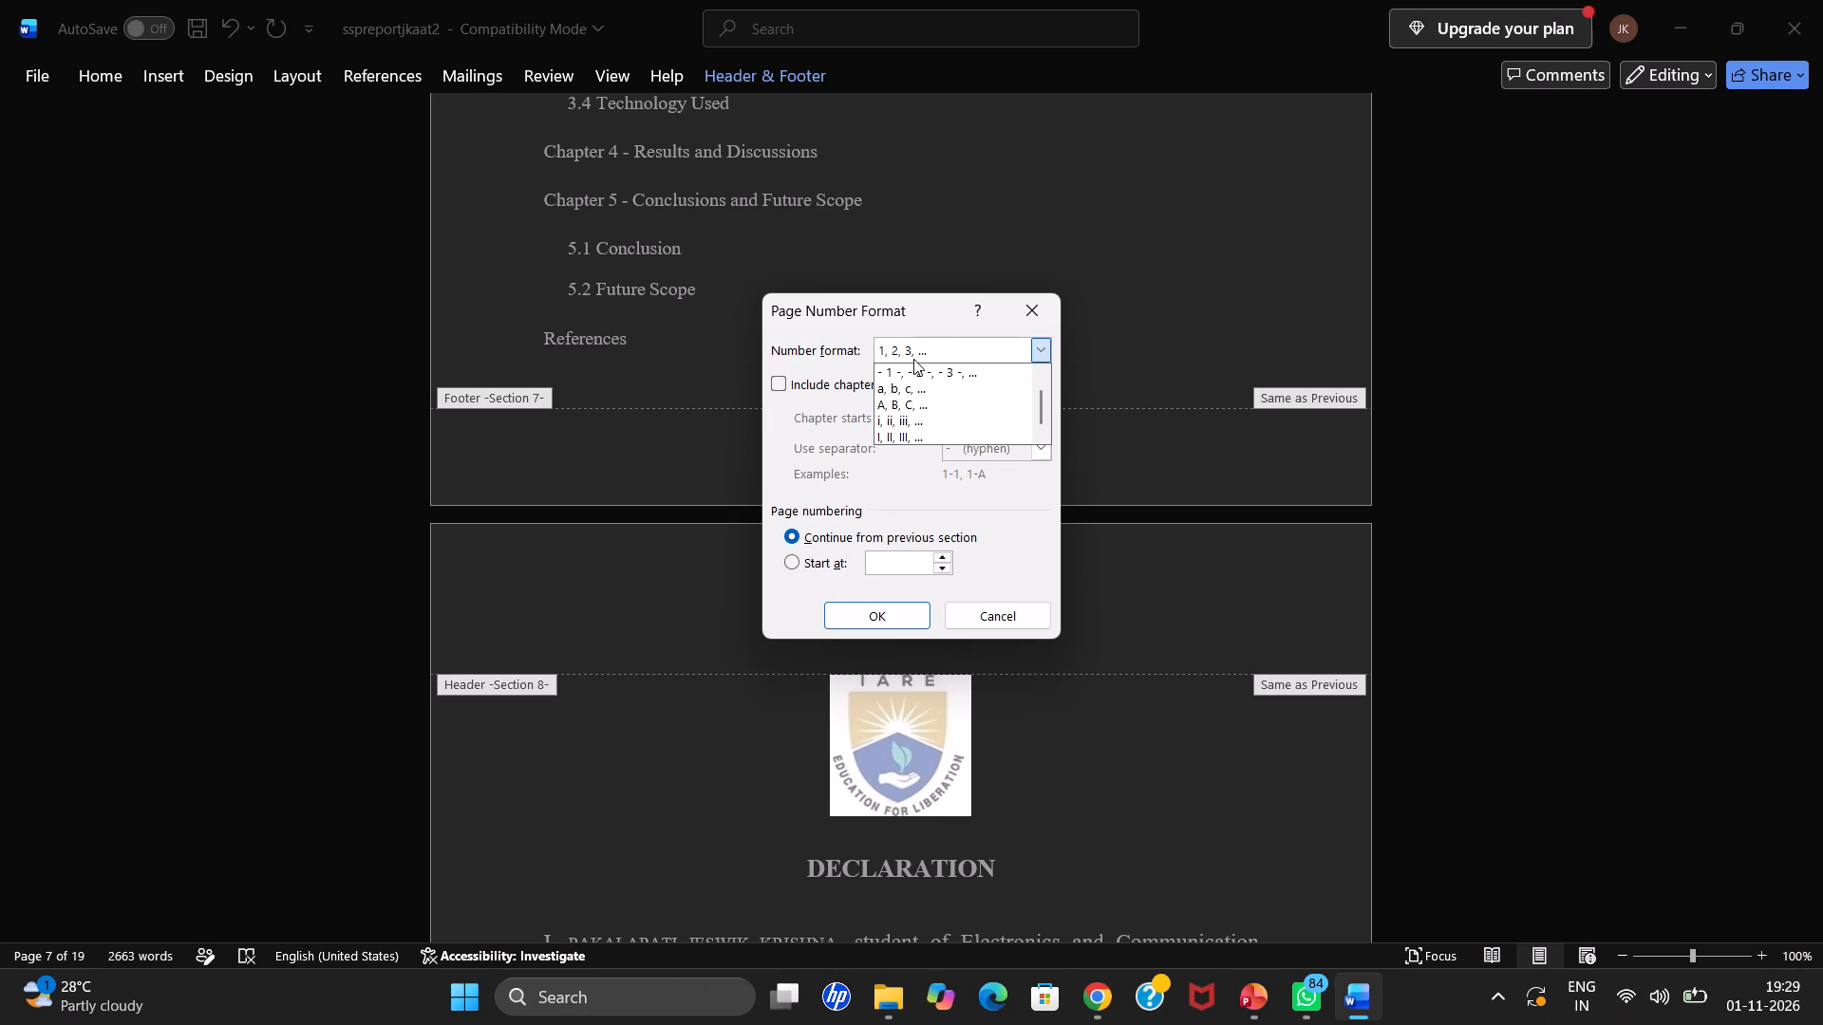
{"action": "scroll", "coordinate": [913, 359], "scroll_direction": "down", "scroll_amount": 6}
{"action": "left_click", "coordinate": [930, 438]}
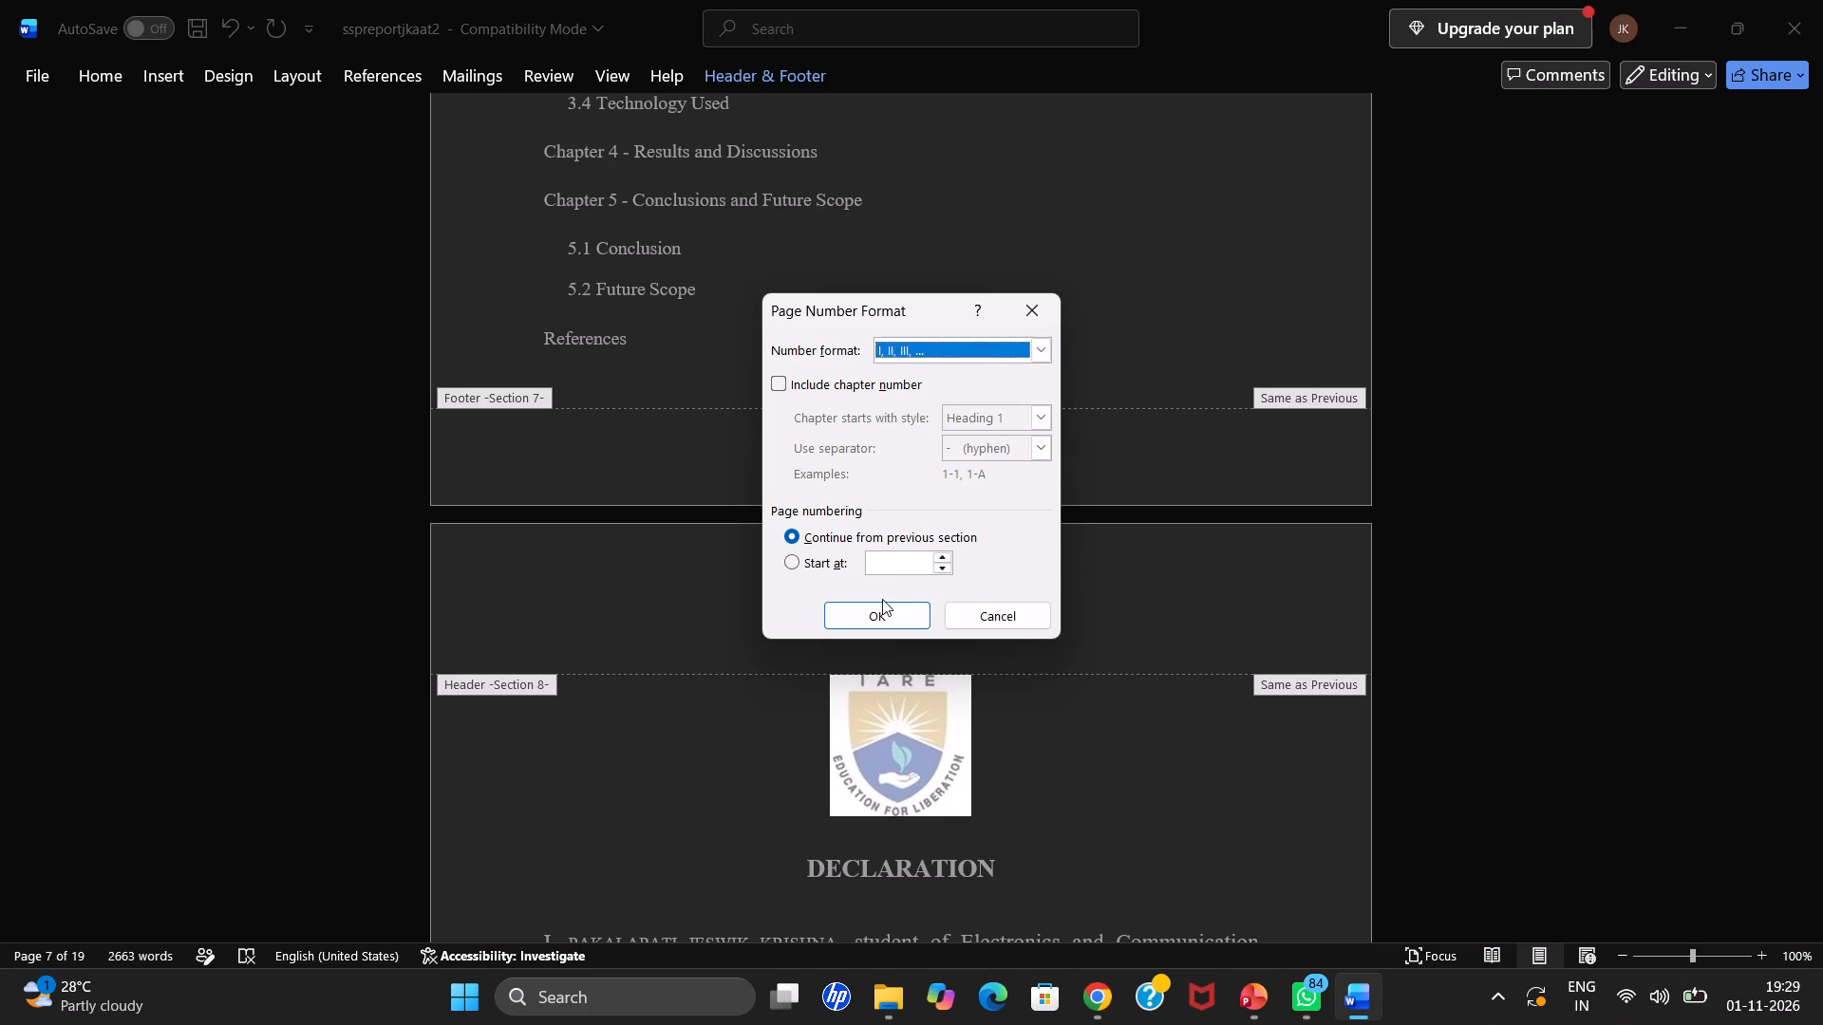
{"action": "left_click", "coordinate": [876, 614]}
Change the Section 8 page number on the Declaration page to the I, II, III format, continuing from the previous section.
{"action": "scroll", "coordinate": [898, 475], "scroll_direction": "down", "scroll_amount": 20}
{"action": "scroll", "coordinate": [898, 475], "scroll_direction": "down", "scroll_amount": 2}
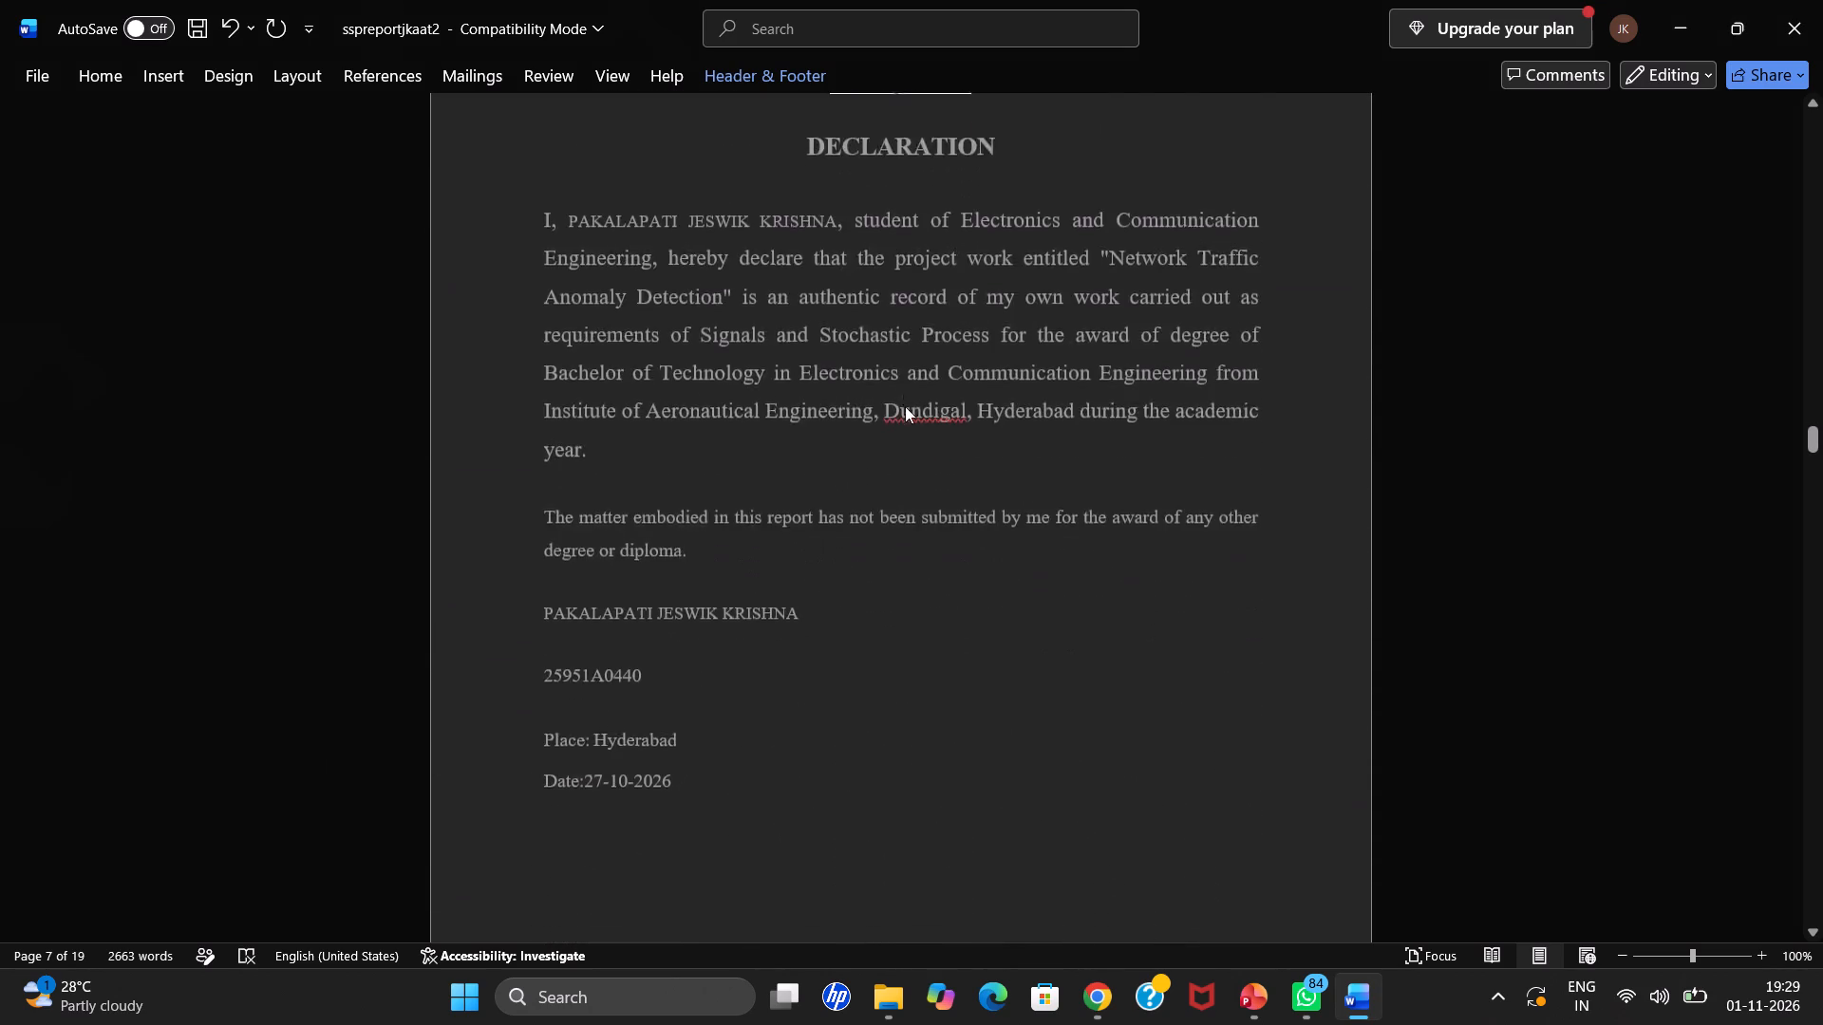
{"action": "scroll", "coordinate": [905, 406], "scroll_direction": "down", "scroll_amount": 10}
{"action": "left_click", "coordinate": [894, 363]}
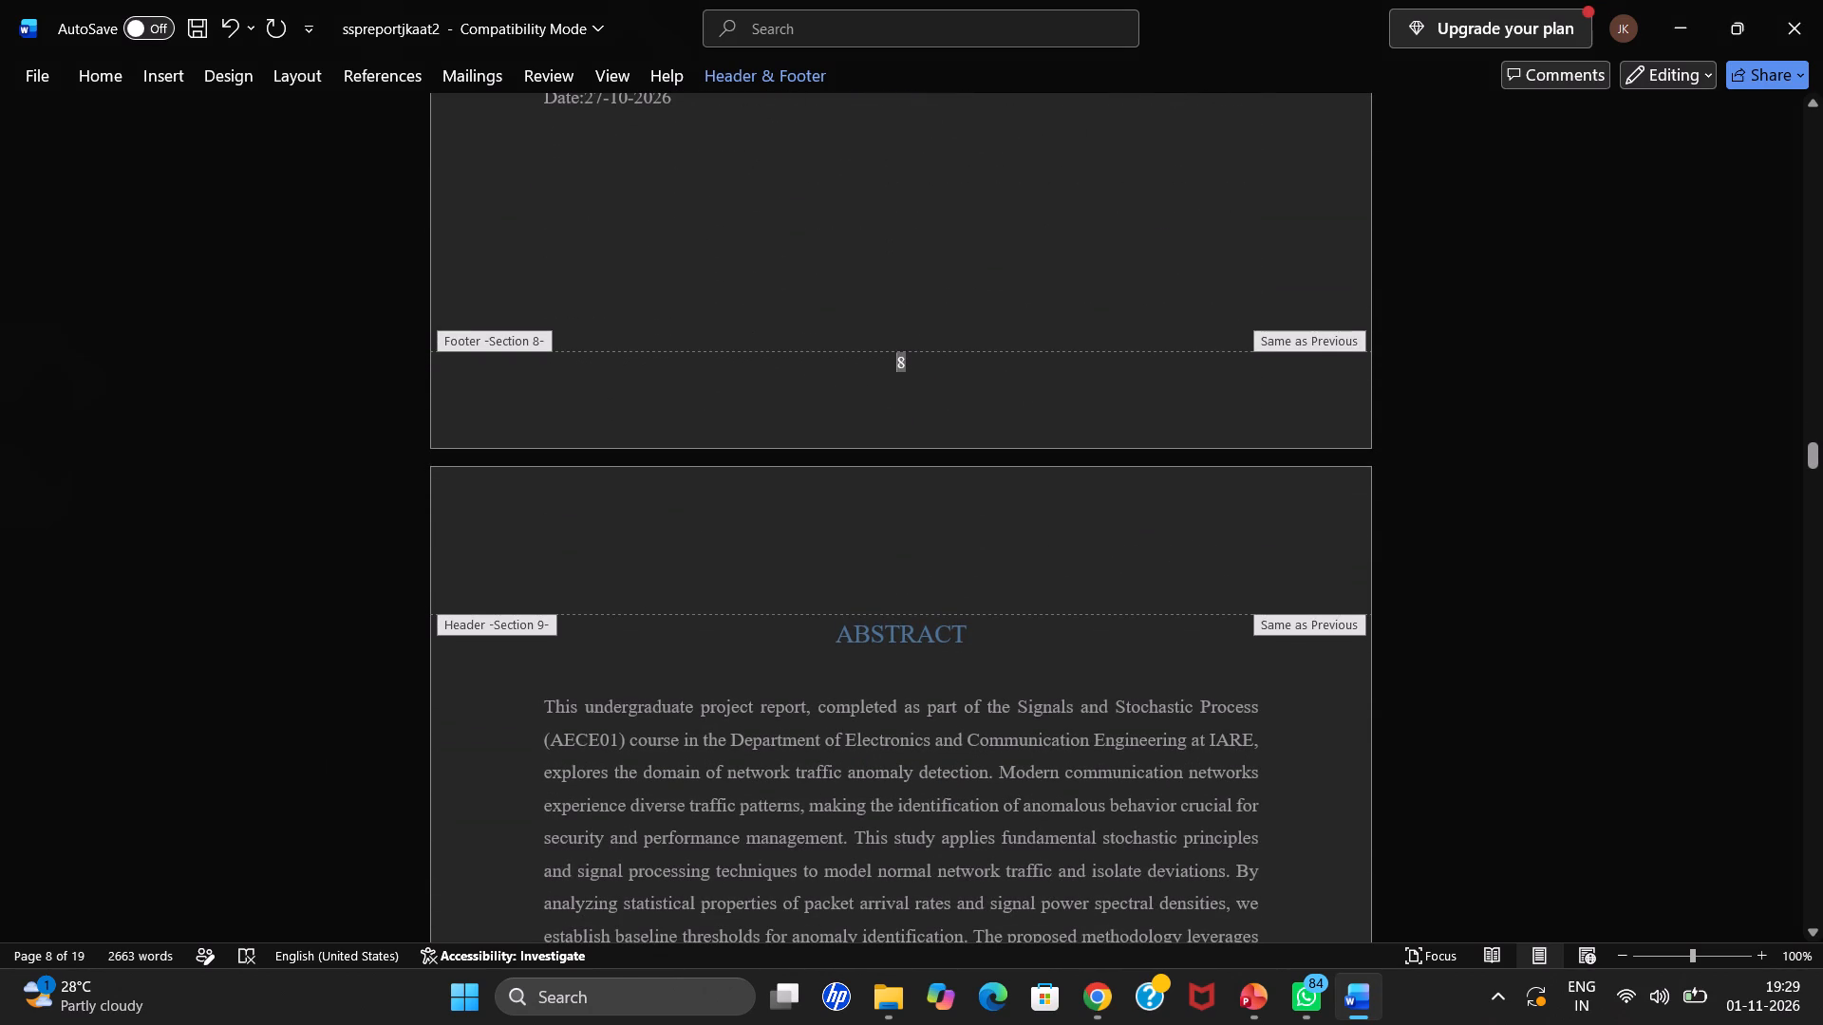
{"action": "left_click", "coordinate": [186, 73]}
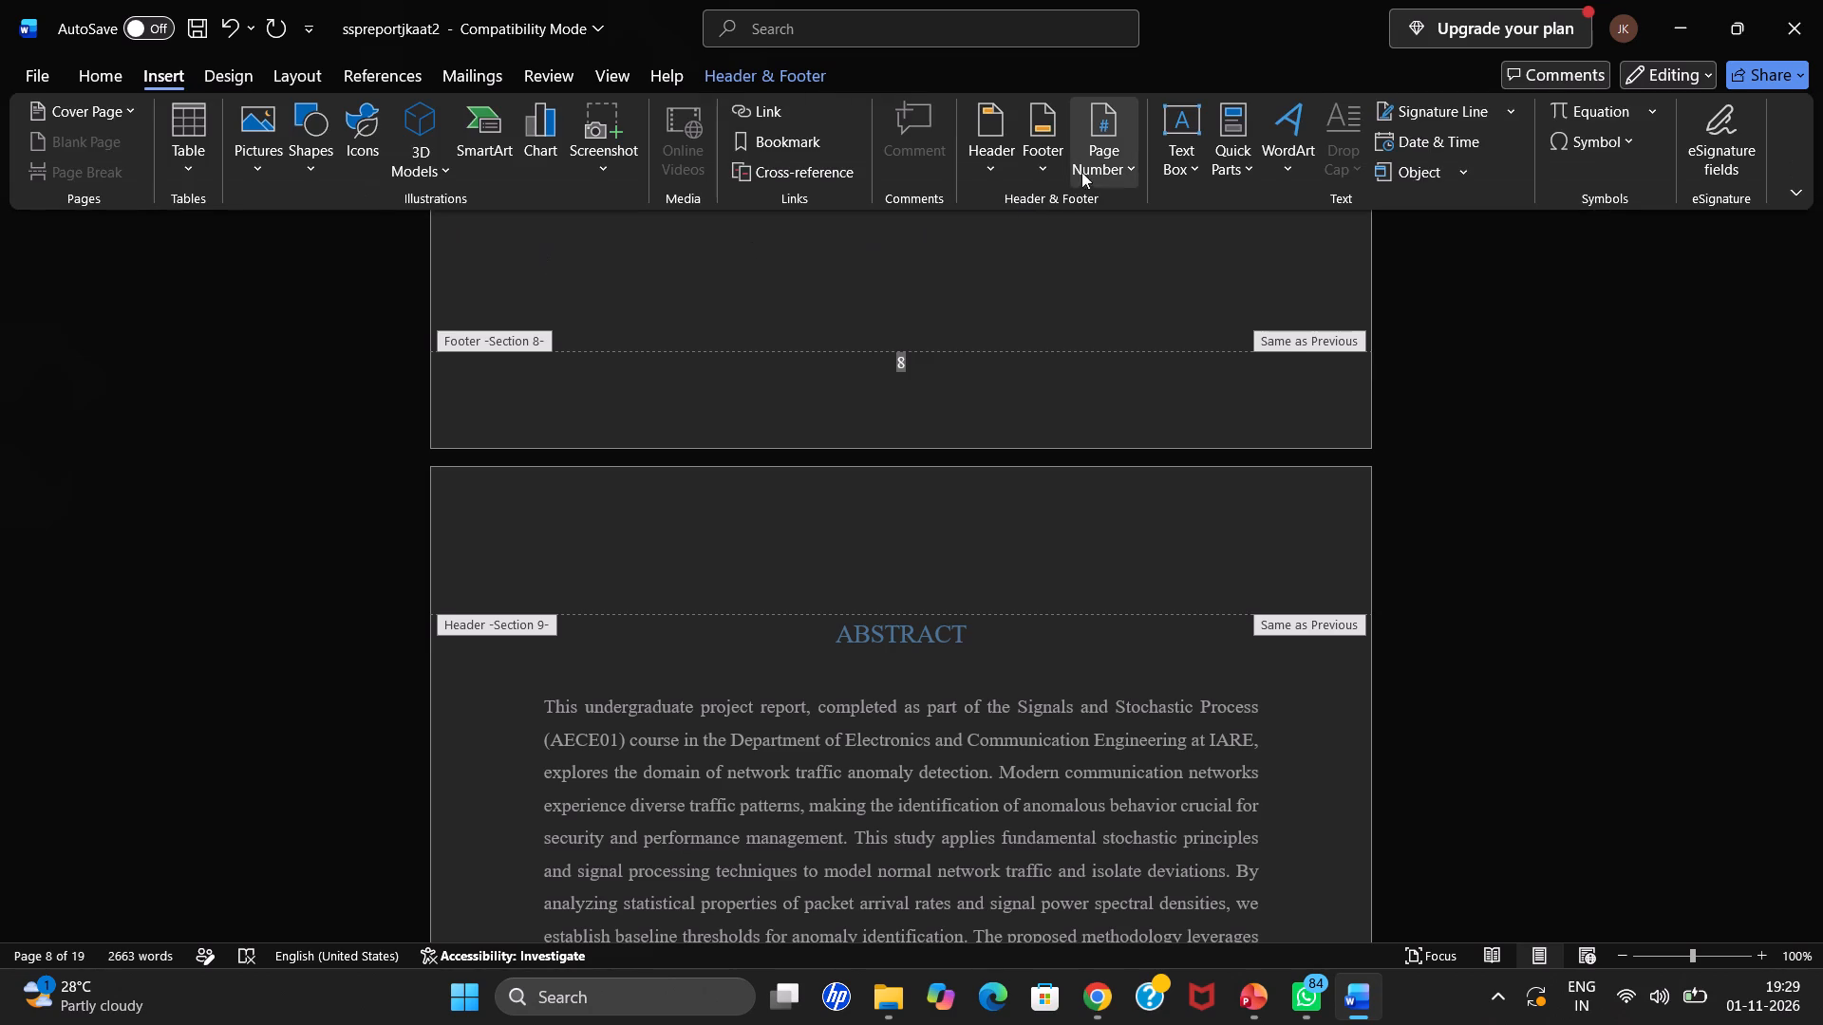
{"action": "left_click", "coordinate": [1085, 169]}
{"action": "left_click", "coordinate": [1137, 345]}
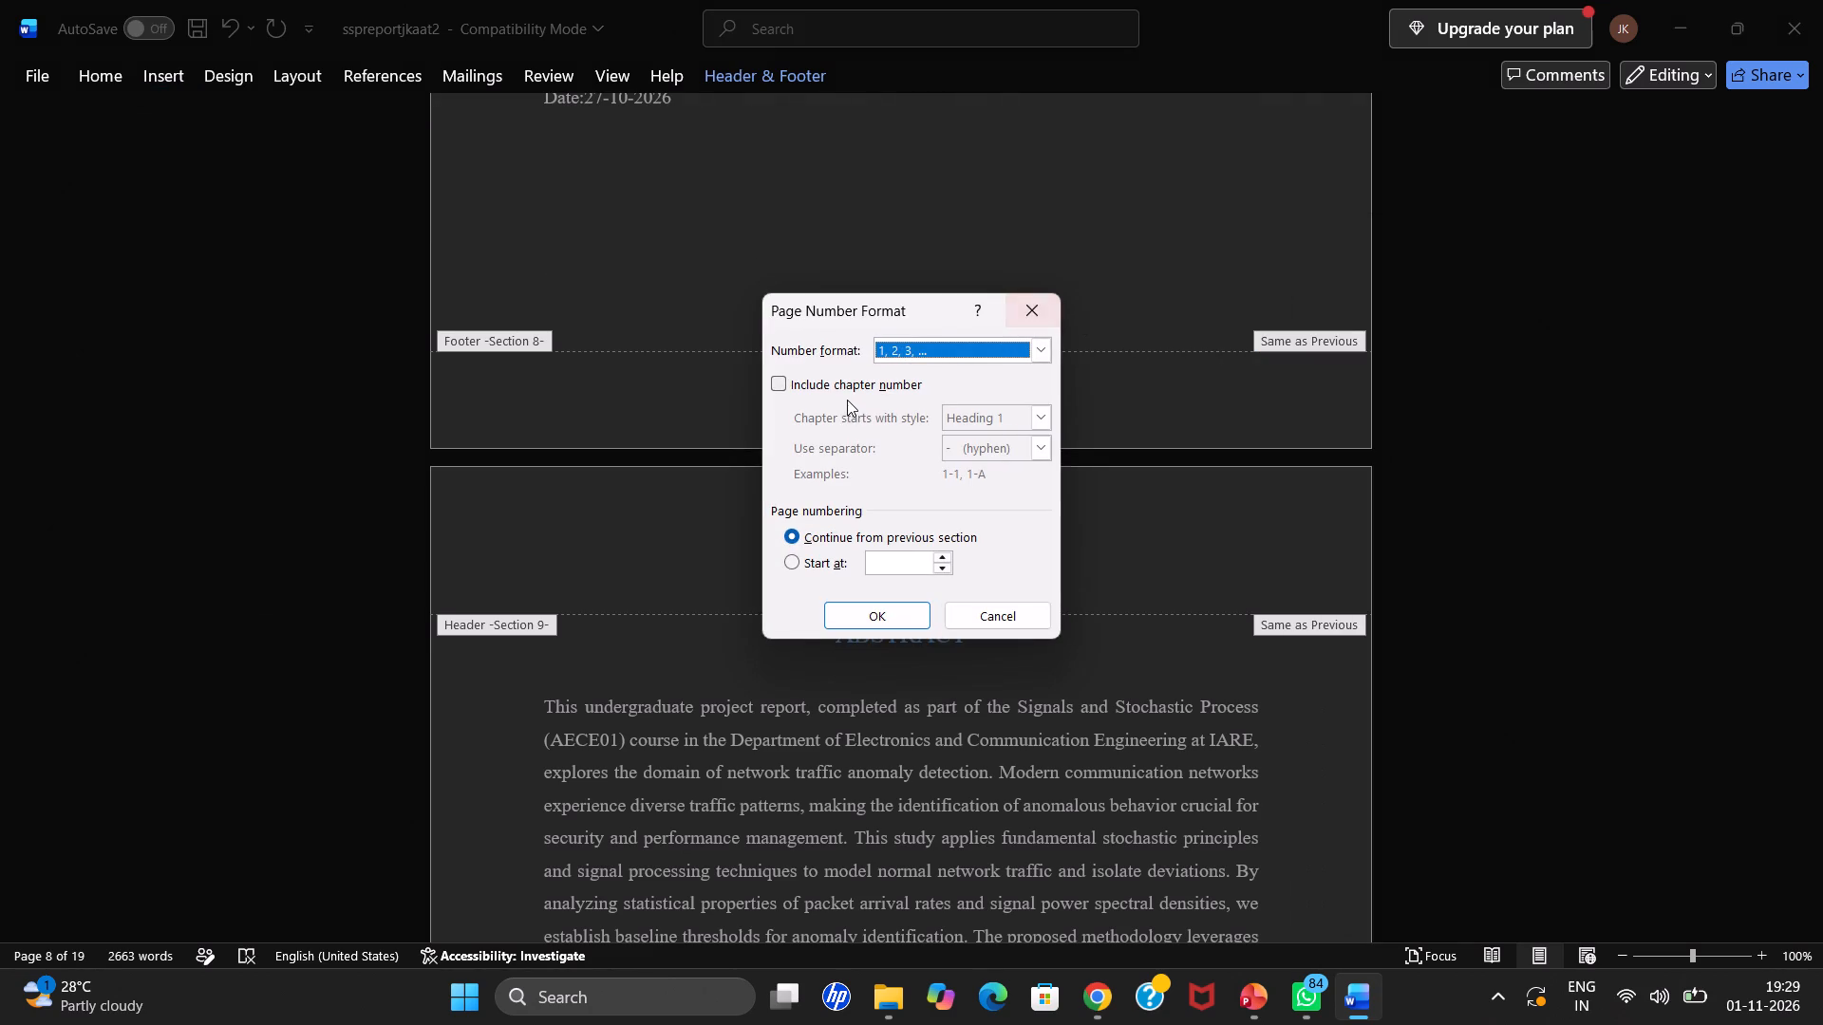
{"action": "left_click", "coordinate": [924, 360]}
{"action": "scroll", "coordinate": [920, 380], "scroll_direction": "down", "scroll_amount": 11}
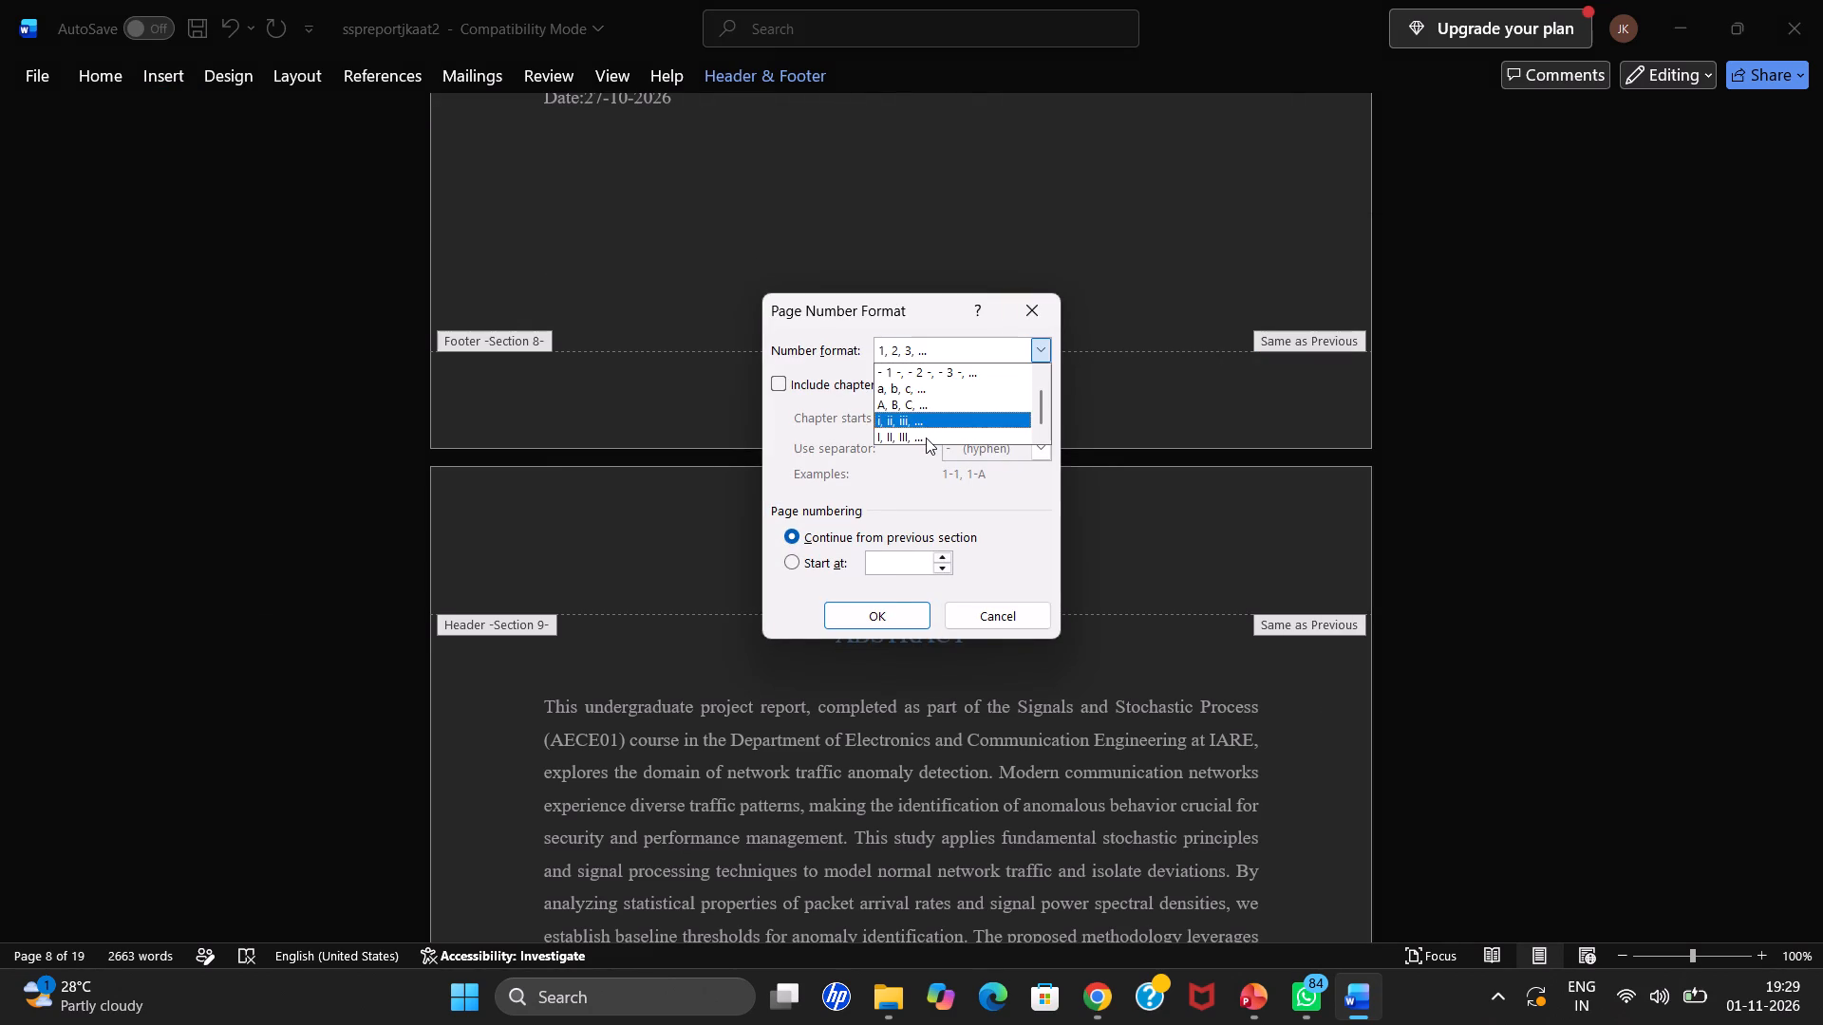
{"action": "left_click", "coordinate": [926, 438]}
{"action": "left_click", "coordinate": [884, 614]}
Change the Section 9 page number on the Abstract page to the I, II, III format, continuing from the previous section.
{"action": "scroll", "coordinate": [889, 450], "scroll_direction": "down", "scroll_amount": 14}
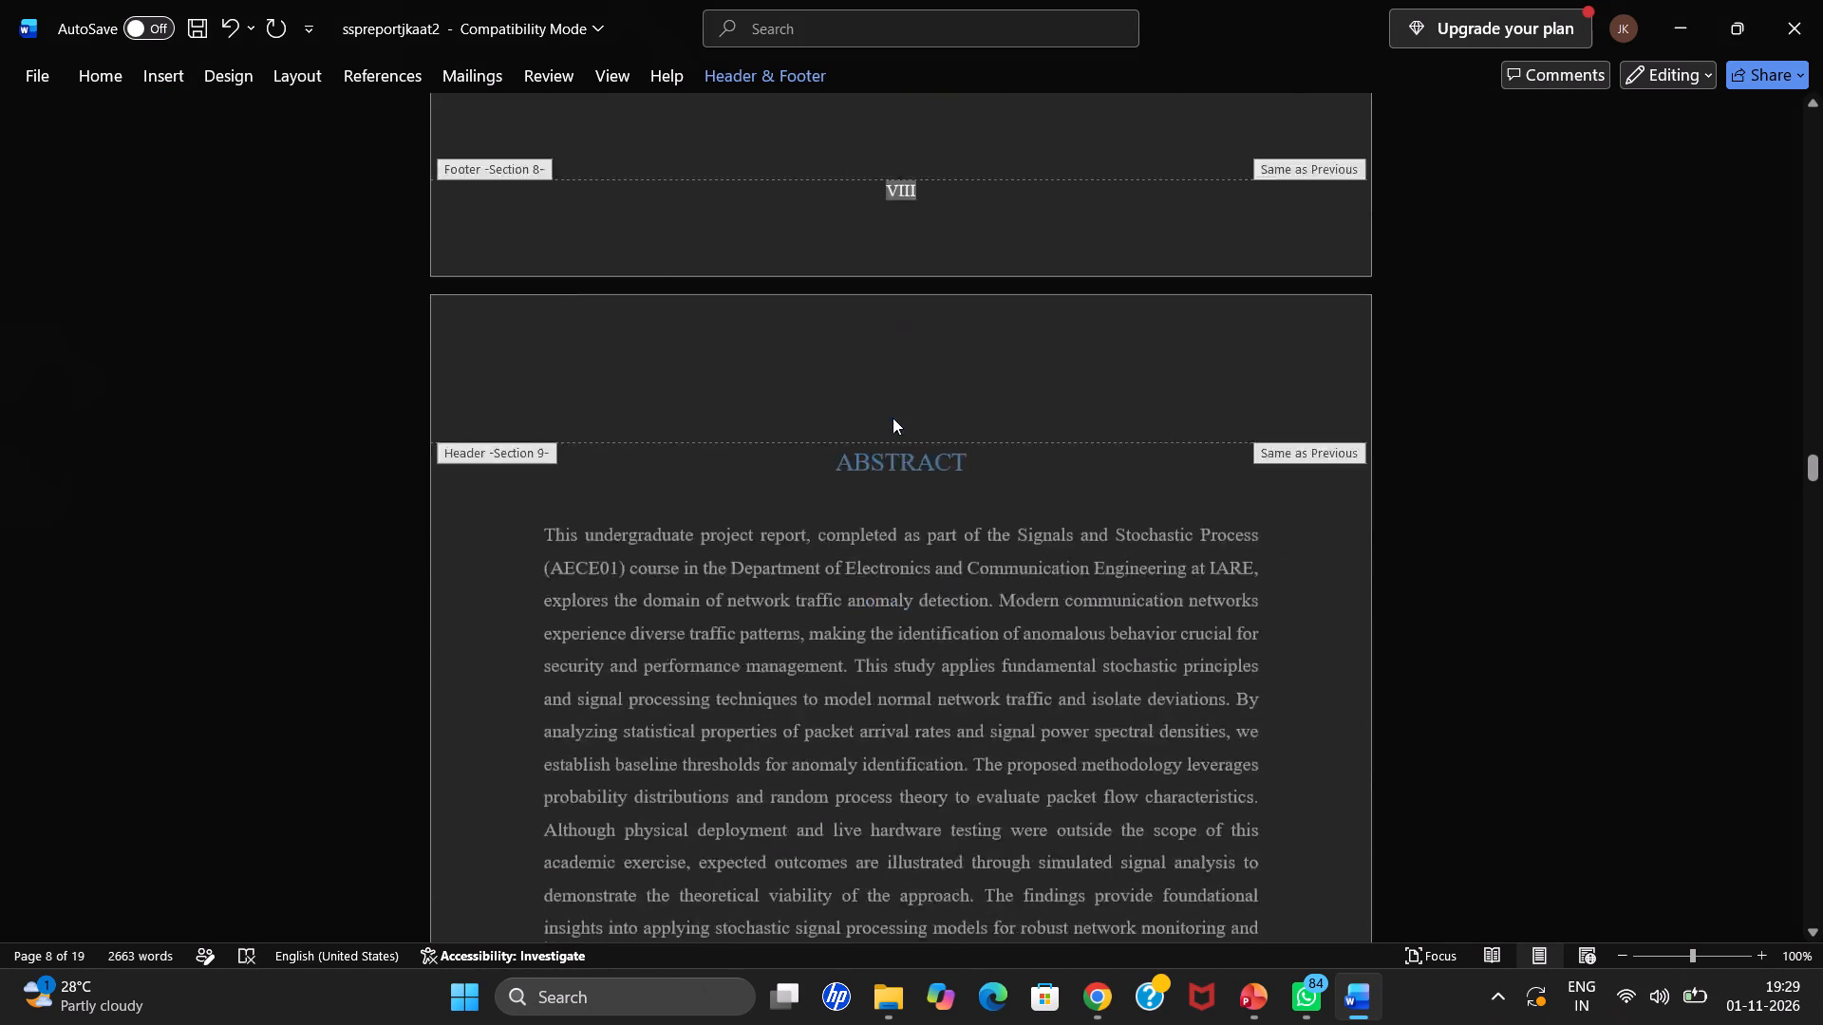
{"action": "scroll", "coordinate": [893, 418], "scroll_direction": "down", "scroll_amount": 20}
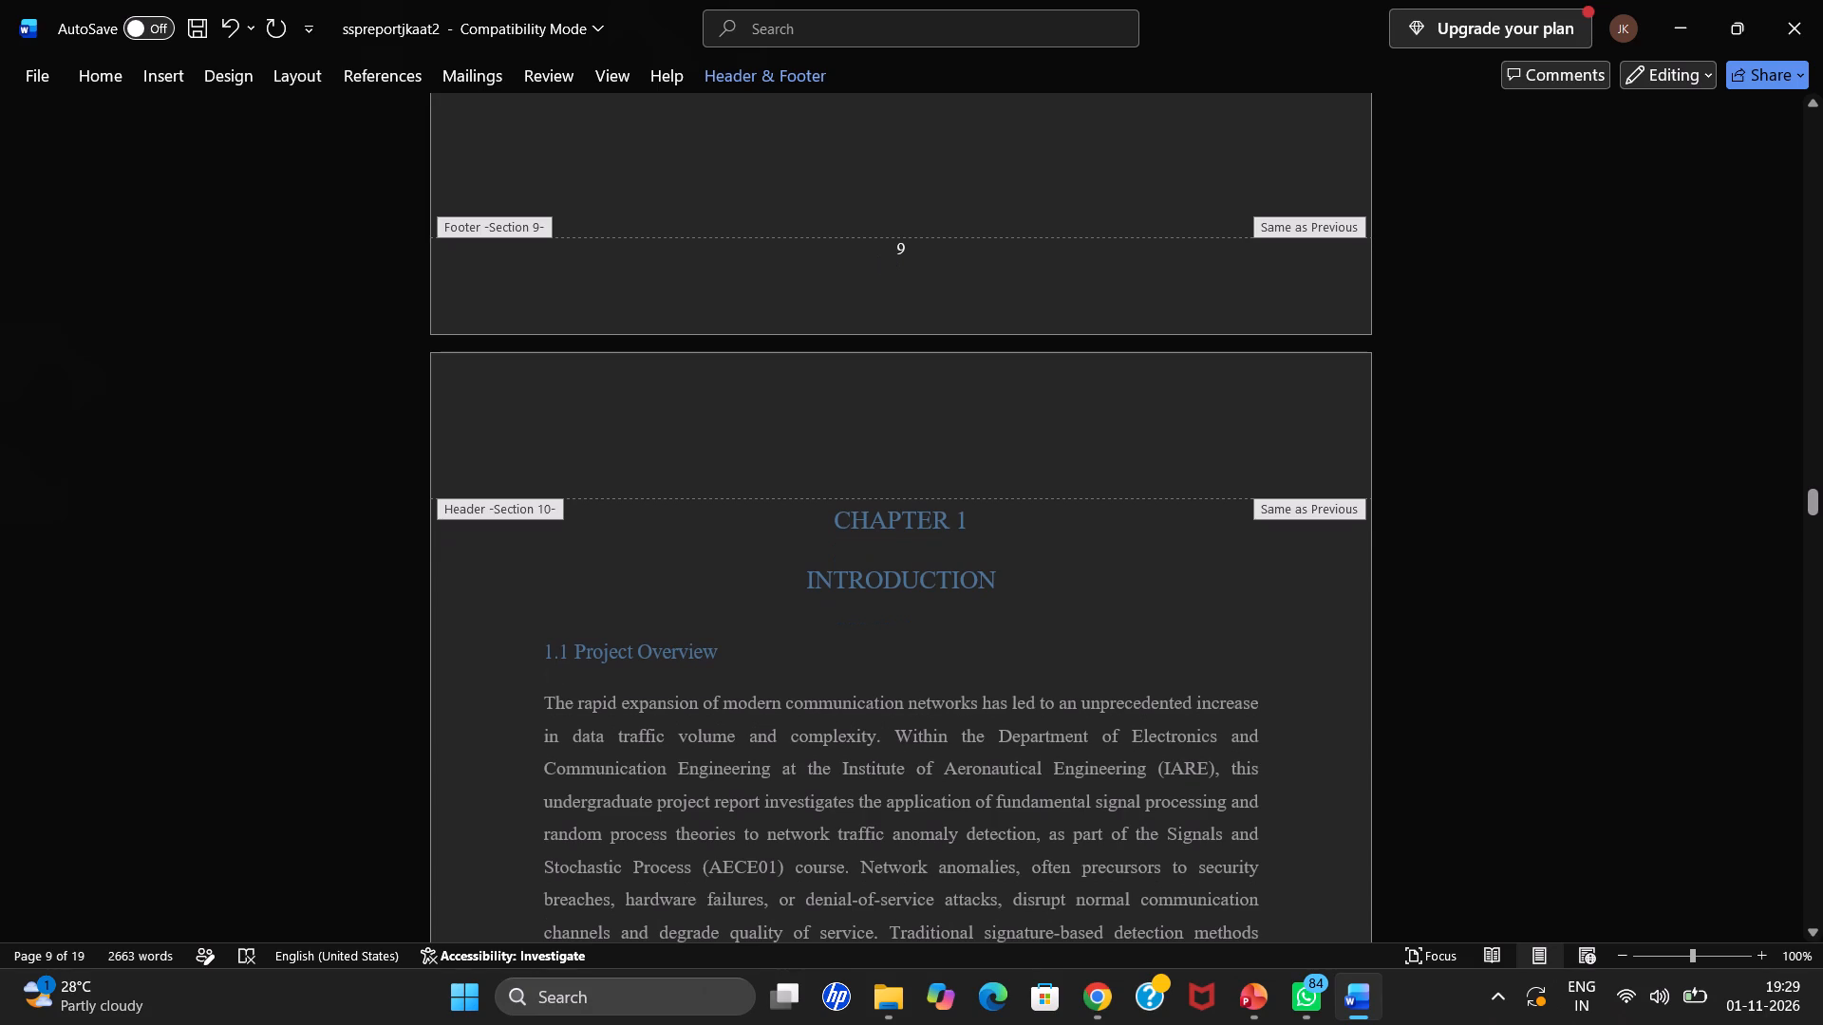
{"action": "left_click", "coordinate": [909, 254]}
{"action": "left_click", "coordinate": [895, 248]}
{"action": "left_click", "coordinate": [154, 77]}
{"action": "left_click", "coordinate": [1102, 173]}
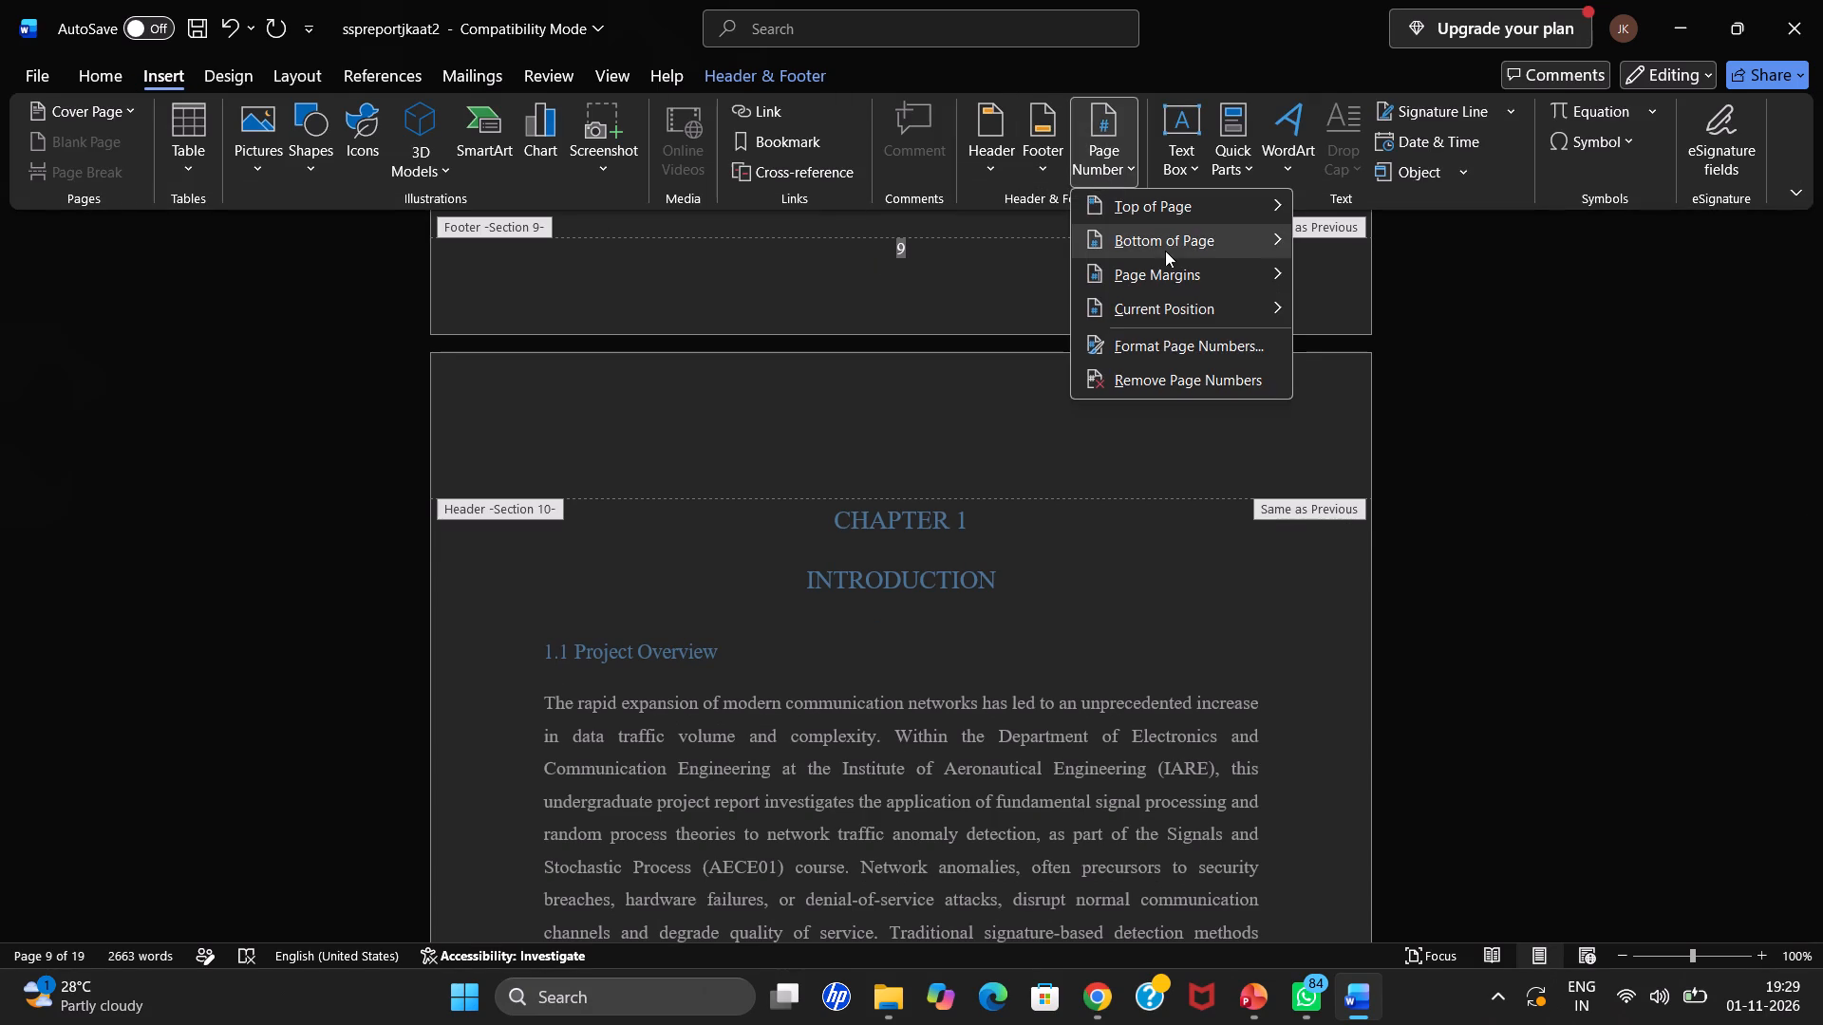
{"action": "left_click", "coordinate": [1167, 354]}
{"action": "left_click", "coordinate": [968, 337]}
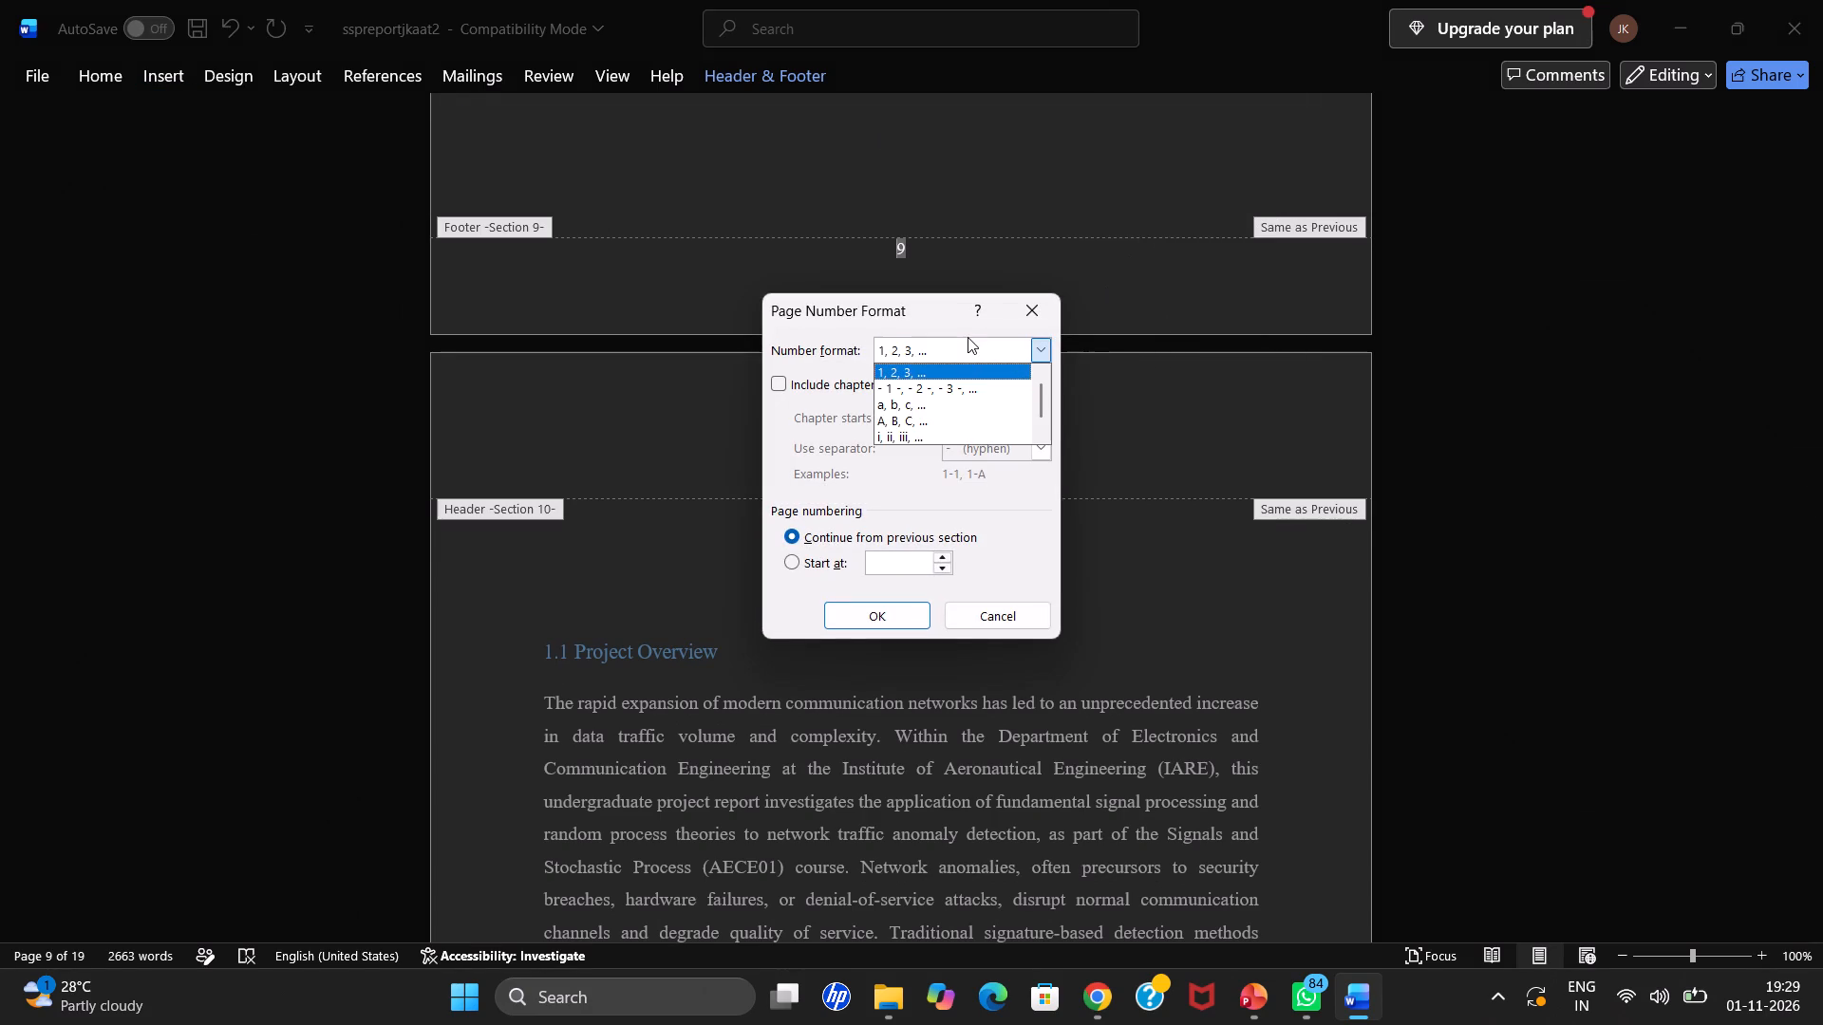
{"action": "scroll", "coordinate": [959, 374], "scroll_direction": "down", "scroll_amount": 9}
{"action": "left_click", "coordinate": [943, 446]}
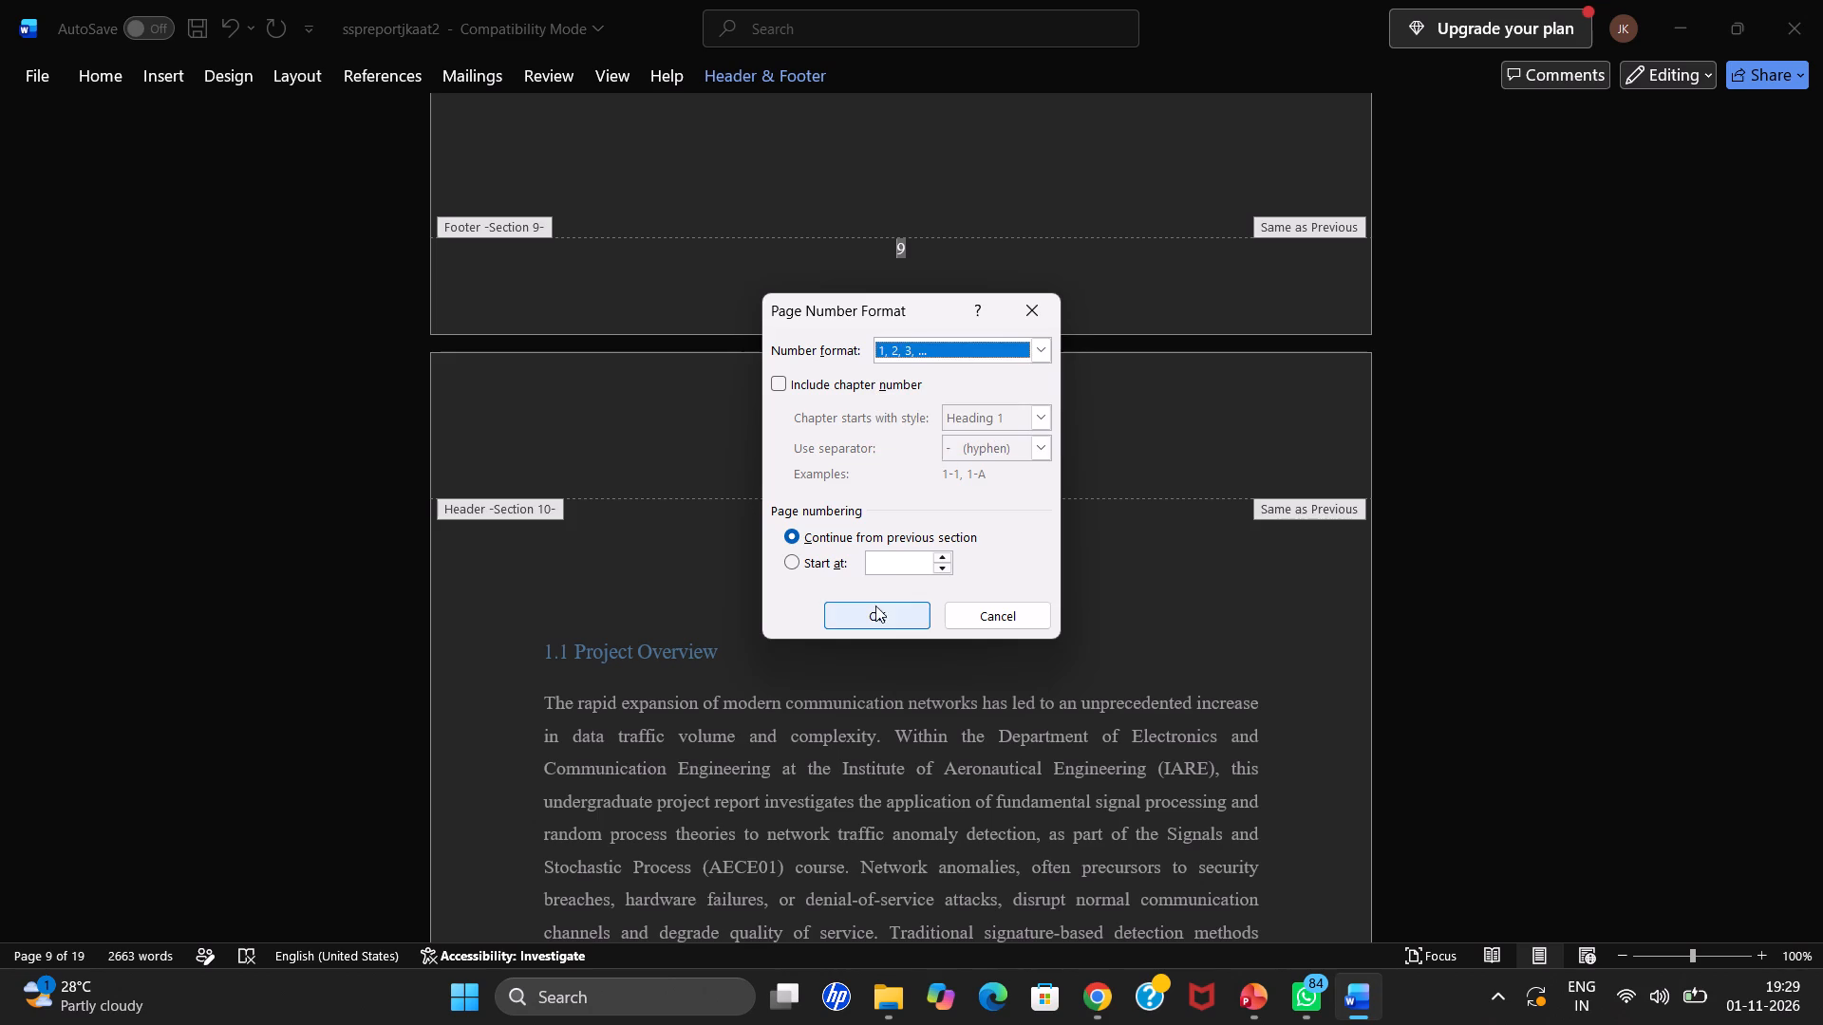
{"action": "left_click", "coordinate": [875, 610]}
{"action": "scroll", "coordinate": [1060, 438], "scroll_direction": "down", "scroll_amount": 12}
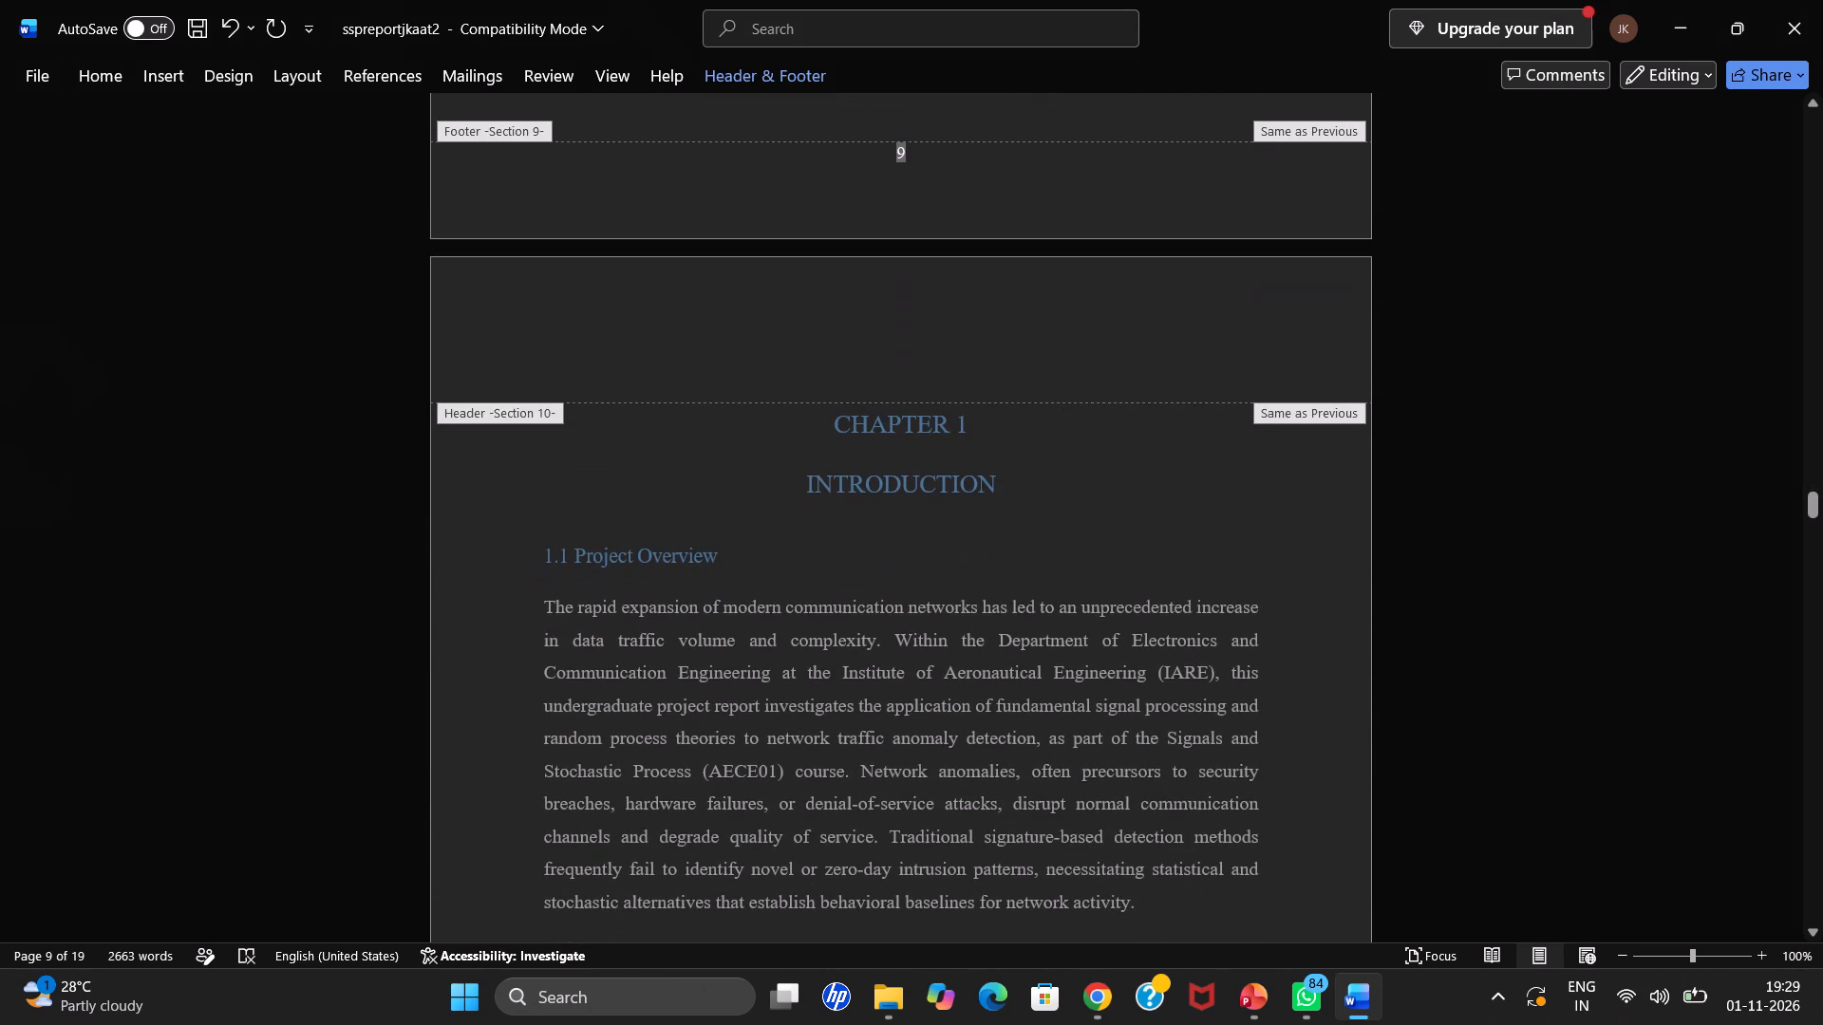
{"action": "left_click", "coordinate": [181, 79]}
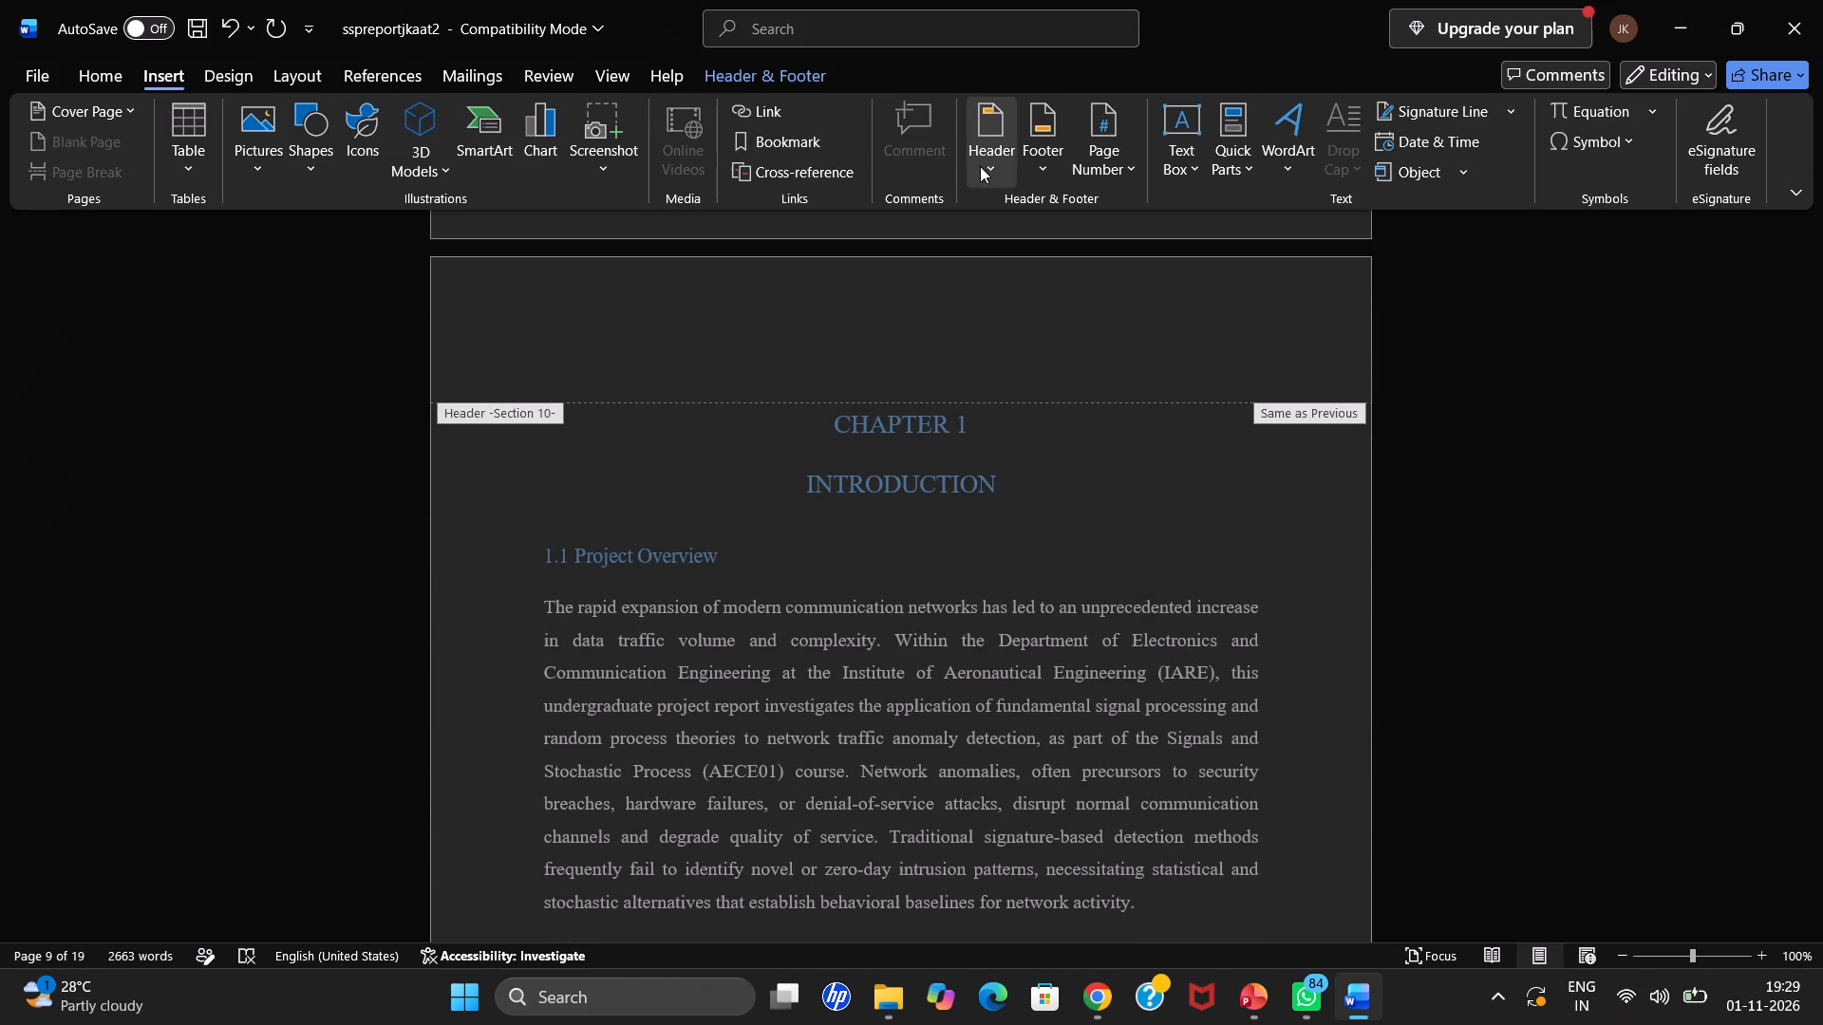
{"action": "left_click", "coordinate": [1091, 177]}
{"action": "left_click", "coordinate": [1113, 345]}
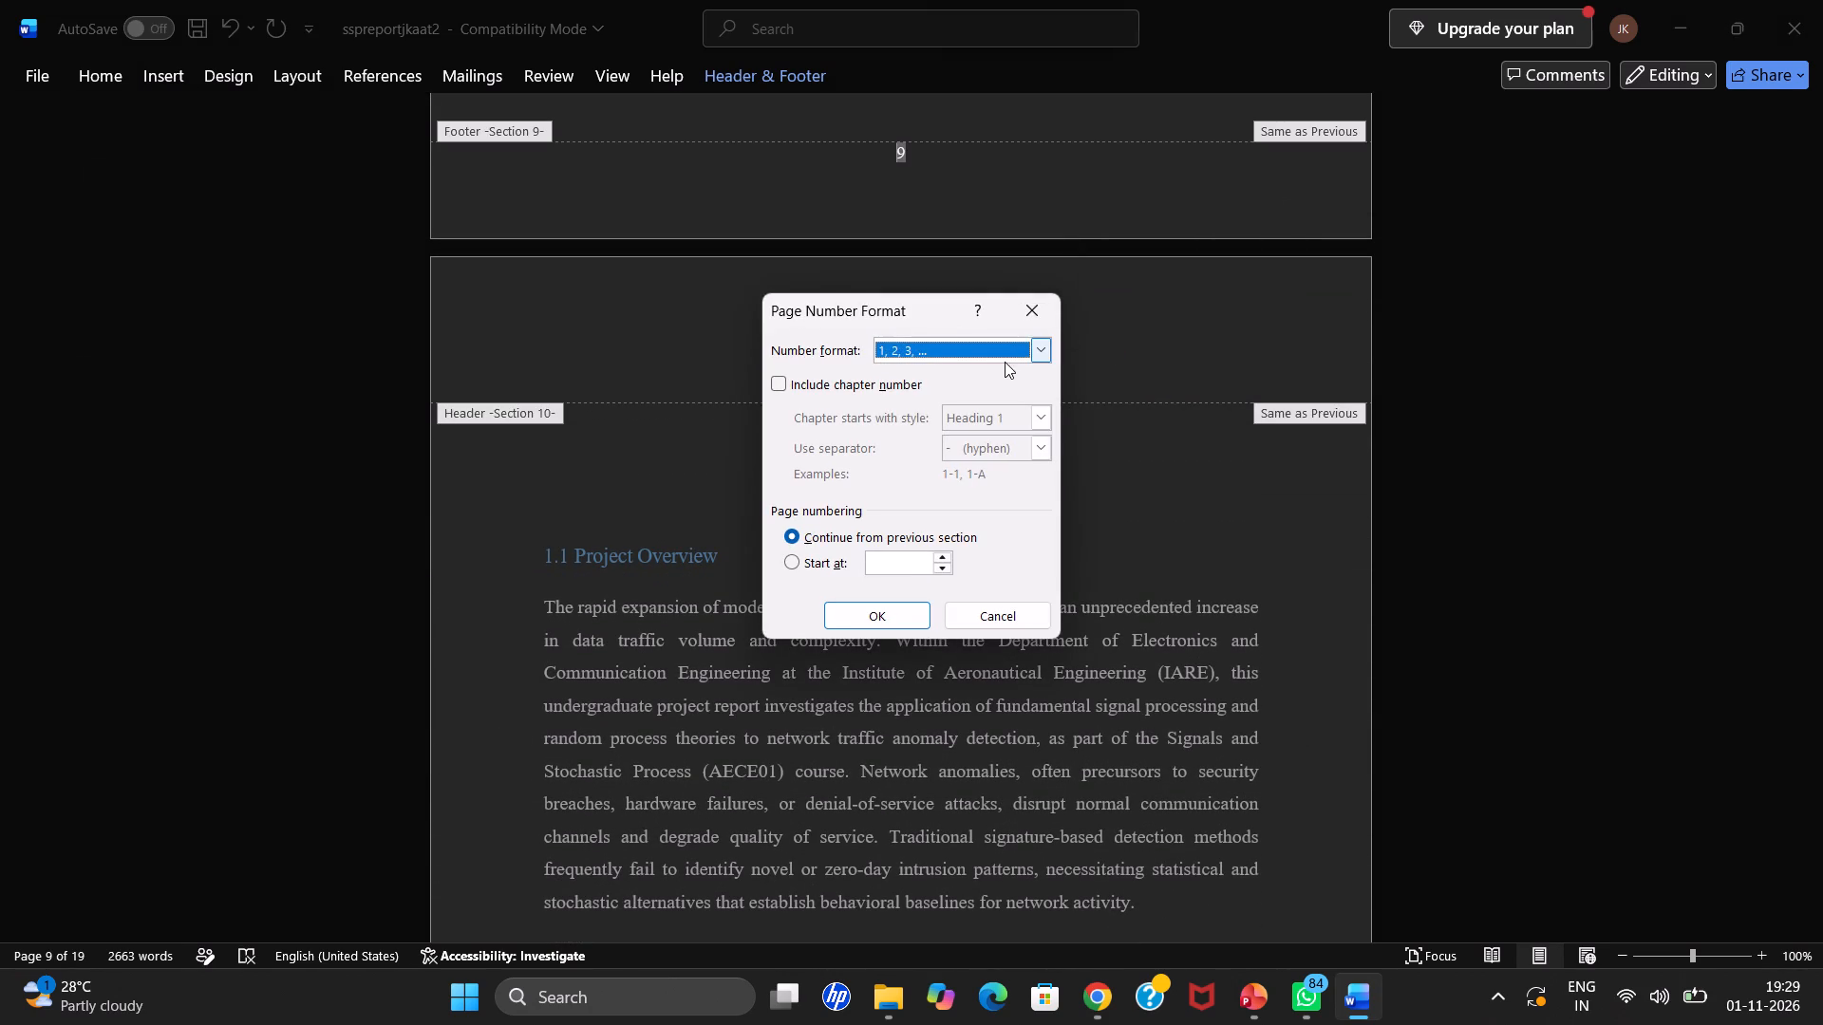
{"action": "left_click", "coordinate": [1003, 361]}
{"action": "scroll", "coordinate": [948, 384], "scroll_direction": "down", "scroll_amount": 9}
{"action": "left_click", "coordinate": [949, 438]}
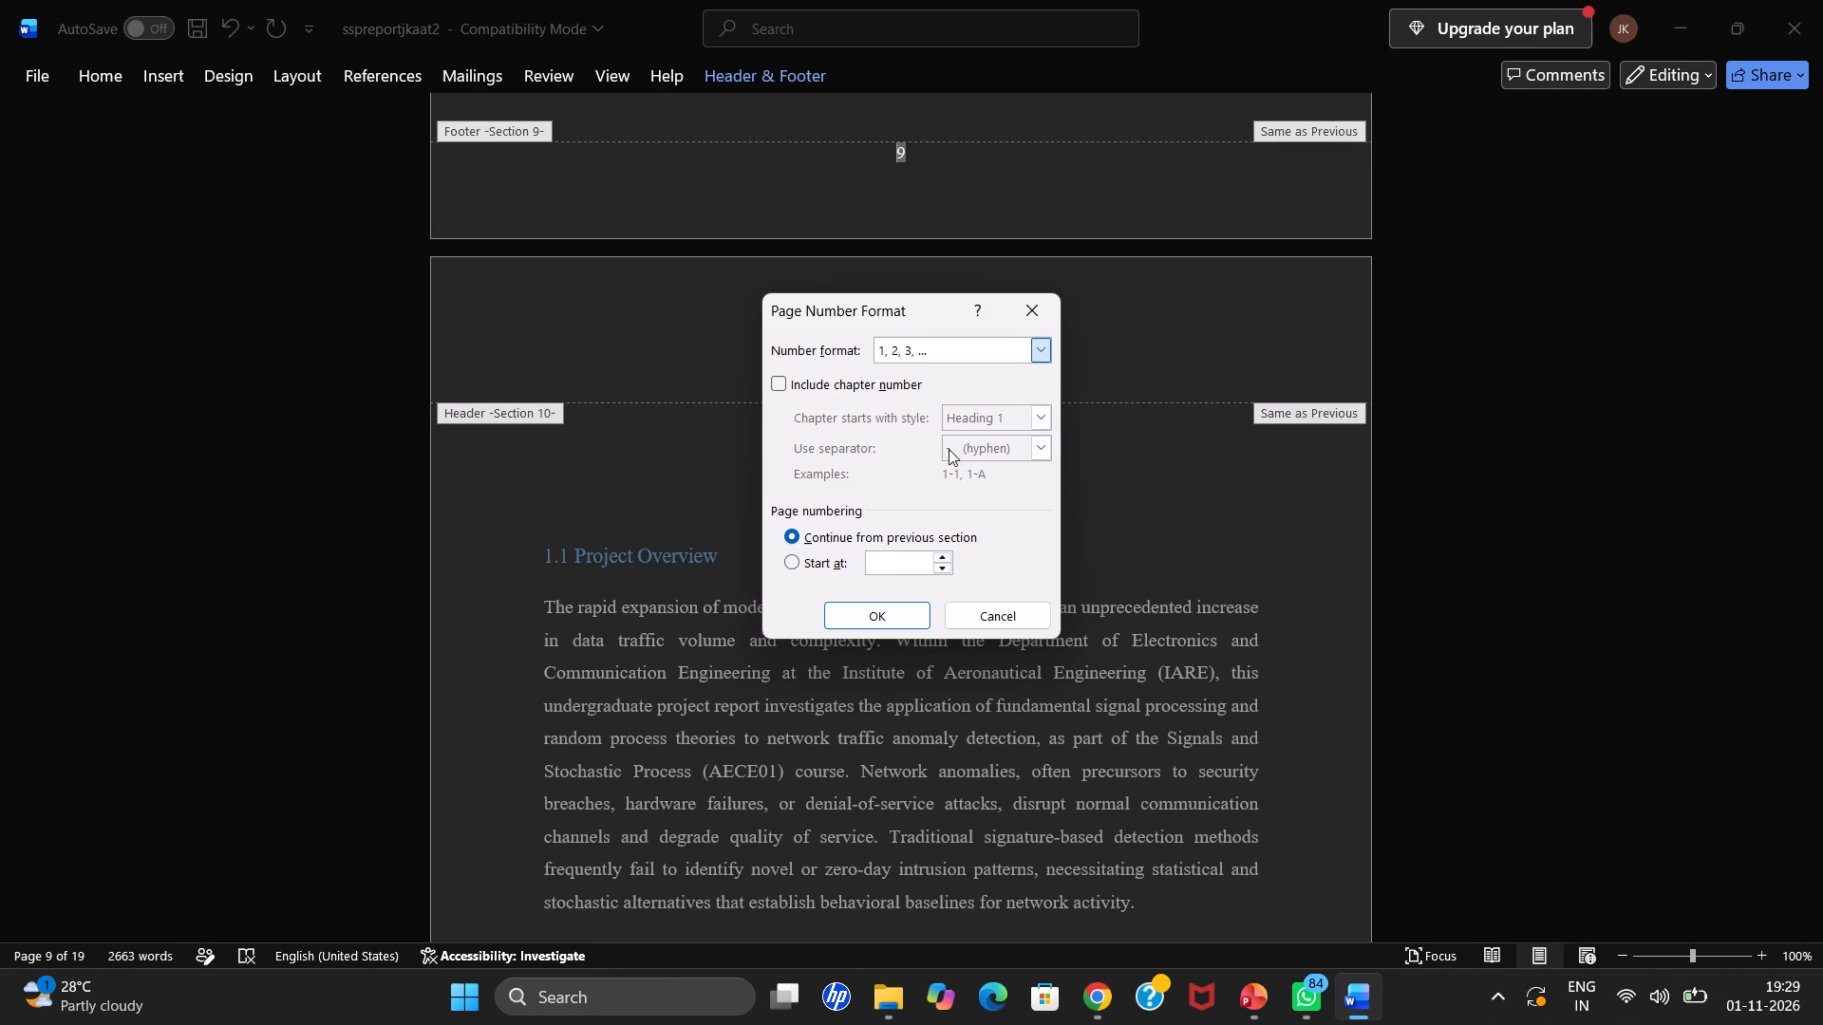
{"action": "left_click_drag", "start_coordinate": [876, 625], "coordinate": [876, 617]}
Close footer editing after the Chapter 1 page and return to the document body.
{"action": "scroll", "coordinate": [913, 205], "scroll_direction": "down", "scroll_amount": 10}
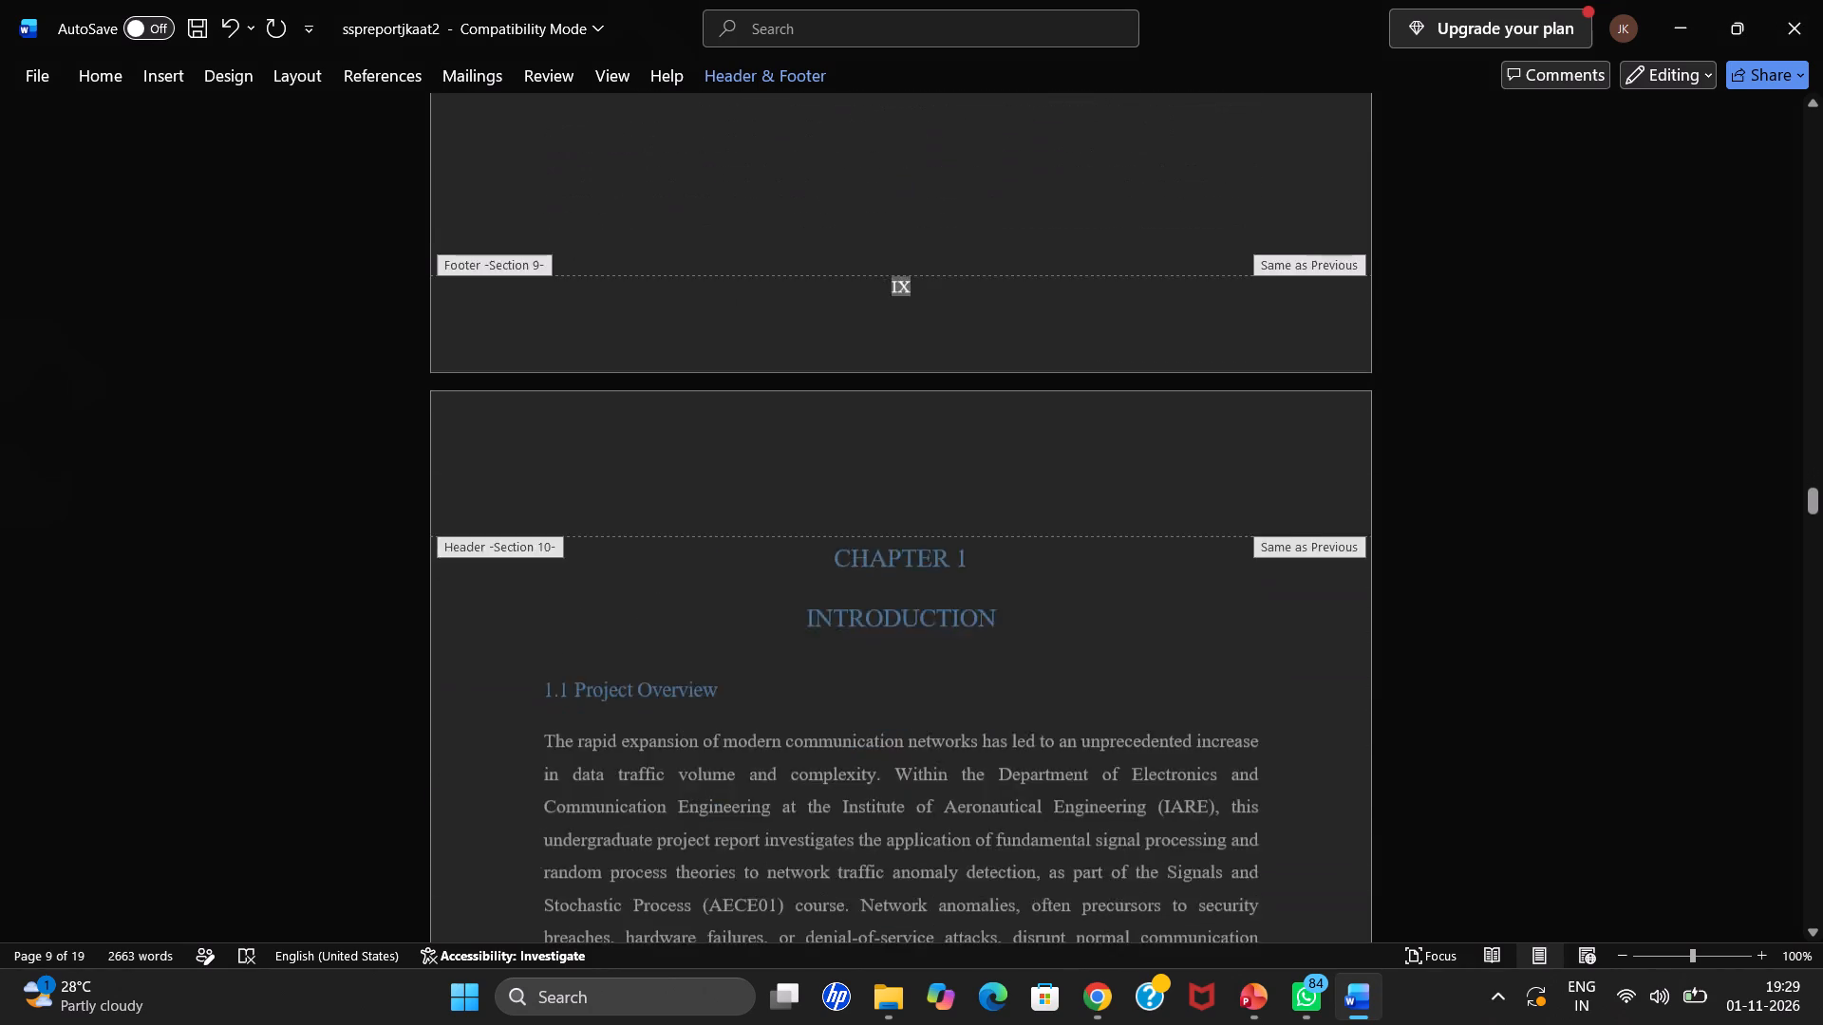
{"action": "scroll", "coordinate": [875, 374], "scroll_direction": "down", "scroll_amount": 16}
{"action": "left_click", "coordinate": [1441, 431]}
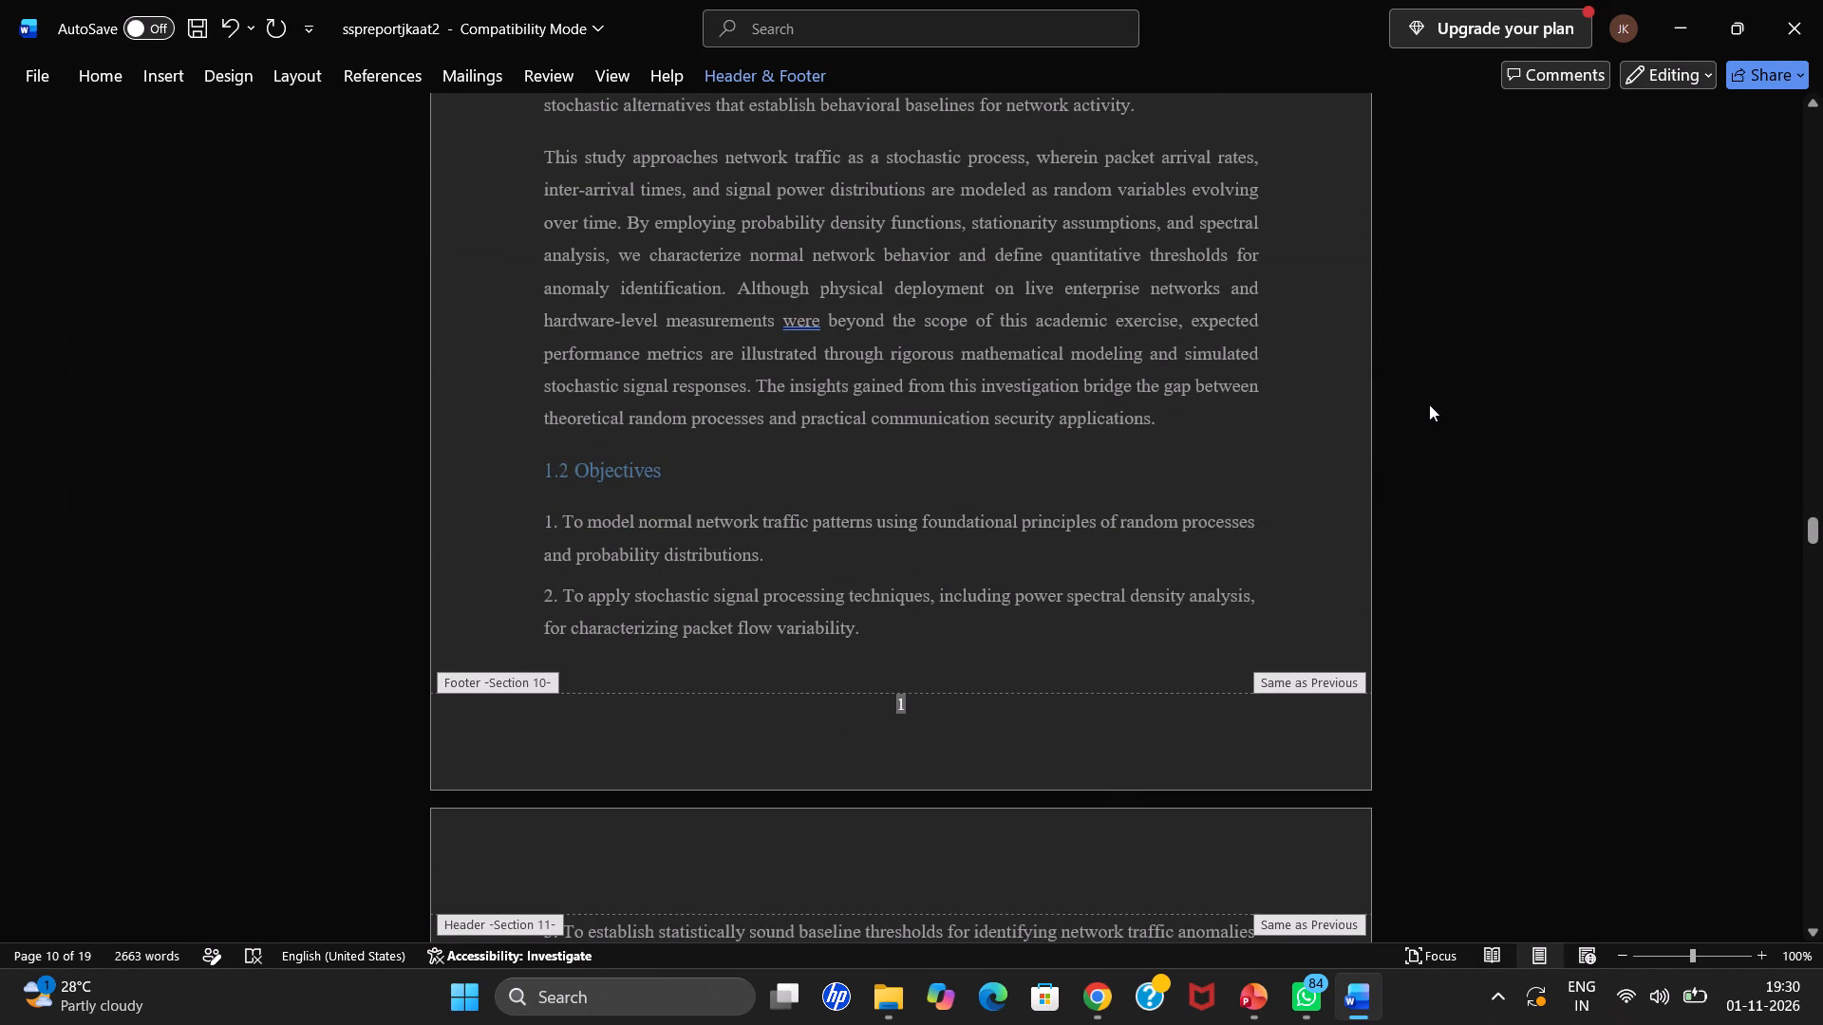
{"action": "key", "text": "Escape"}
Examine the page numbers across the whole report, from the front pages through the chapters and references, ending at the table of contents.
{"action": "scroll", "coordinate": [1185, 466], "scroll_direction": "down", "scroll_amount": 13}
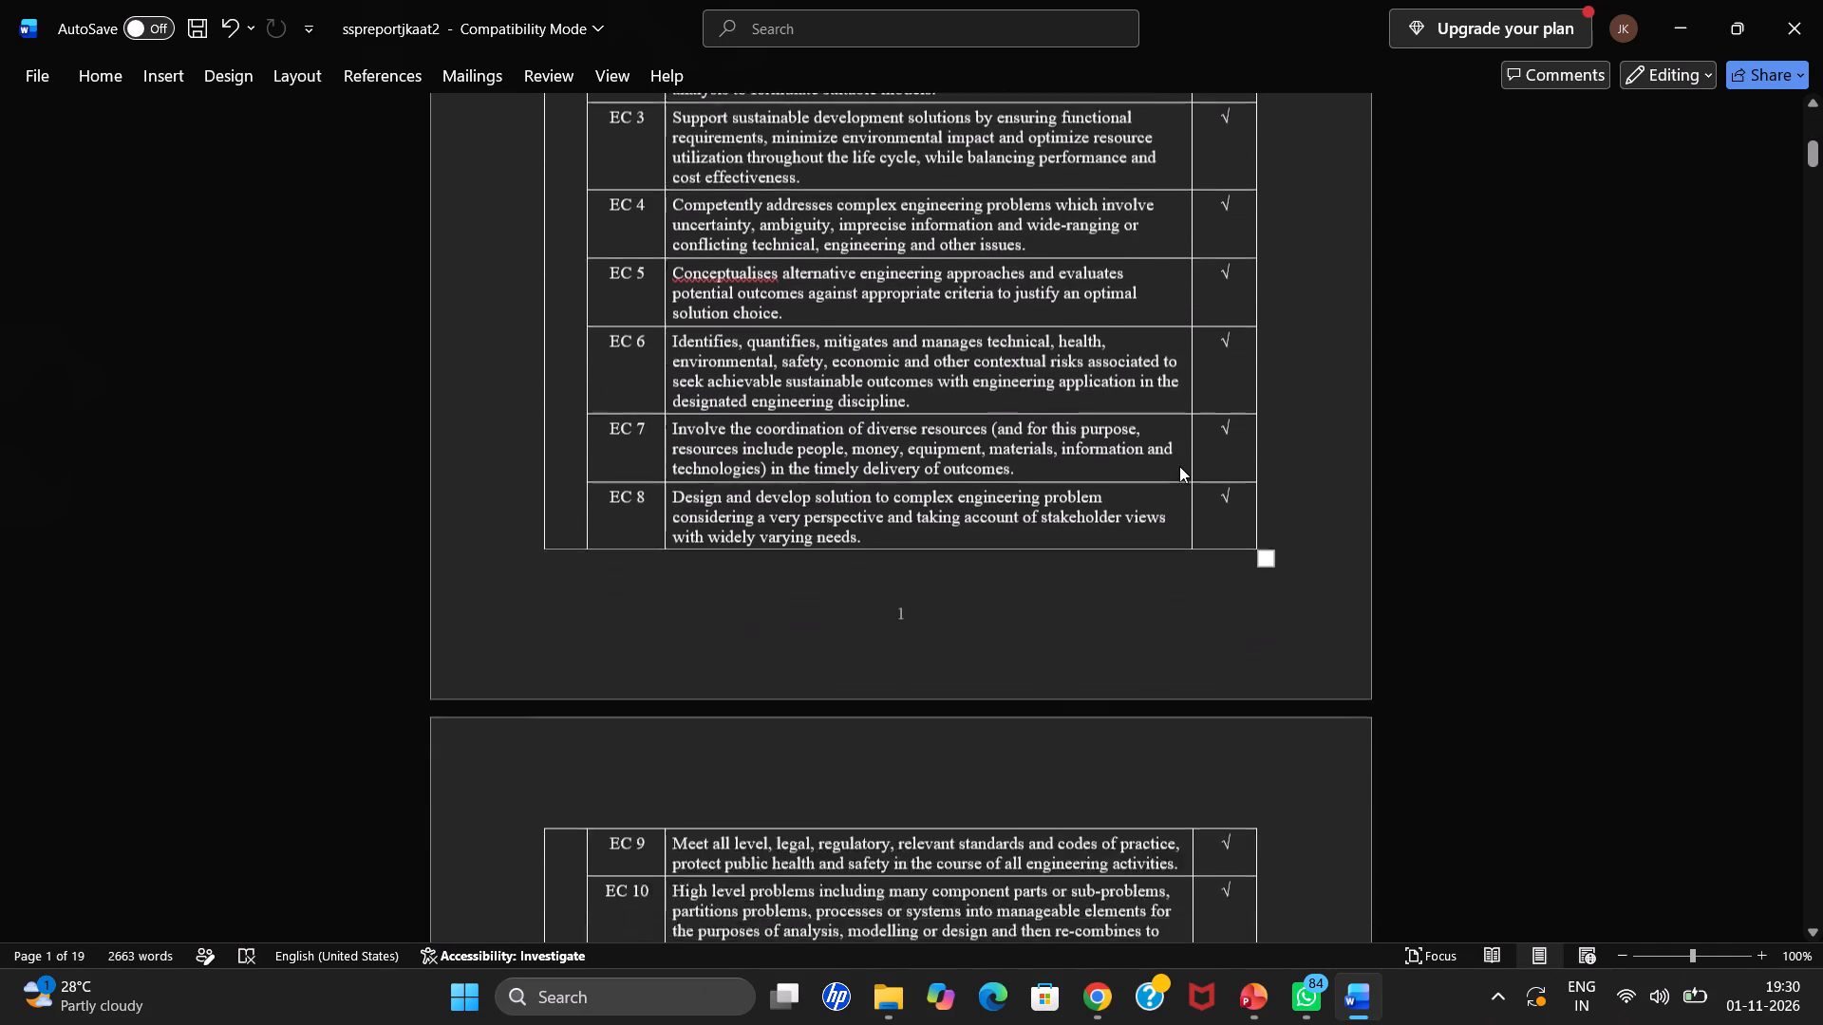
{"action": "scroll", "coordinate": [1179, 466], "scroll_direction": "down", "scroll_amount": 10}
{"action": "scroll", "coordinate": [1179, 464], "scroll_direction": "down", "scroll_amount": 11}
{"action": "scroll", "coordinate": [1180, 455], "scroll_direction": "up", "scroll_amount": 6}
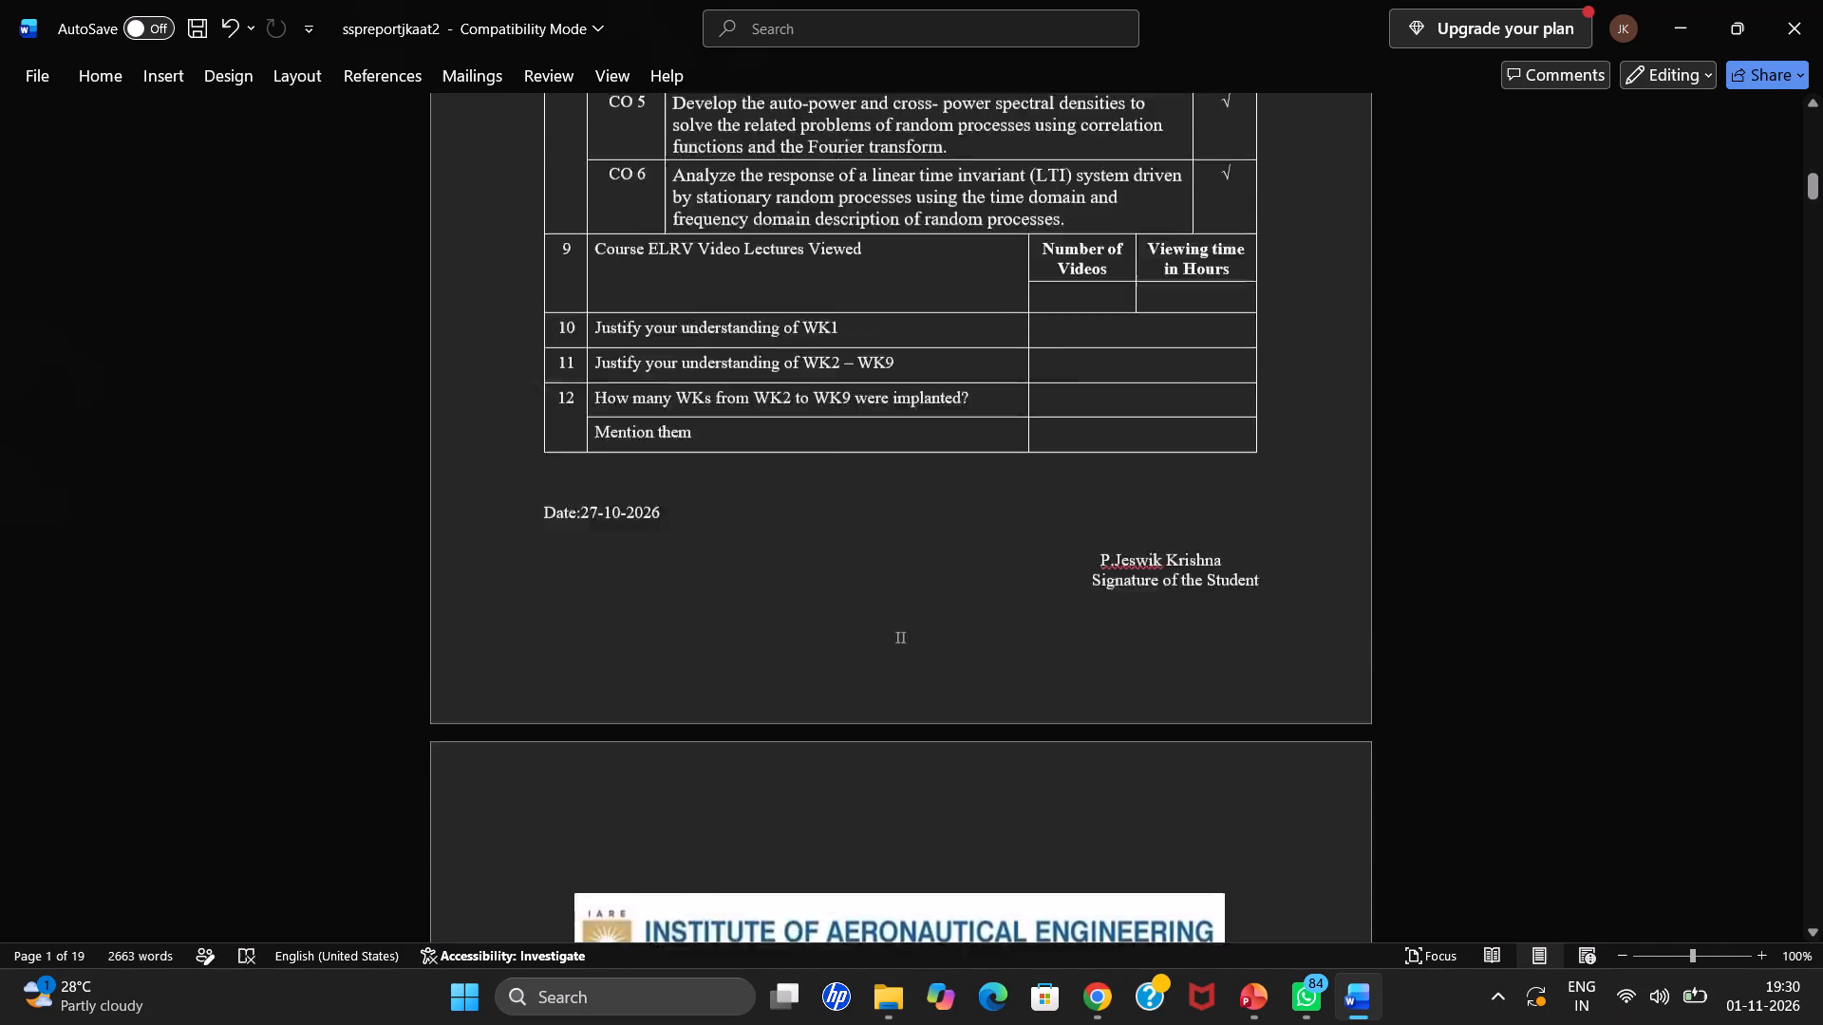
{"action": "scroll", "coordinate": [1180, 454], "scroll_direction": "up", "scroll_amount": 14}
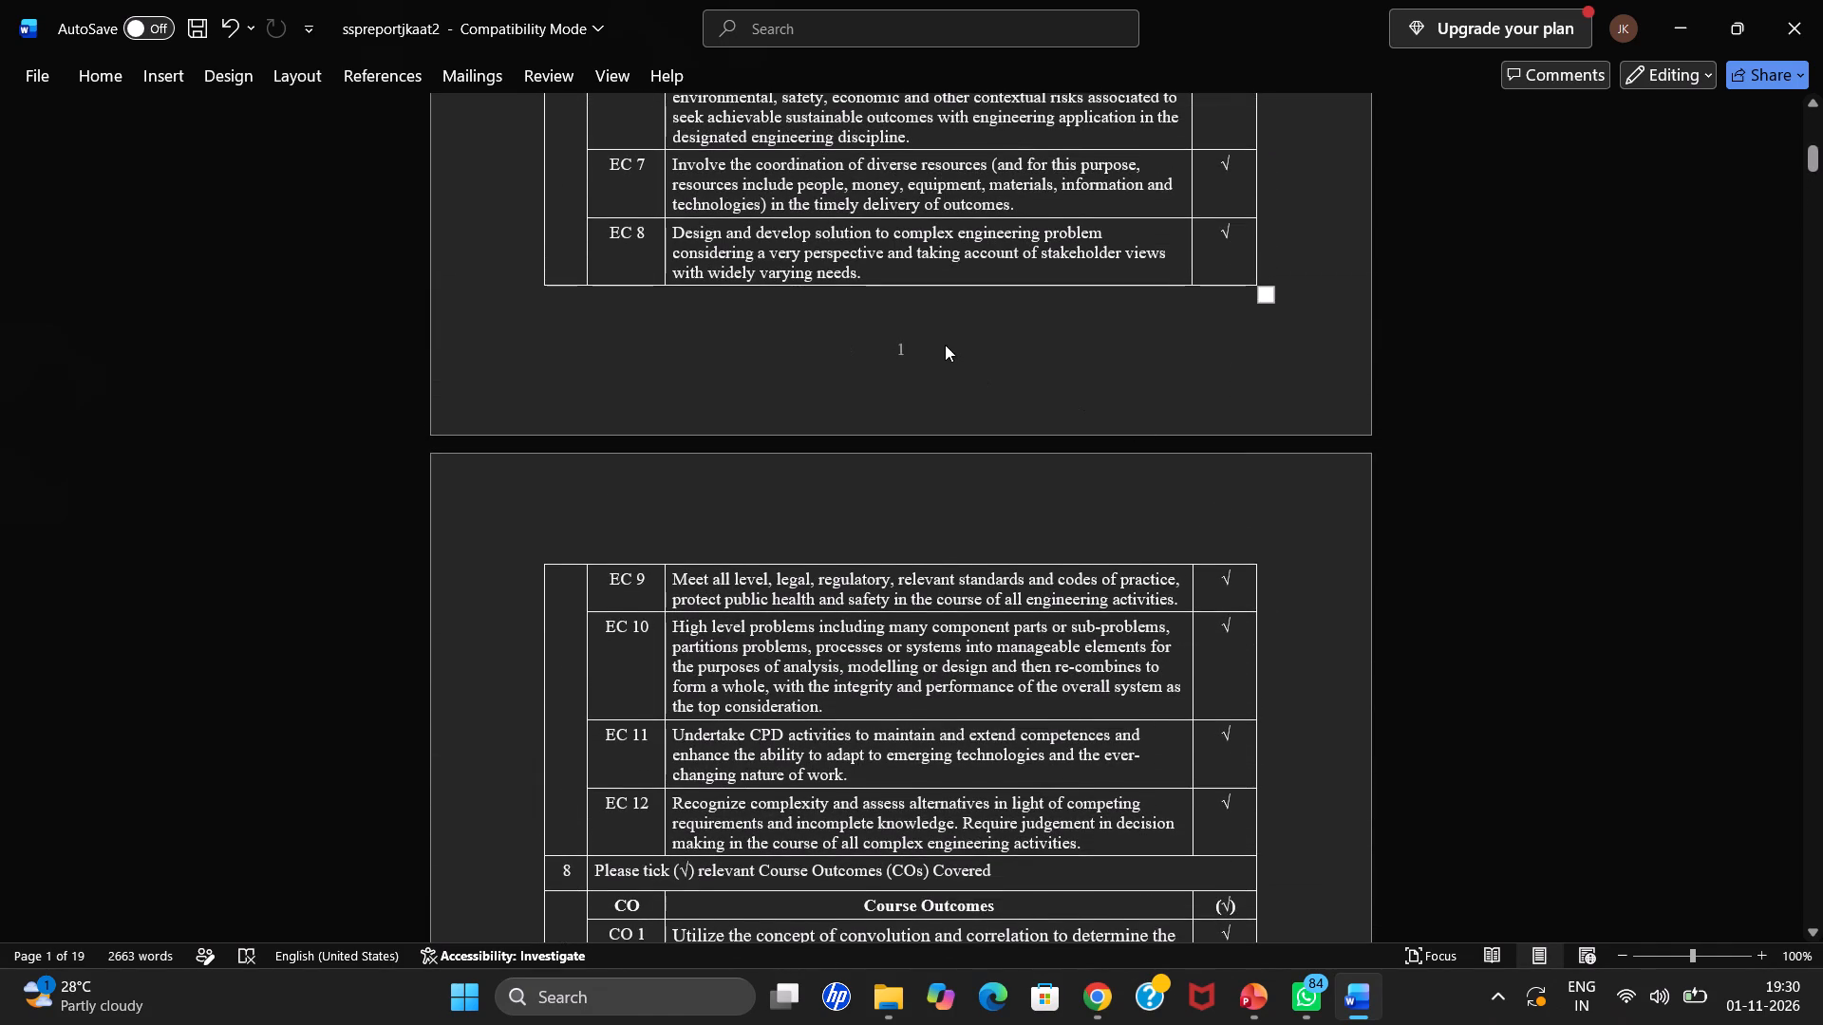
{"action": "scroll", "coordinate": [939, 338], "scroll_direction": "down", "scroll_amount": 20}
{"action": "scroll", "coordinate": [939, 338], "scroll_direction": "down", "scroll_amount": 20}
{"action": "scroll", "coordinate": [939, 338], "scroll_direction": "down", "scroll_amount": 13}
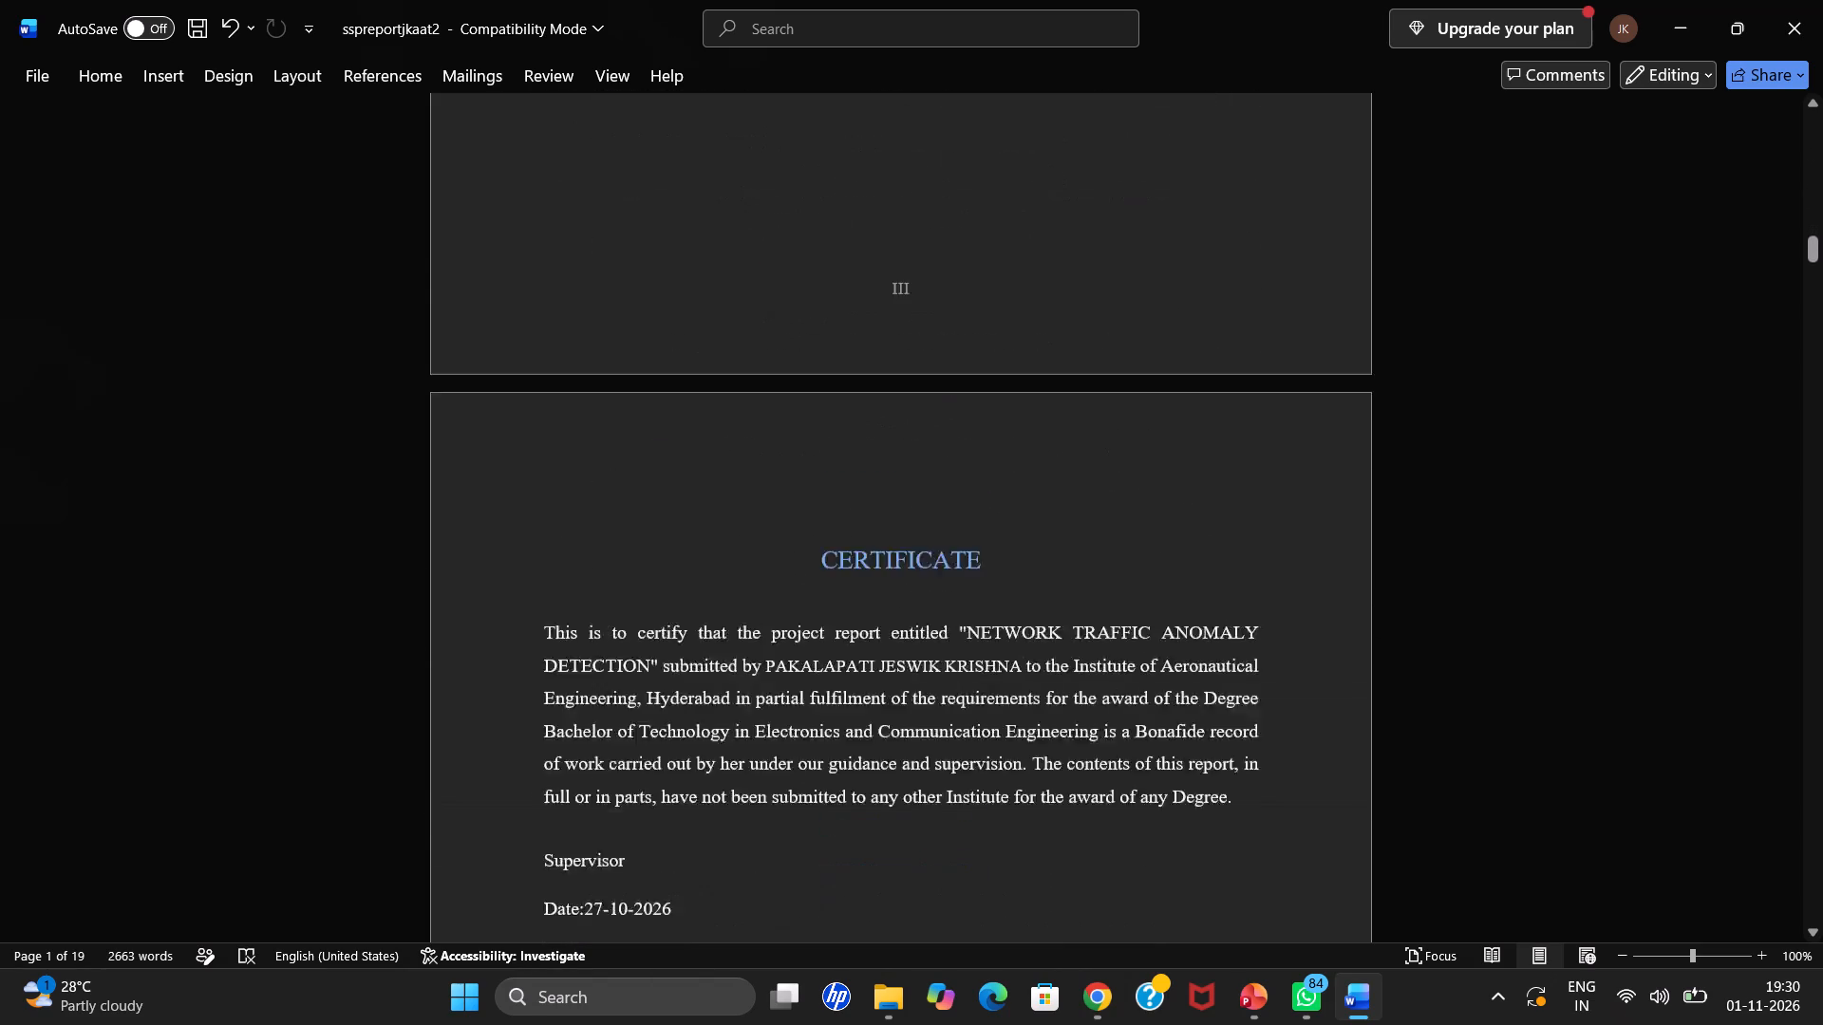
{"action": "scroll", "coordinate": [1019, 324], "scroll_direction": "down", "scroll_amount": 12}
{"action": "scroll", "coordinate": [1079, 249], "scroll_direction": "down", "scroll_amount": 19}
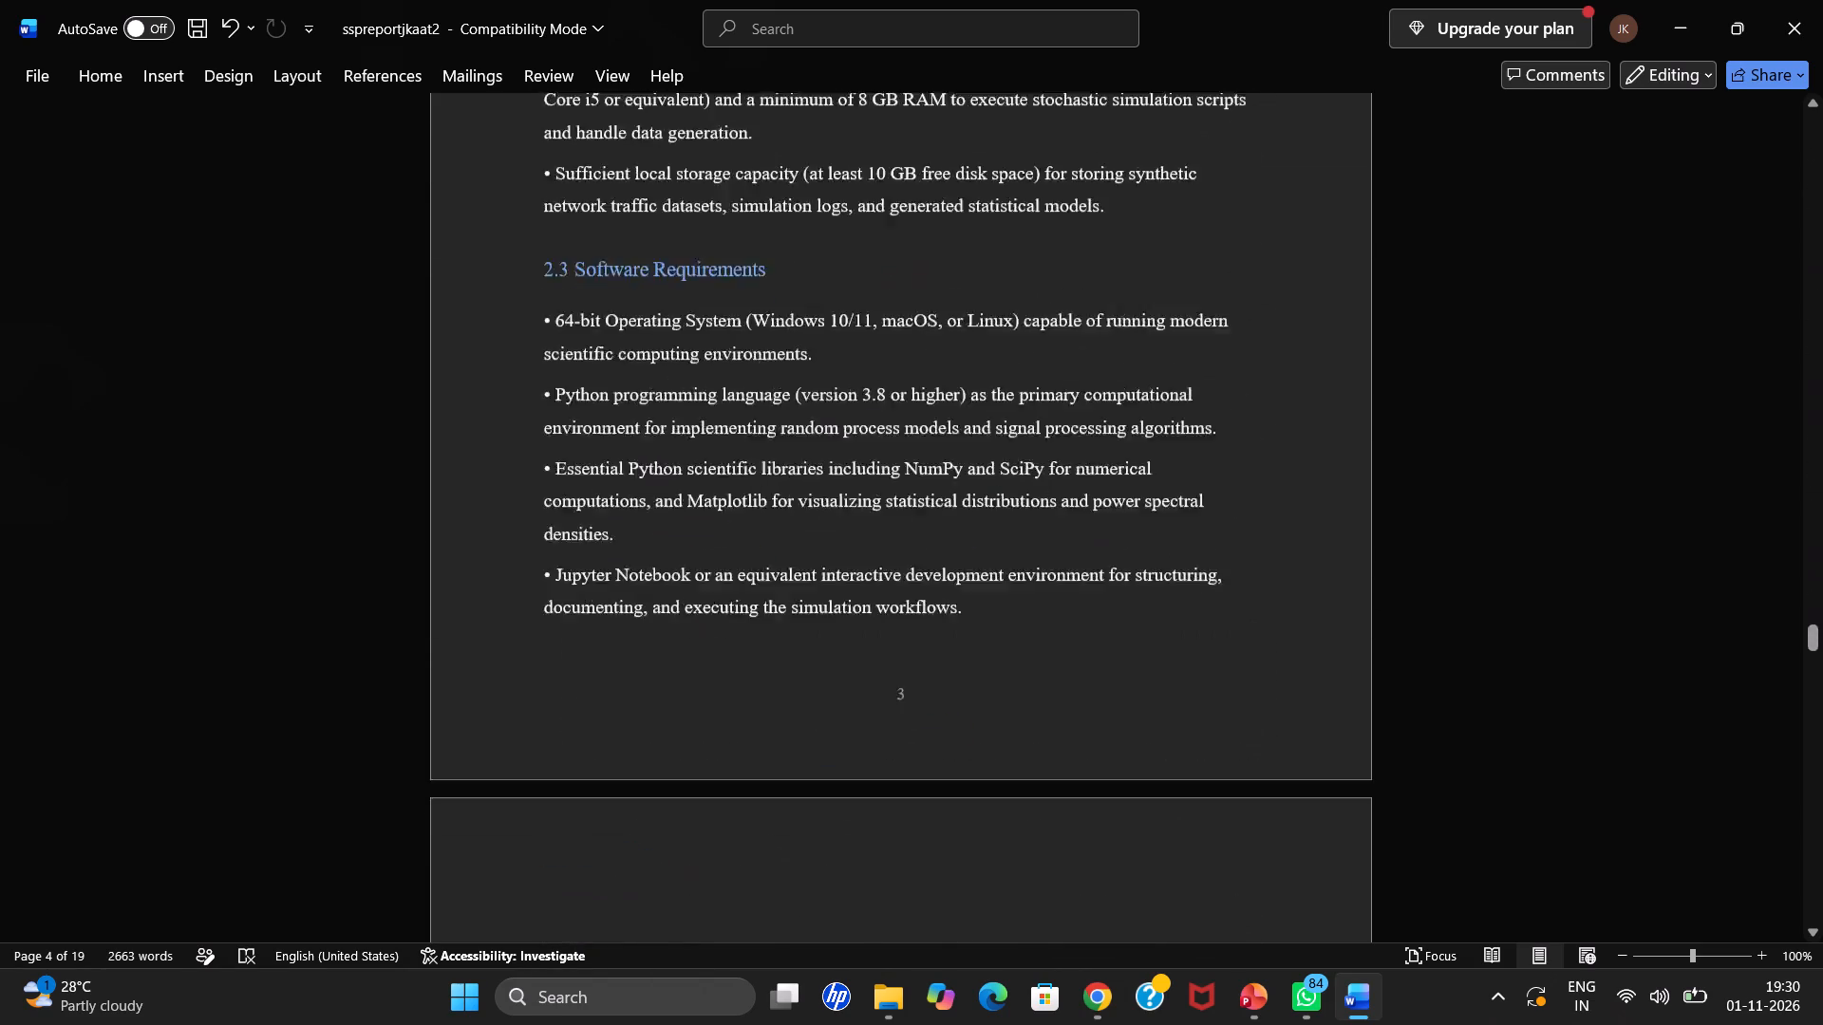
{"action": "scroll", "coordinate": [1107, 181], "scroll_direction": "down", "scroll_amount": 16}
{"action": "scroll", "coordinate": [1112, 155], "scroll_direction": "down", "scroll_amount": 13}
{"action": "scroll", "coordinate": [1112, 154], "scroll_direction": "up", "scroll_amount": 4}
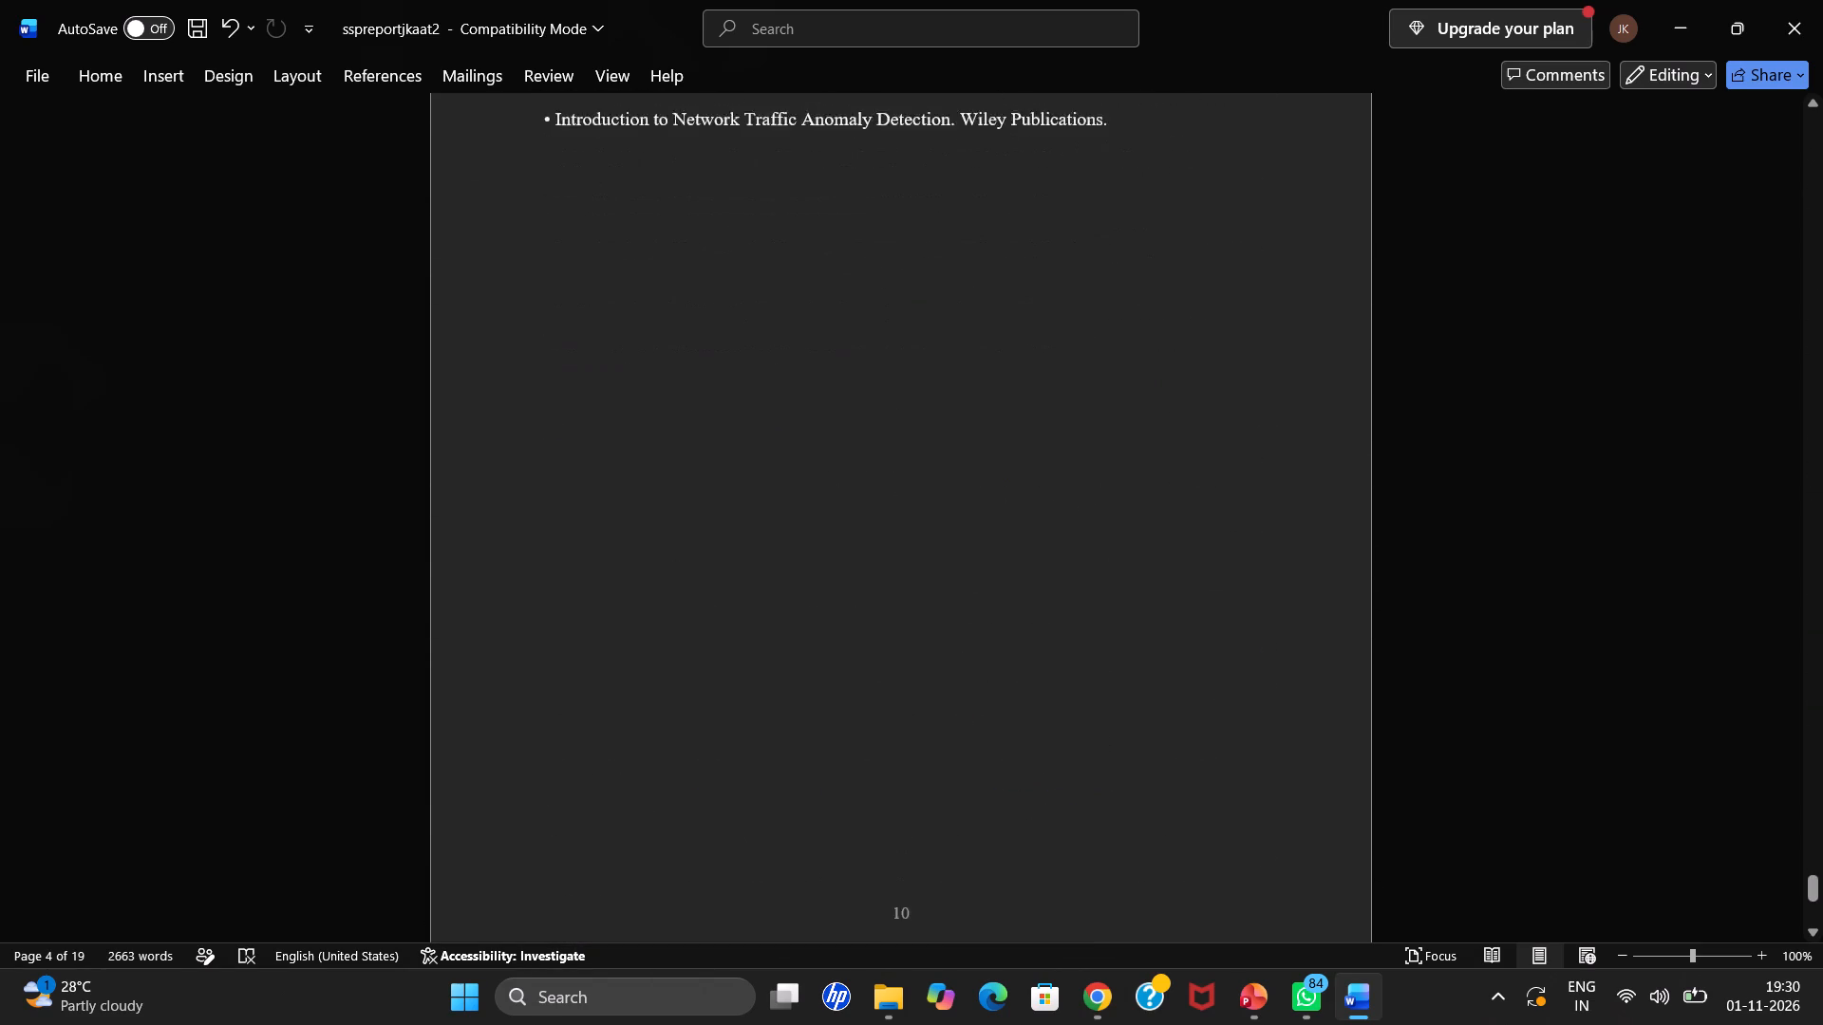
{"action": "scroll", "coordinate": [1112, 154], "scroll_direction": "up", "scroll_amount": 20}
{"action": "scroll", "coordinate": [1112, 154], "scroll_direction": "up", "scroll_amount": 1}
{"action": "scroll", "coordinate": [524, 181], "scroll_direction": "up", "scroll_amount": 1}
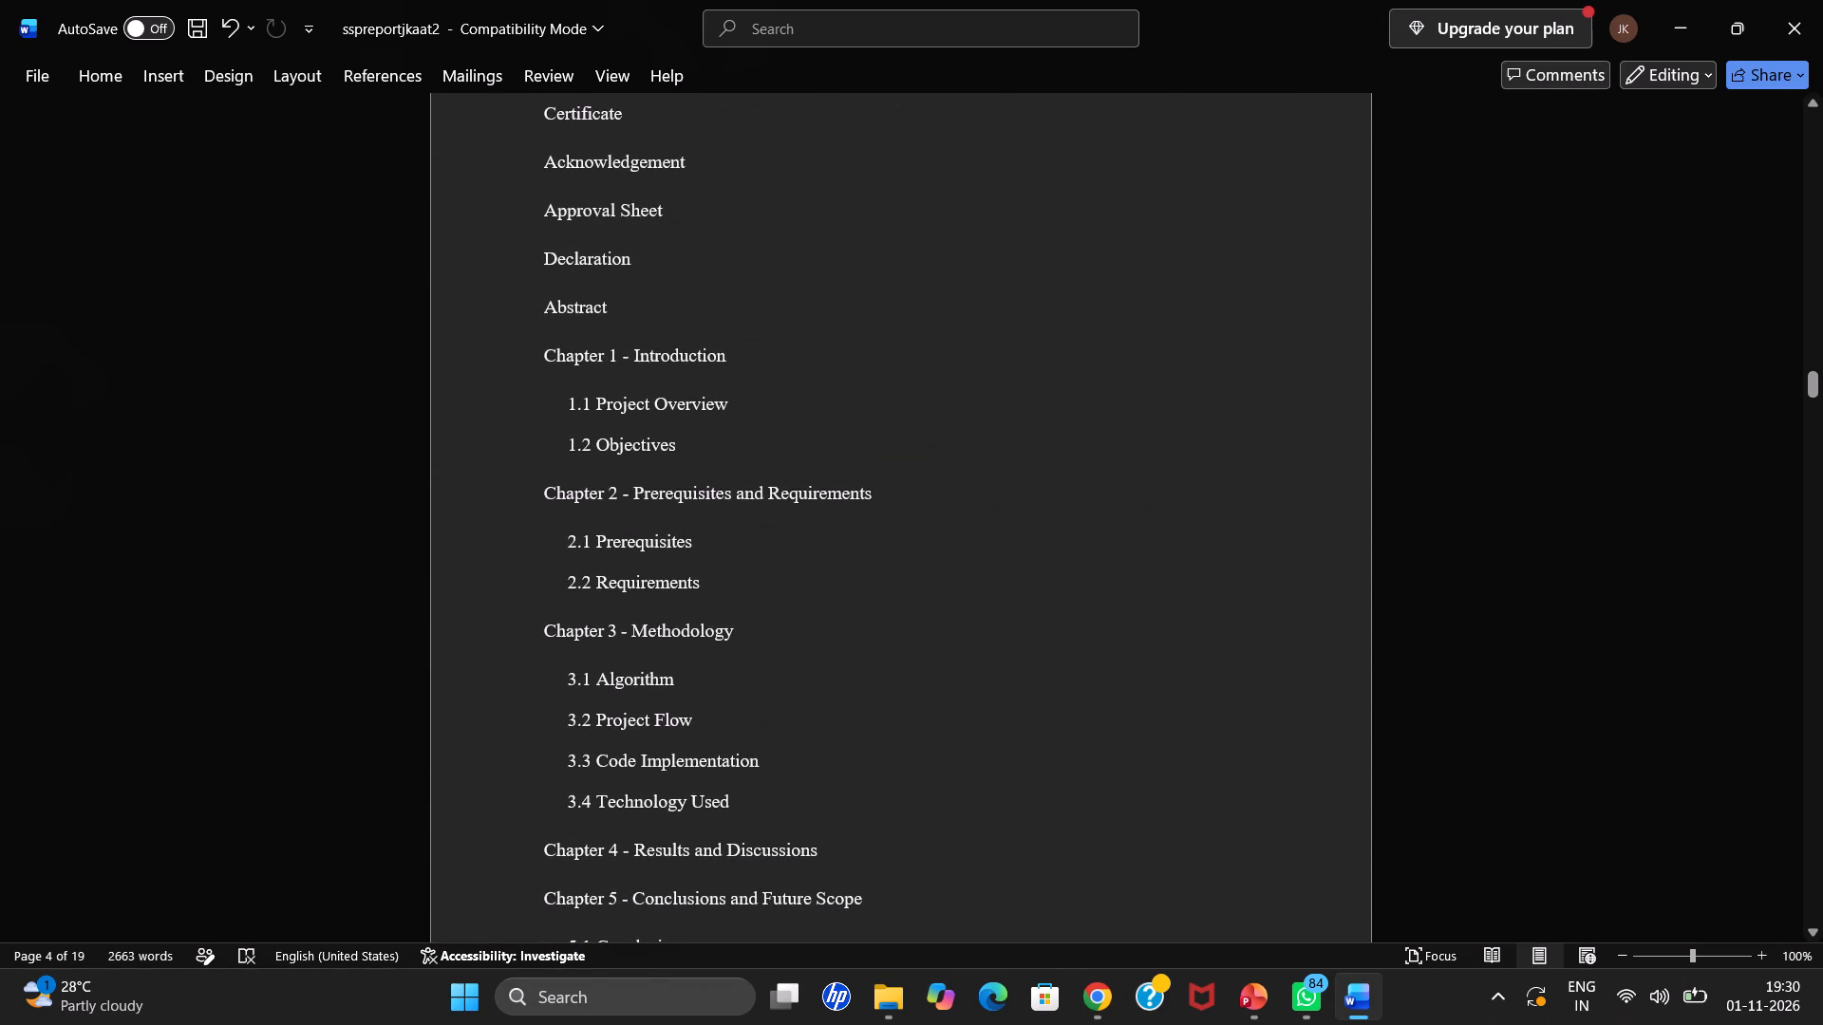
{"action": "scroll", "coordinate": [524, 176], "scroll_direction": "up", "scroll_amount": 1}
{"action": "scroll", "coordinate": [980, 494], "scroll_direction": "up", "scroll_amount": 3}
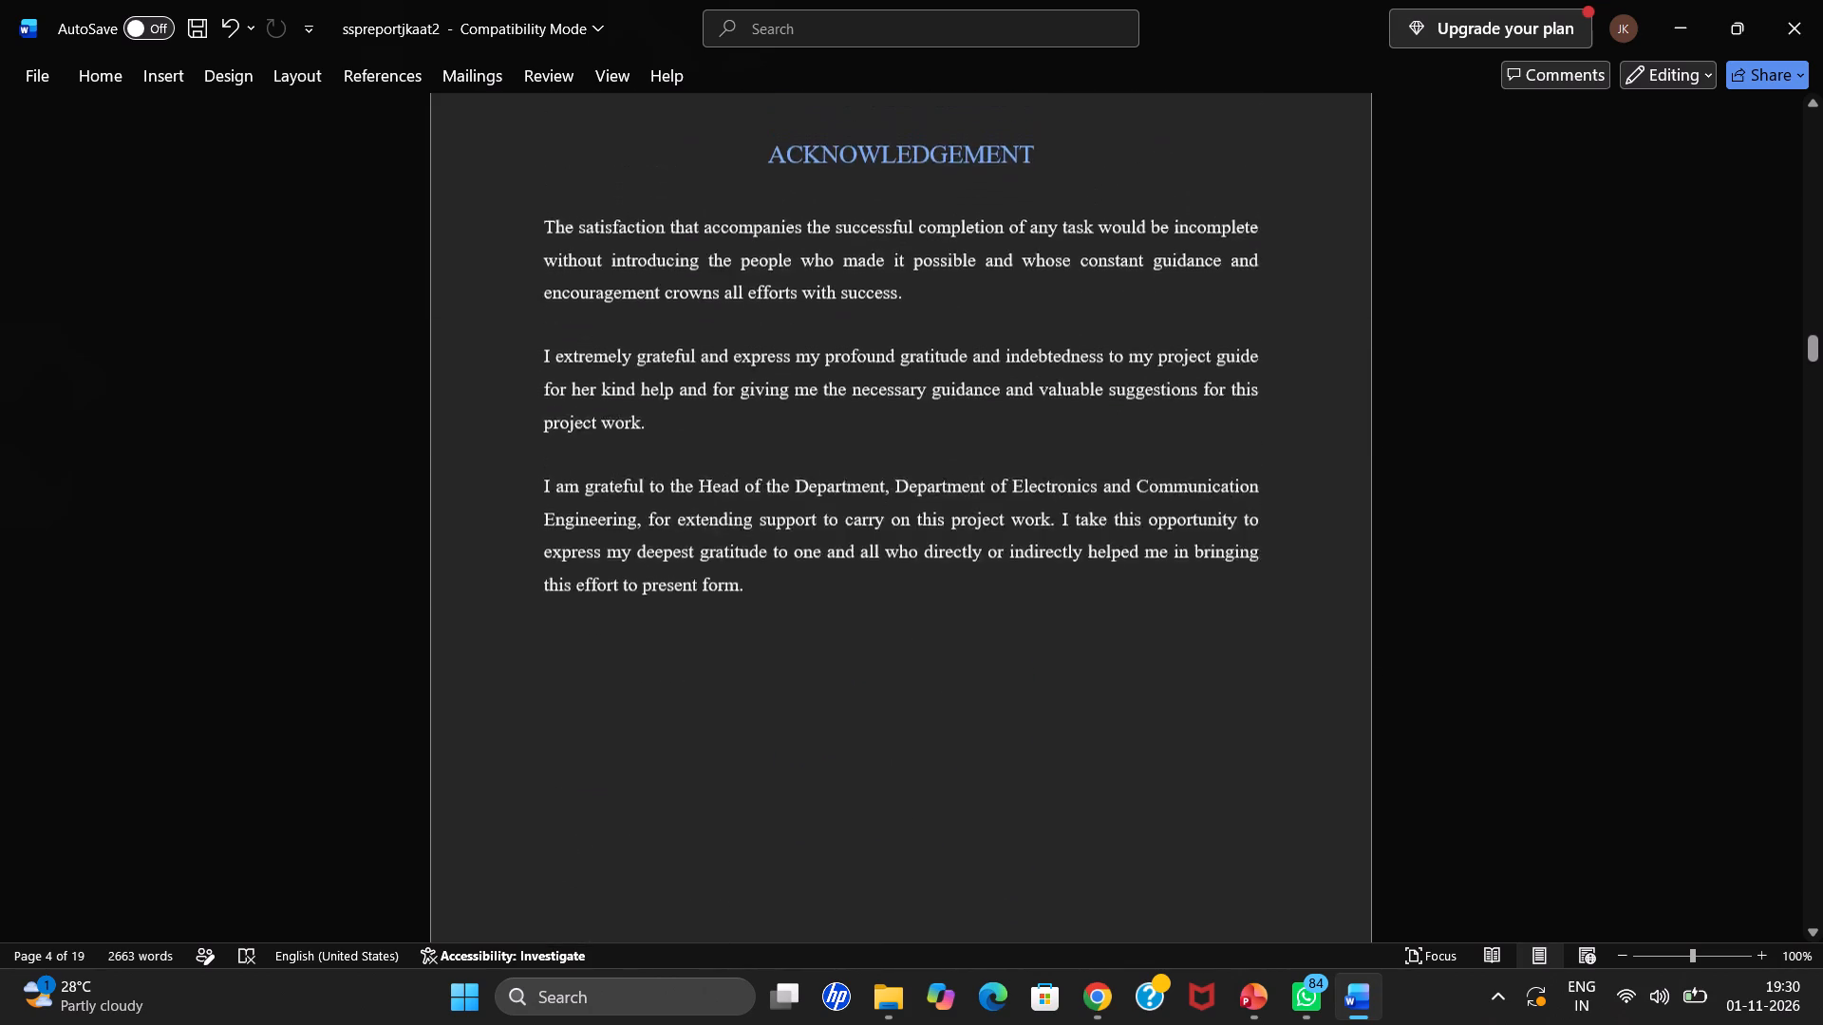
{"action": "scroll", "coordinate": [984, 440], "scroll_direction": "up", "scroll_amount": 2}
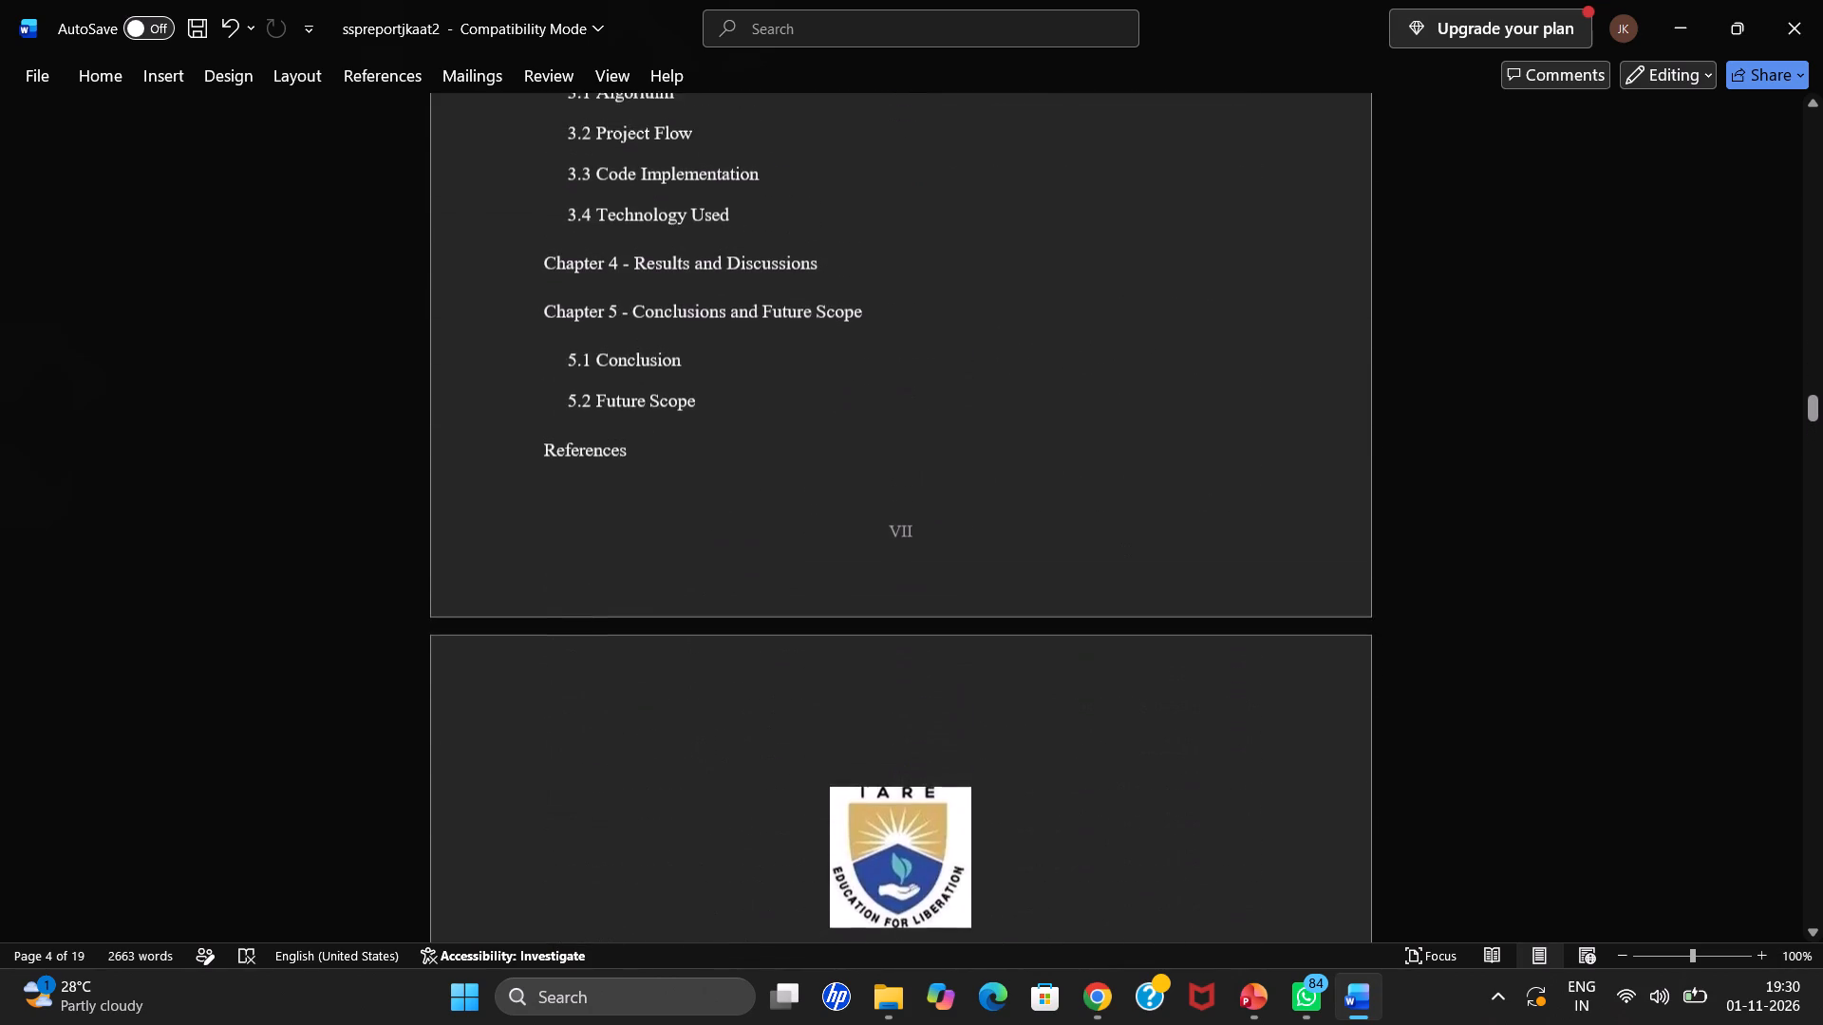
{"action": "scroll", "coordinate": [984, 439], "scroll_direction": "up", "scroll_amount": 1}
{"action": "scroll", "coordinate": [705, 239], "scroll_direction": "up", "scroll_amount": 1}
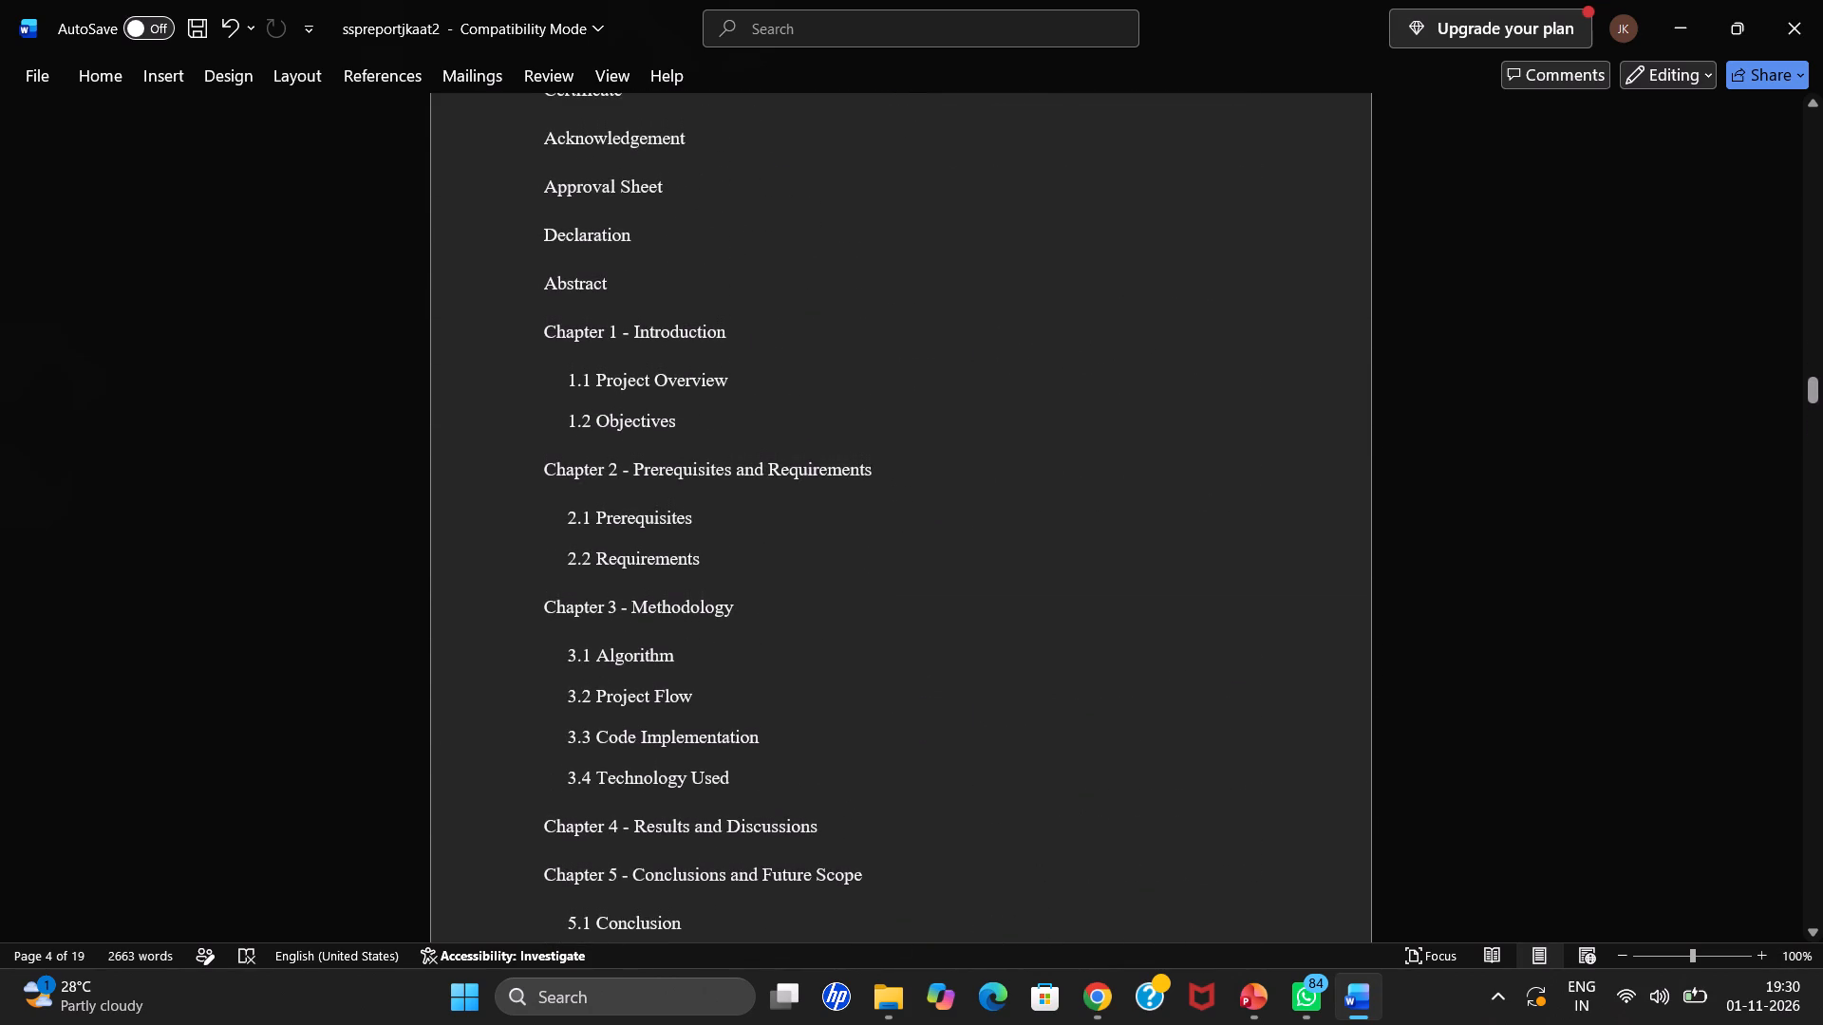
{"action": "scroll", "coordinate": [725, 239], "scroll_direction": "up", "scroll_amount": 1}
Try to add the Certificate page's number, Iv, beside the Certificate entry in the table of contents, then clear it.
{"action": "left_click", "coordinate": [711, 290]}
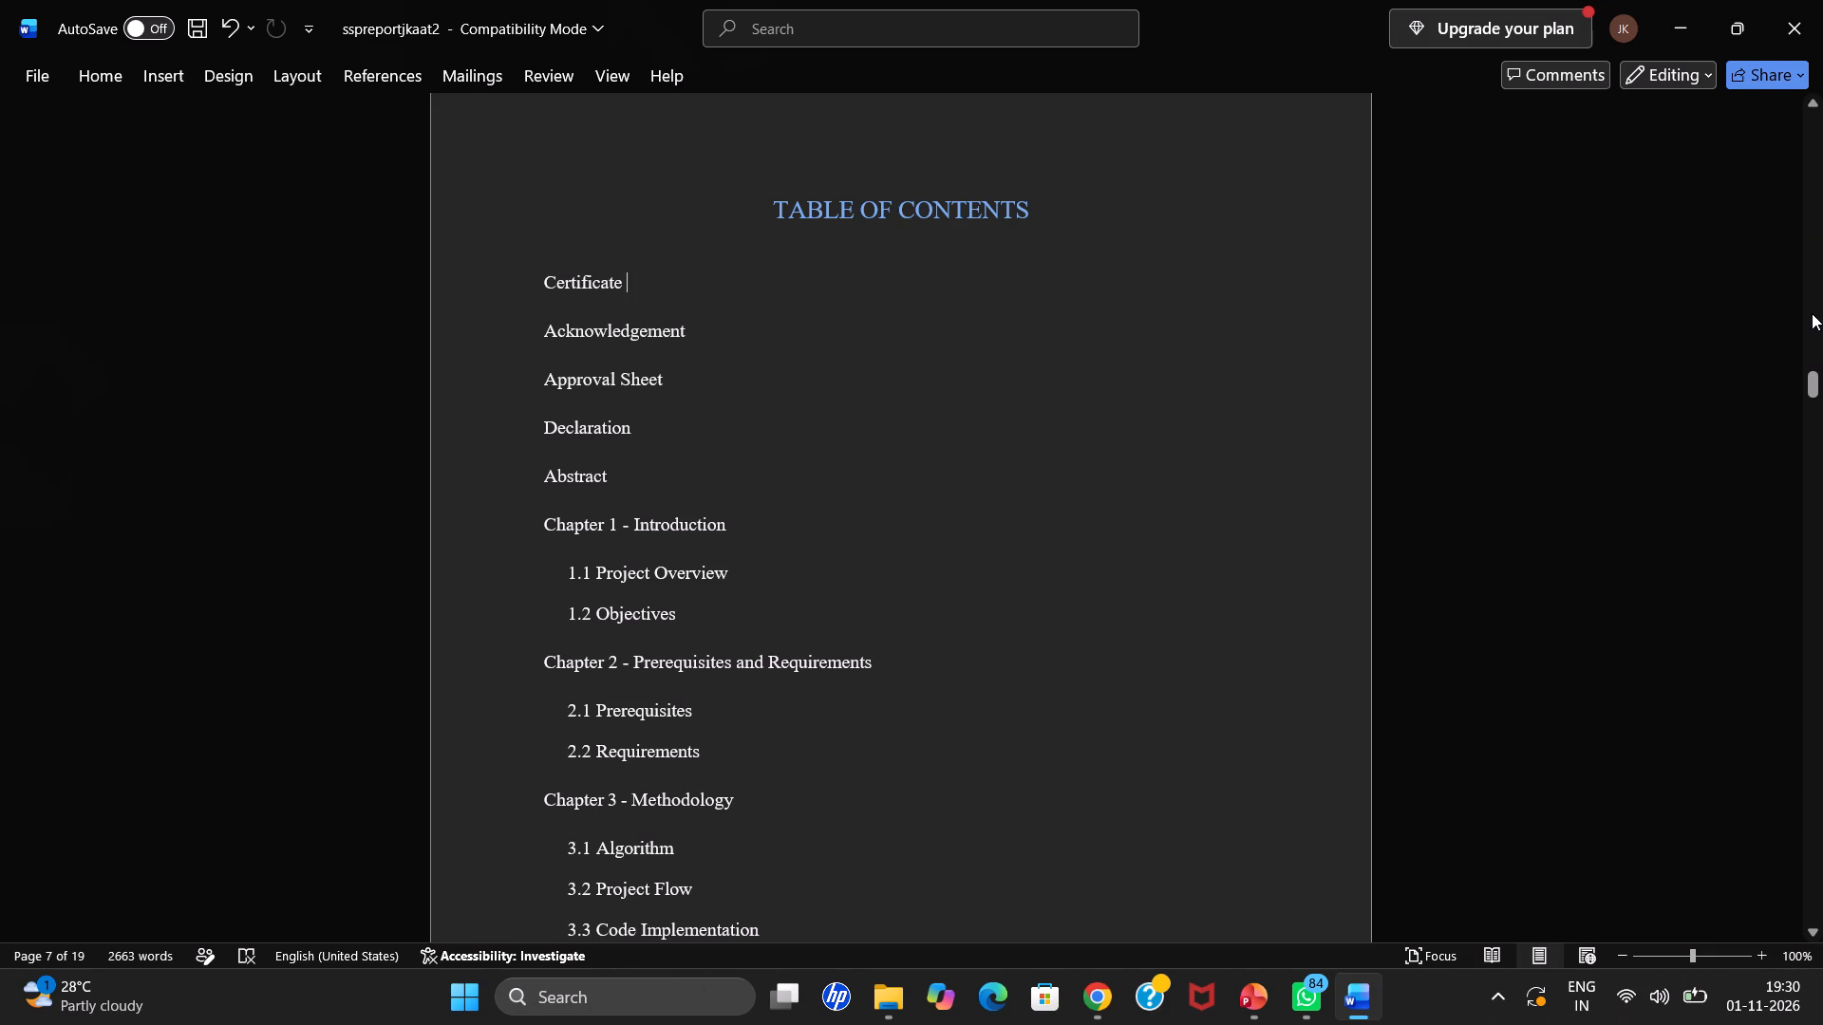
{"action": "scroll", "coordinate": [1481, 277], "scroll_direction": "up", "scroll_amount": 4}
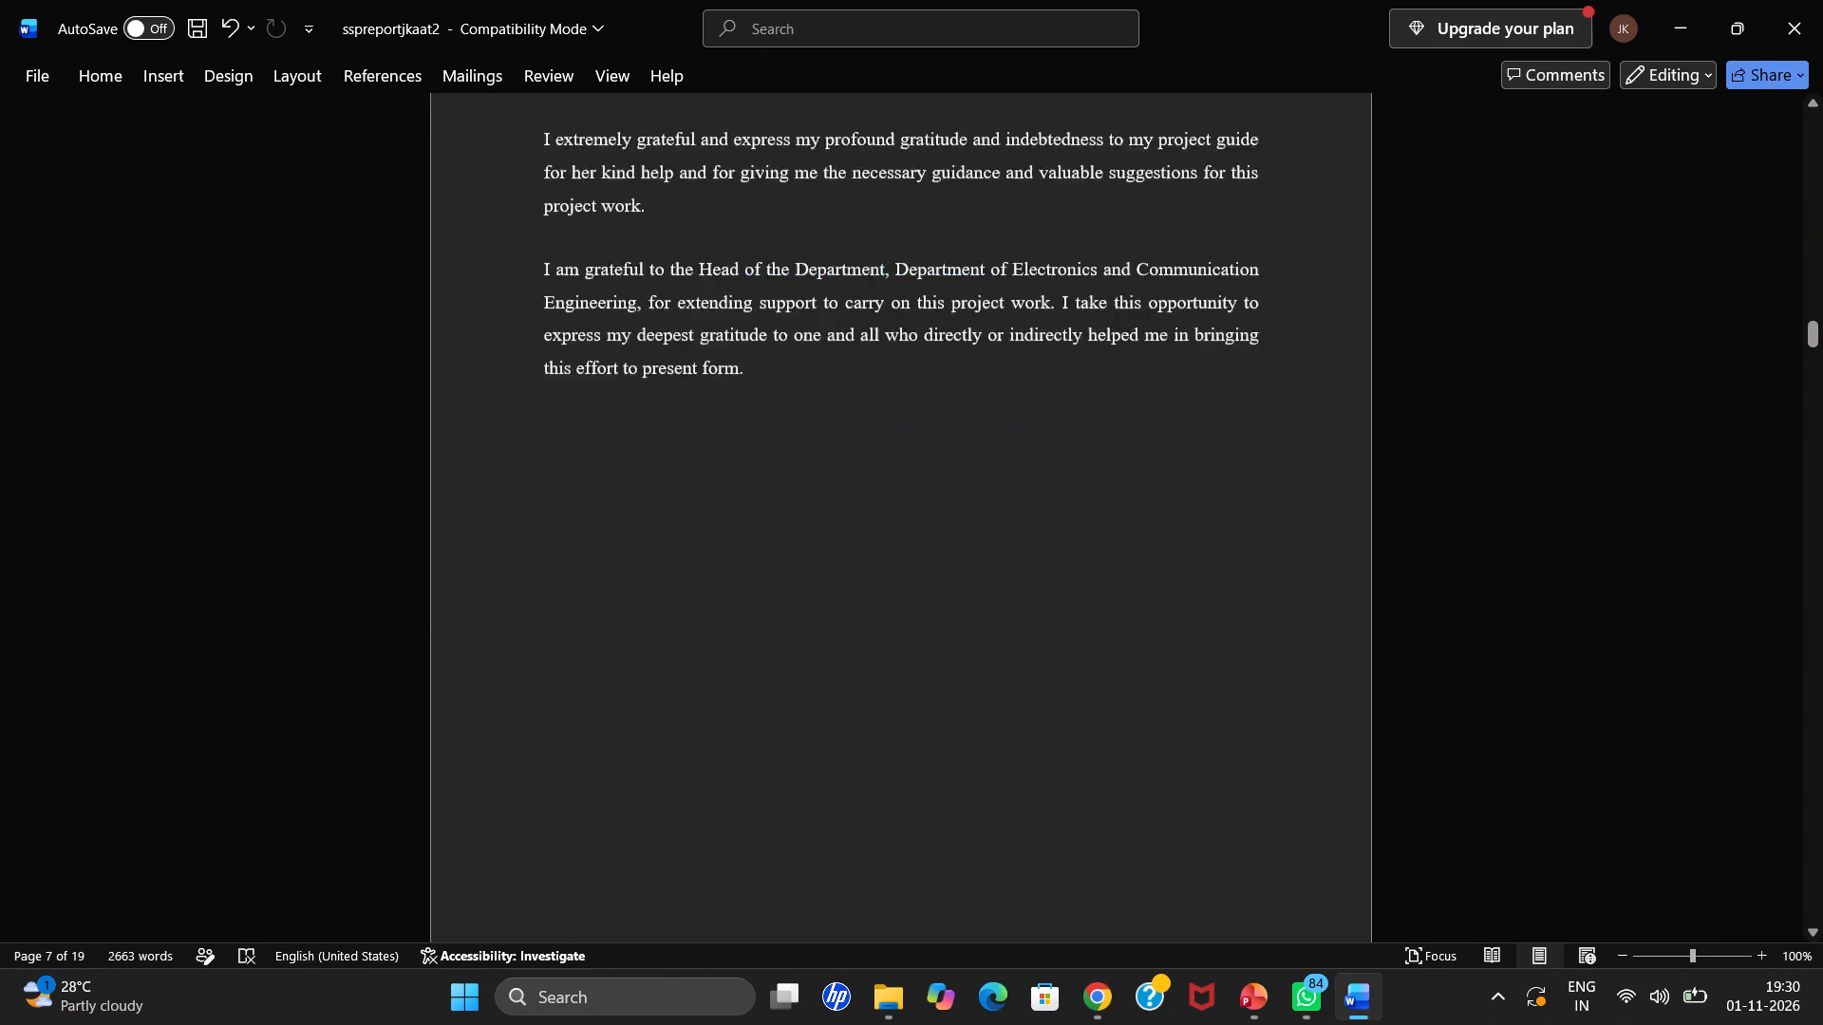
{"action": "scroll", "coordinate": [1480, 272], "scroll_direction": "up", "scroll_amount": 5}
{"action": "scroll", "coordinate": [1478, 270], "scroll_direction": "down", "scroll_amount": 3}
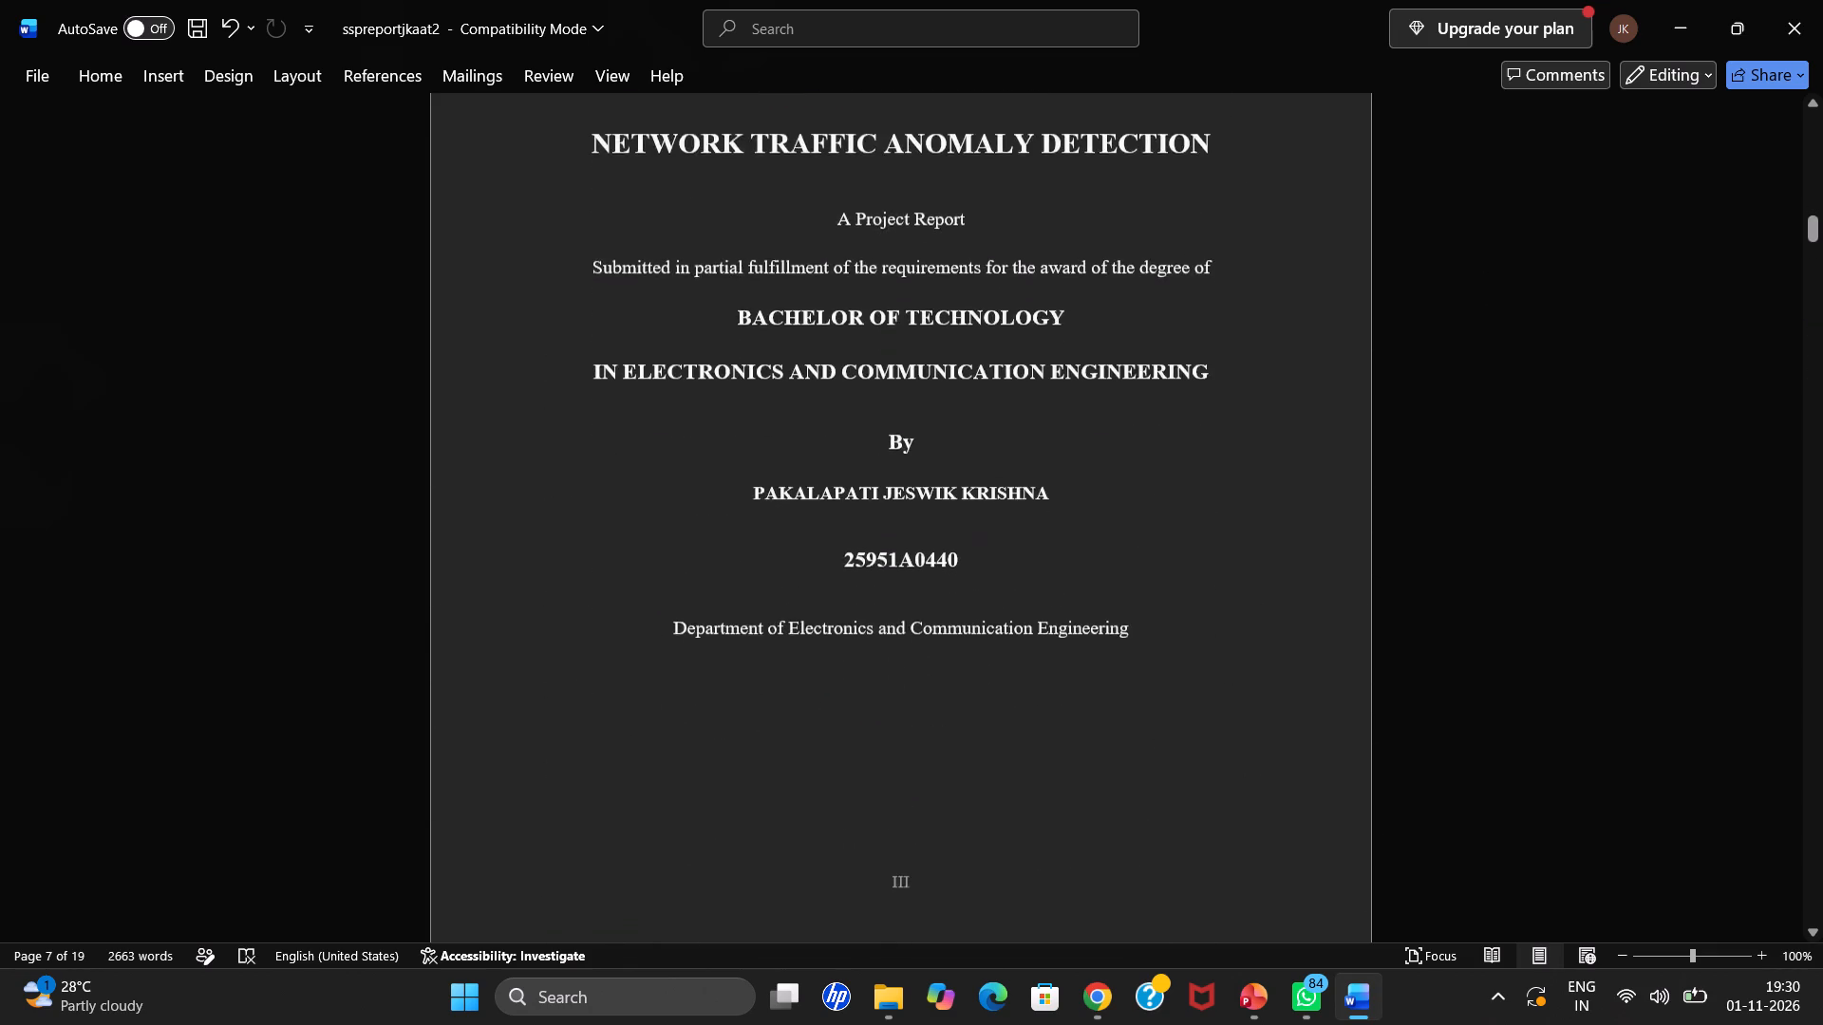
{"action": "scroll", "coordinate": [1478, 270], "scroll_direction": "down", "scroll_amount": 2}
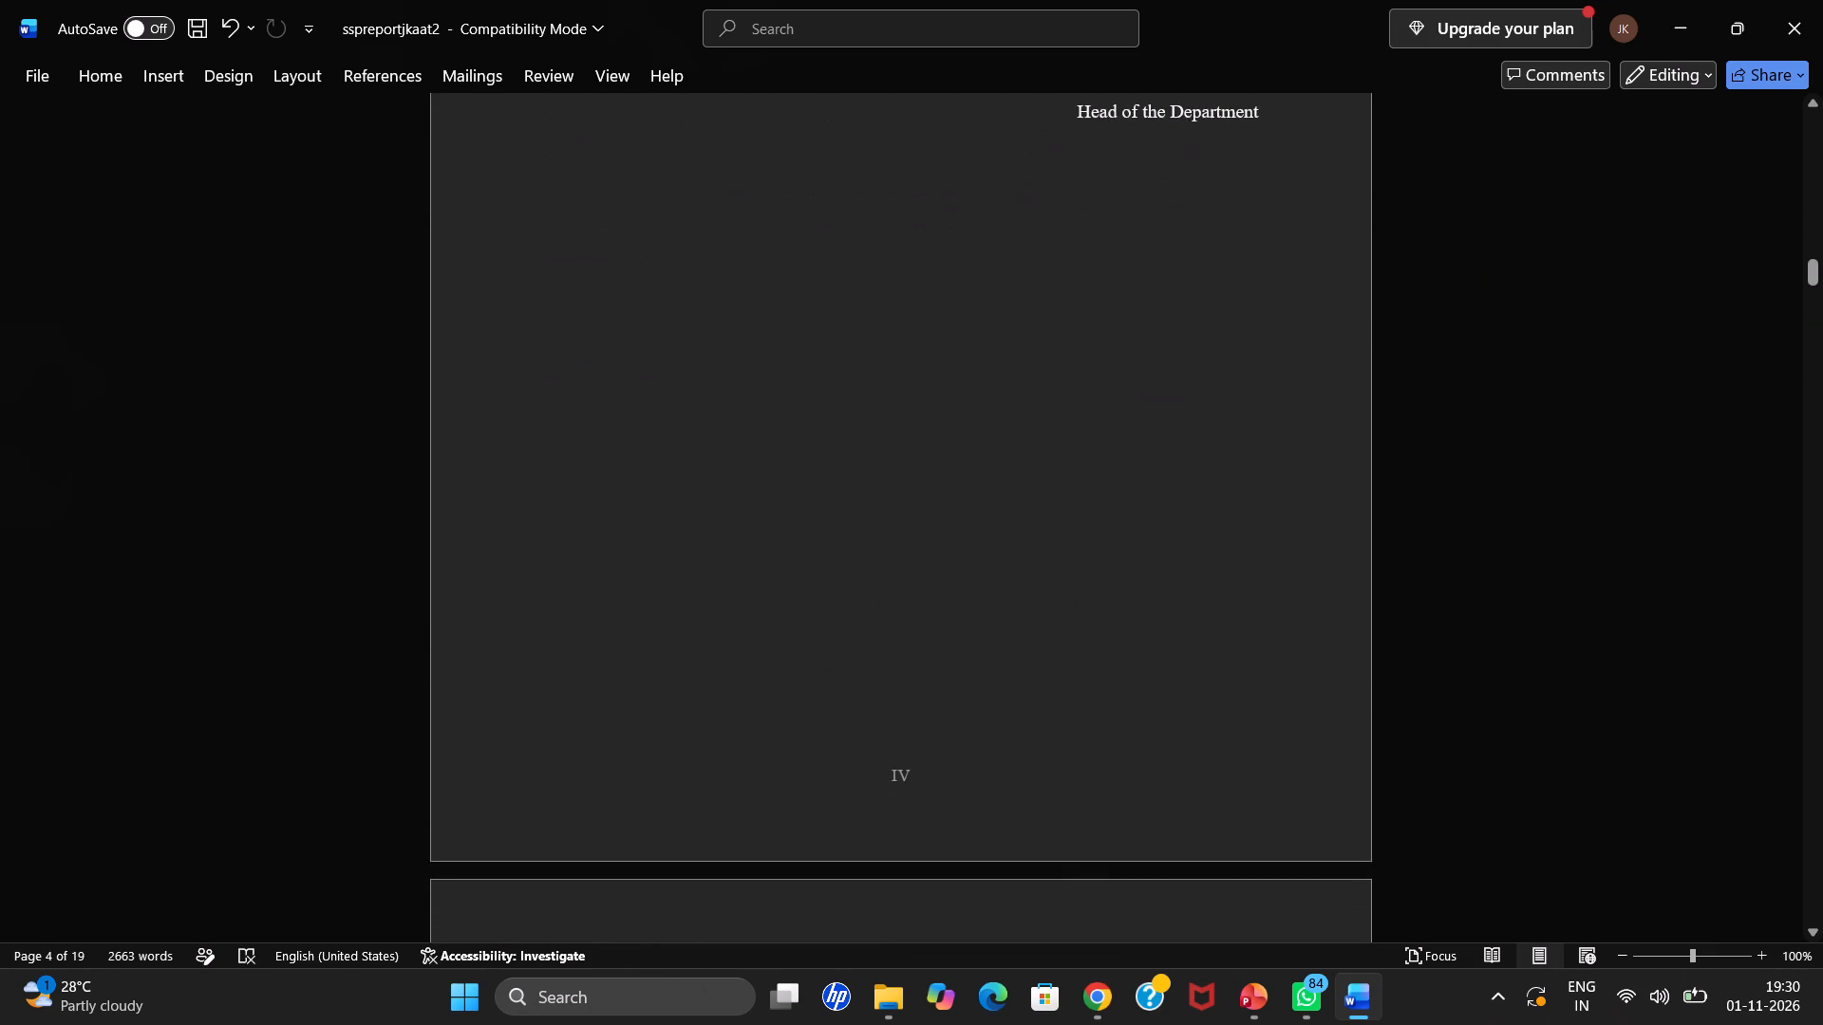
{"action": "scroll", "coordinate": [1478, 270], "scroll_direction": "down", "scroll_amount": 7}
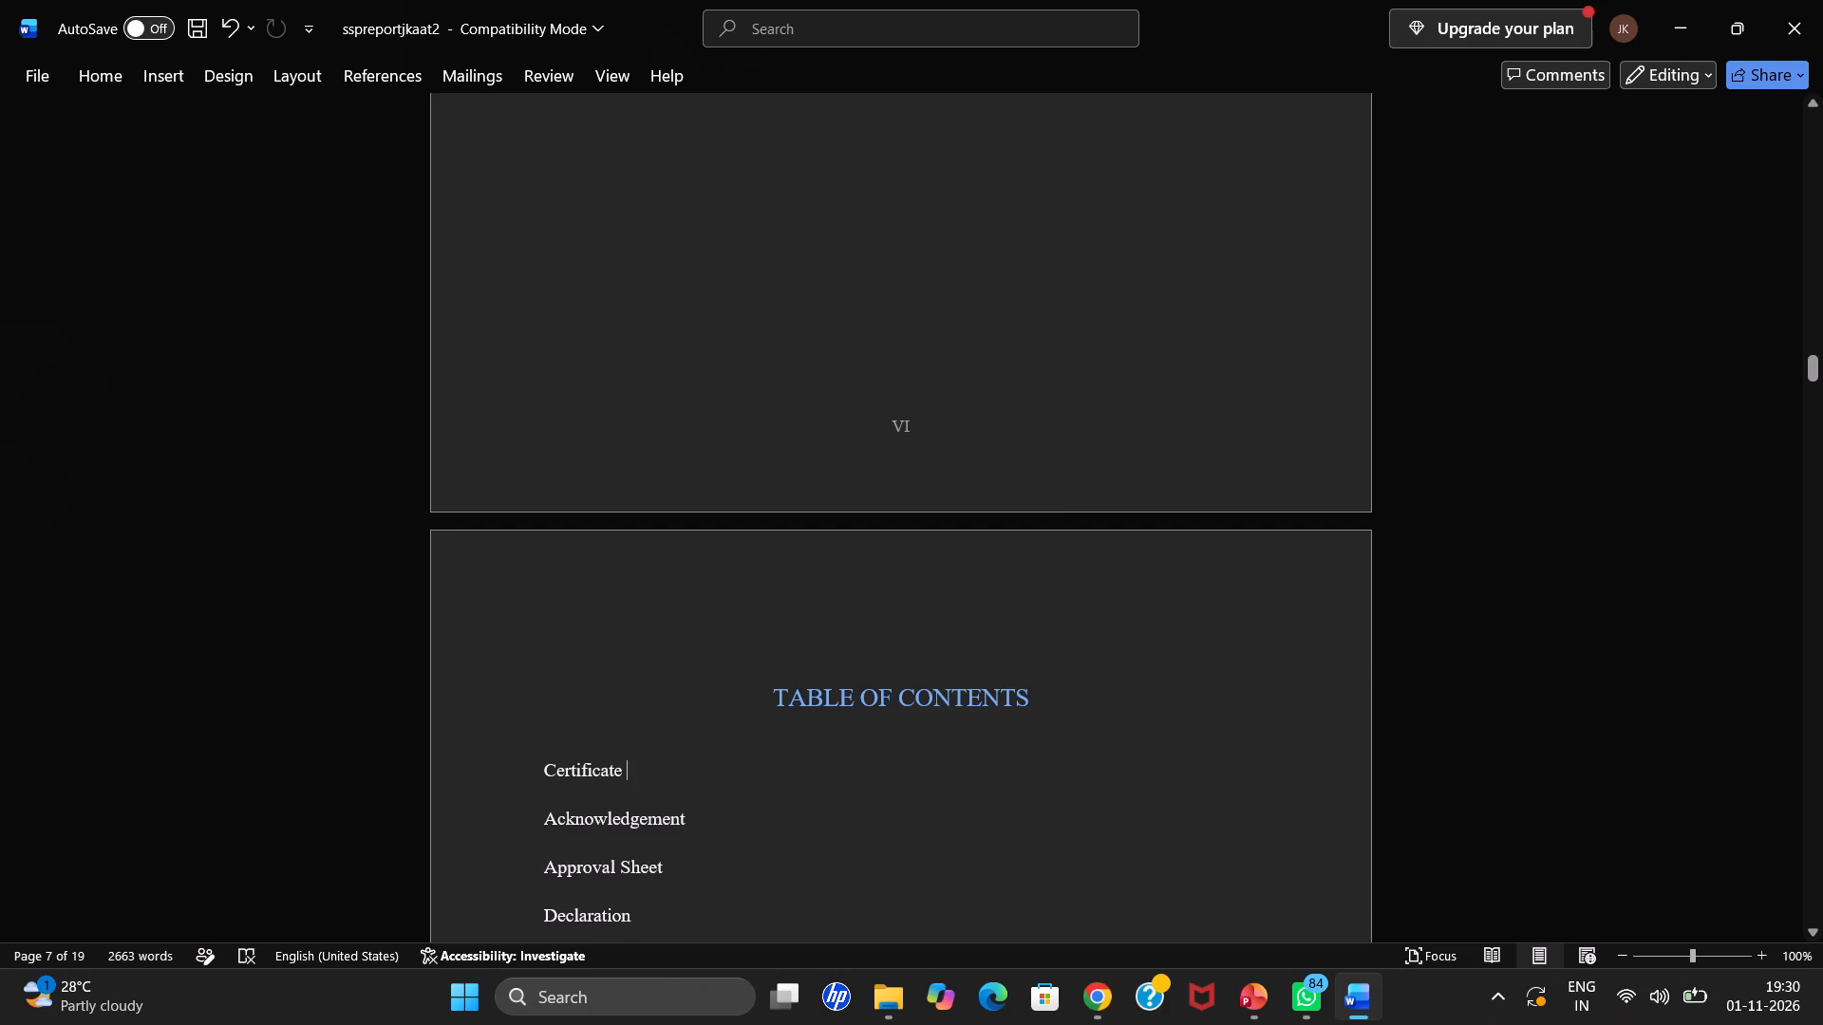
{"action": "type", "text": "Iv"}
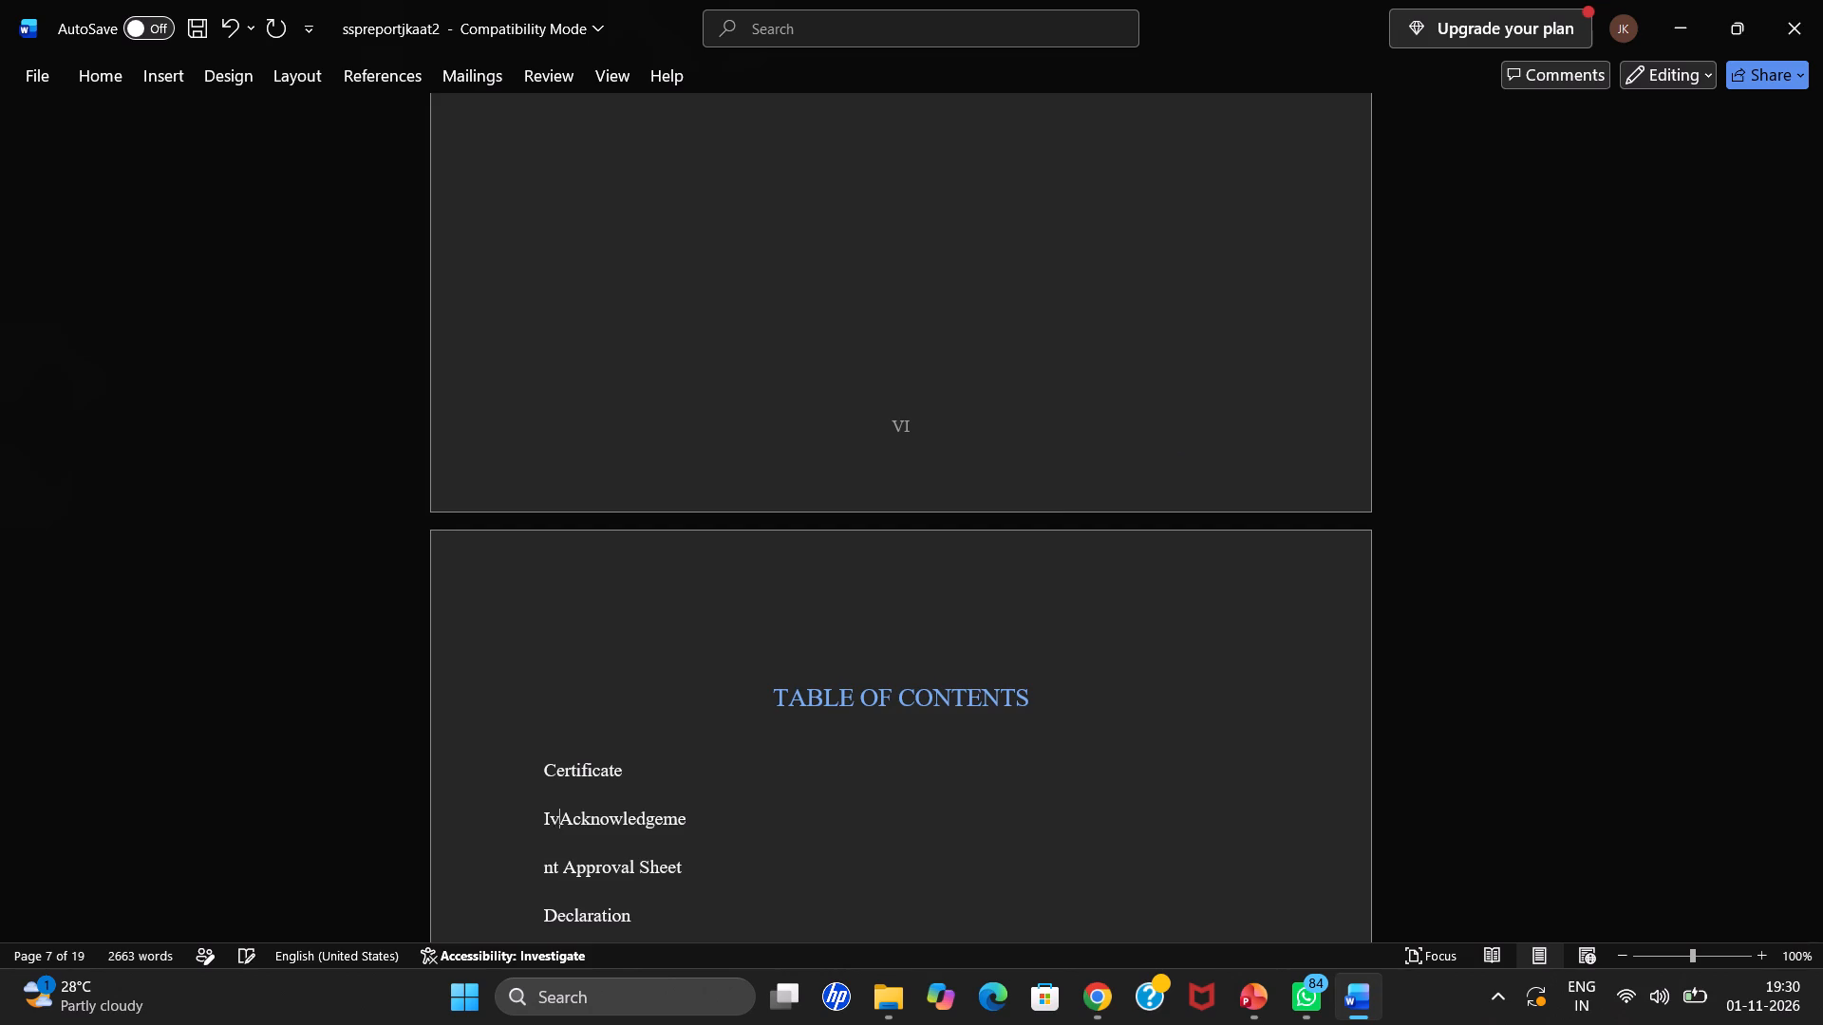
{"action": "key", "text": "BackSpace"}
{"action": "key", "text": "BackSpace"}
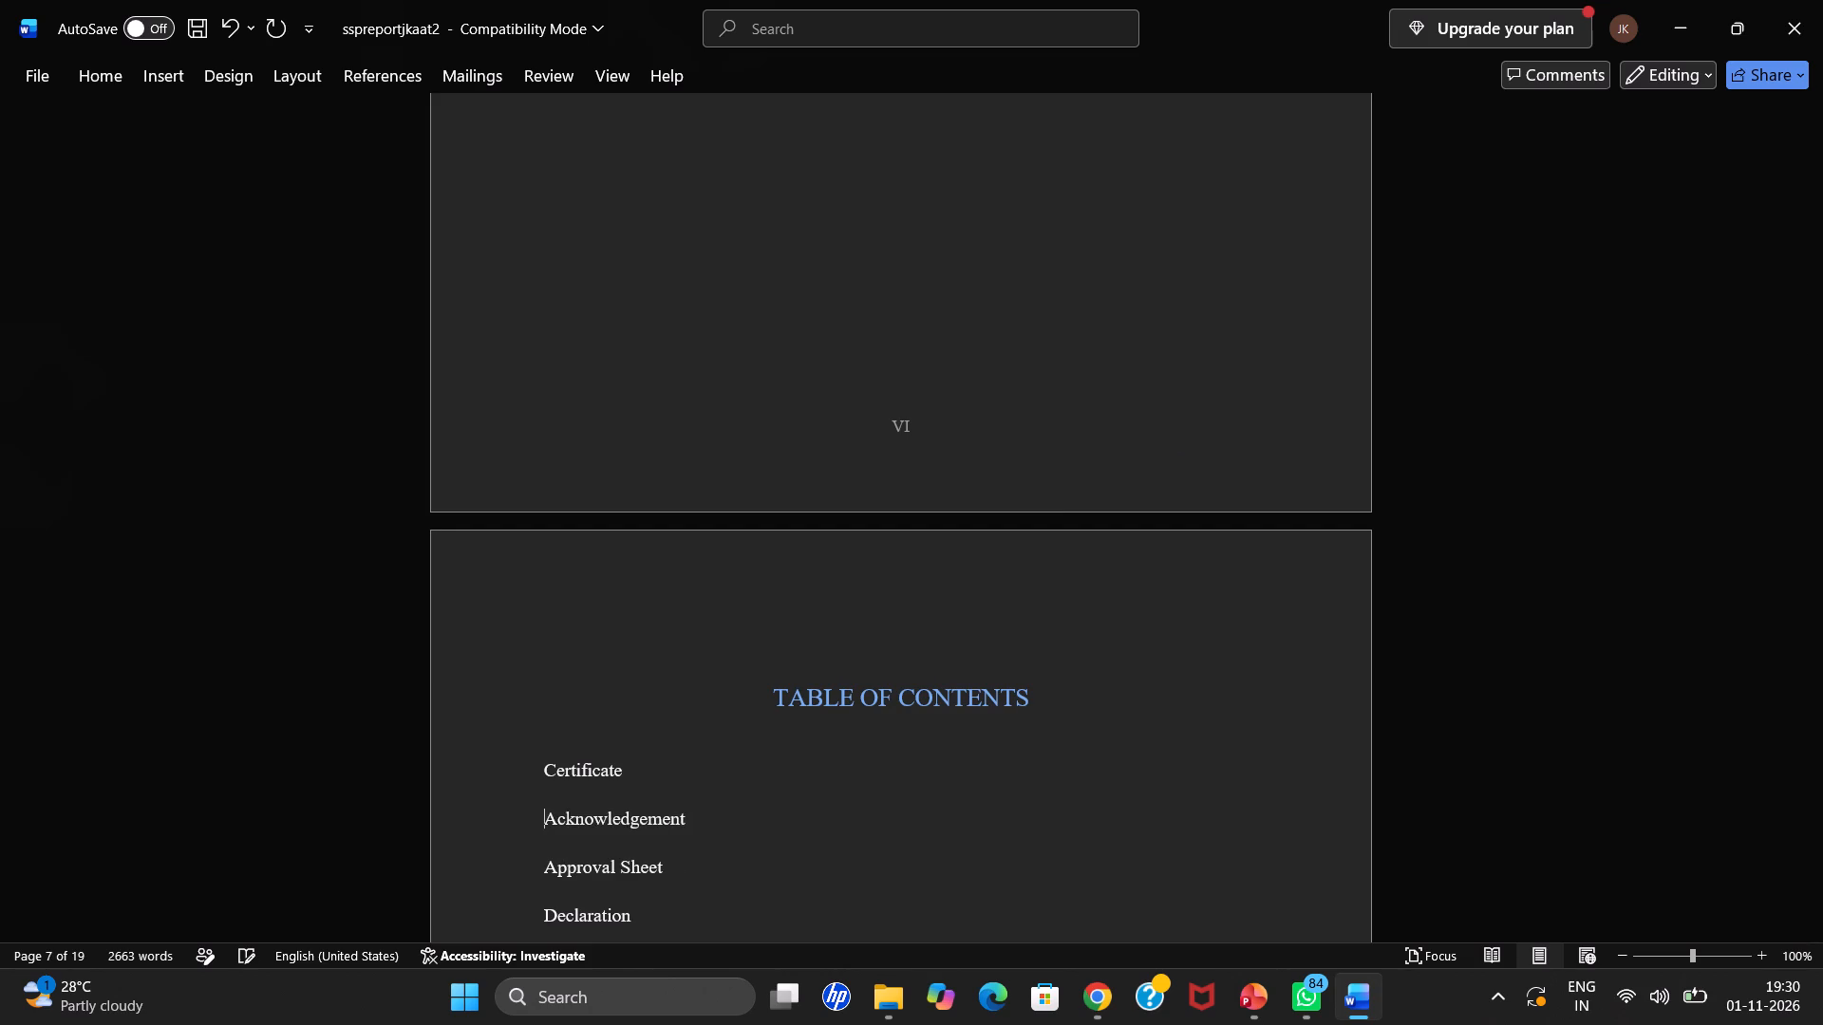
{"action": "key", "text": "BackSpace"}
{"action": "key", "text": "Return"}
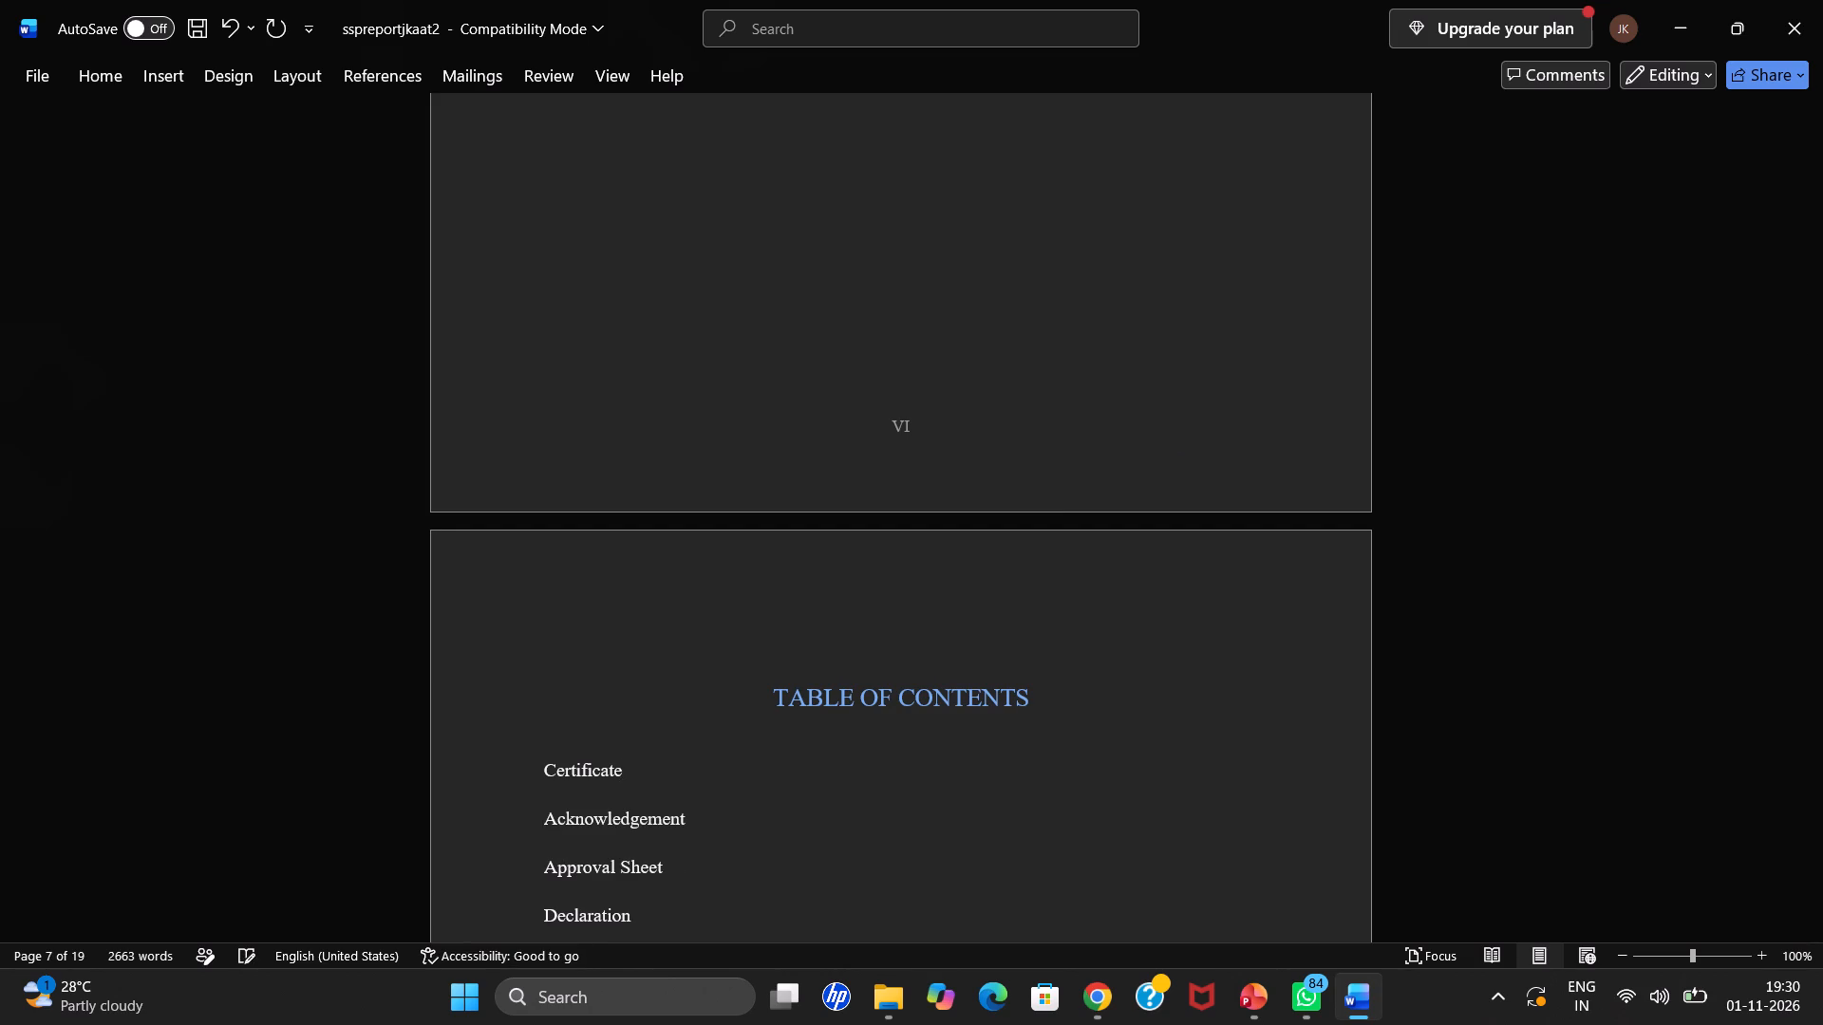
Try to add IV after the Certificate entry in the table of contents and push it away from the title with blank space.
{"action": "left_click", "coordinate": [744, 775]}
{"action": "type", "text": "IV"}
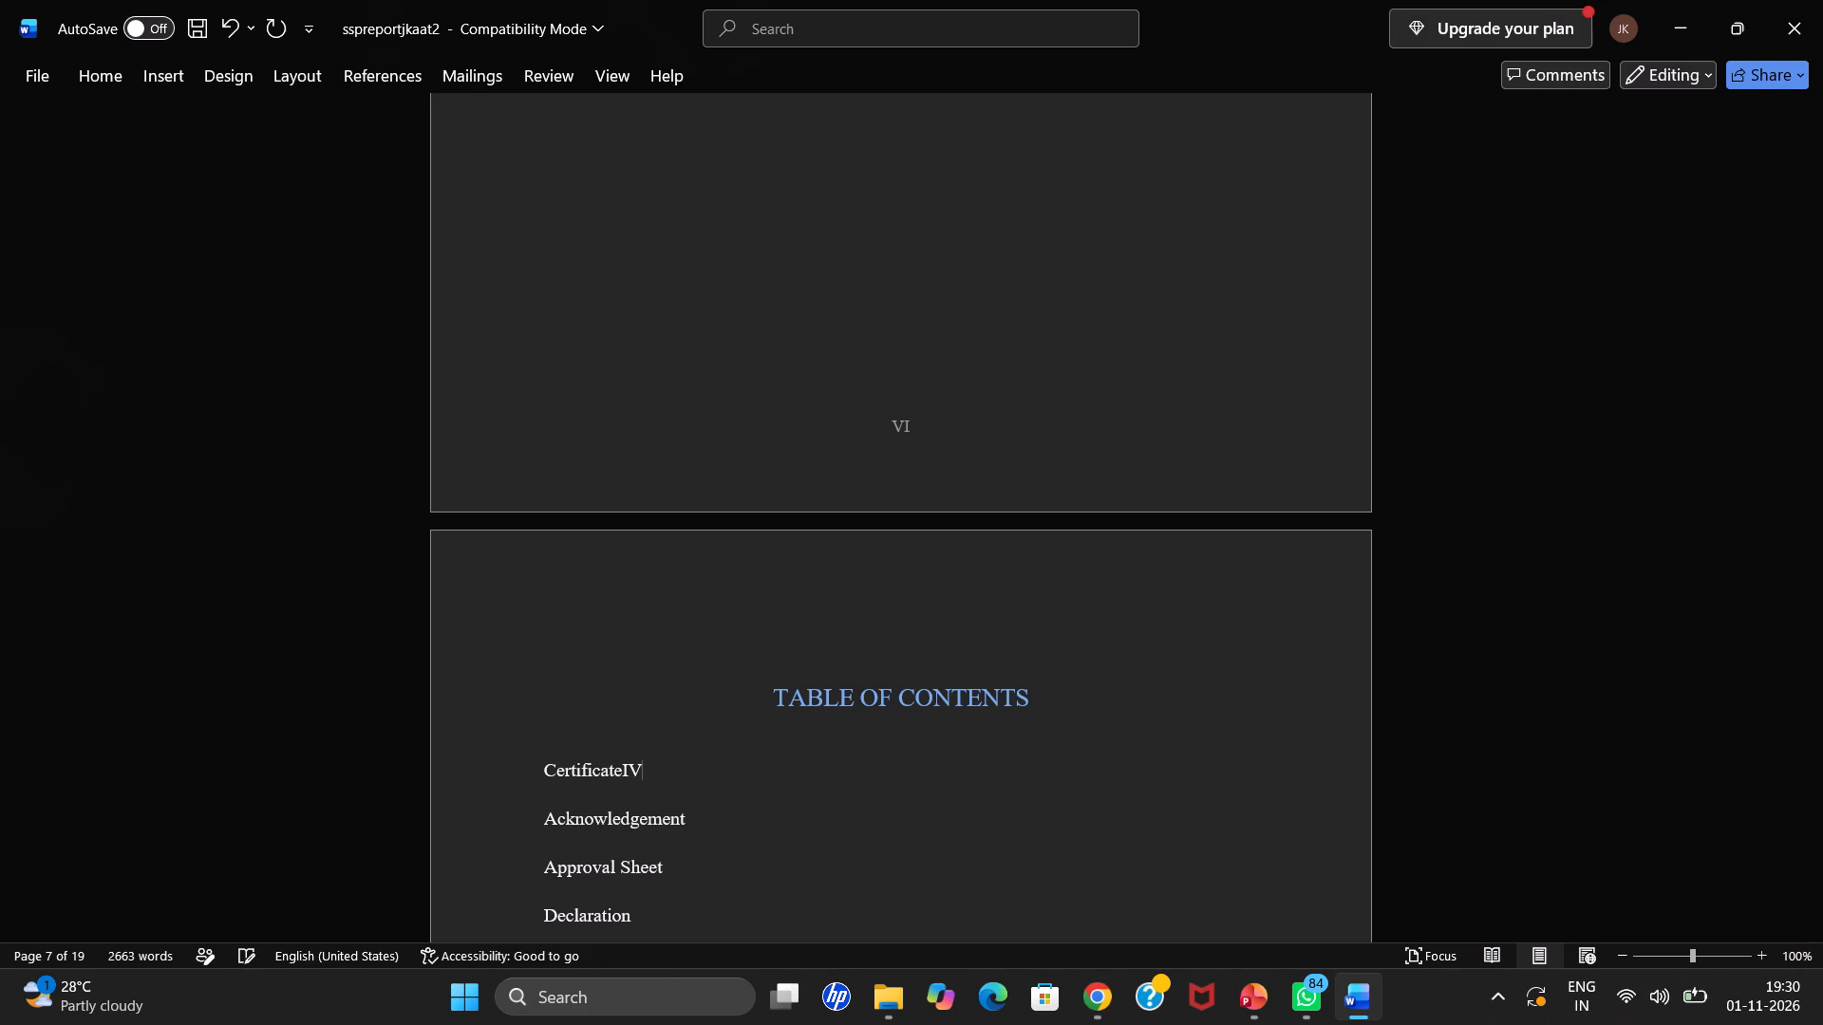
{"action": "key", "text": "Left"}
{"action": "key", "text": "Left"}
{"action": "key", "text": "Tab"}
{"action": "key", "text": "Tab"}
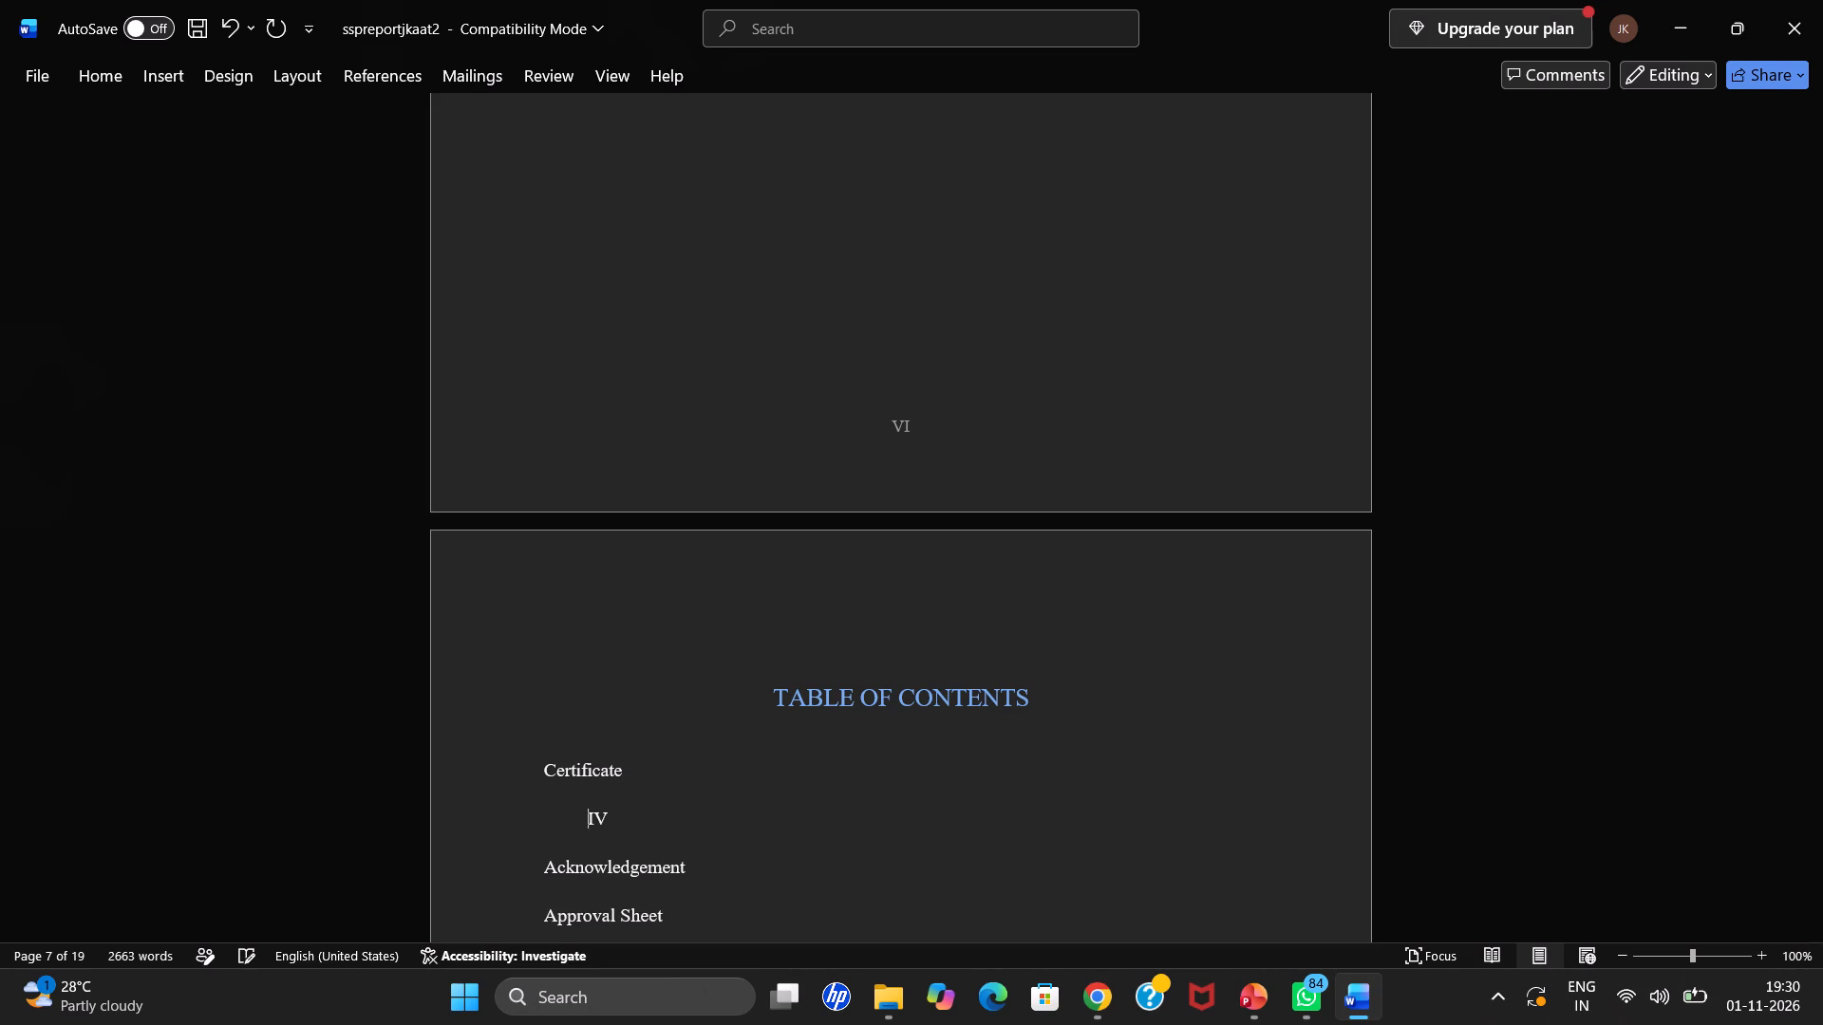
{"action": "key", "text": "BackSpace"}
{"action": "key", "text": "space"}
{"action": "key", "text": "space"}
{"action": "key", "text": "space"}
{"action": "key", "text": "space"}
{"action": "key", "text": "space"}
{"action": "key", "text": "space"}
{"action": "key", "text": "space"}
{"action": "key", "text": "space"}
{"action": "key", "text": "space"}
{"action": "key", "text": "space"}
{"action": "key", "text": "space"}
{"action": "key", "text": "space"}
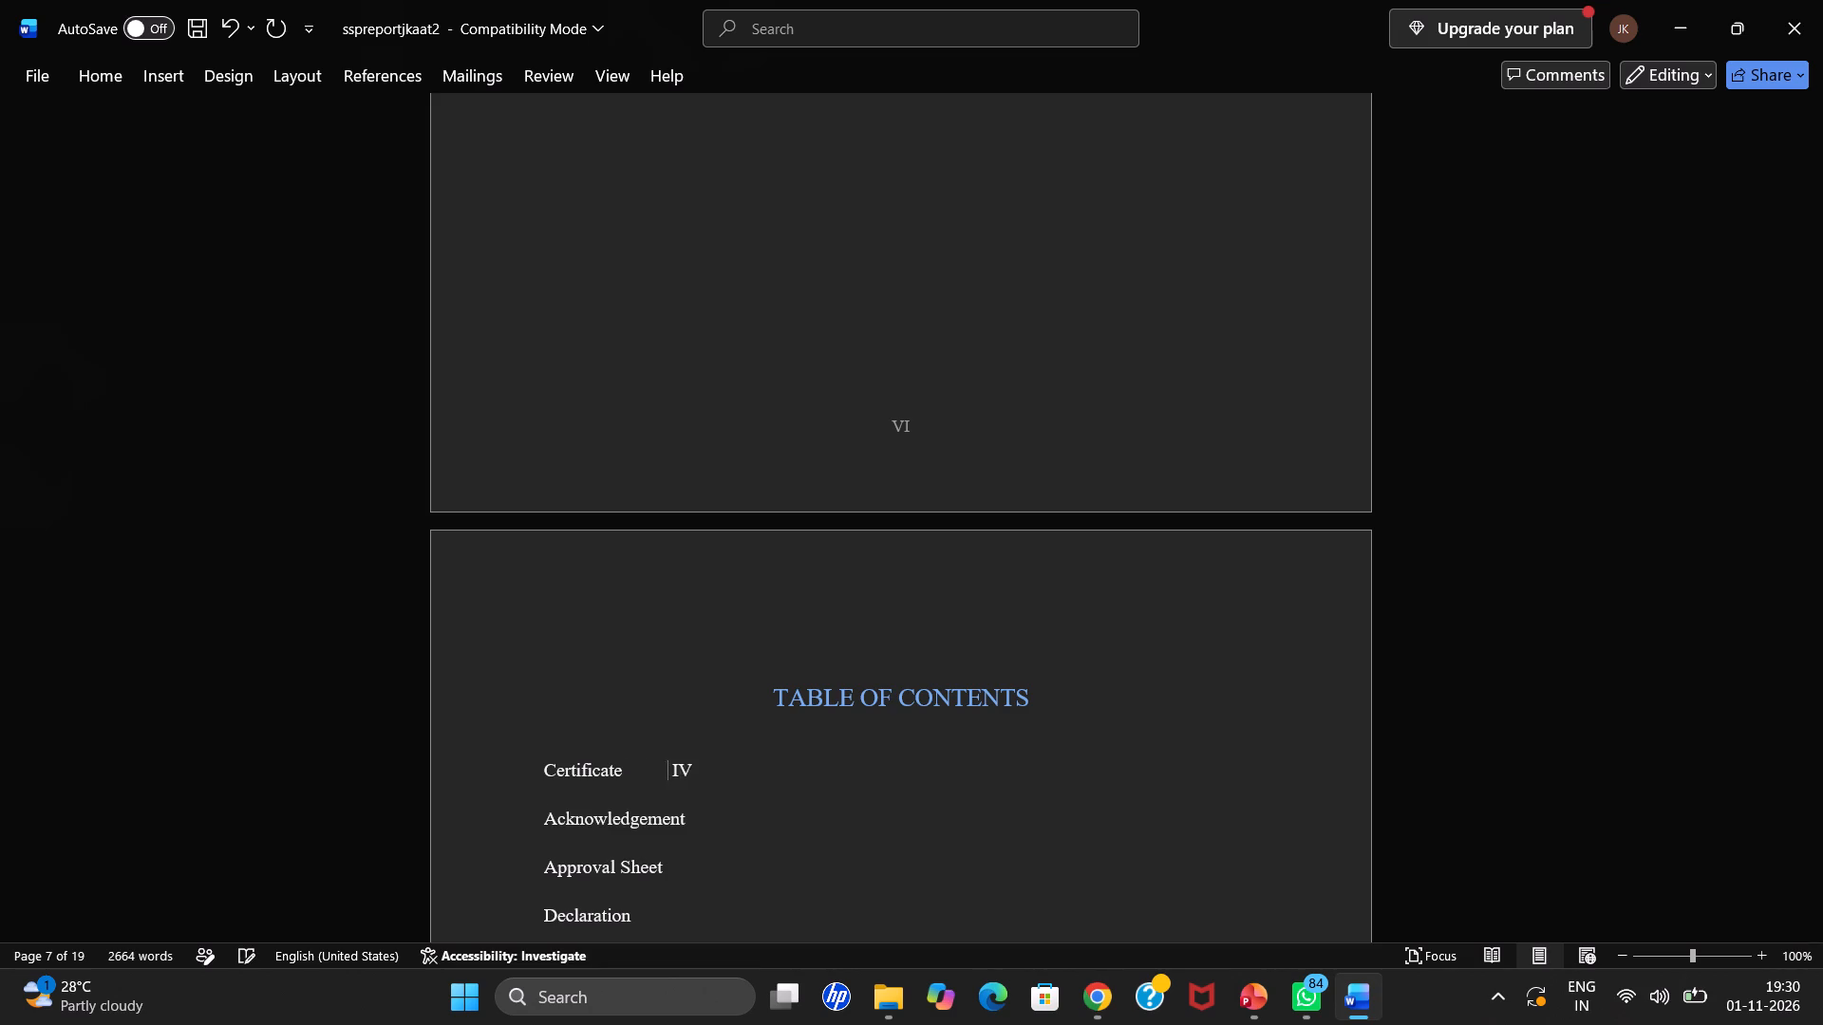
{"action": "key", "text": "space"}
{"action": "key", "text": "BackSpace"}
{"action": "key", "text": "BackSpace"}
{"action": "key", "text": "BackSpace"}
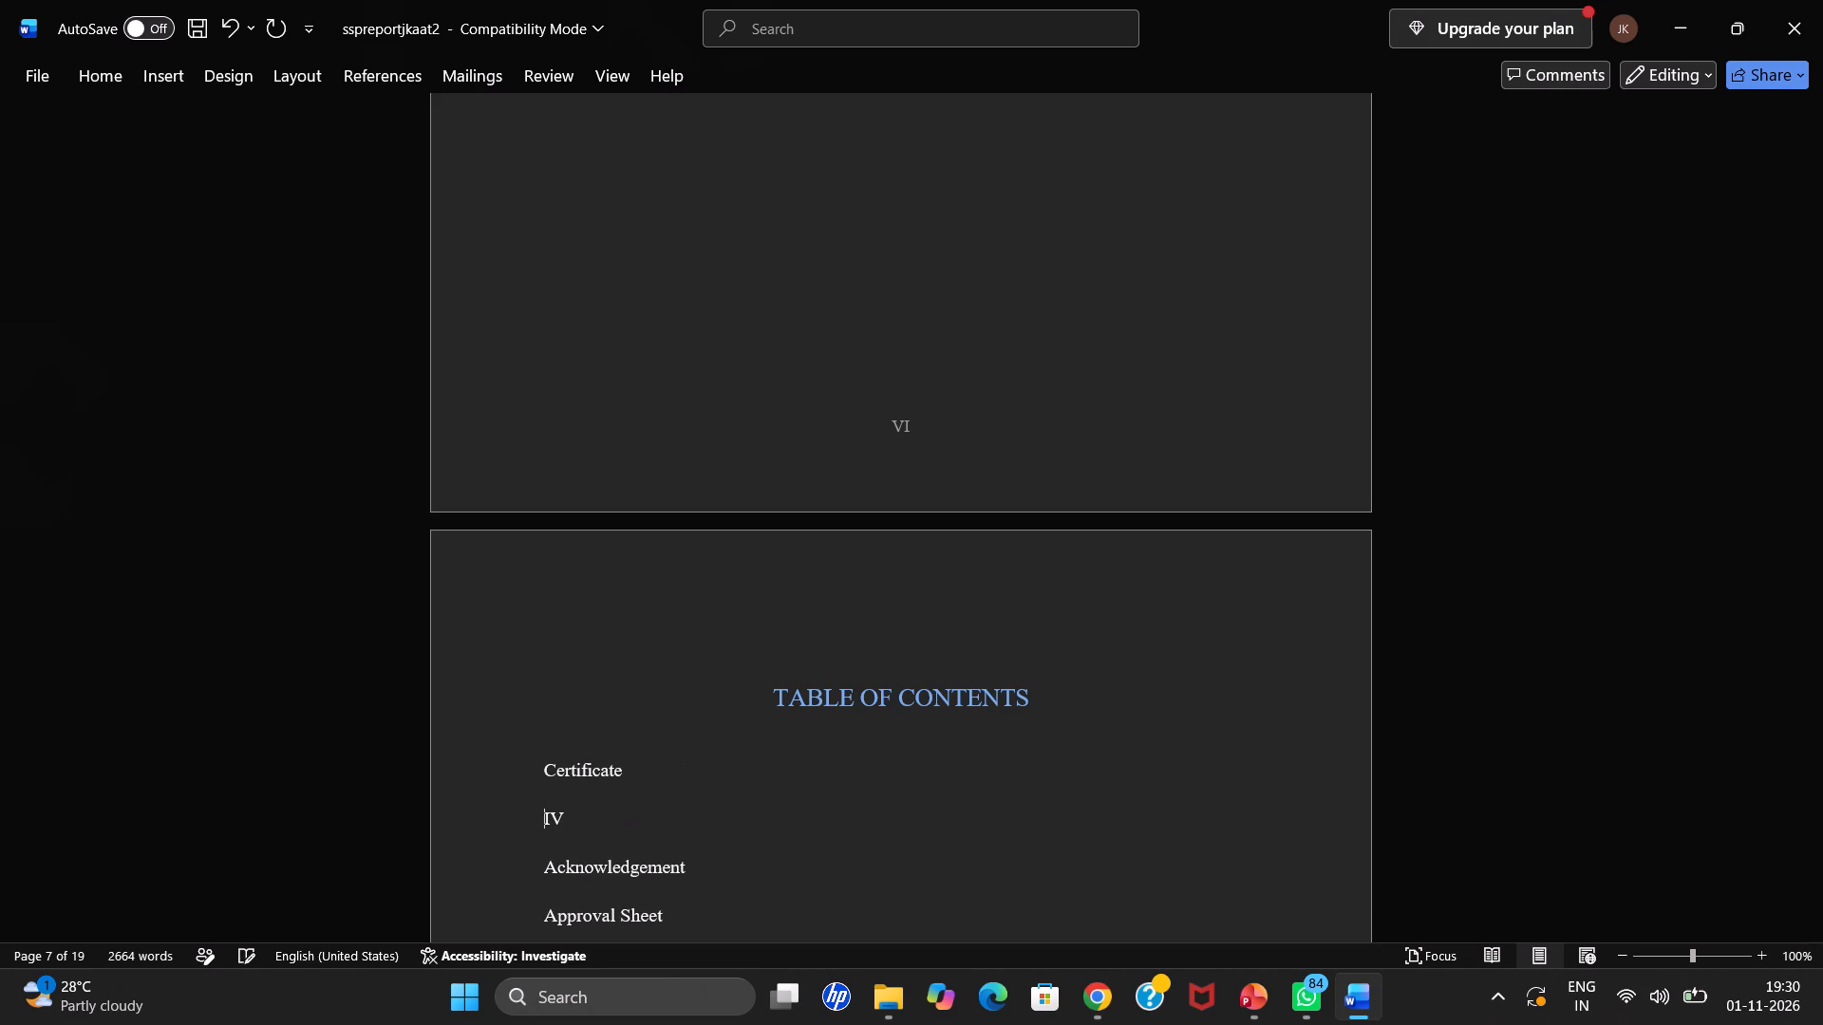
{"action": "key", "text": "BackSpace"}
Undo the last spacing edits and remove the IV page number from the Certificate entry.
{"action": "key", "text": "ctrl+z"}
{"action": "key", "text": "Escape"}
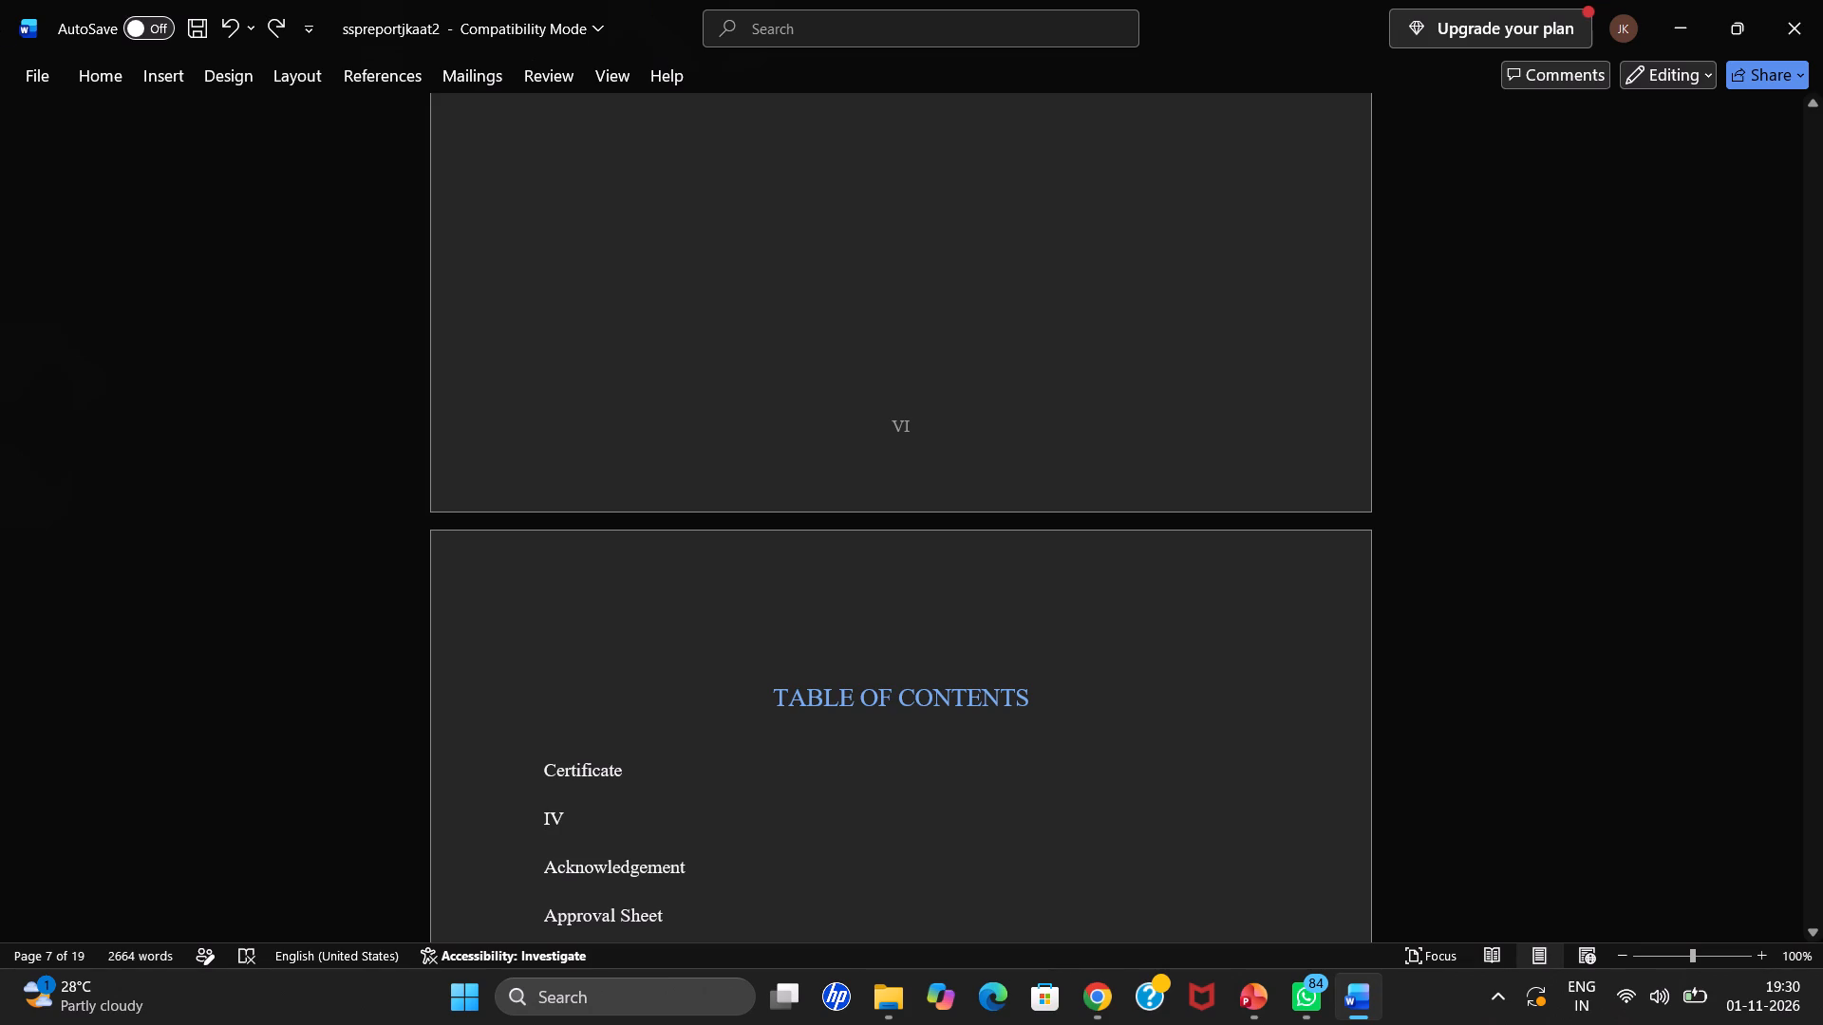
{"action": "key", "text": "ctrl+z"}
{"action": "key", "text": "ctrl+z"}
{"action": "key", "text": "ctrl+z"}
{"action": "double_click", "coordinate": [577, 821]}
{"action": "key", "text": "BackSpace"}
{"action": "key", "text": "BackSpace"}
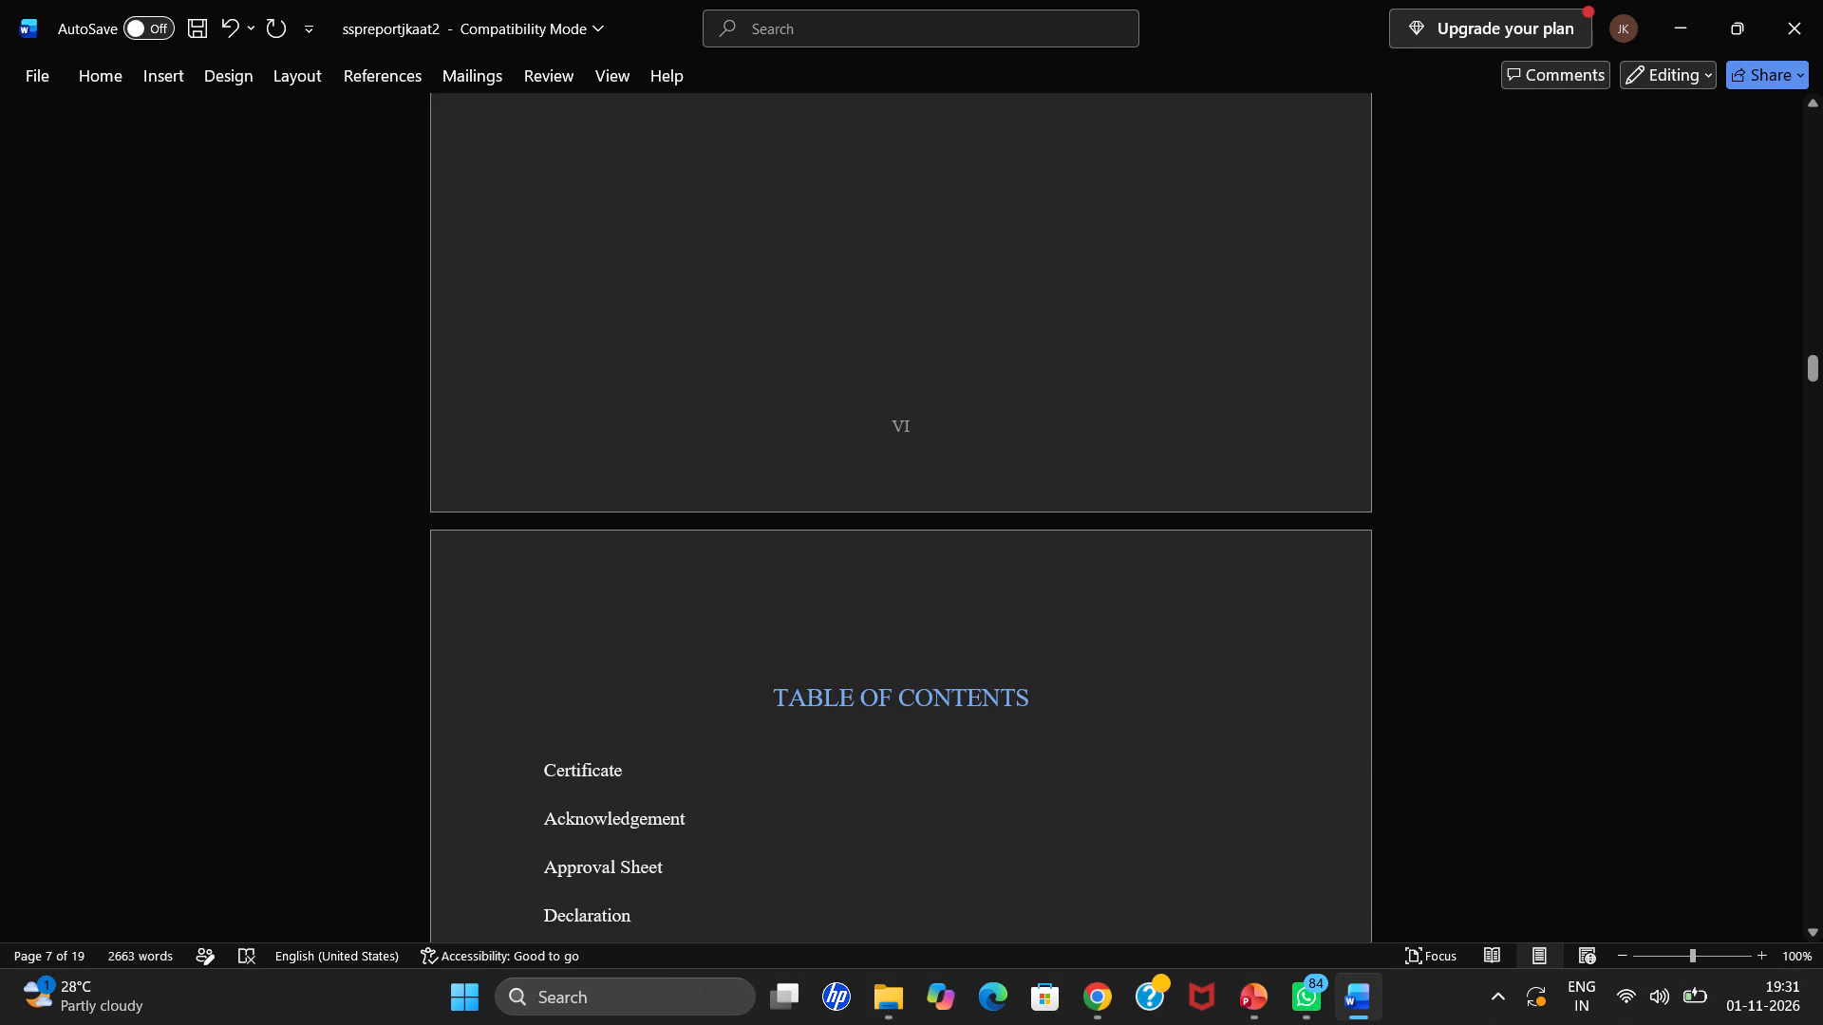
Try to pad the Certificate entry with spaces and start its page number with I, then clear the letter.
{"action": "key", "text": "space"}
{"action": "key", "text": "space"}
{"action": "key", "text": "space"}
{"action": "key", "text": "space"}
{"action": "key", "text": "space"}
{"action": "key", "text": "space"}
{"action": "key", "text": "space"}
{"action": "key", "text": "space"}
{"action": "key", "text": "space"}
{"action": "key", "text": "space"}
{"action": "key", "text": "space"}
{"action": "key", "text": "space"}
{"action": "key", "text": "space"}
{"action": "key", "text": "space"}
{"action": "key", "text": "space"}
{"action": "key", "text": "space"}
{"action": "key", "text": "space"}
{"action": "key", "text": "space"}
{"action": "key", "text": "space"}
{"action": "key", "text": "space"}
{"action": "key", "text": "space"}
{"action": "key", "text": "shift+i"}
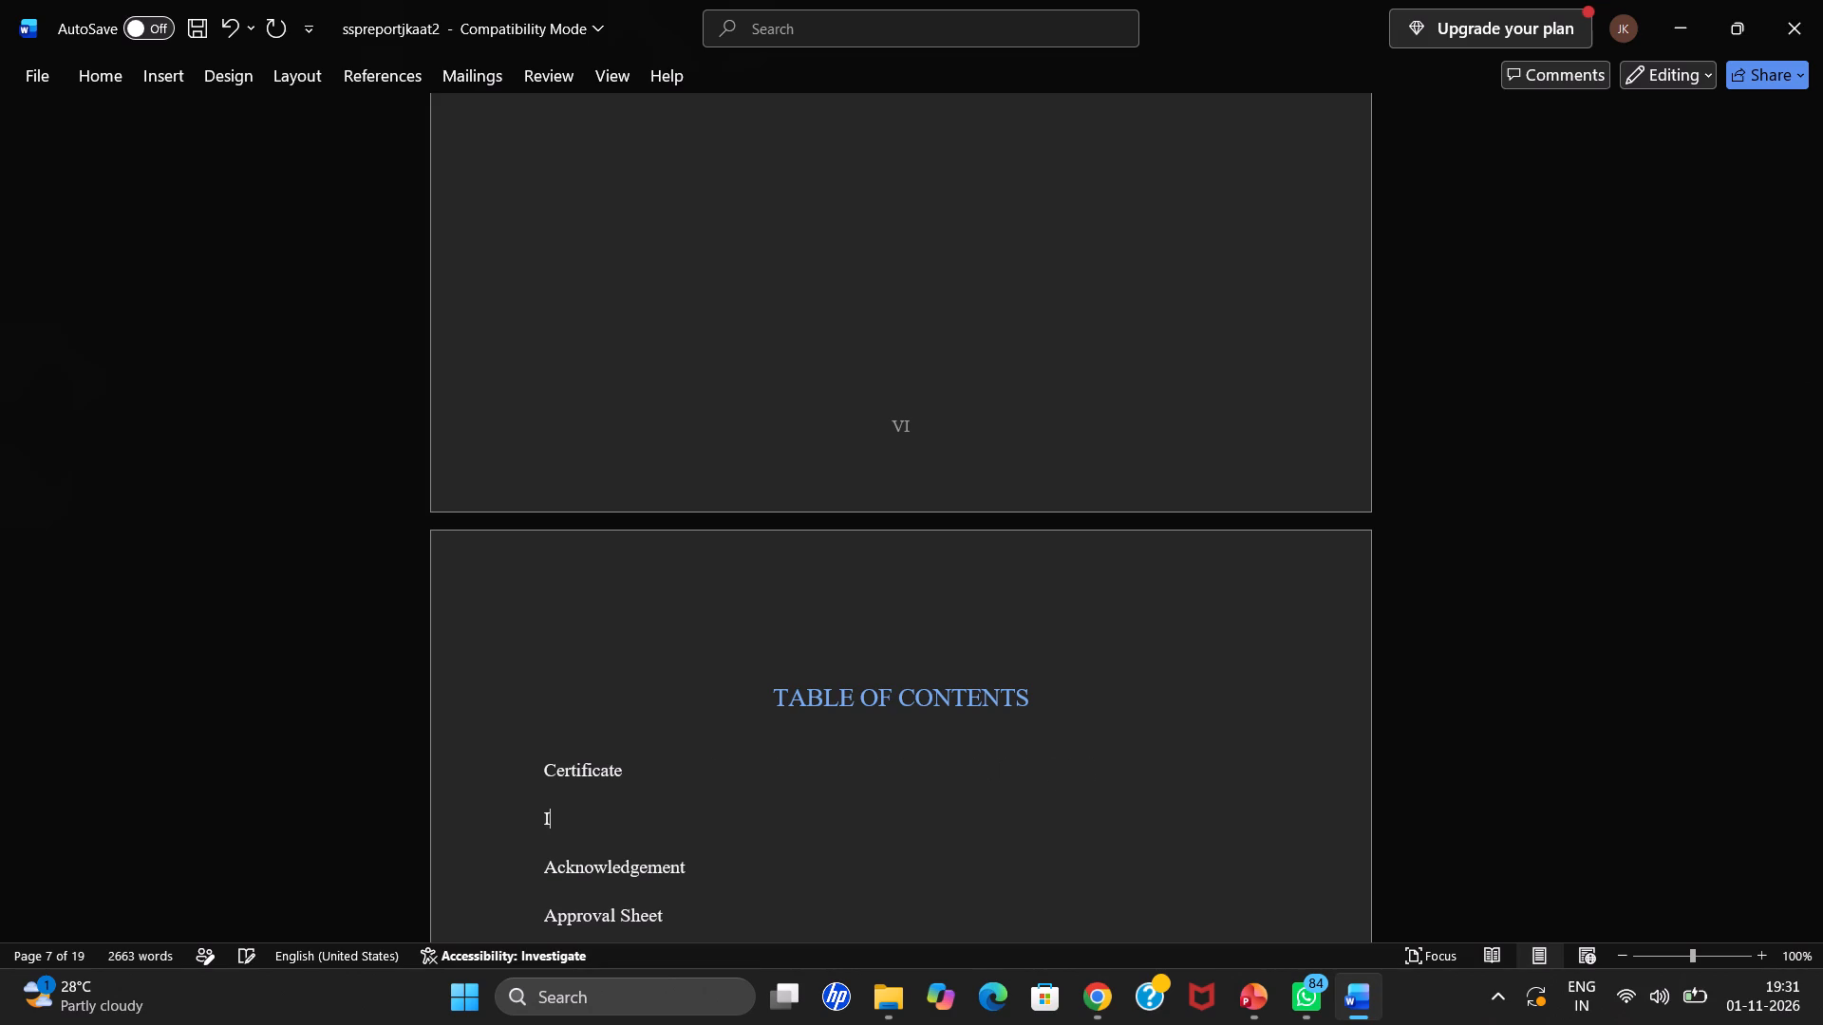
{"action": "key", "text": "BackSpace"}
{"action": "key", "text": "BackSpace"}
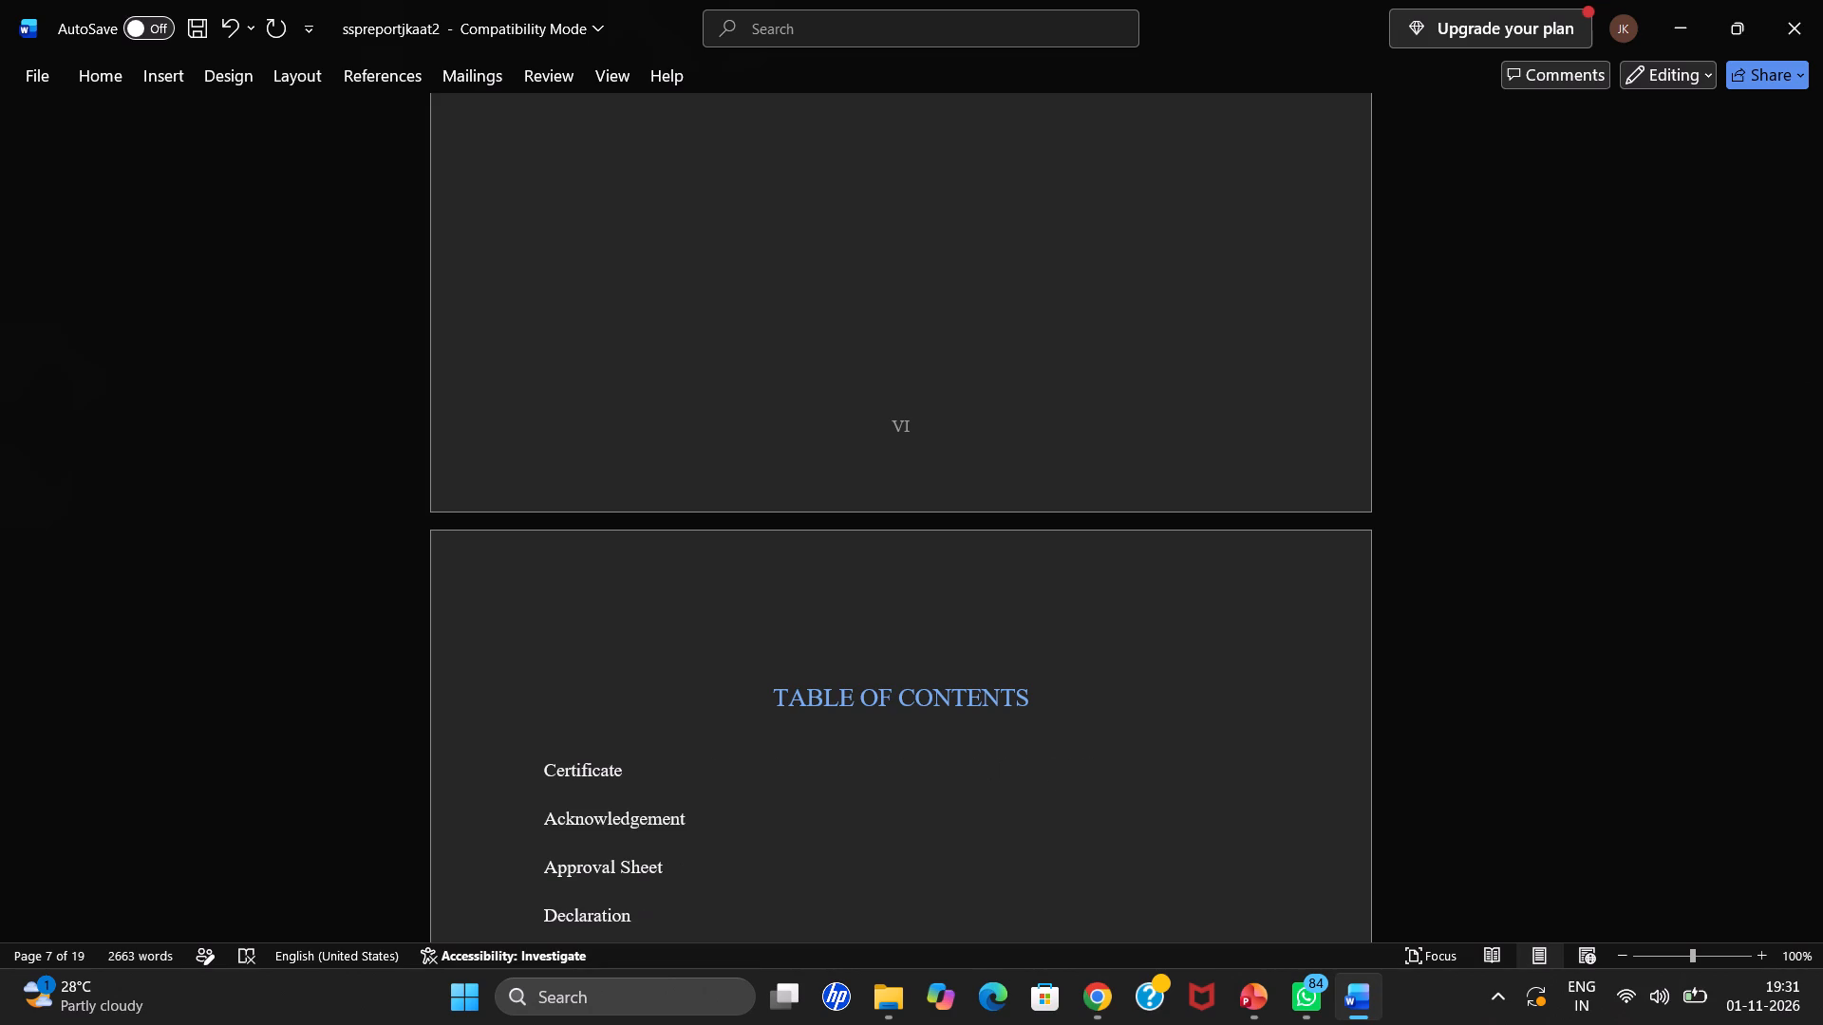
Save the sspreportjkaat2 document.
{"action": "key", "text": "ctrl+s"}
{"action": "key", "text": "ctrl+s"}
{"action": "key", "text": "ctrl+s"}
{"action": "key", "text": "ctrl+s"}
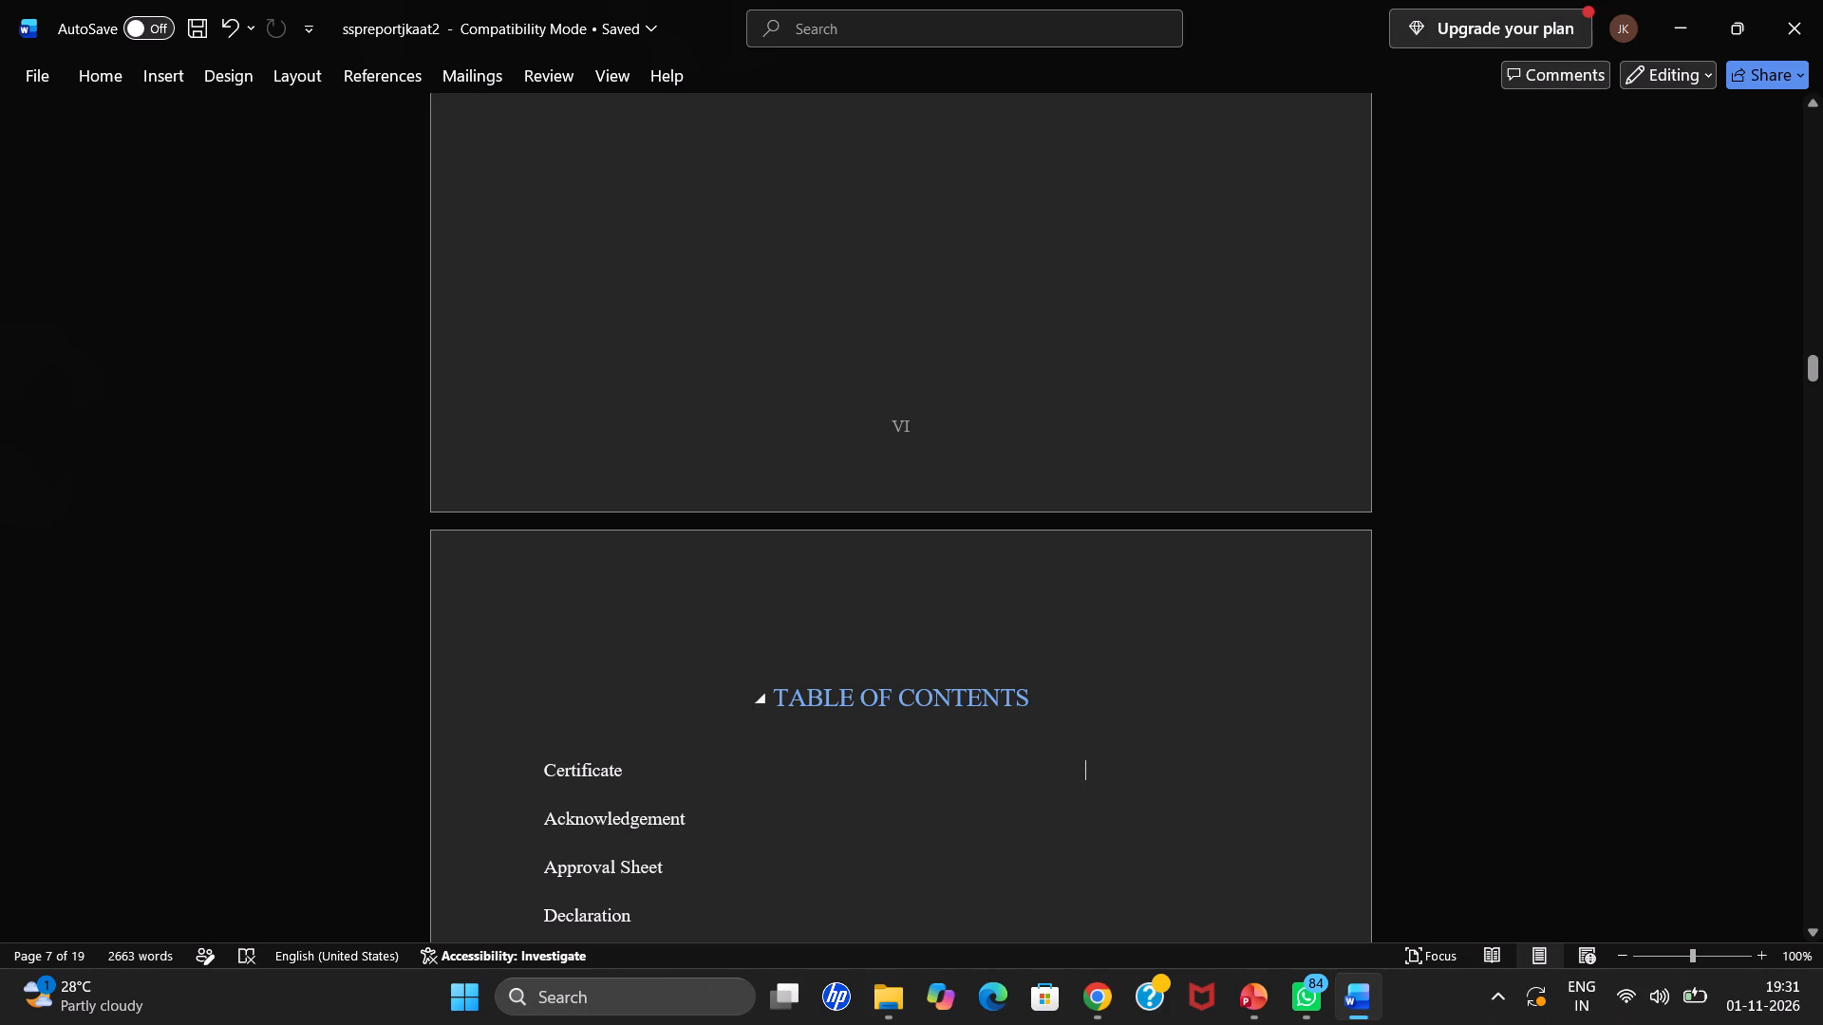
{"action": "scroll", "coordinate": [869, 643], "scroll_direction": "down", "scroll_amount": 11}
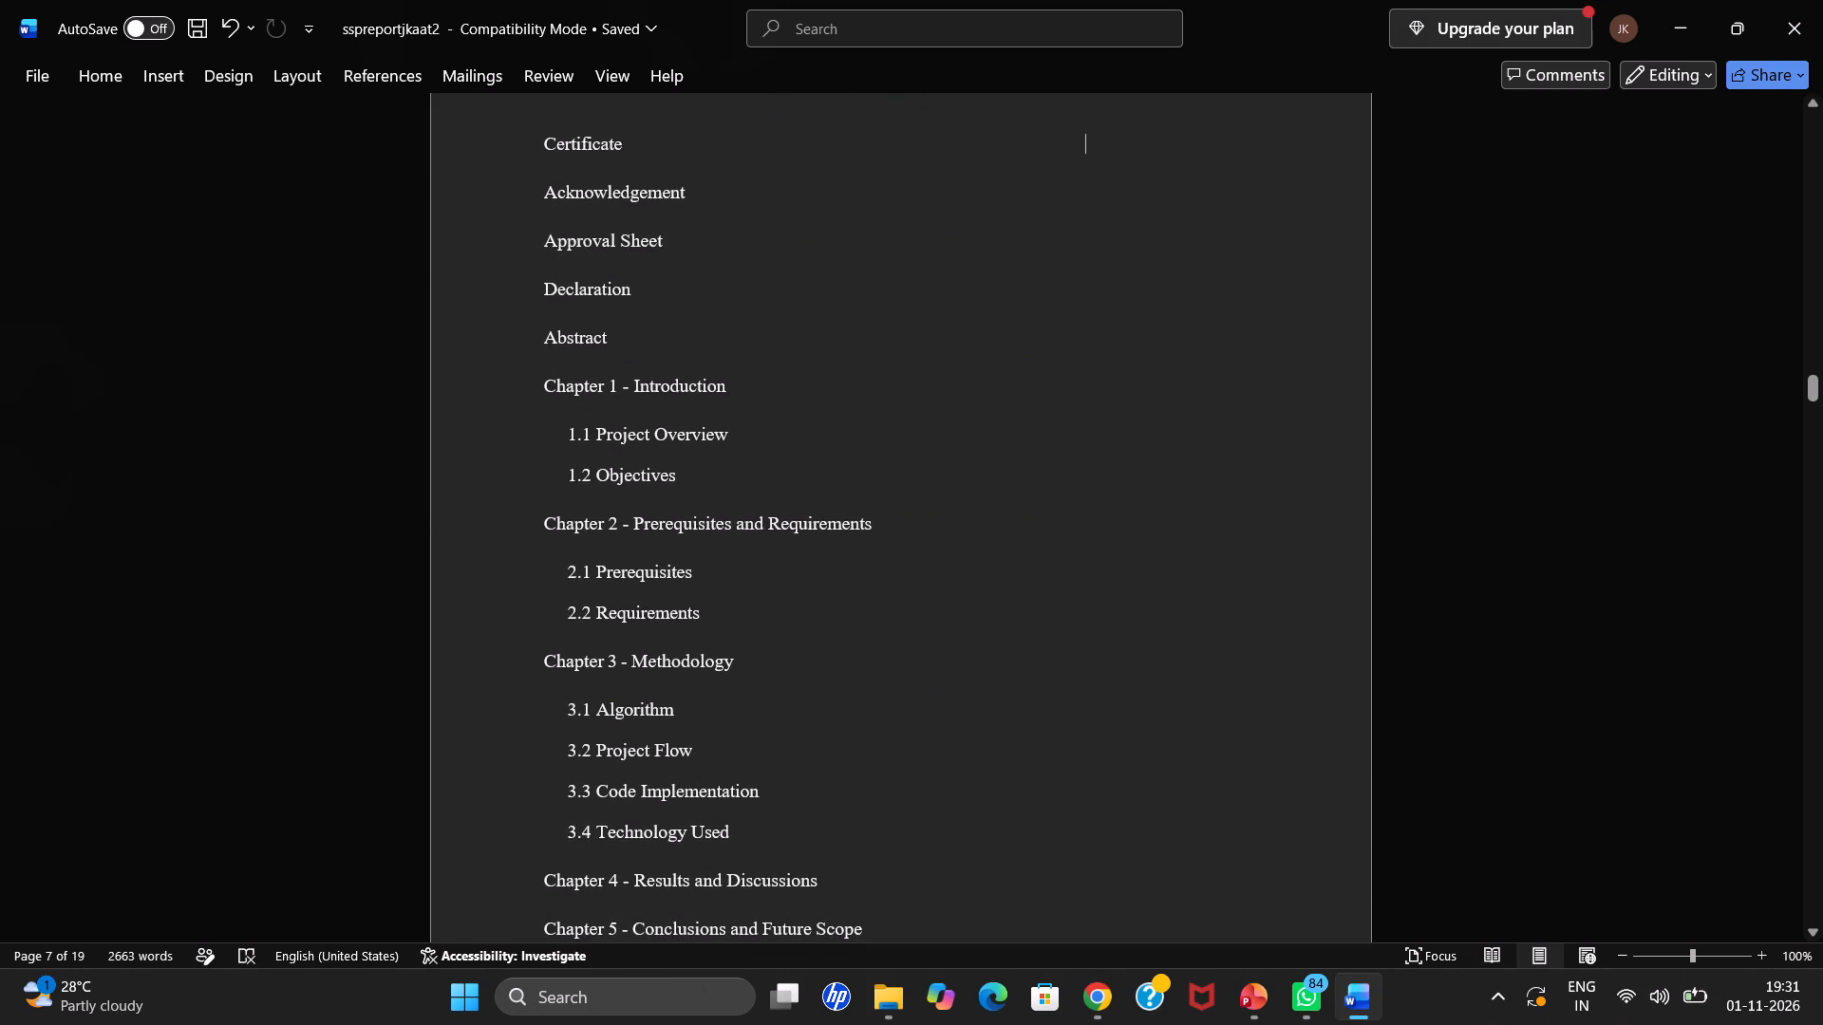
{"action": "key", "text": "ctrl+s"}
{"action": "key", "text": "ctrl+s"}
Save a PDF copy of the sspreportjkaat2 report in Downloads under the name editedsspreportaat2.
{"action": "left_click", "coordinate": [38, 69]}
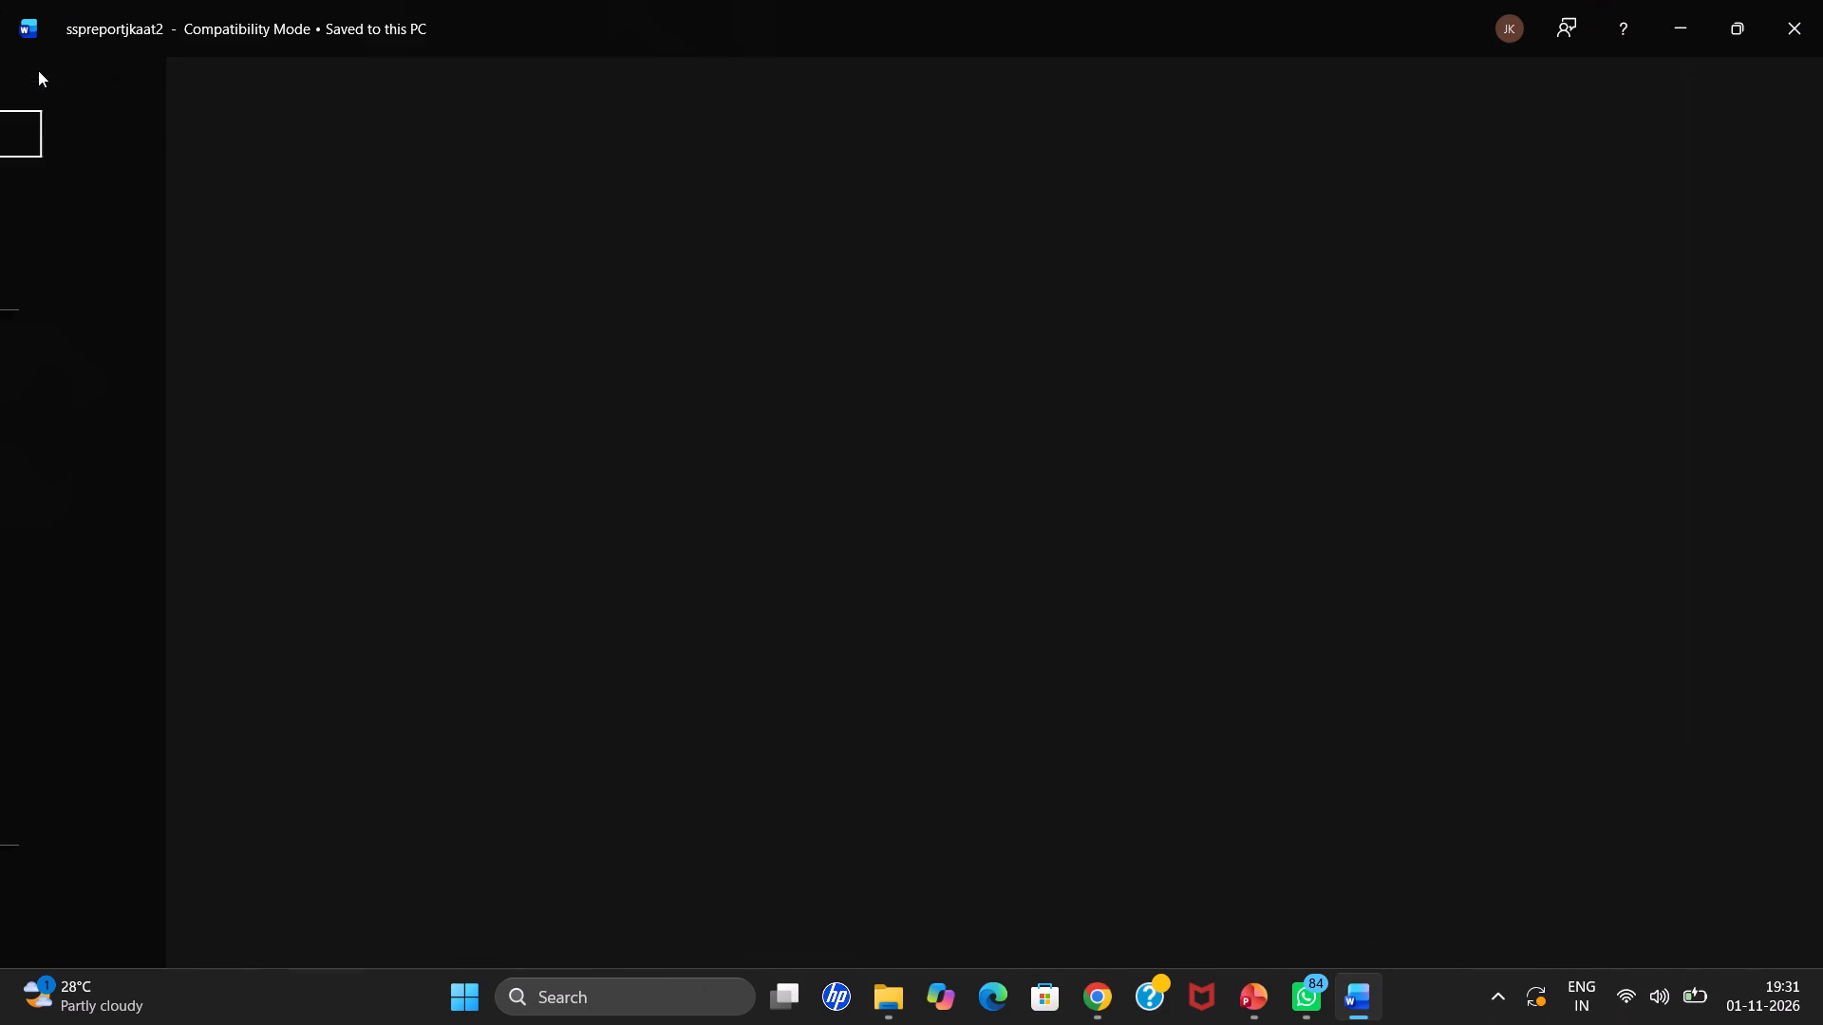
{"action": "left_click", "coordinate": [85, 457]}
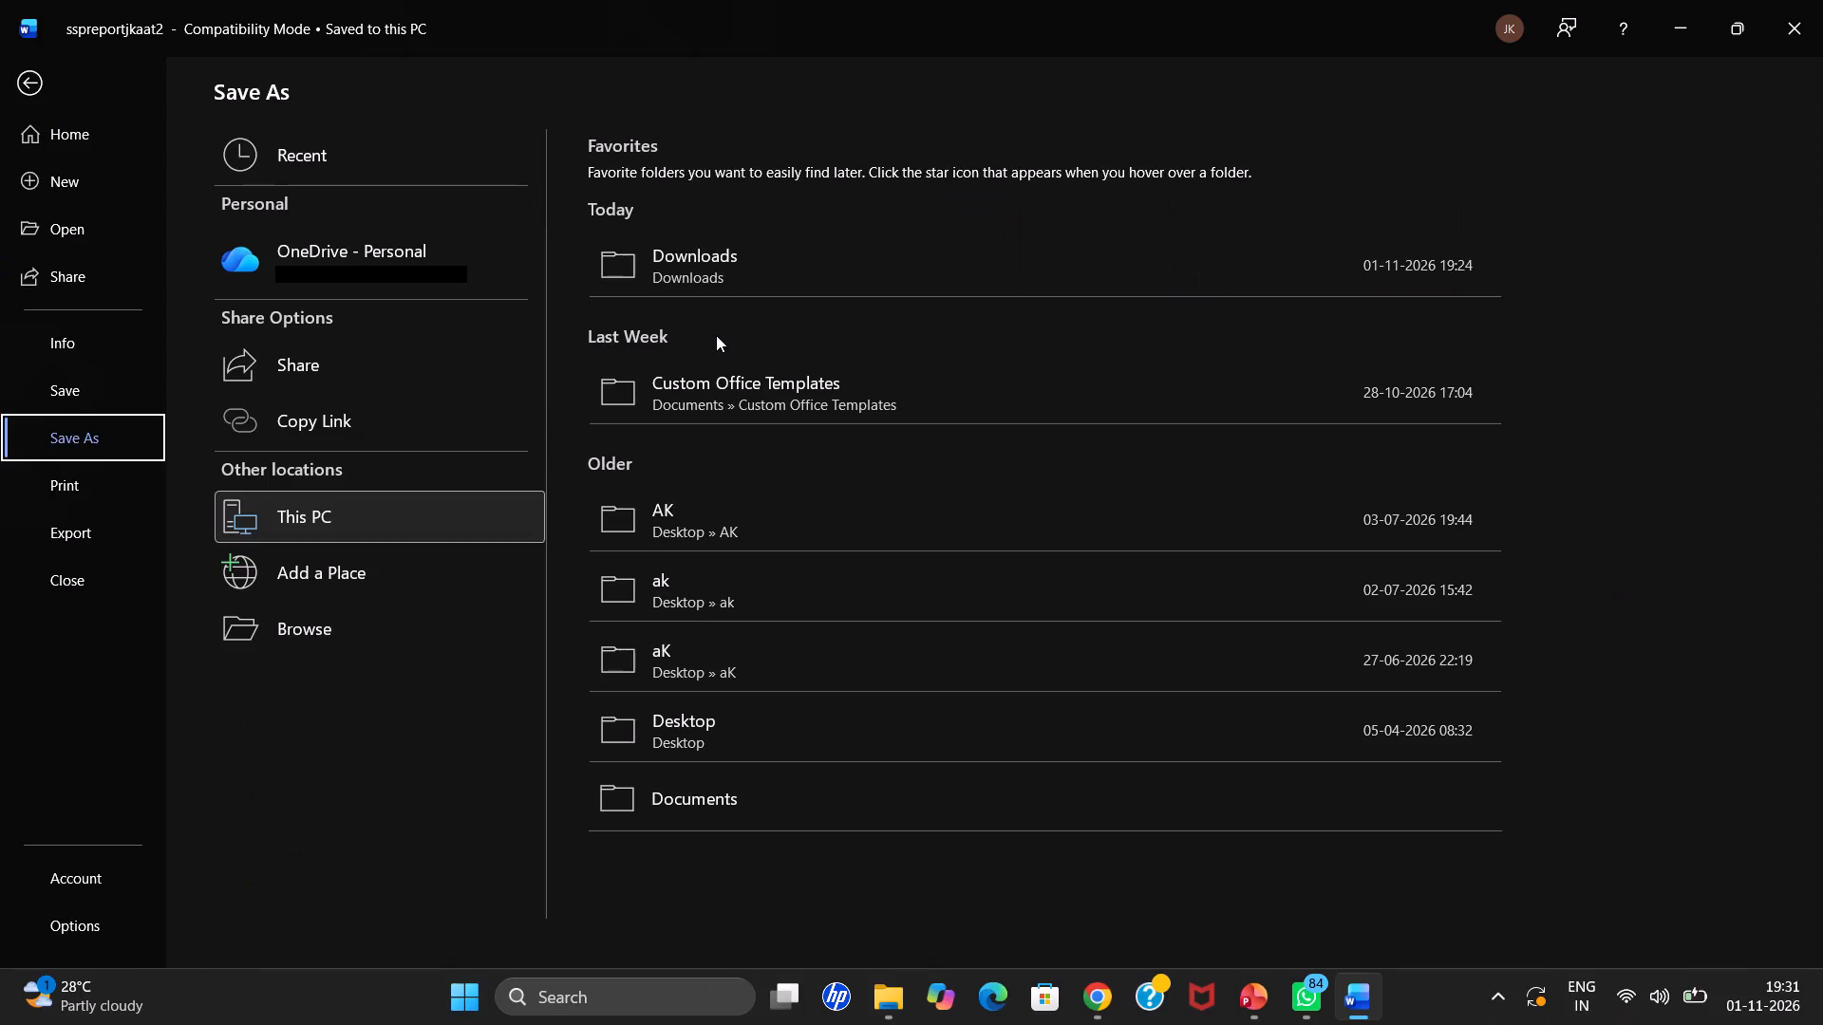
{"action": "left_click", "coordinate": [996, 225]}
{"action": "left_click", "coordinate": [985, 256]}
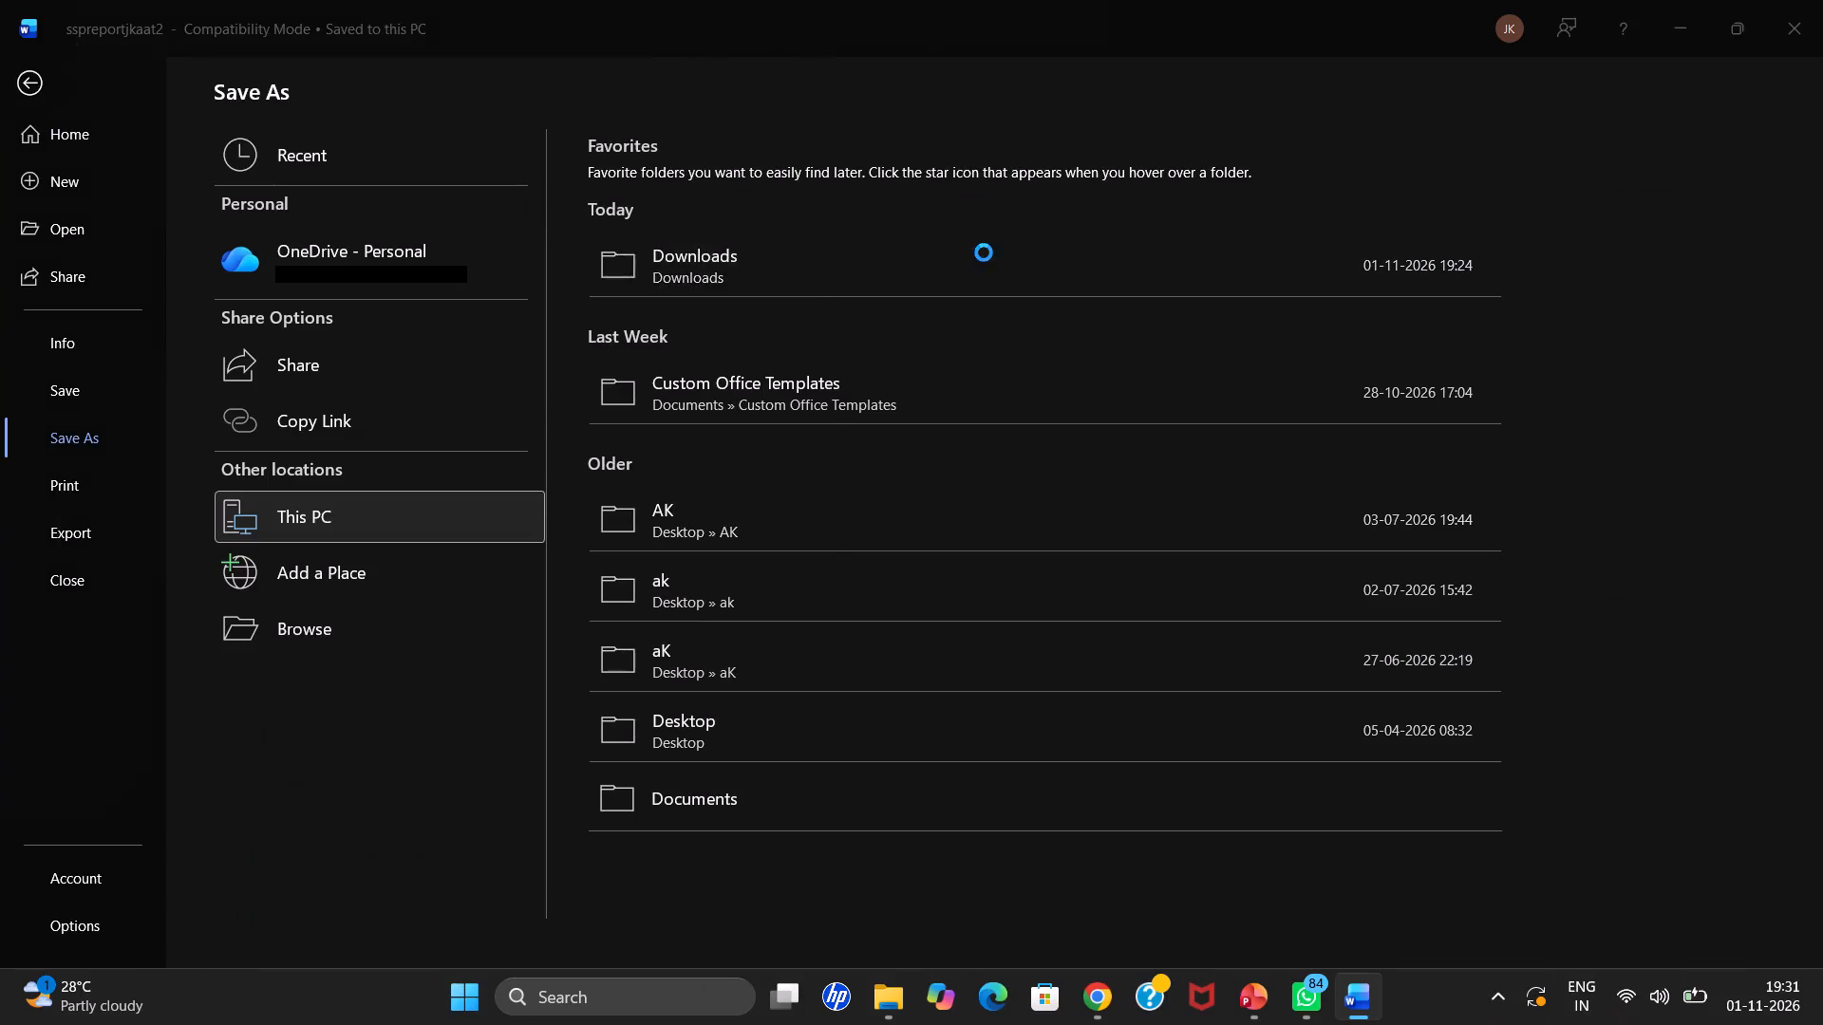
{"action": "left_click", "coordinate": [439, 431]}
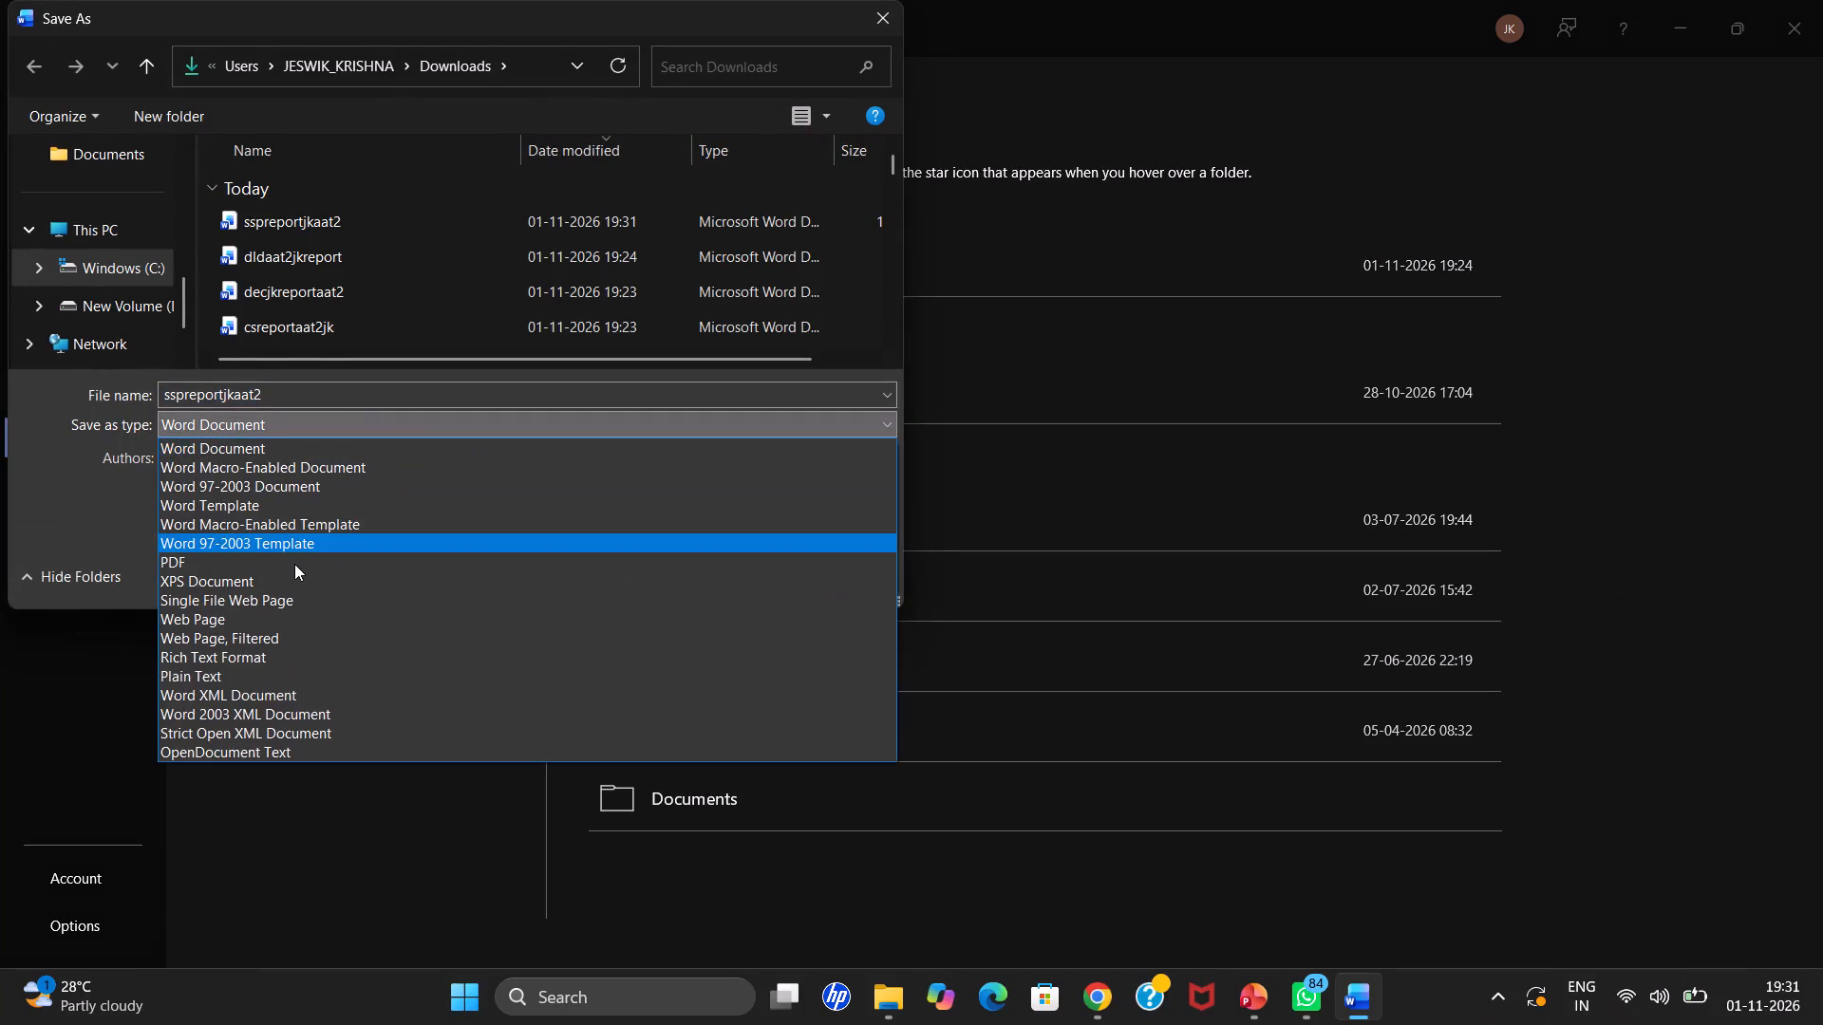
{"action": "left_click", "coordinate": [294, 561]}
{"action": "left_click", "coordinate": [357, 398]}
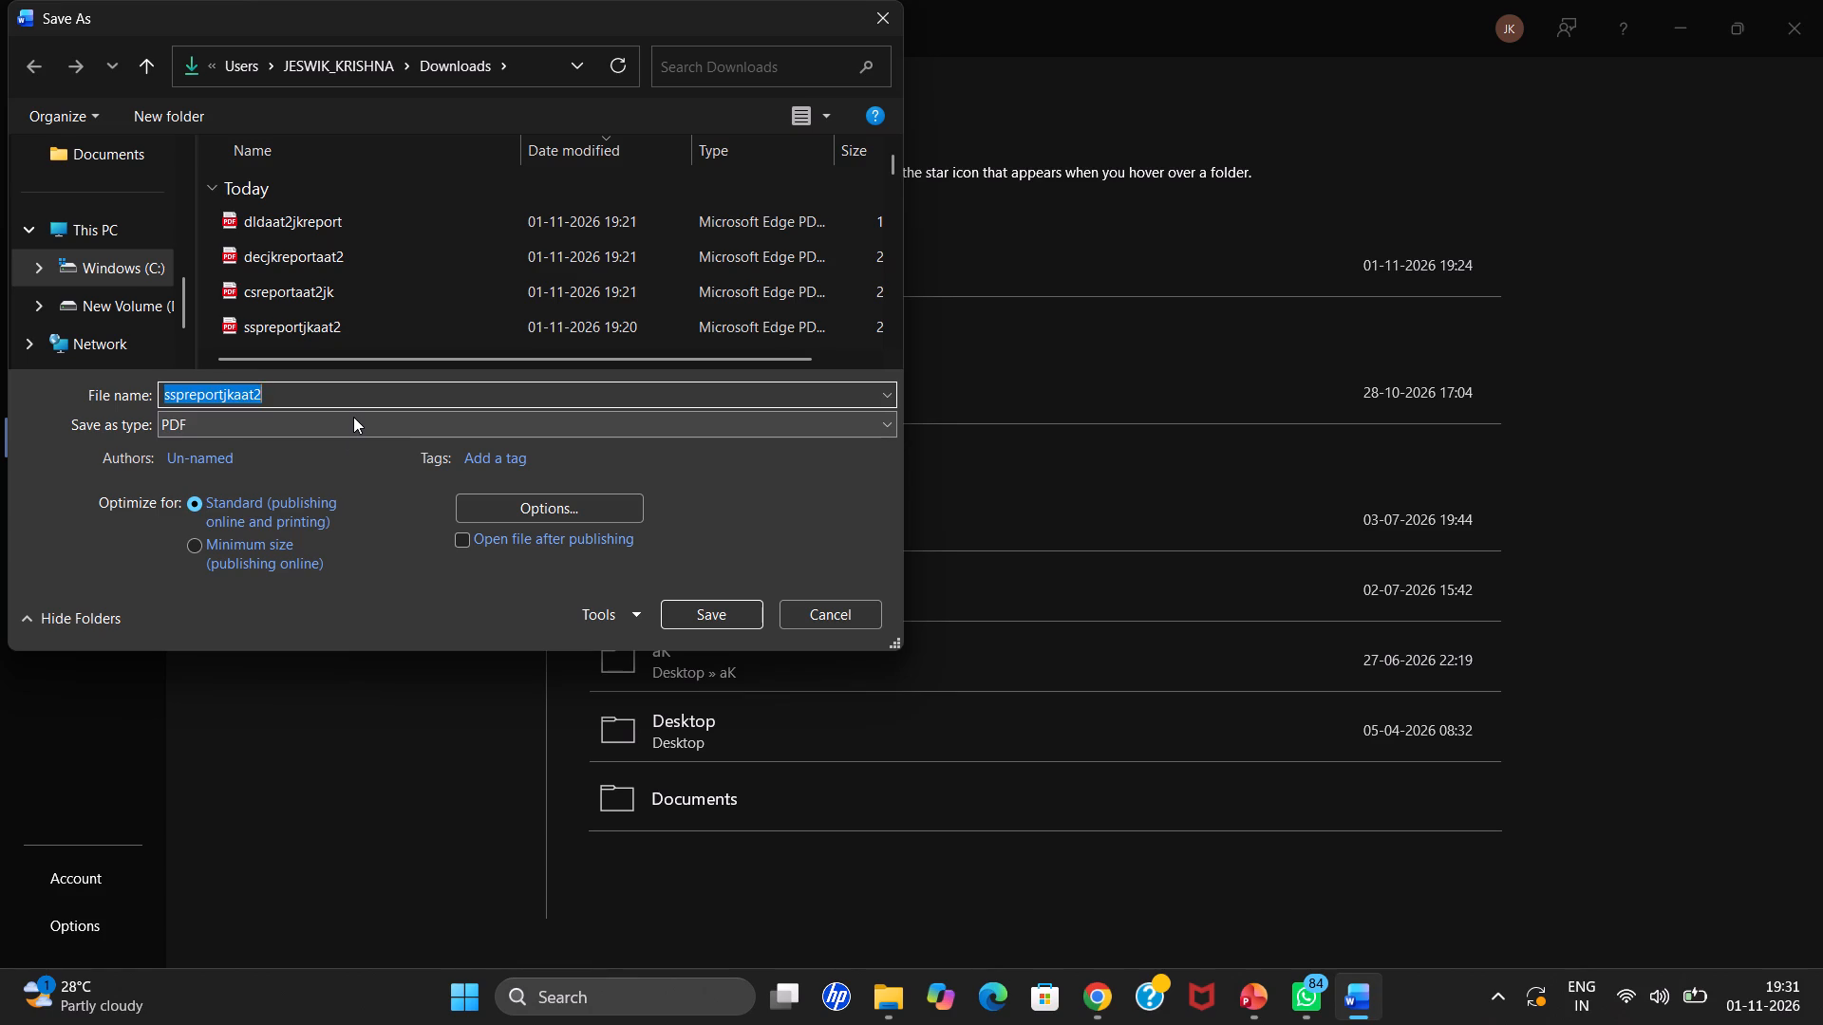
{"action": "key", "text": "period"}
{"action": "key", "text": "BackSpace"}
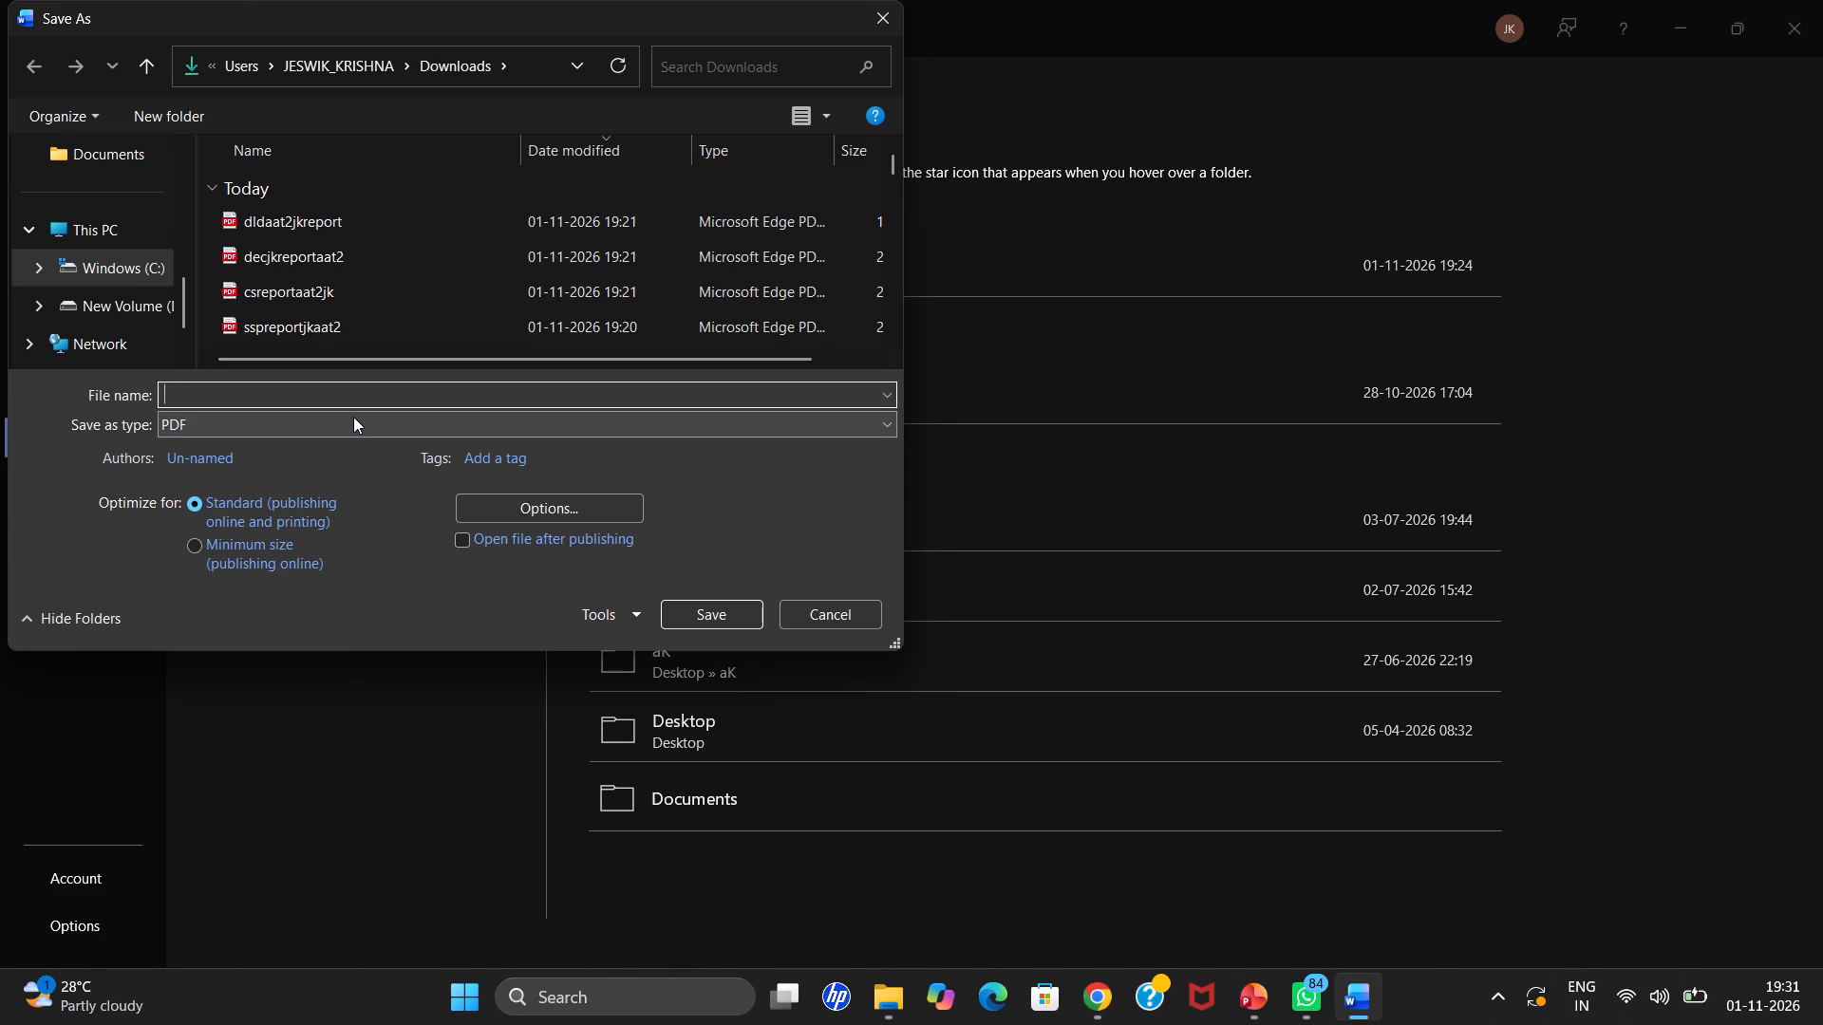
{"action": "key", "text": "ctrl+z"}
{"action": "key", "text": "ctrl+z"}
{"action": "key", "text": "ctrl+z"}
{"action": "key", "text": "ctrl+z"}
{"action": "key", "text": "ctrl+z"}
{"action": "key", "text": "BackSpace"}
{"action": "key", "text": "BackSpace"}
{"action": "type", "text": "edited"}
{"action": "type", "text": "ssp"}
{"action": "type", "text": "reportaat2"}
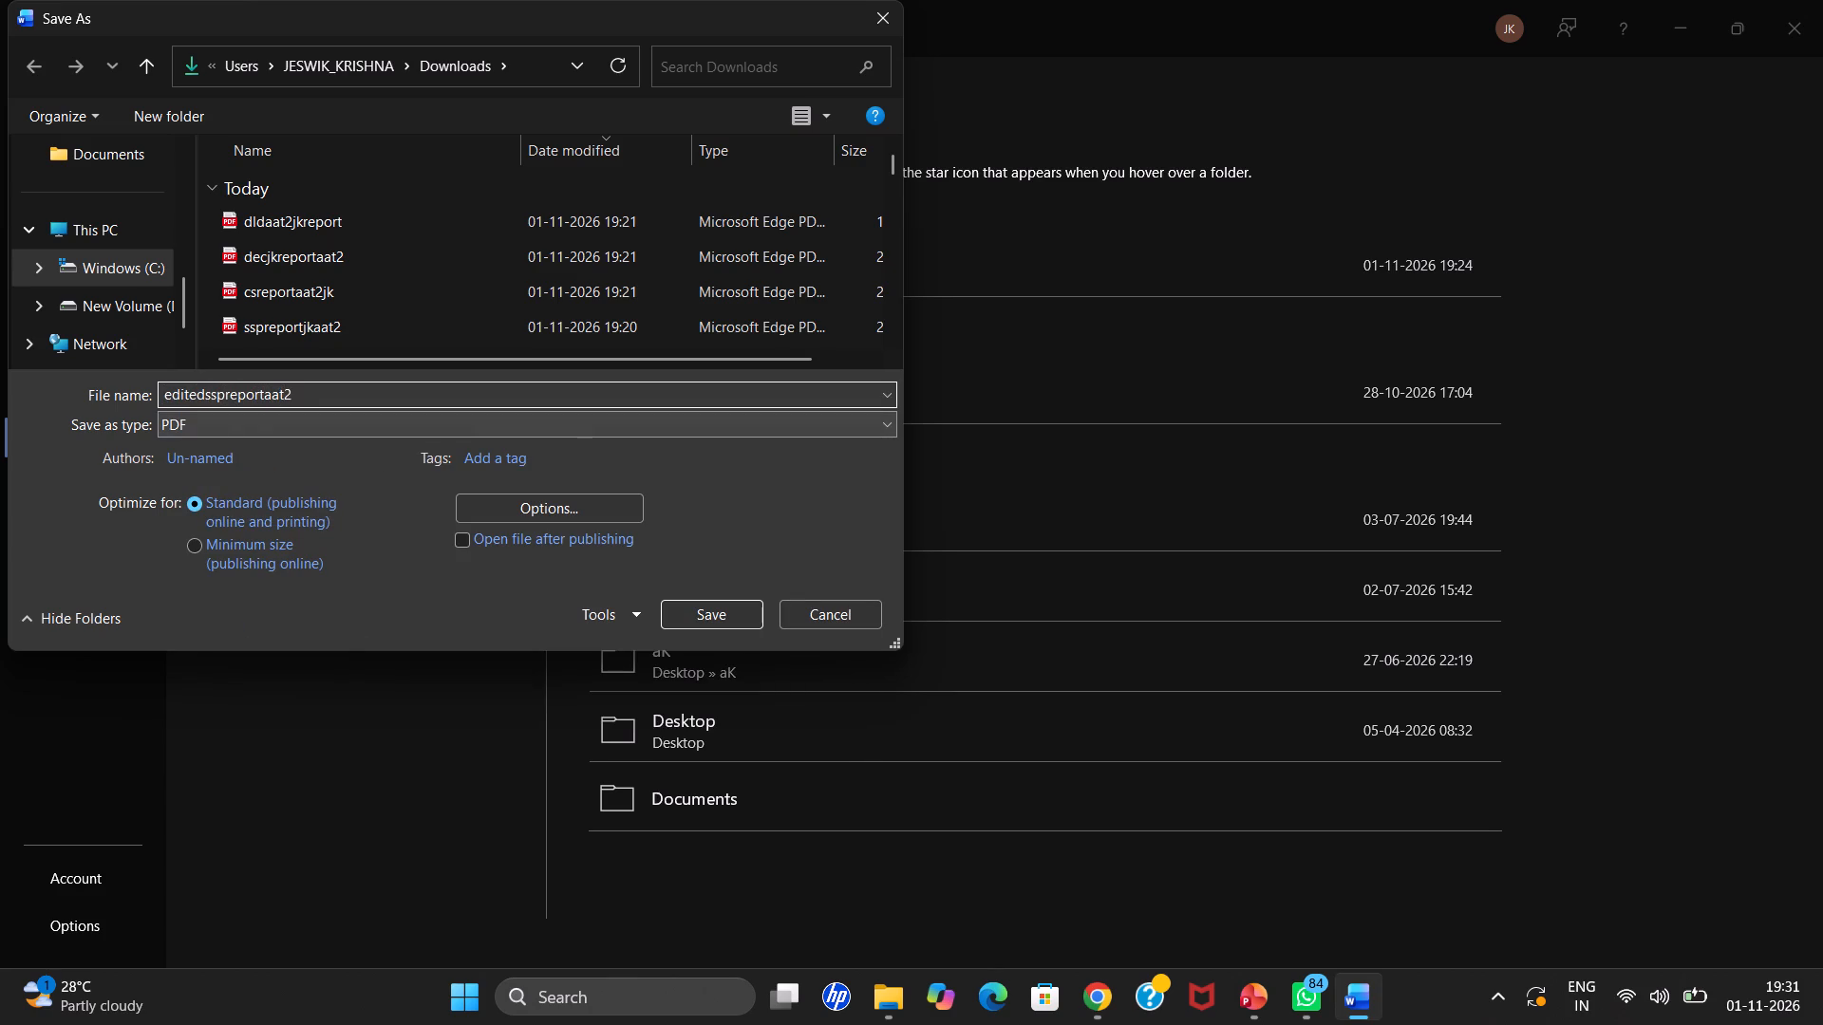
{"action": "key", "text": "Return"}
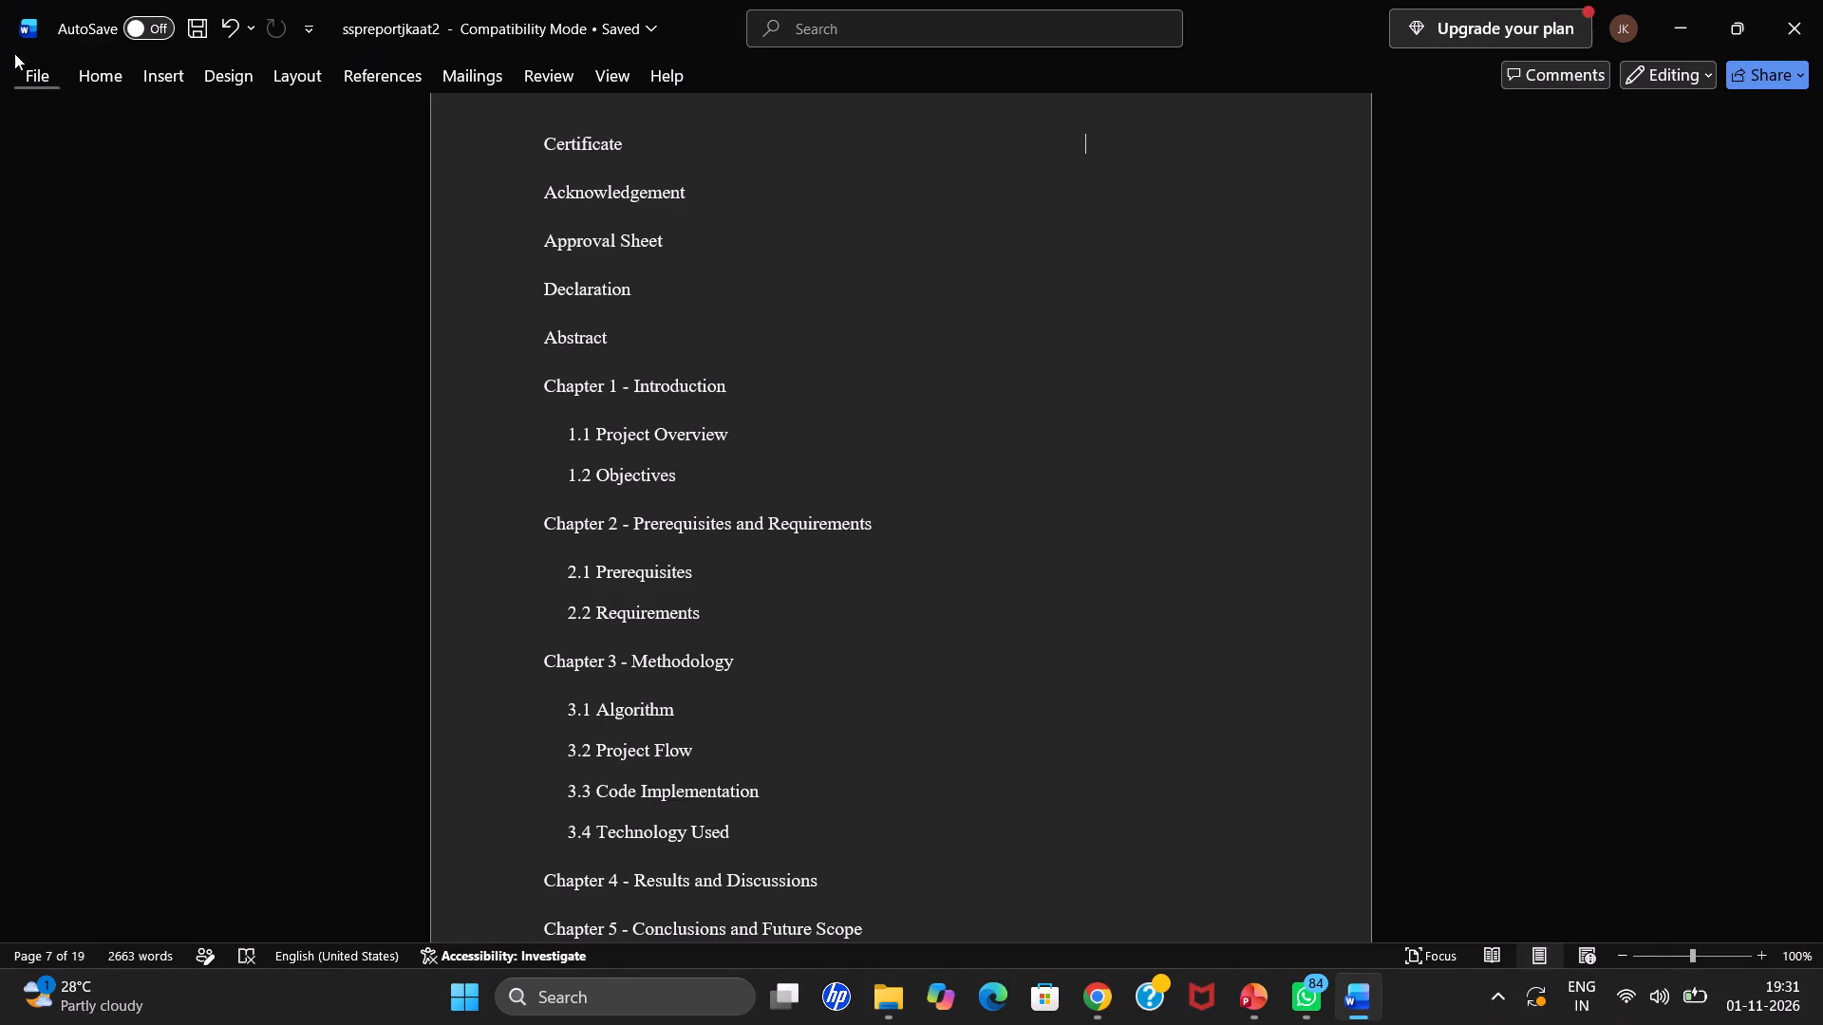
Open the dldaat2jkreport Word document from the Downloads folder and enable editing.
{"action": "left_click", "coordinate": [45, 65]}
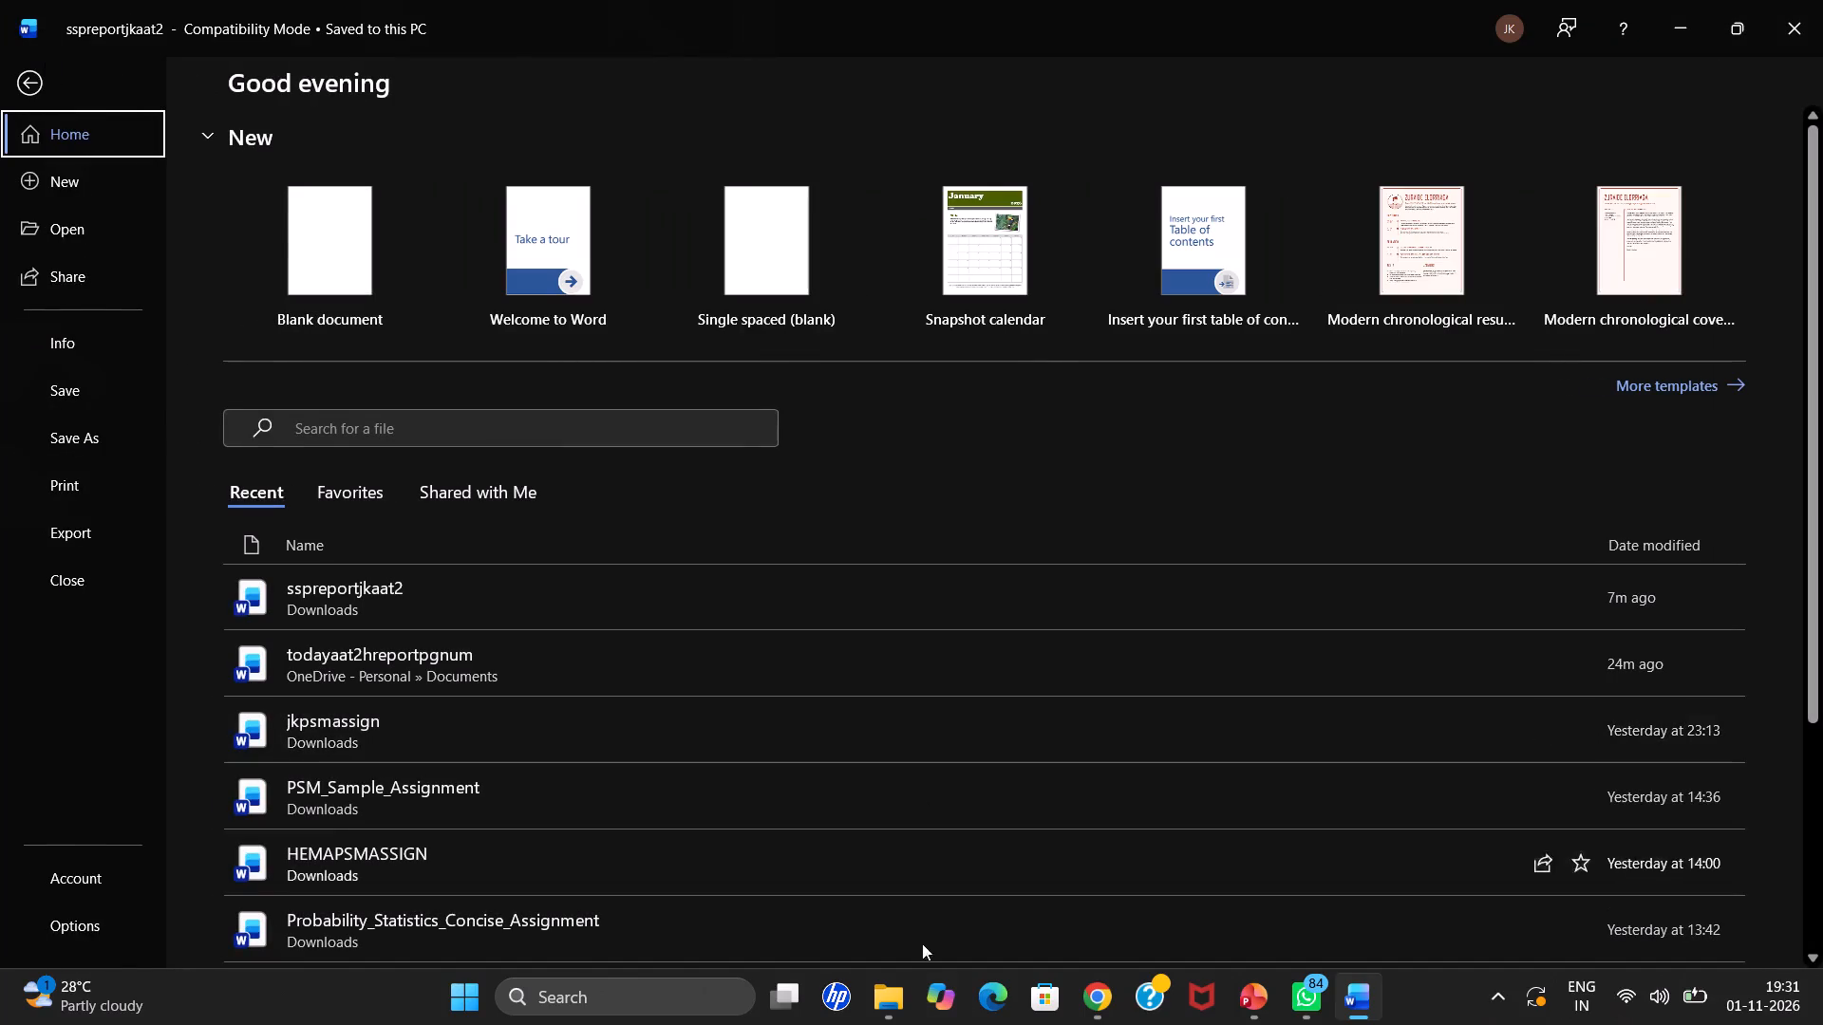
{"action": "left_click", "coordinate": [895, 1002]}
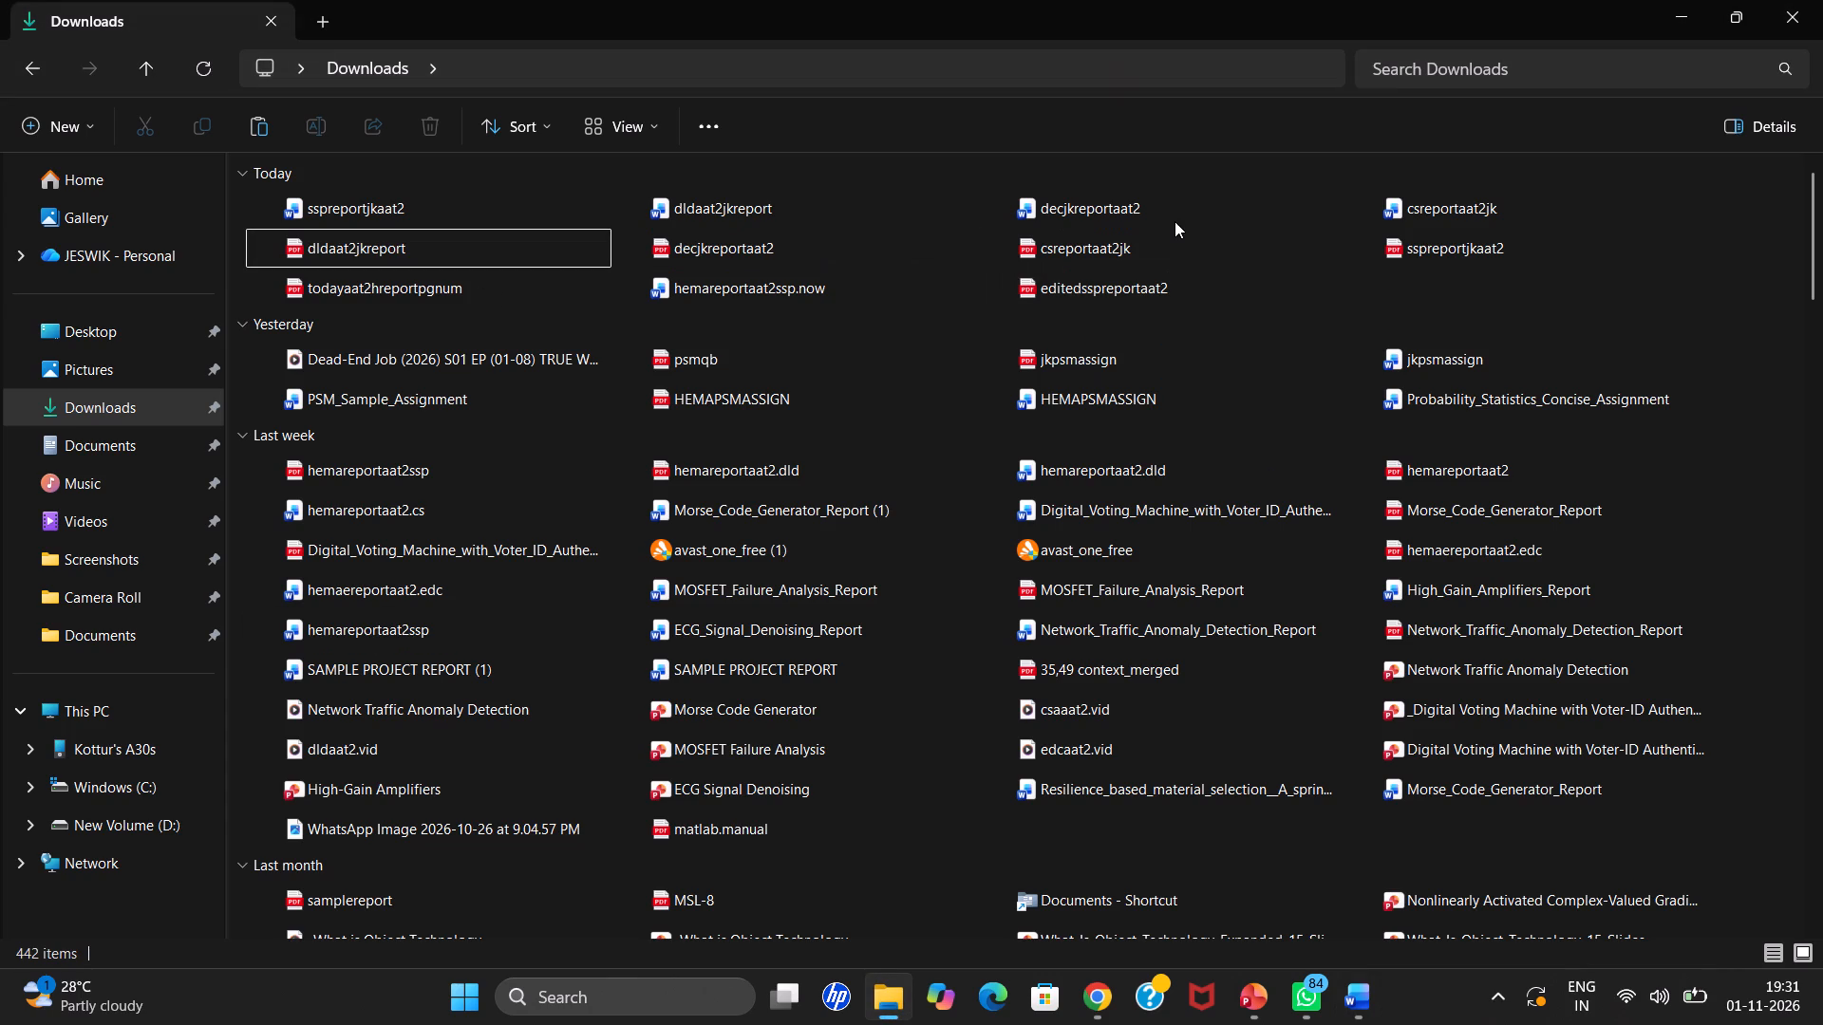
{"action": "left_click", "coordinate": [625, 207]}
{"action": "left_click", "coordinate": [667, 209]}
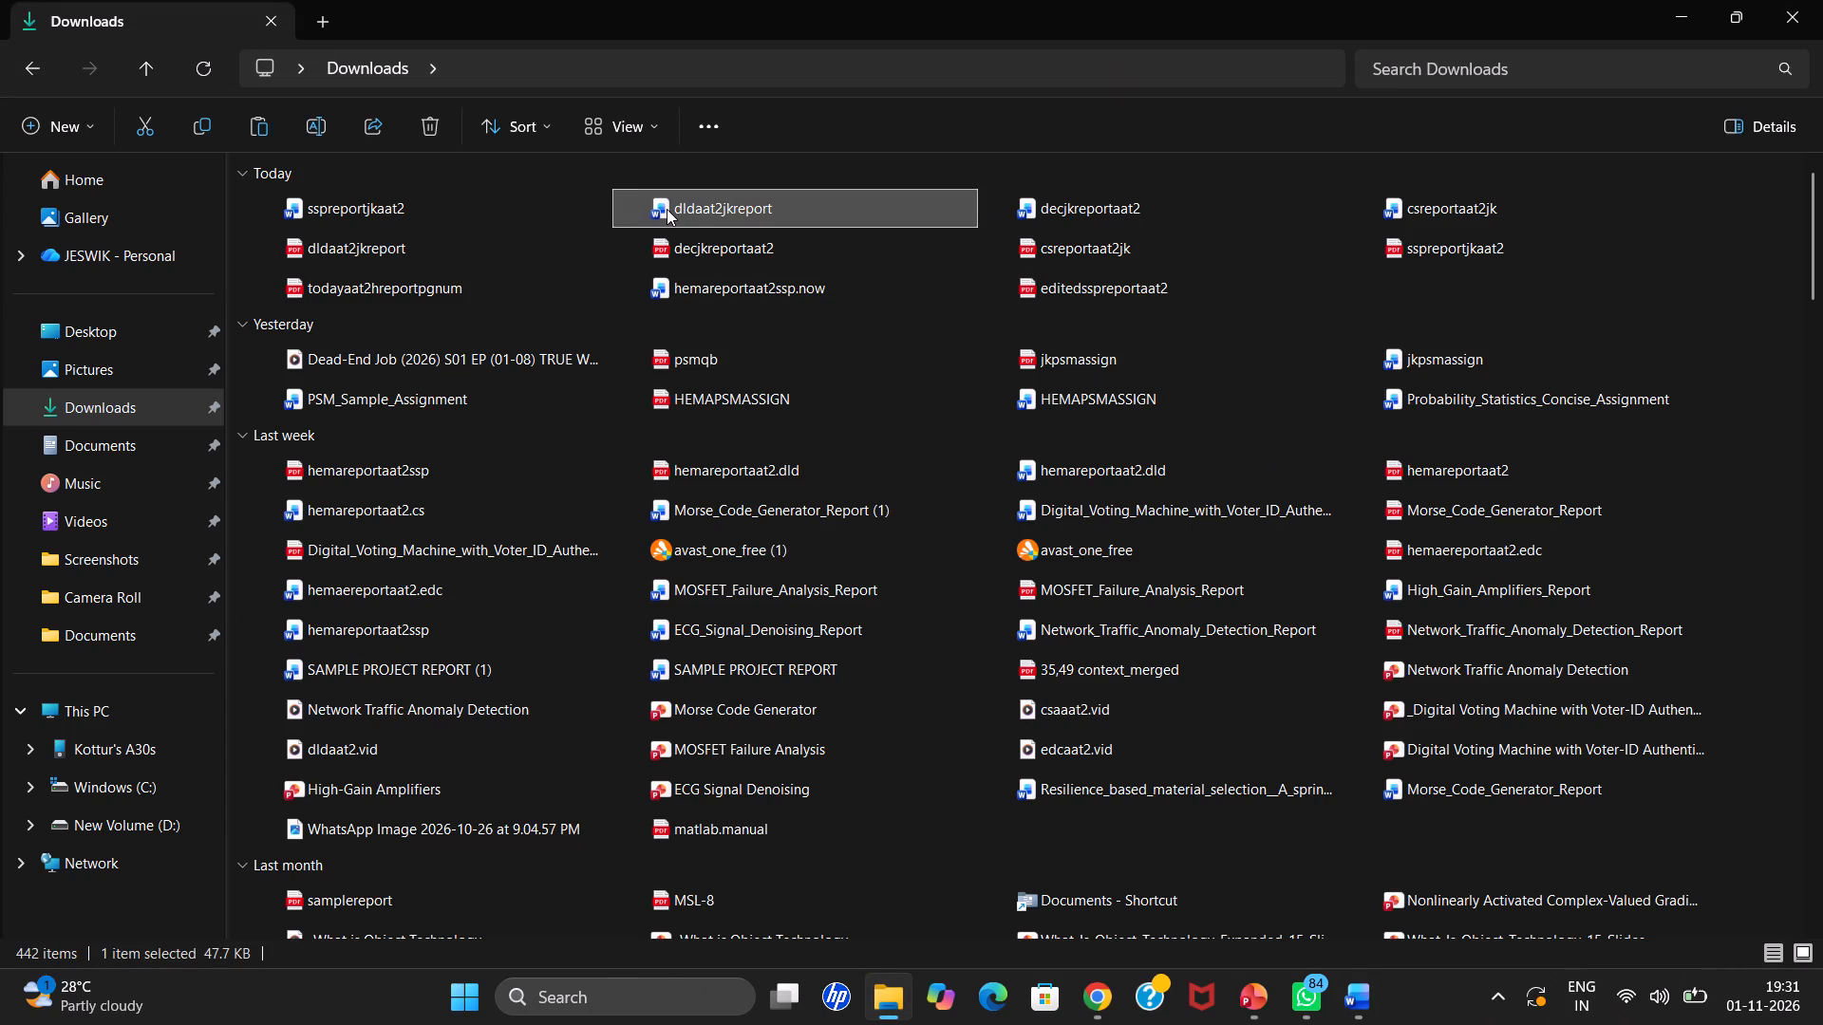
{"action": "triple_click", "coordinate": [767, 207]}
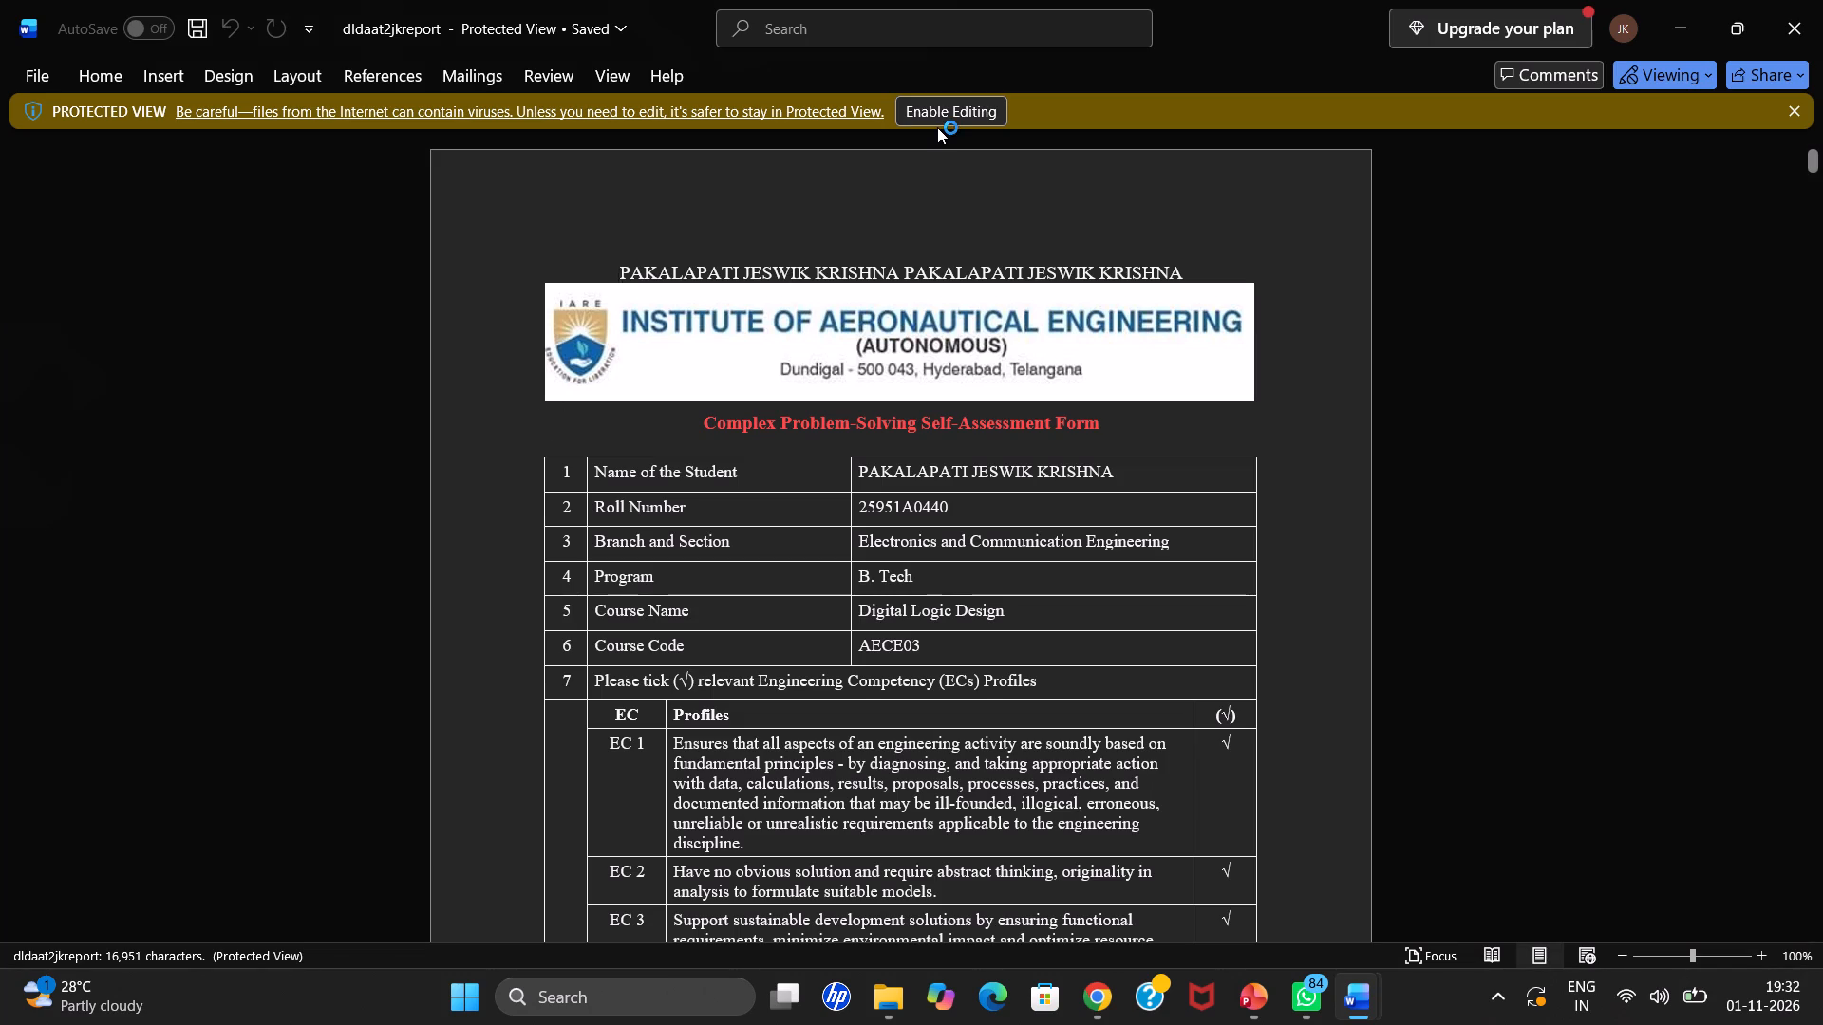
{"action": "left_click", "coordinate": [937, 127]}
{"action": "left_click", "coordinate": [938, 118]}
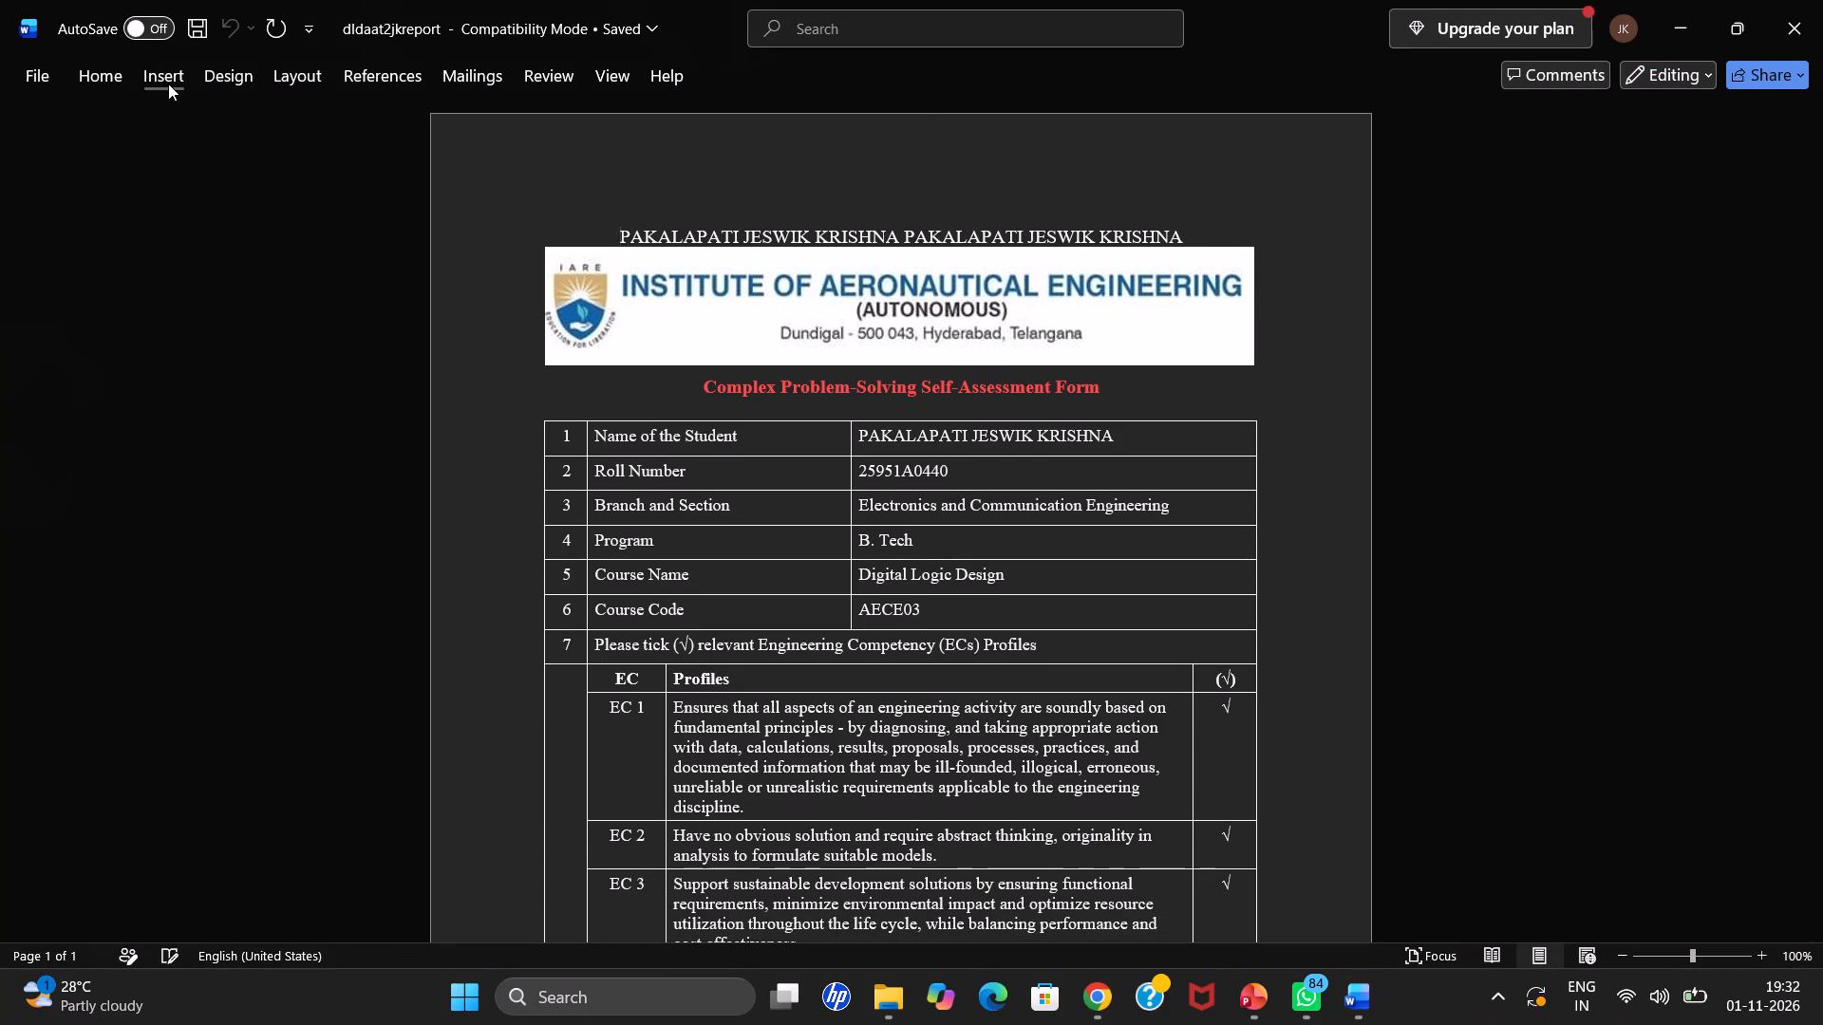
Insert page numbers at the bottom of the page in the centred Plain Number 2 style.
{"action": "left_click", "coordinate": [168, 84]}
{"action": "left_click", "coordinate": [1131, 172]}
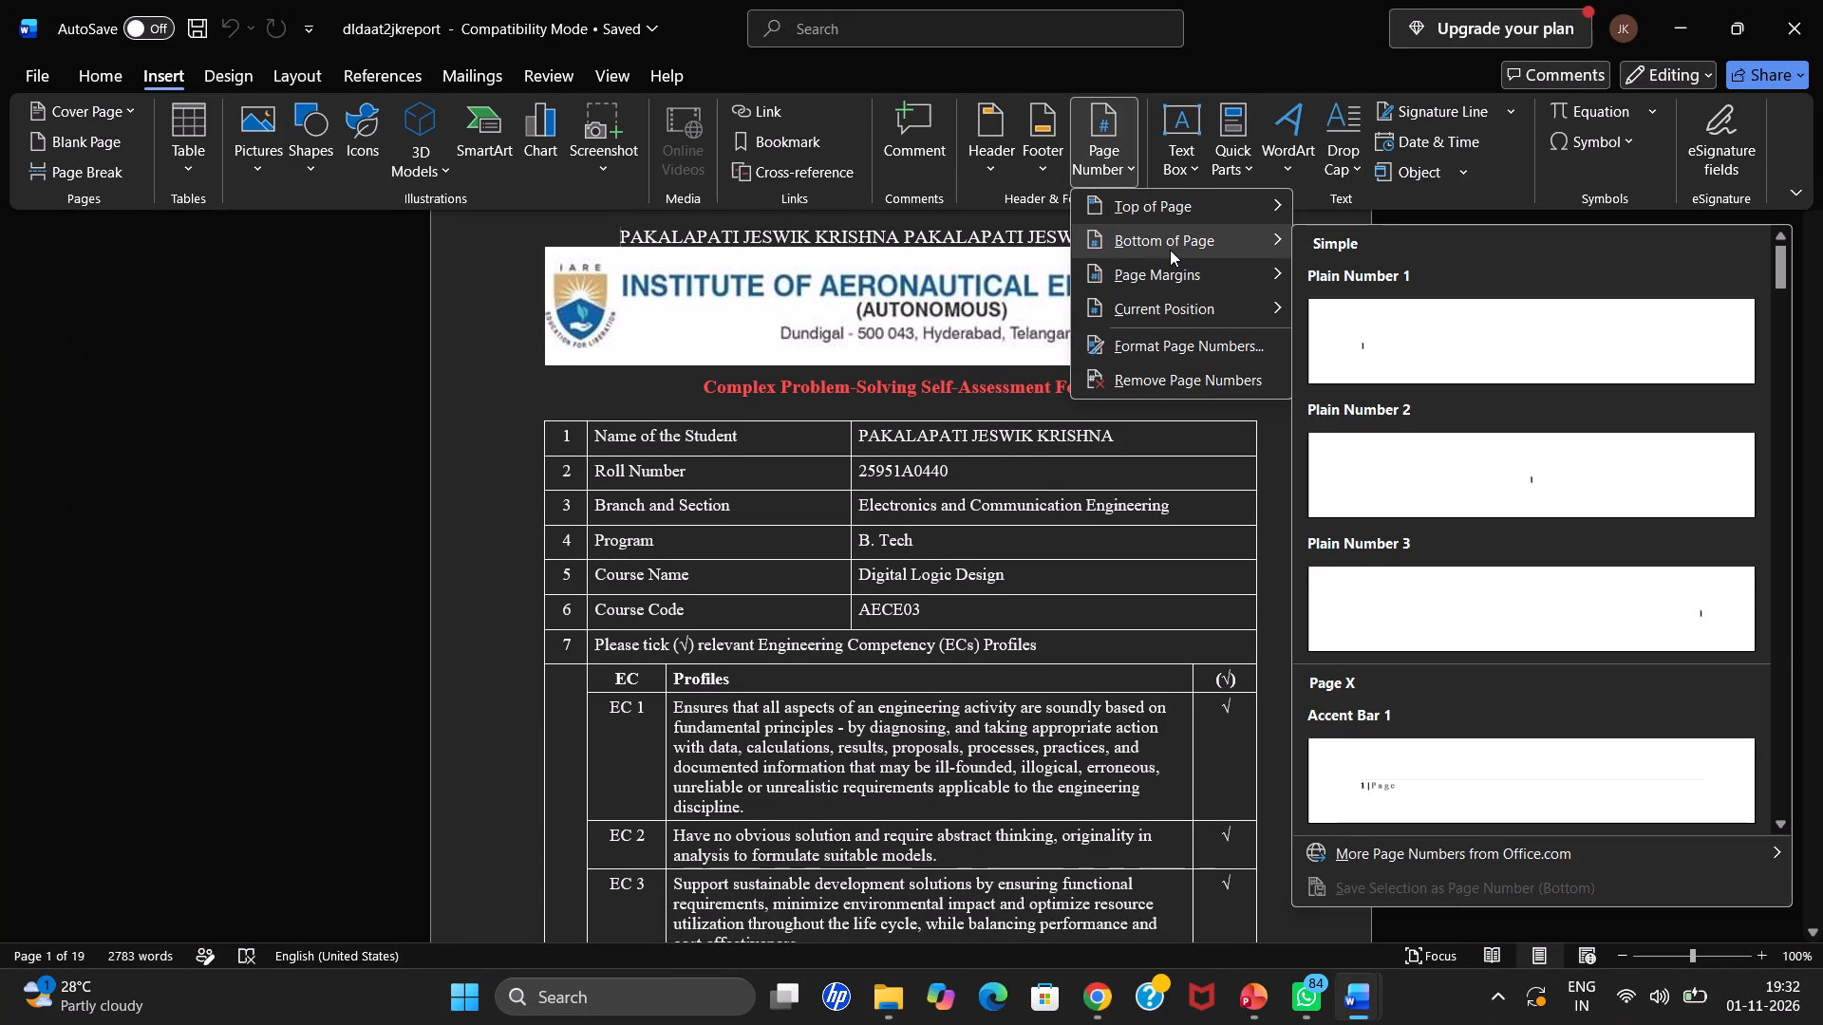
{"action": "left_click", "coordinate": [1170, 250]}
{"action": "left_click", "coordinate": [1384, 455]}
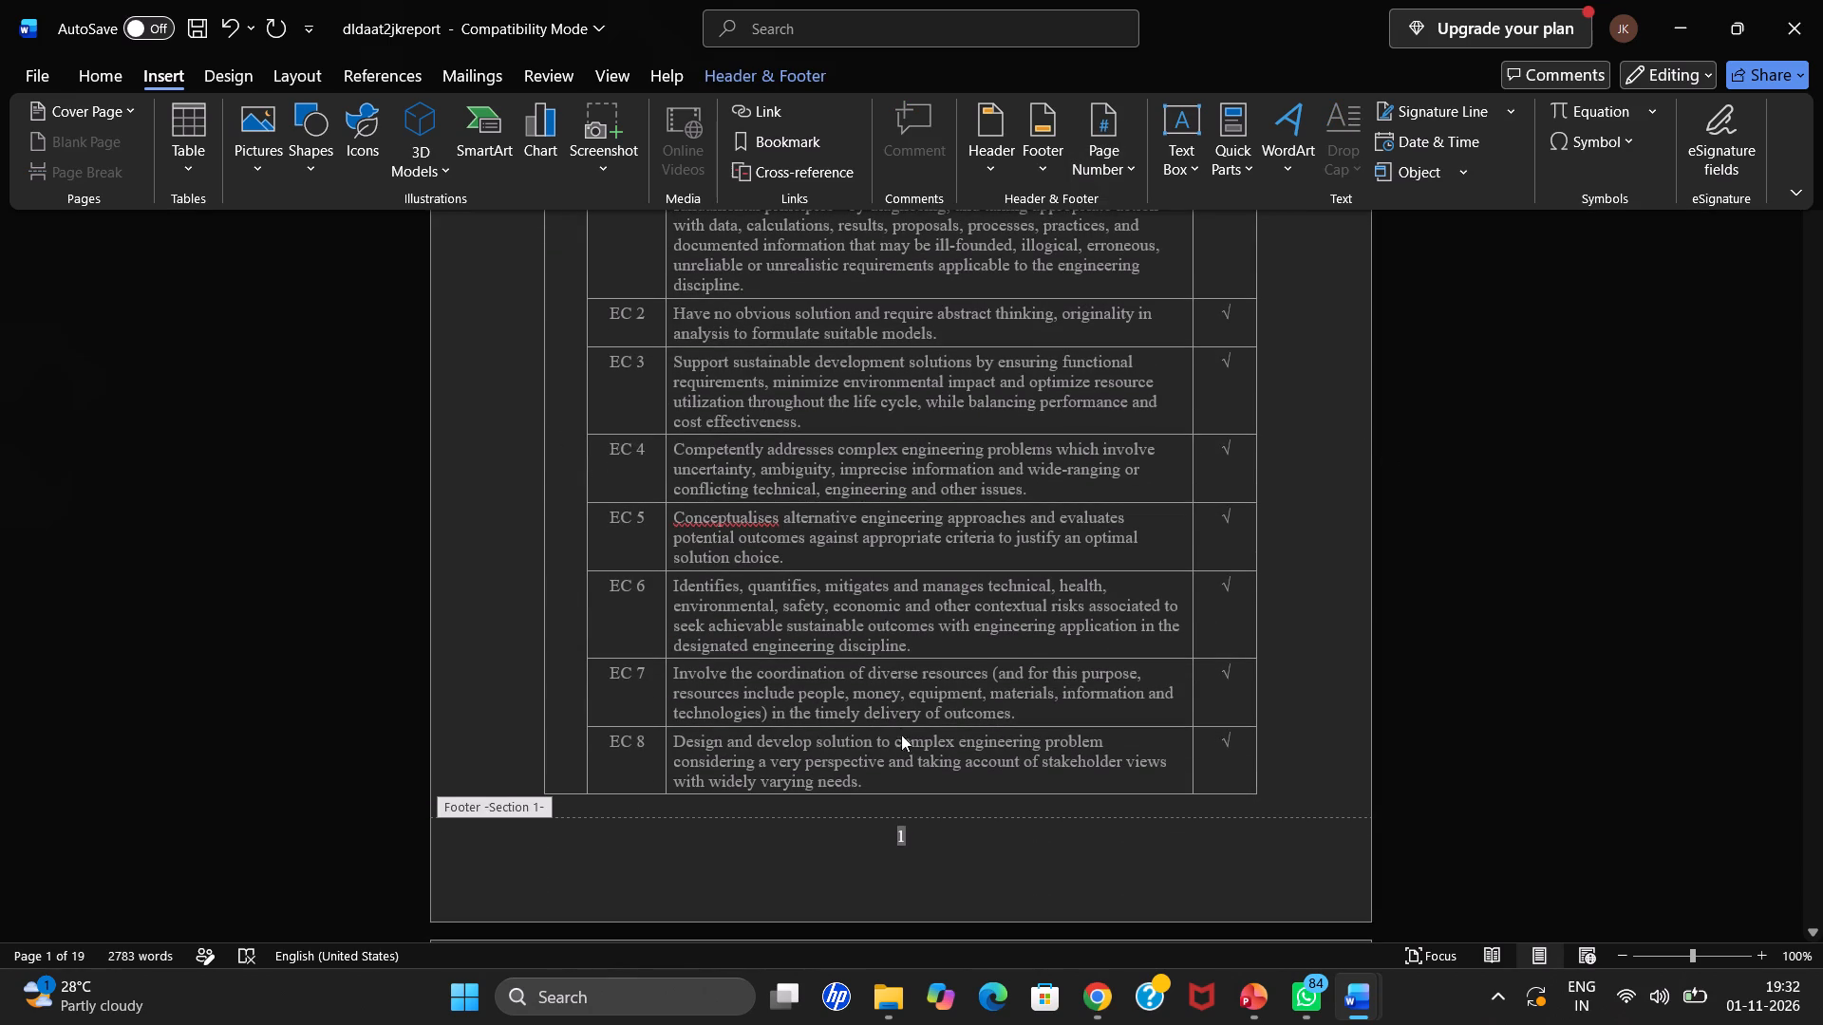
Format the page numbers as I, II, III, set them to start at I, and leave footer editing.
{"action": "left_click", "coordinate": [1115, 168]}
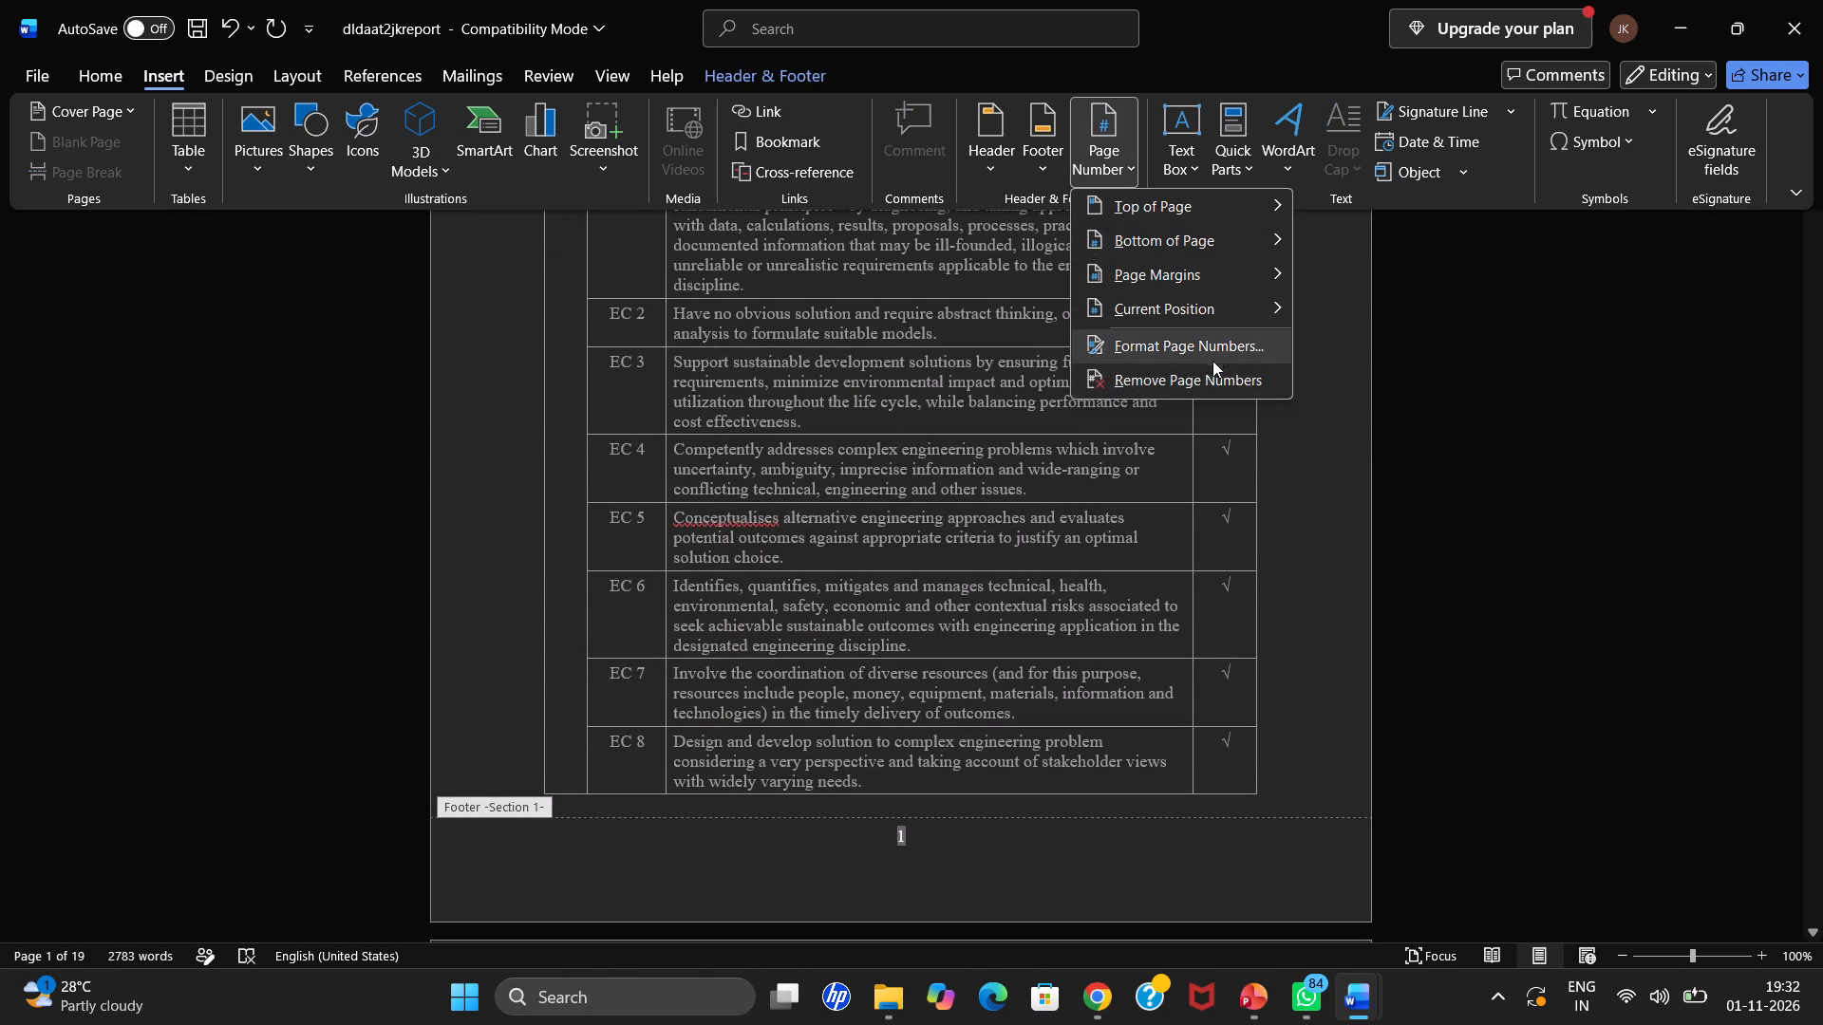
{"action": "left_click", "coordinate": [1212, 356]}
{"action": "left_click", "coordinate": [933, 343]}
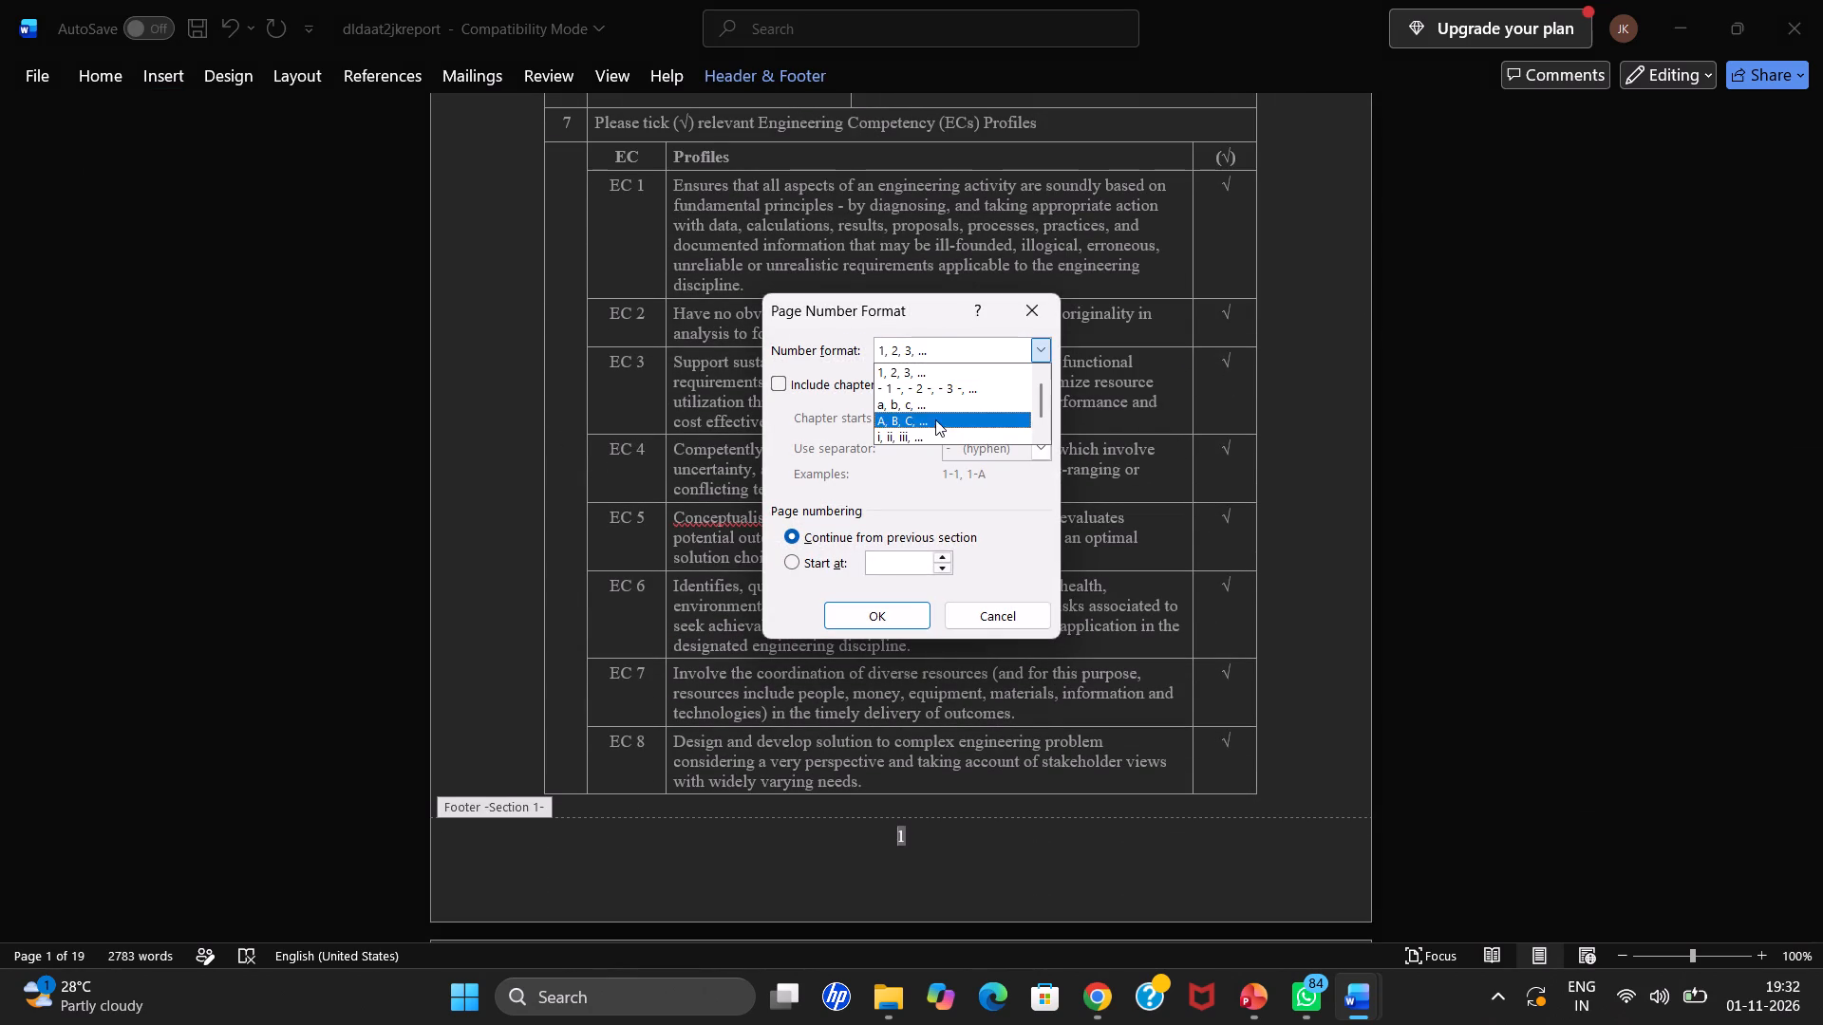
{"action": "scroll", "coordinate": [935, 416], "scroll_direction": "down", "scroll_amount": 10}
{"action": "left_click", "coordinate": [934, 438]}
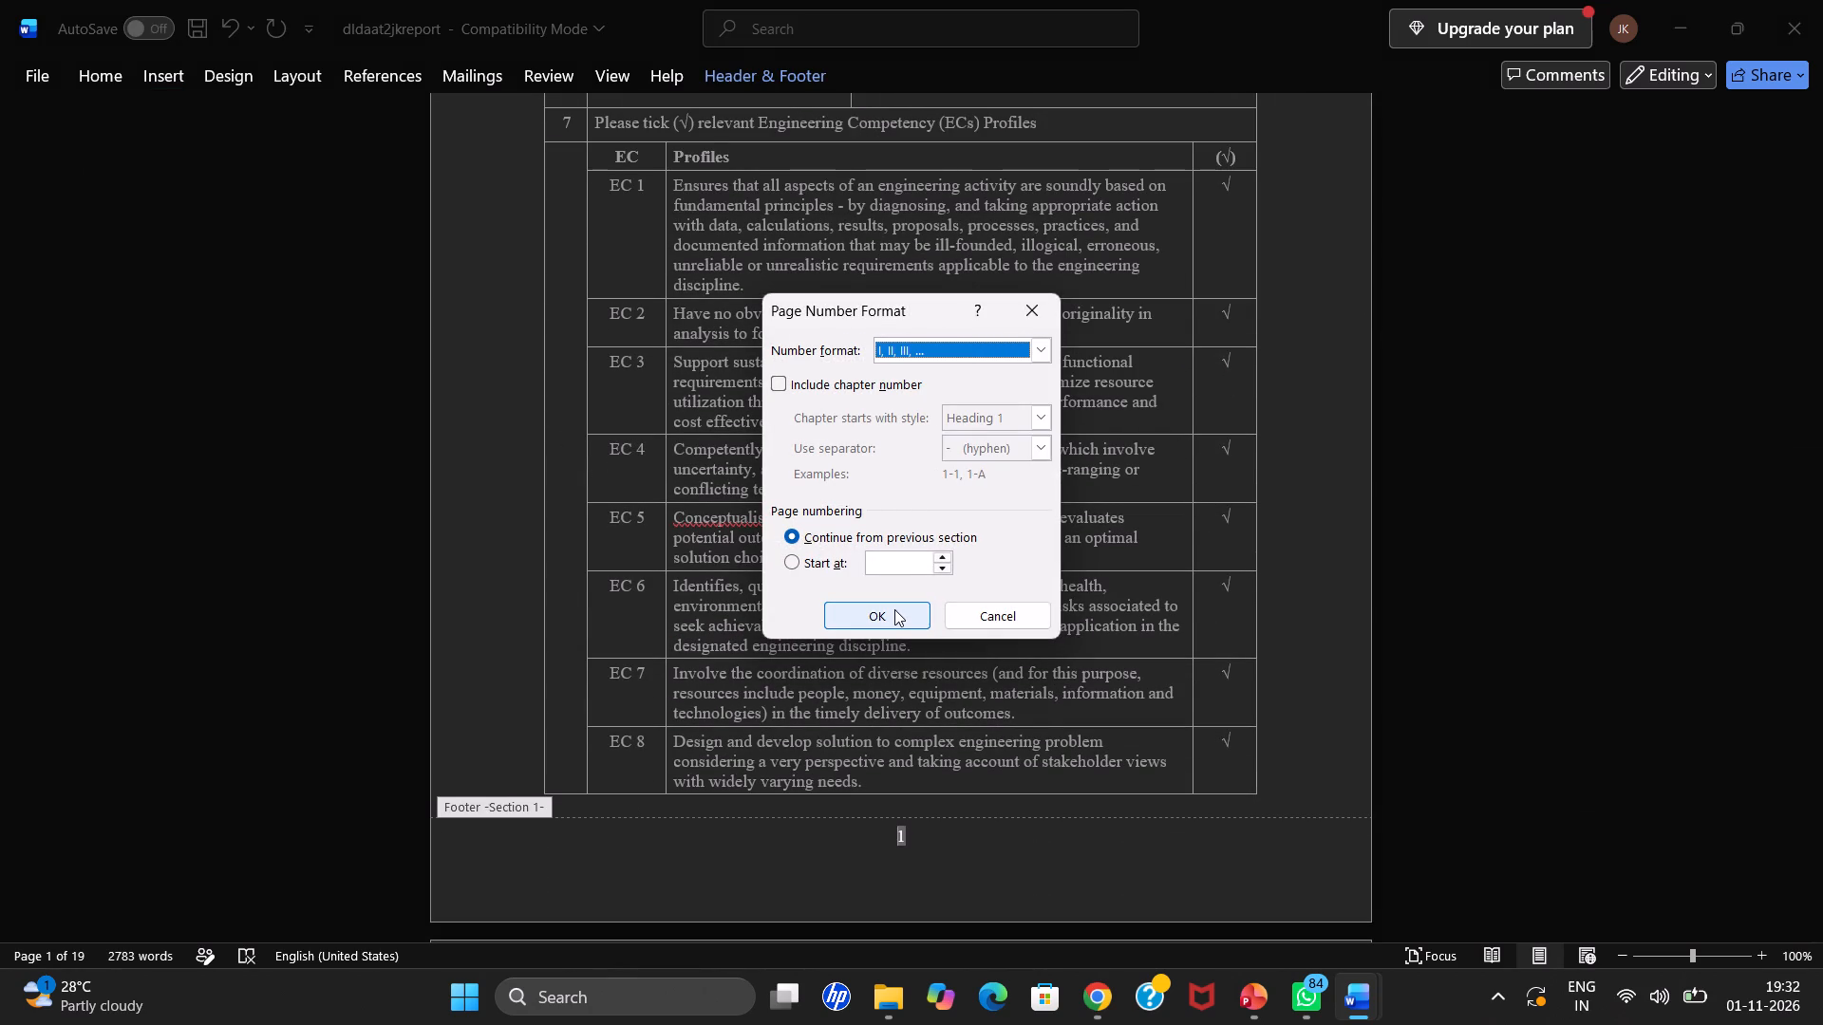
{"action": "left_click", "coordinate": [791, 561]}
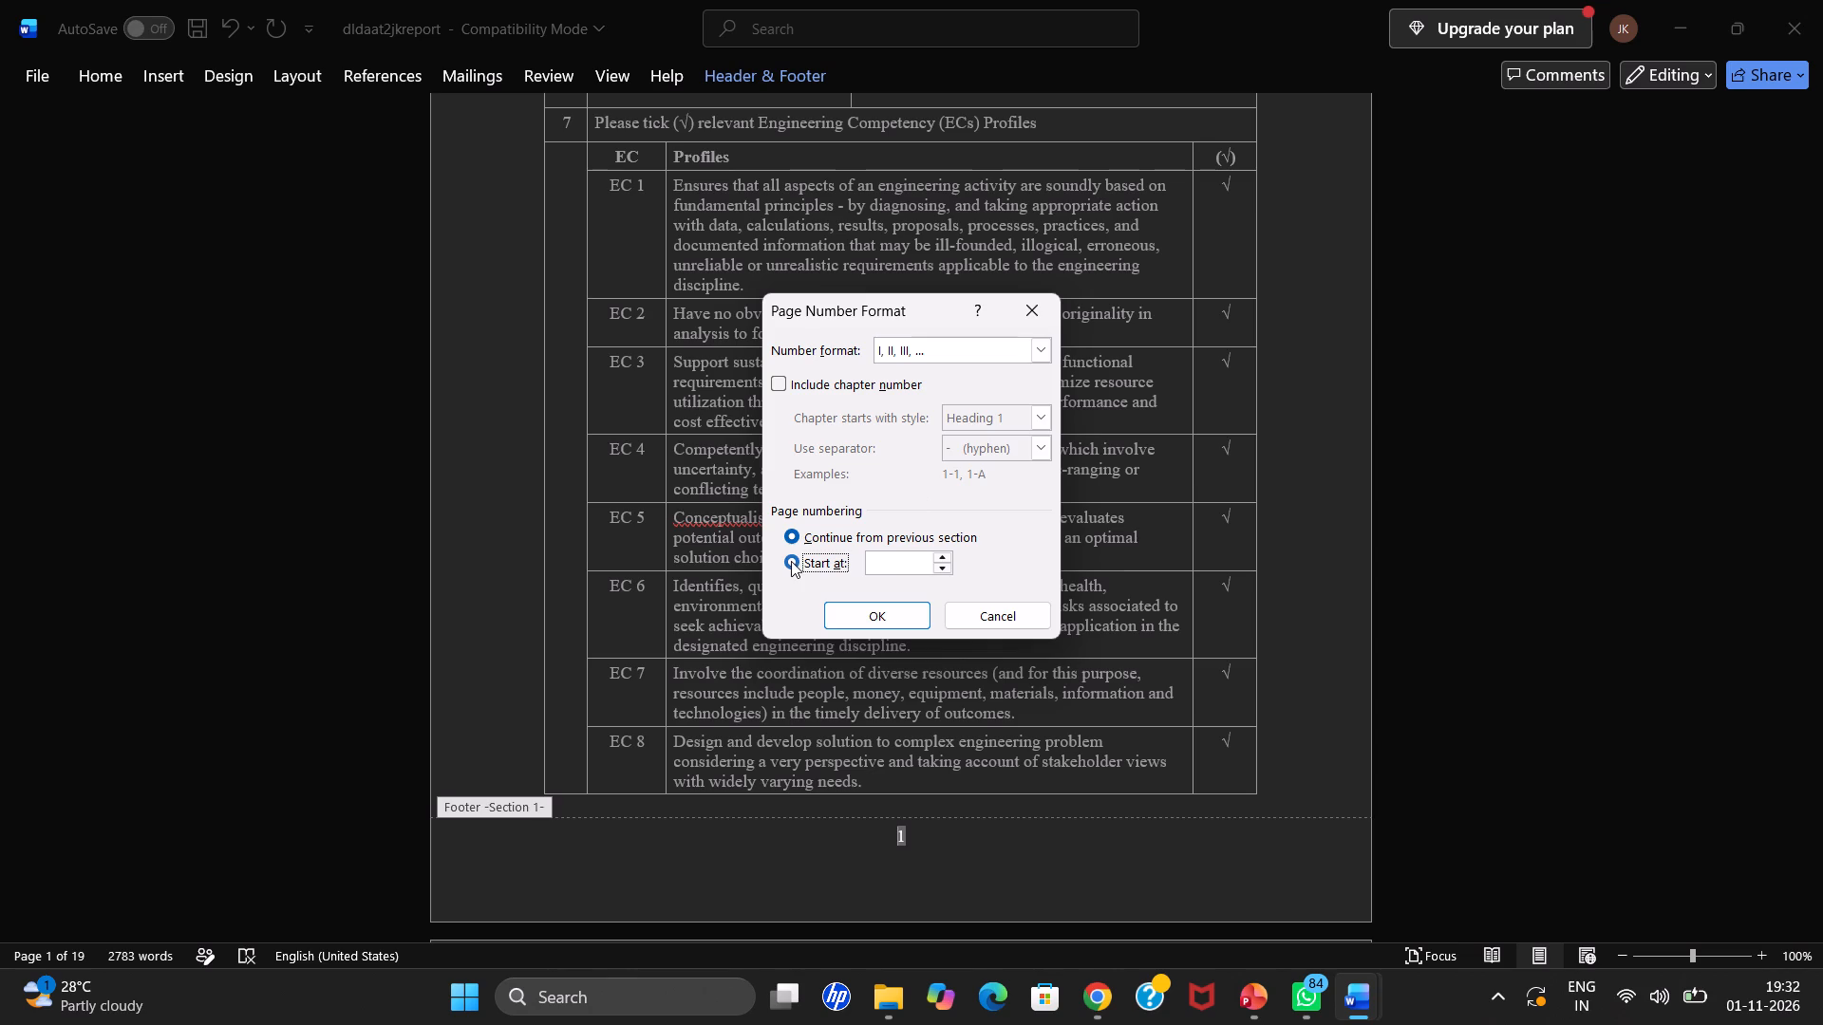
{"action": "left_click", "coordinate": [880, 618]}
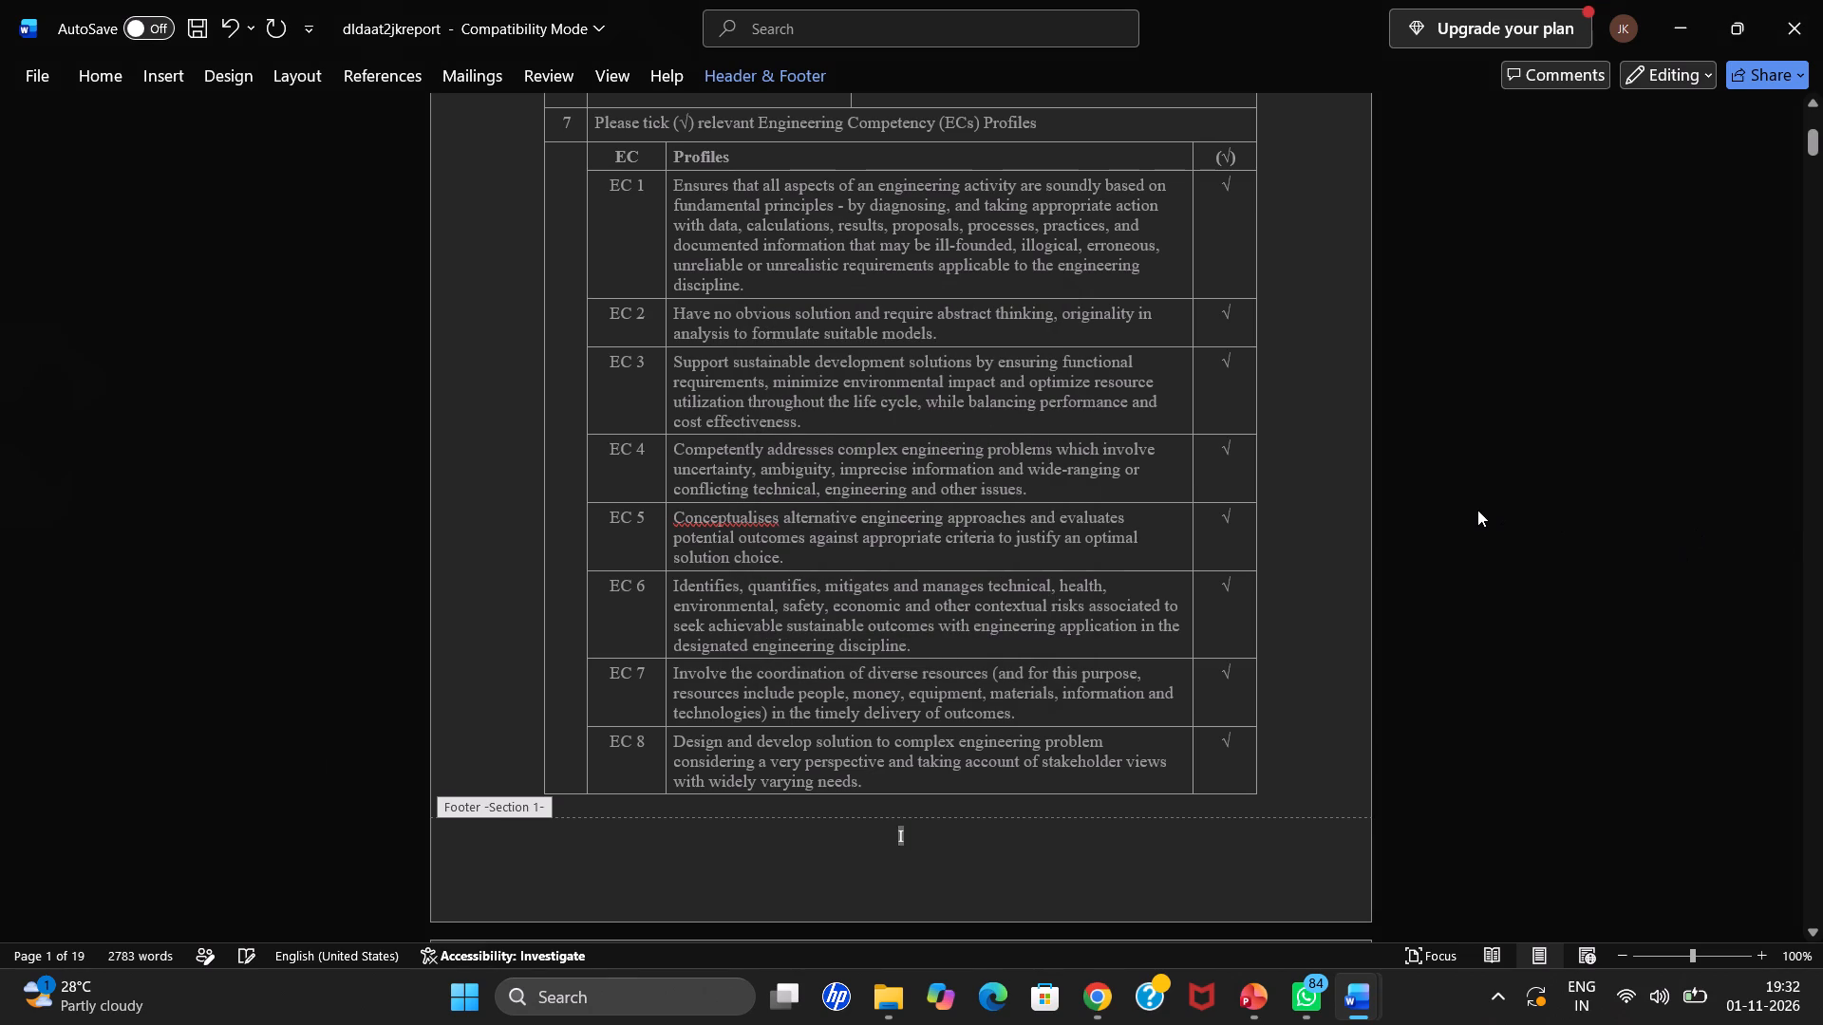
{"action": "key", "text": "Escape"}
Examine the footer page numbering across the self-assessment form and the report's title page.
{"action": "scroll", "coordinate": [1464, 476], "scroll_direction": "down", "scroll_amount": 11}
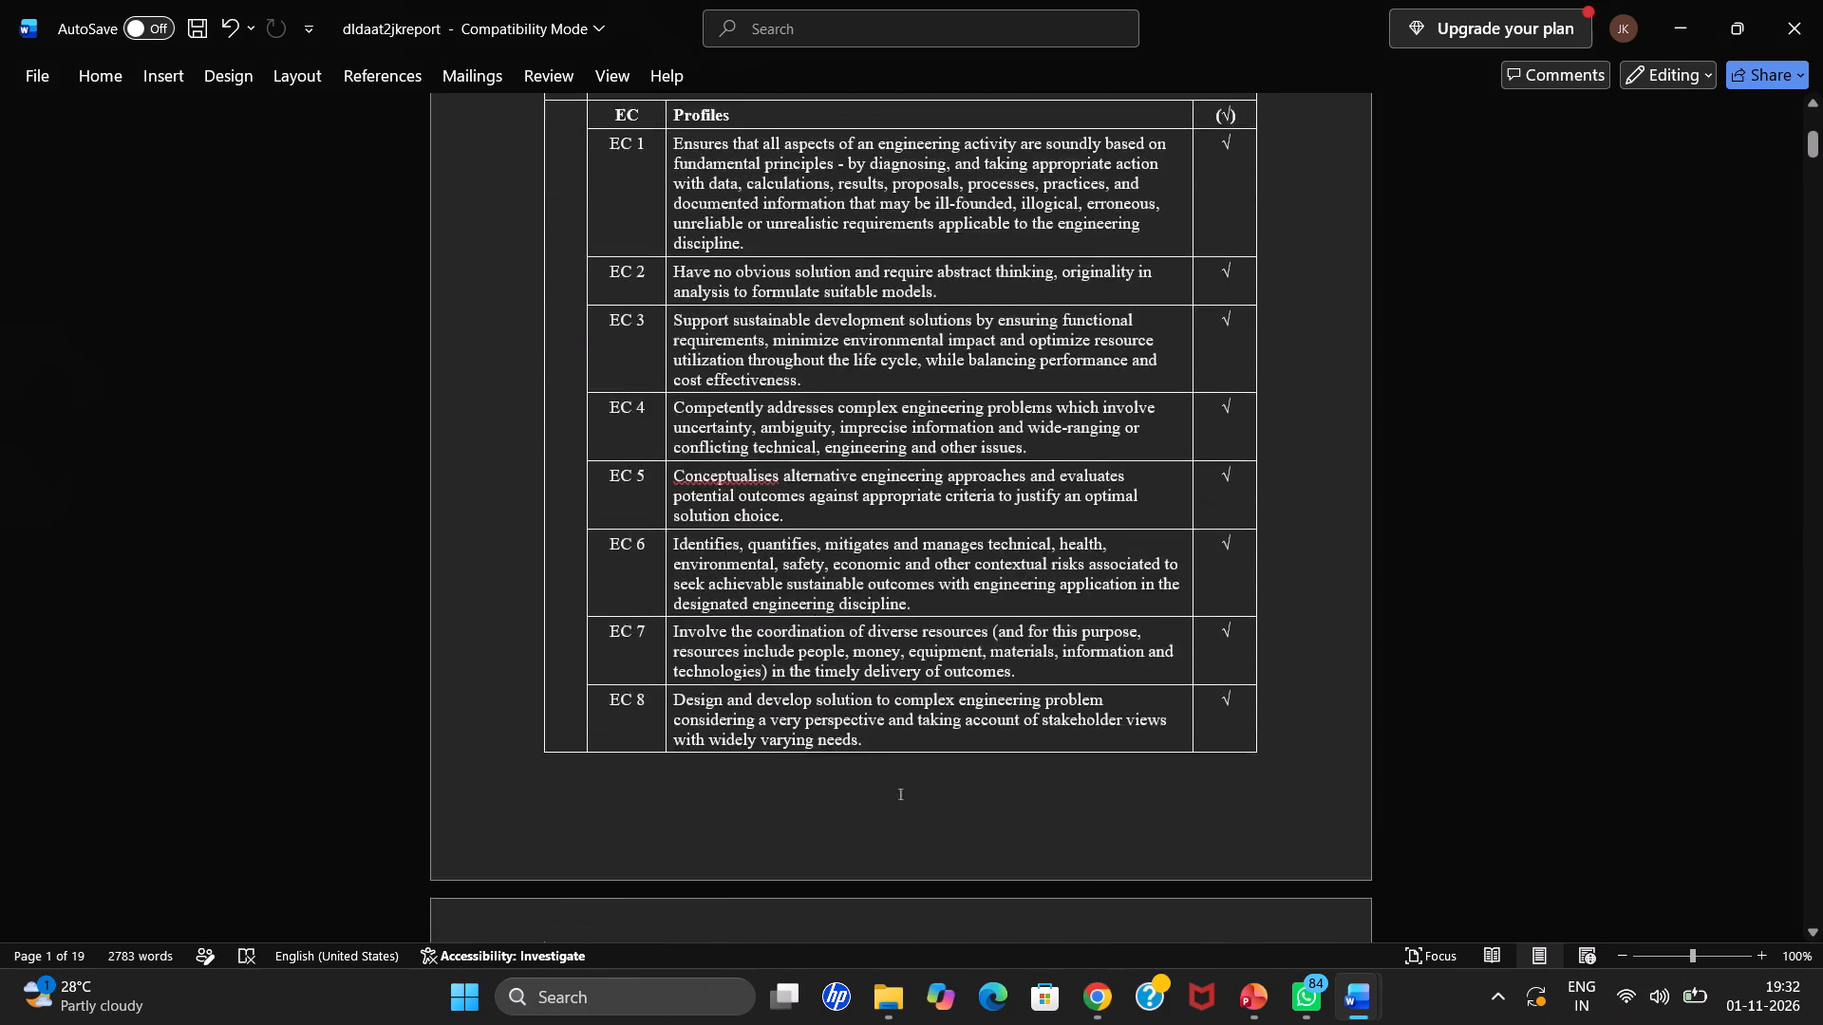
{"action": "scroll", "coordinate": [1464, 469], "scroll_direction": "down", "scroll_amount": 20}
{"action": "scroll", "coordinate": [1464, 469], "scroll_direction": "down", "scroll_amount": 10}
{"action": "scroll", "coordinate": [1458, 460], "scroll_direction": "down", "scroll_amount": 13}
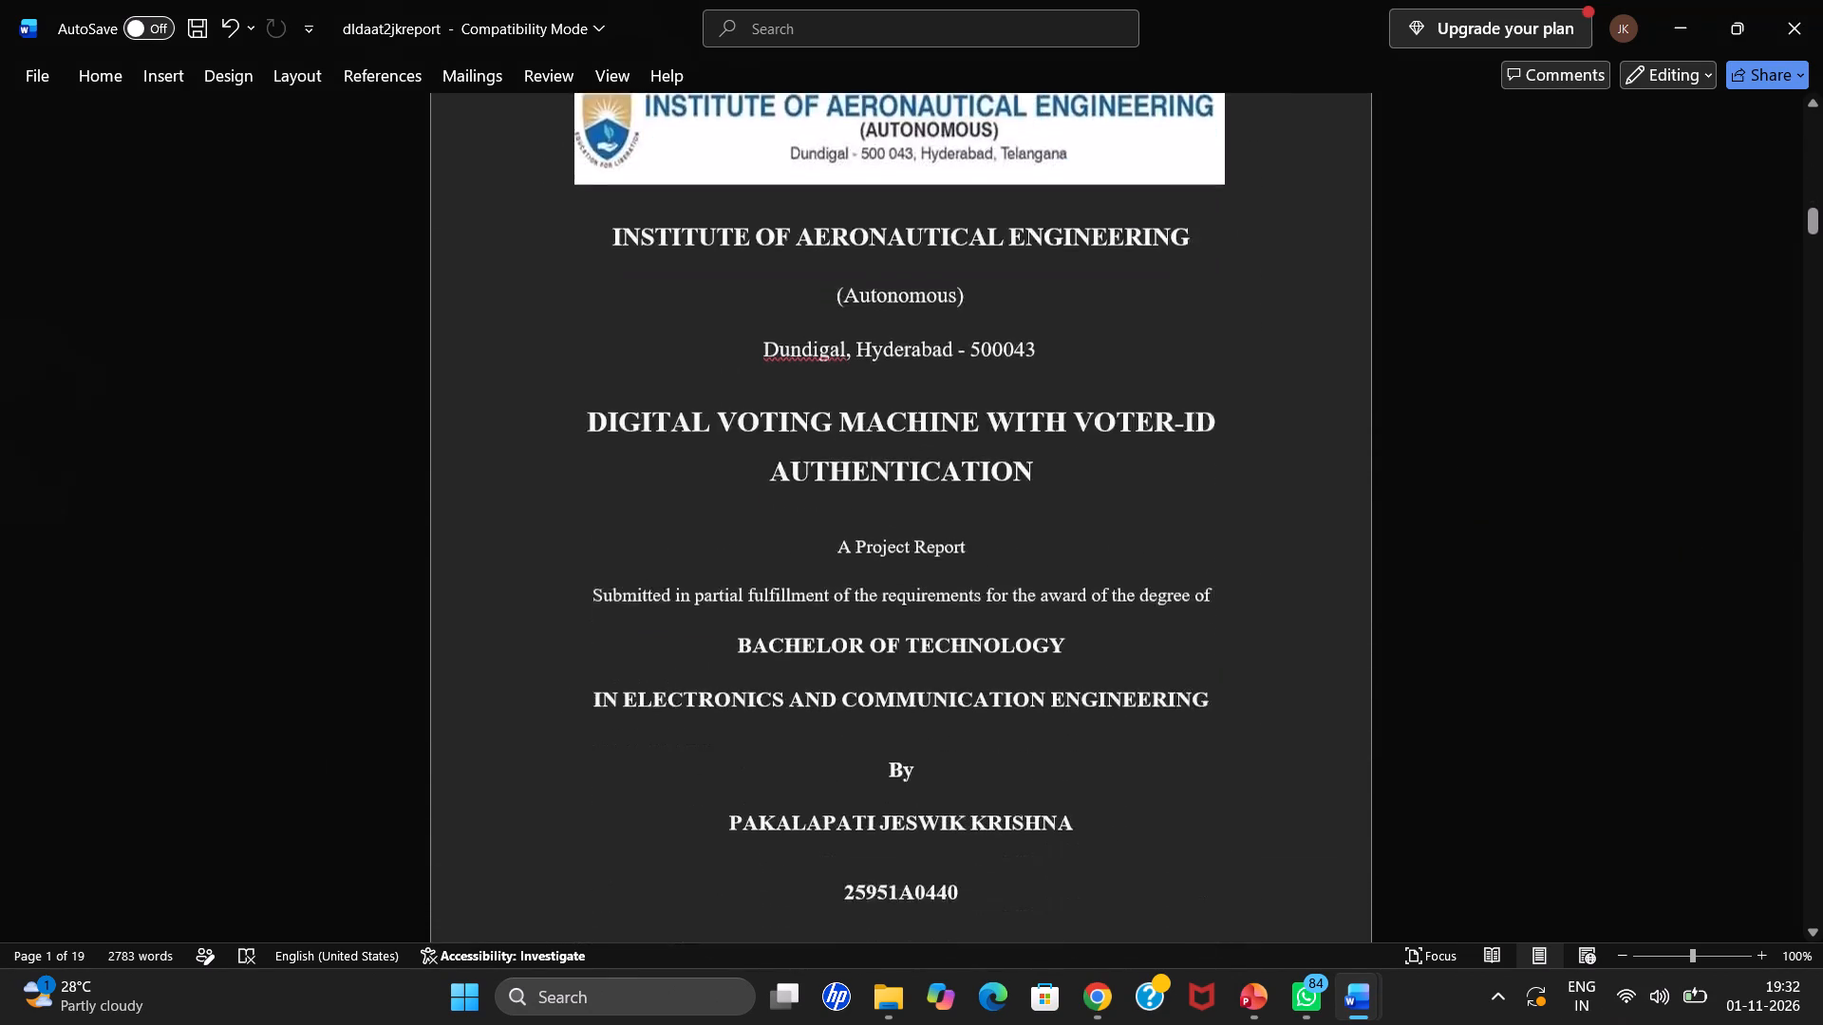
{"action": "scroll", "coordinate": [1445, 424], "scroll_direction": "down", "scroll_amount": 6}
{"action": "scroll", "coordinate": [996, 242], "scroll_direction": "up", "scroll_amount": 10}
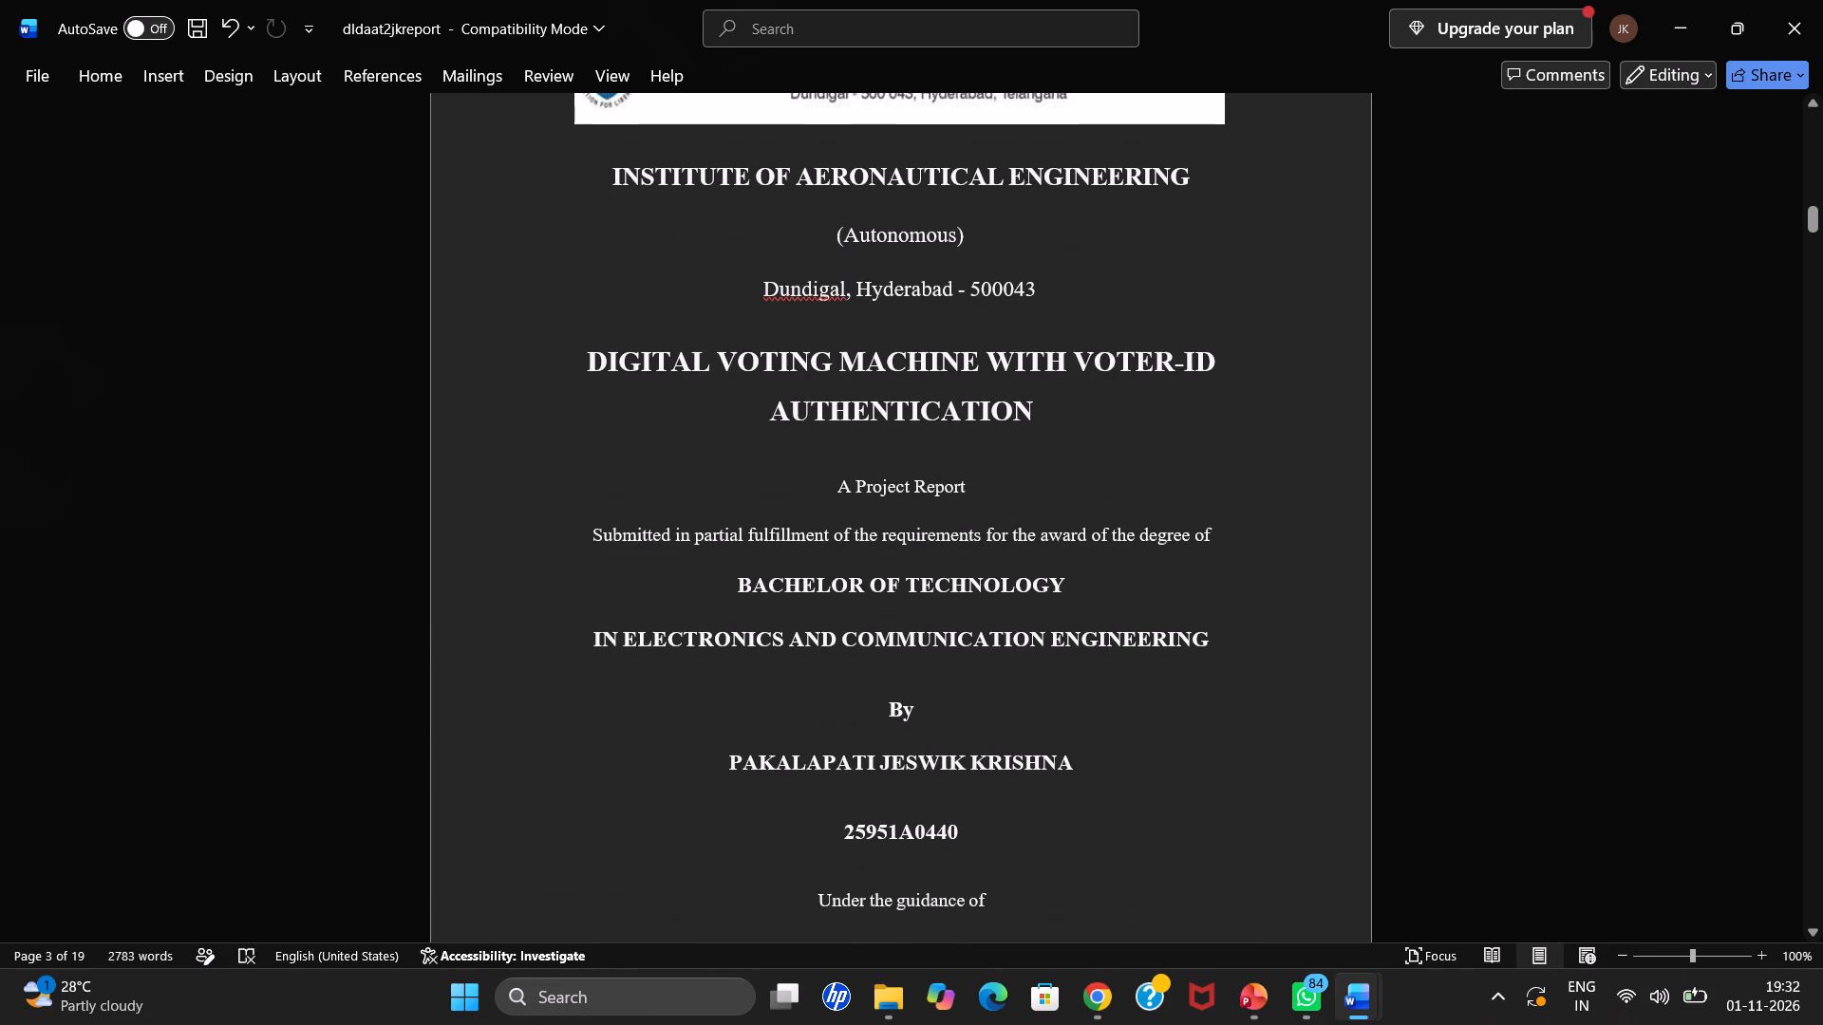
{"action": "scroll", "coordinate": [1651, 375], "scroll_direction": "up", "scroll_amount": 11}
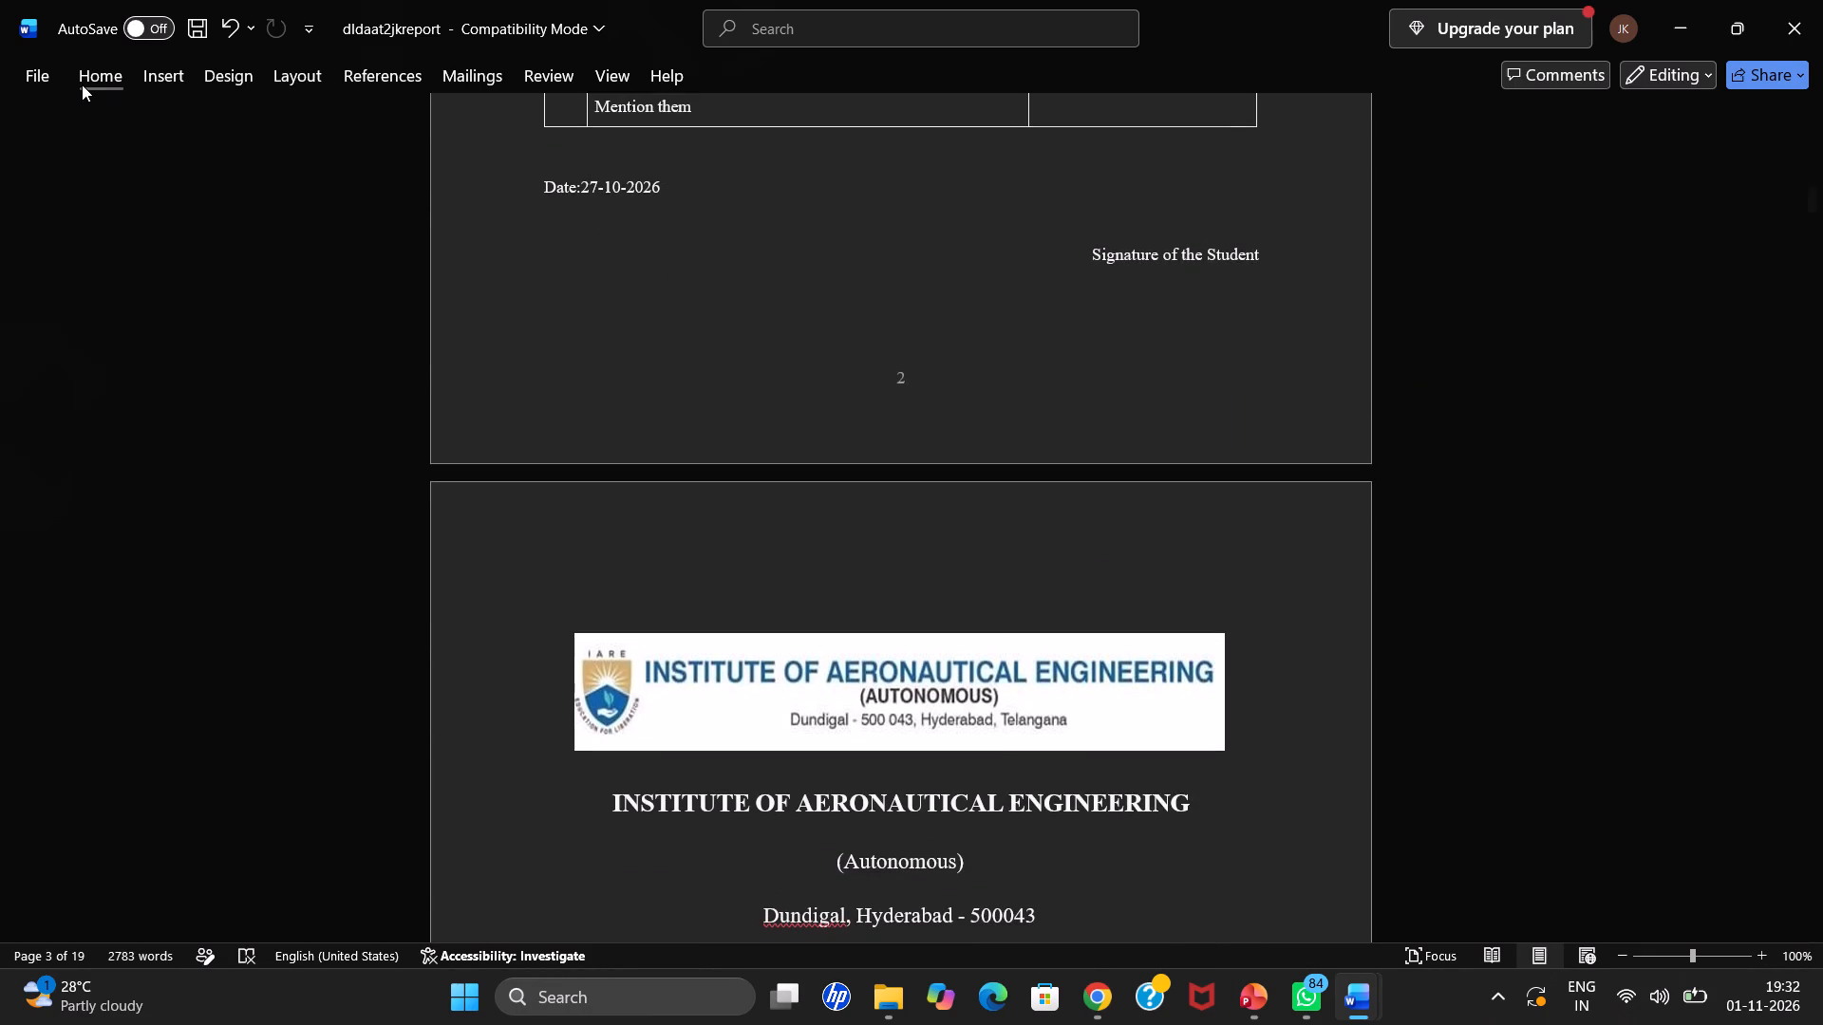
Insert the Plain Number 2 page number at the bottom of the page again from page 2 of the report.
{"action": "left_click", "coordinate": [82, 84]}
{"action": "left_click", "coordinate": [163, 87]}
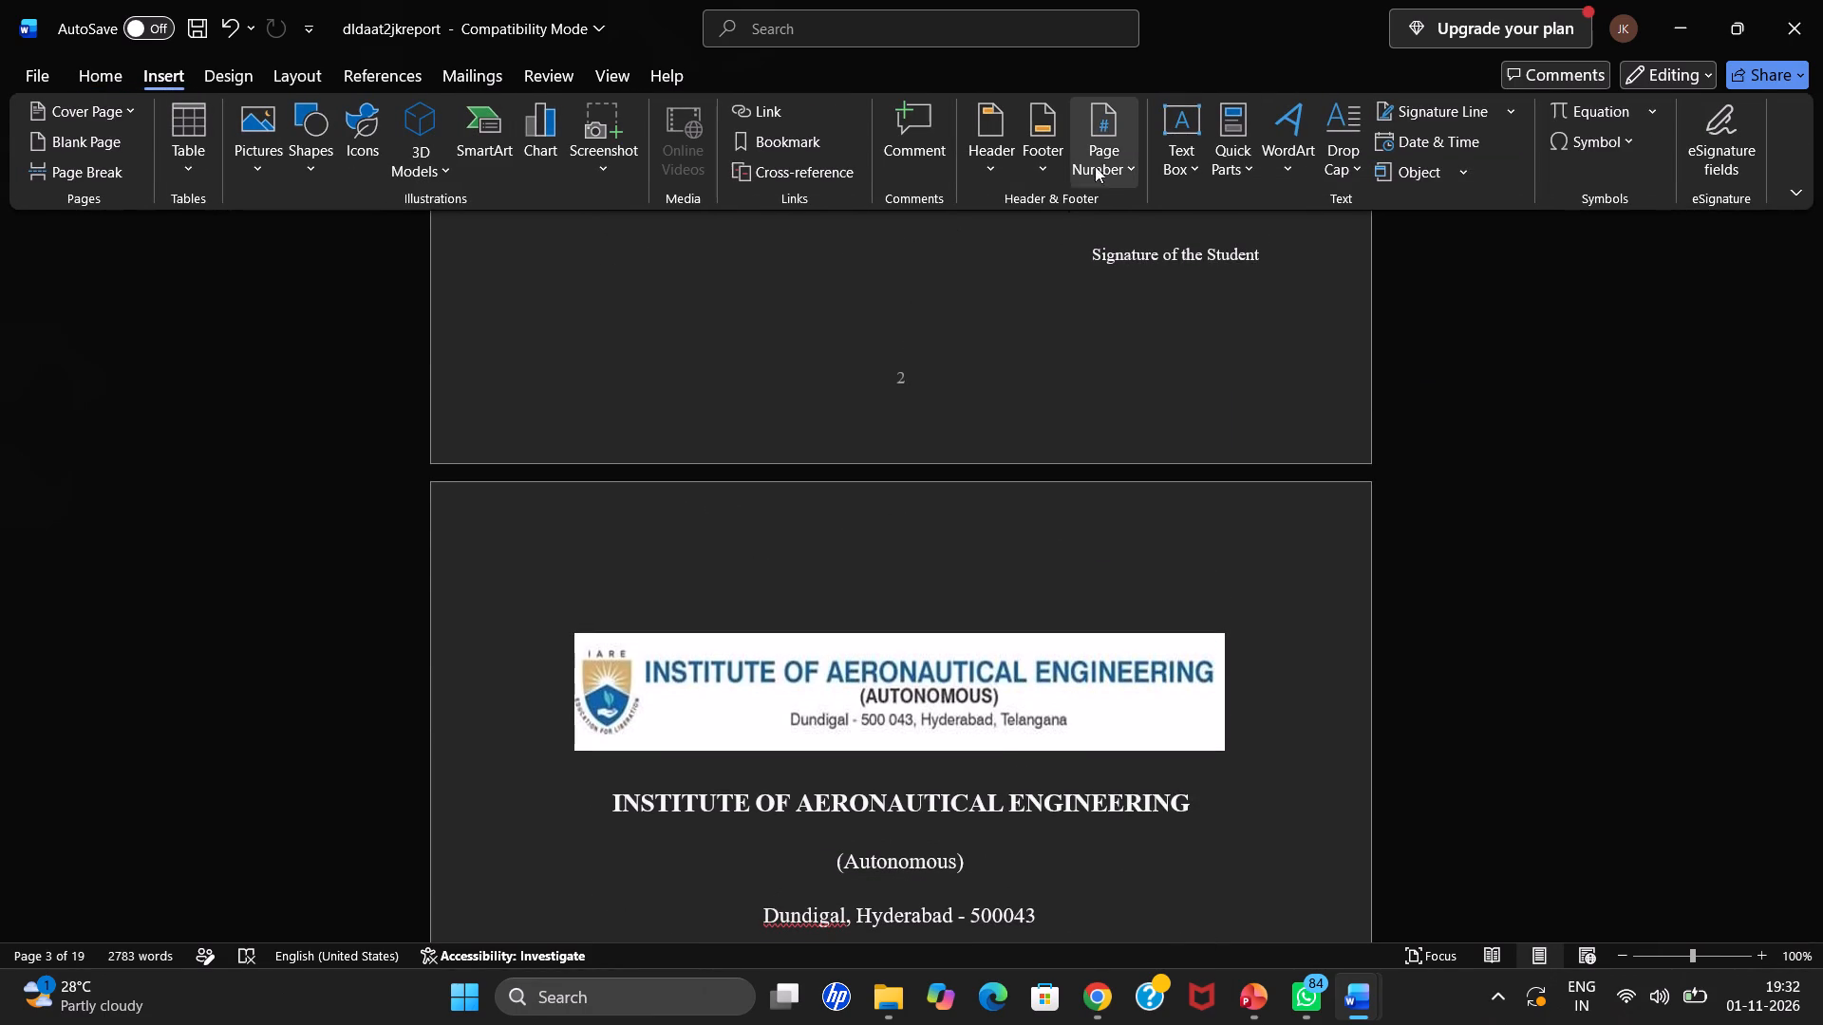
{"action": "left_click", "coordinate": [1119, 138]}
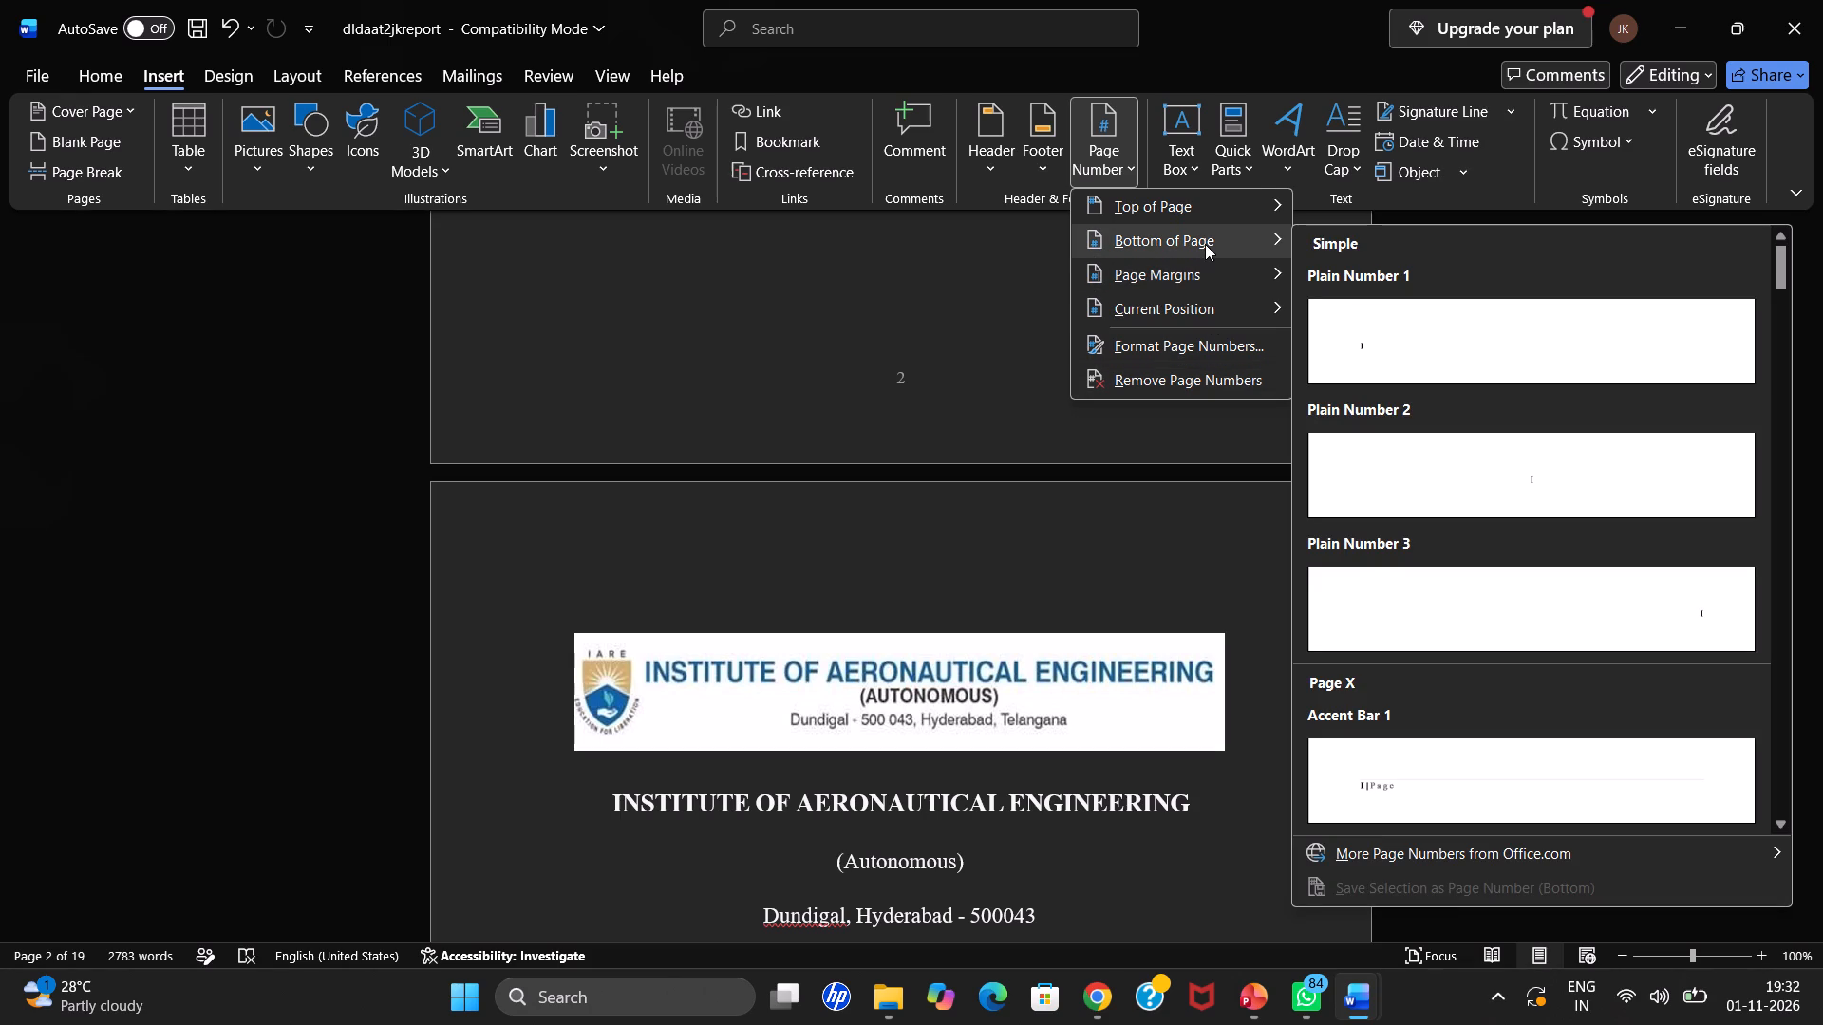
{"action": "left_click", "coordinate": [1204, 244]}
{"action": "left_click", "coordinate": [1407, 489]}
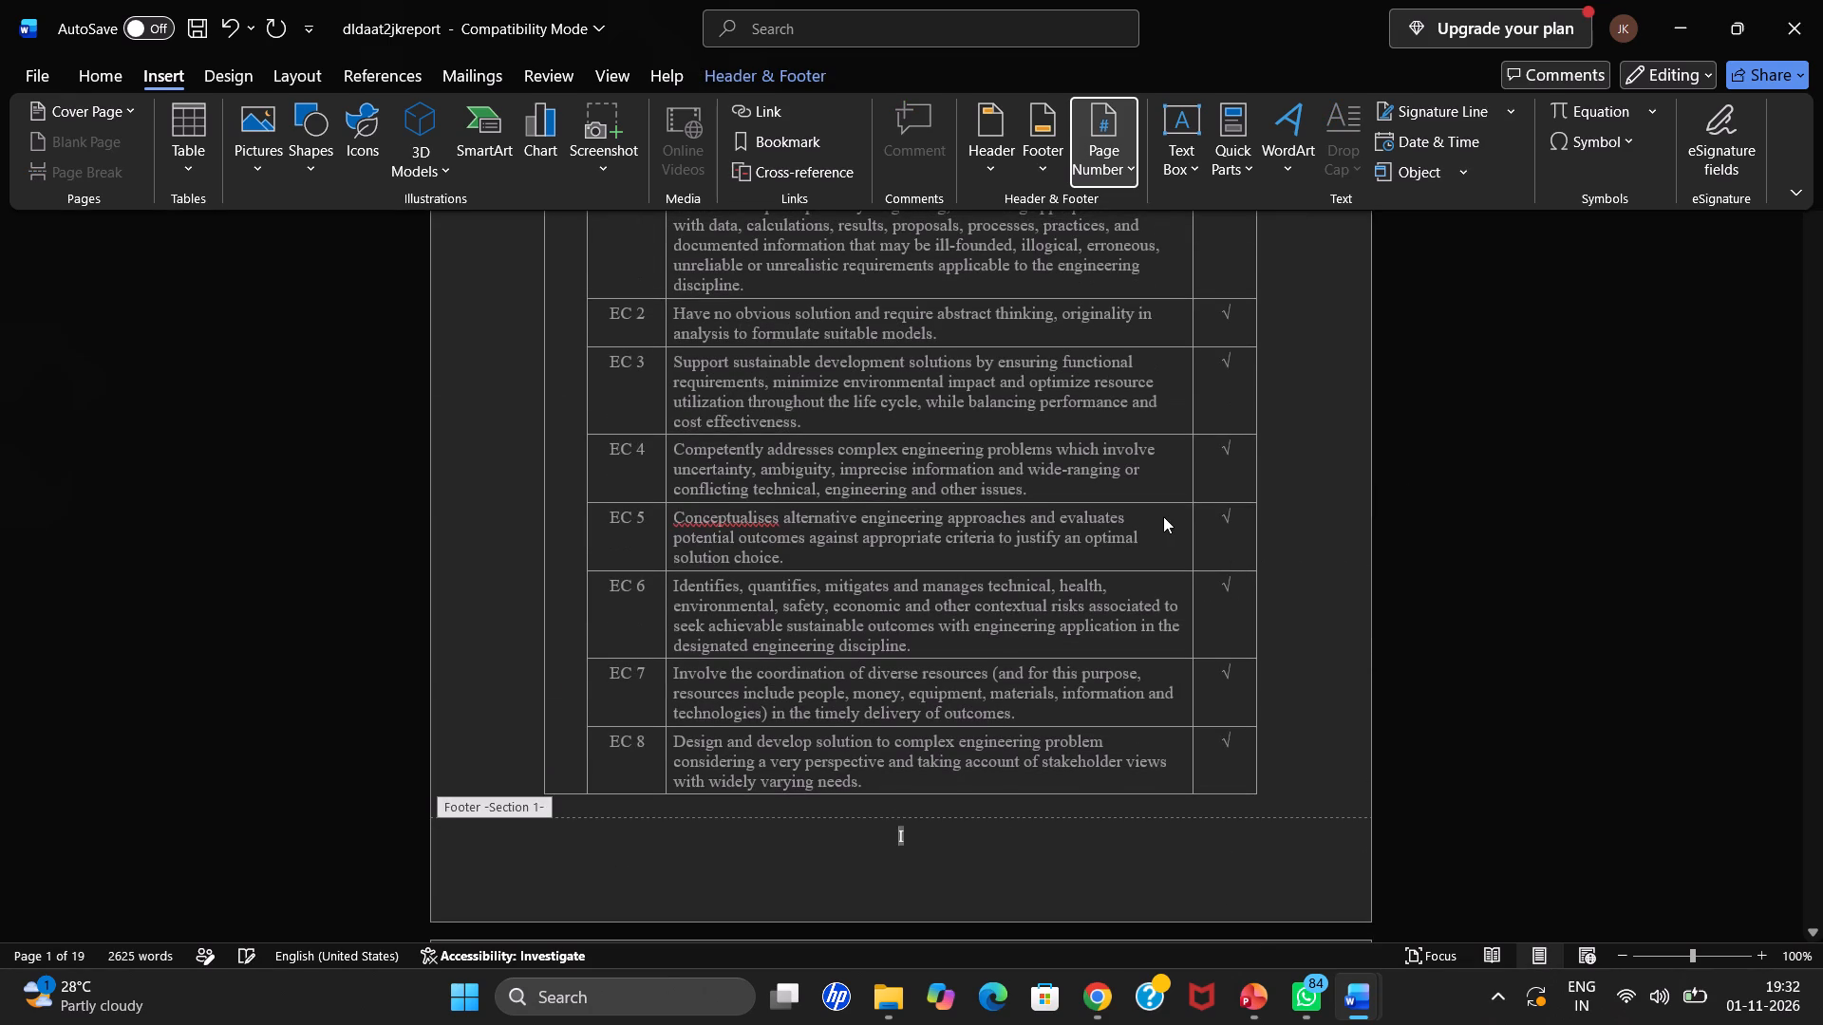
Lower the starting value of the I, II, III page numbering by one in the page number format.
{"action": "left_click", "coordinate": [1115, 159]}
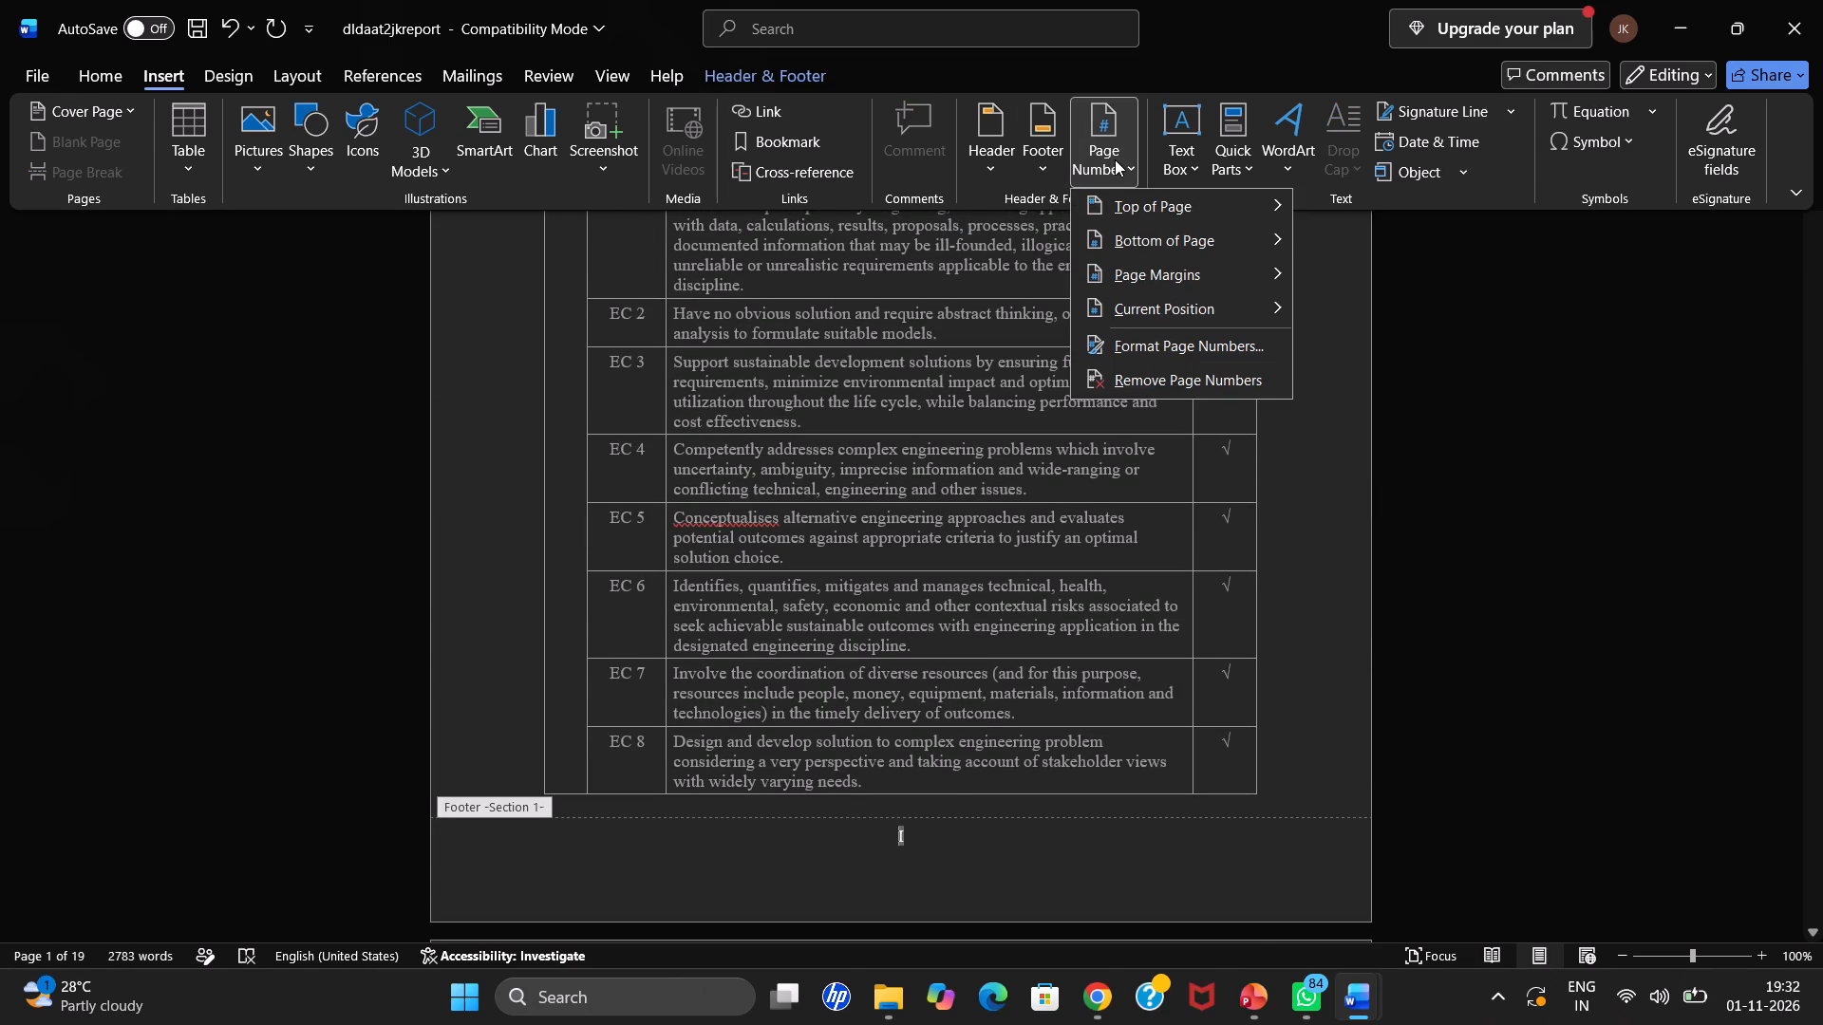
{"action": "left_click", "coordinate": [1171, 338]}
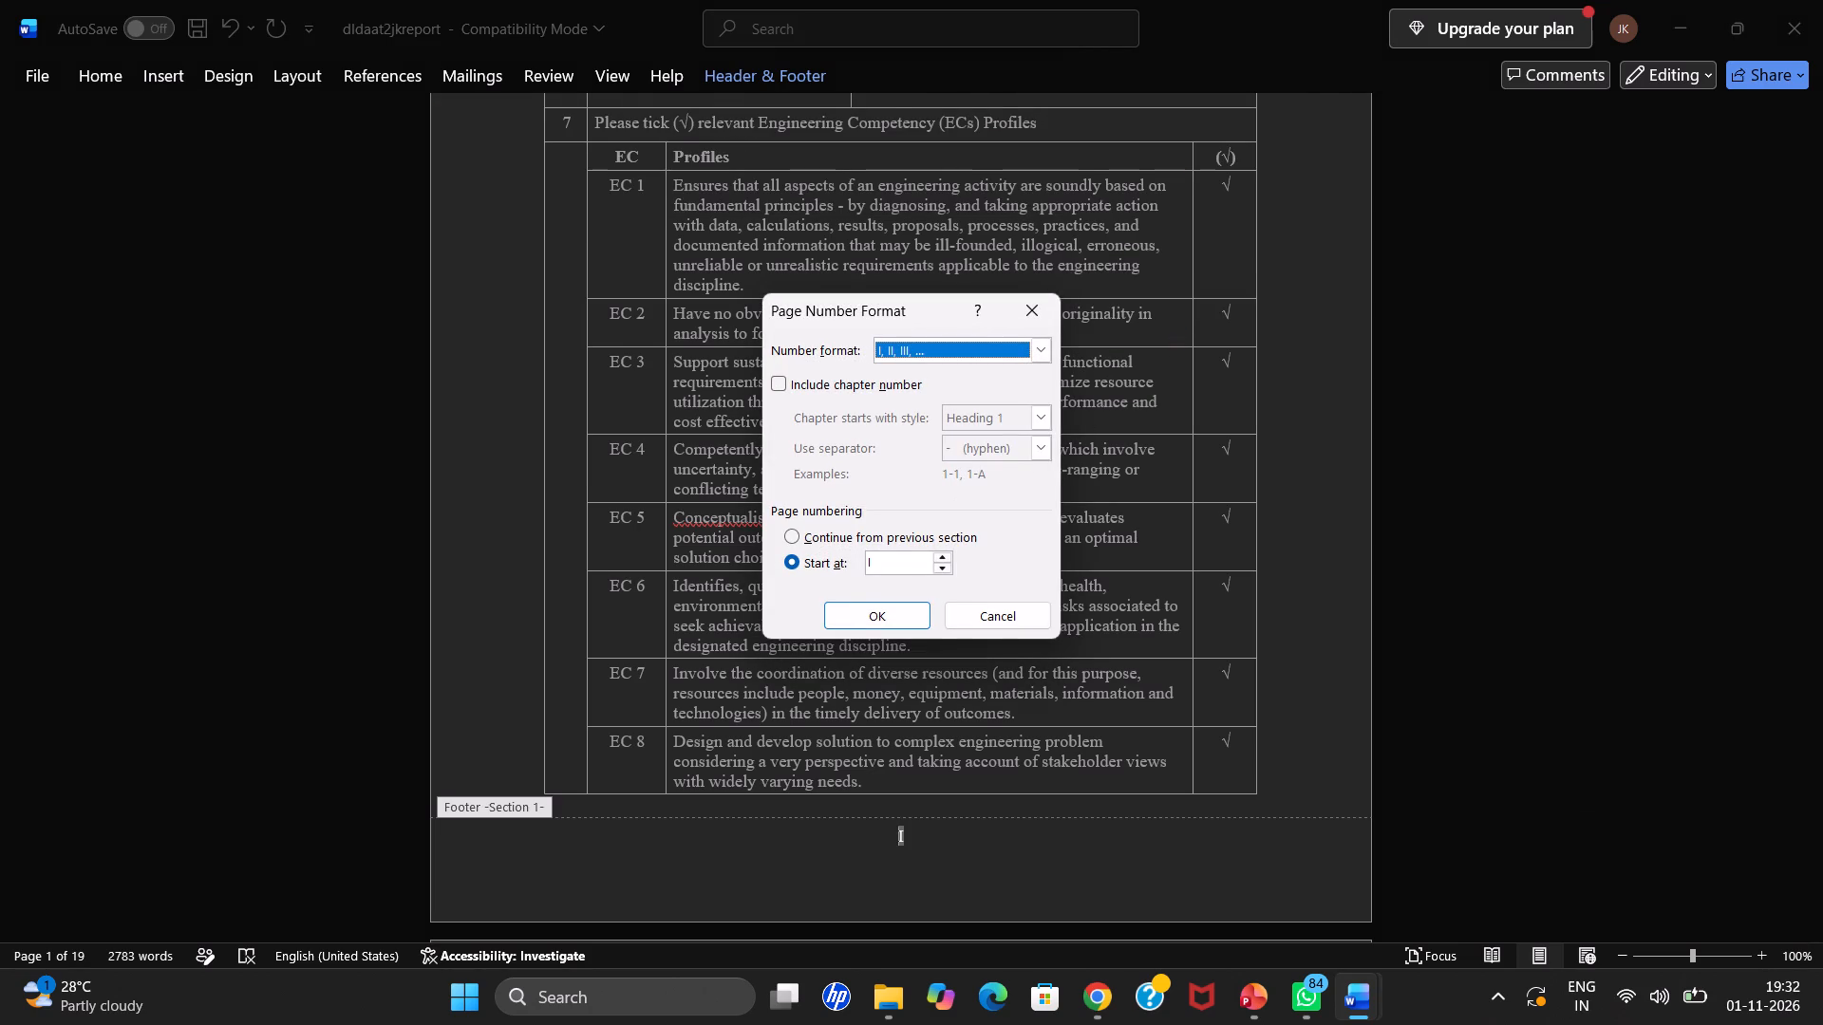
{"action": "left_click", "coordinate": [945, 565]}
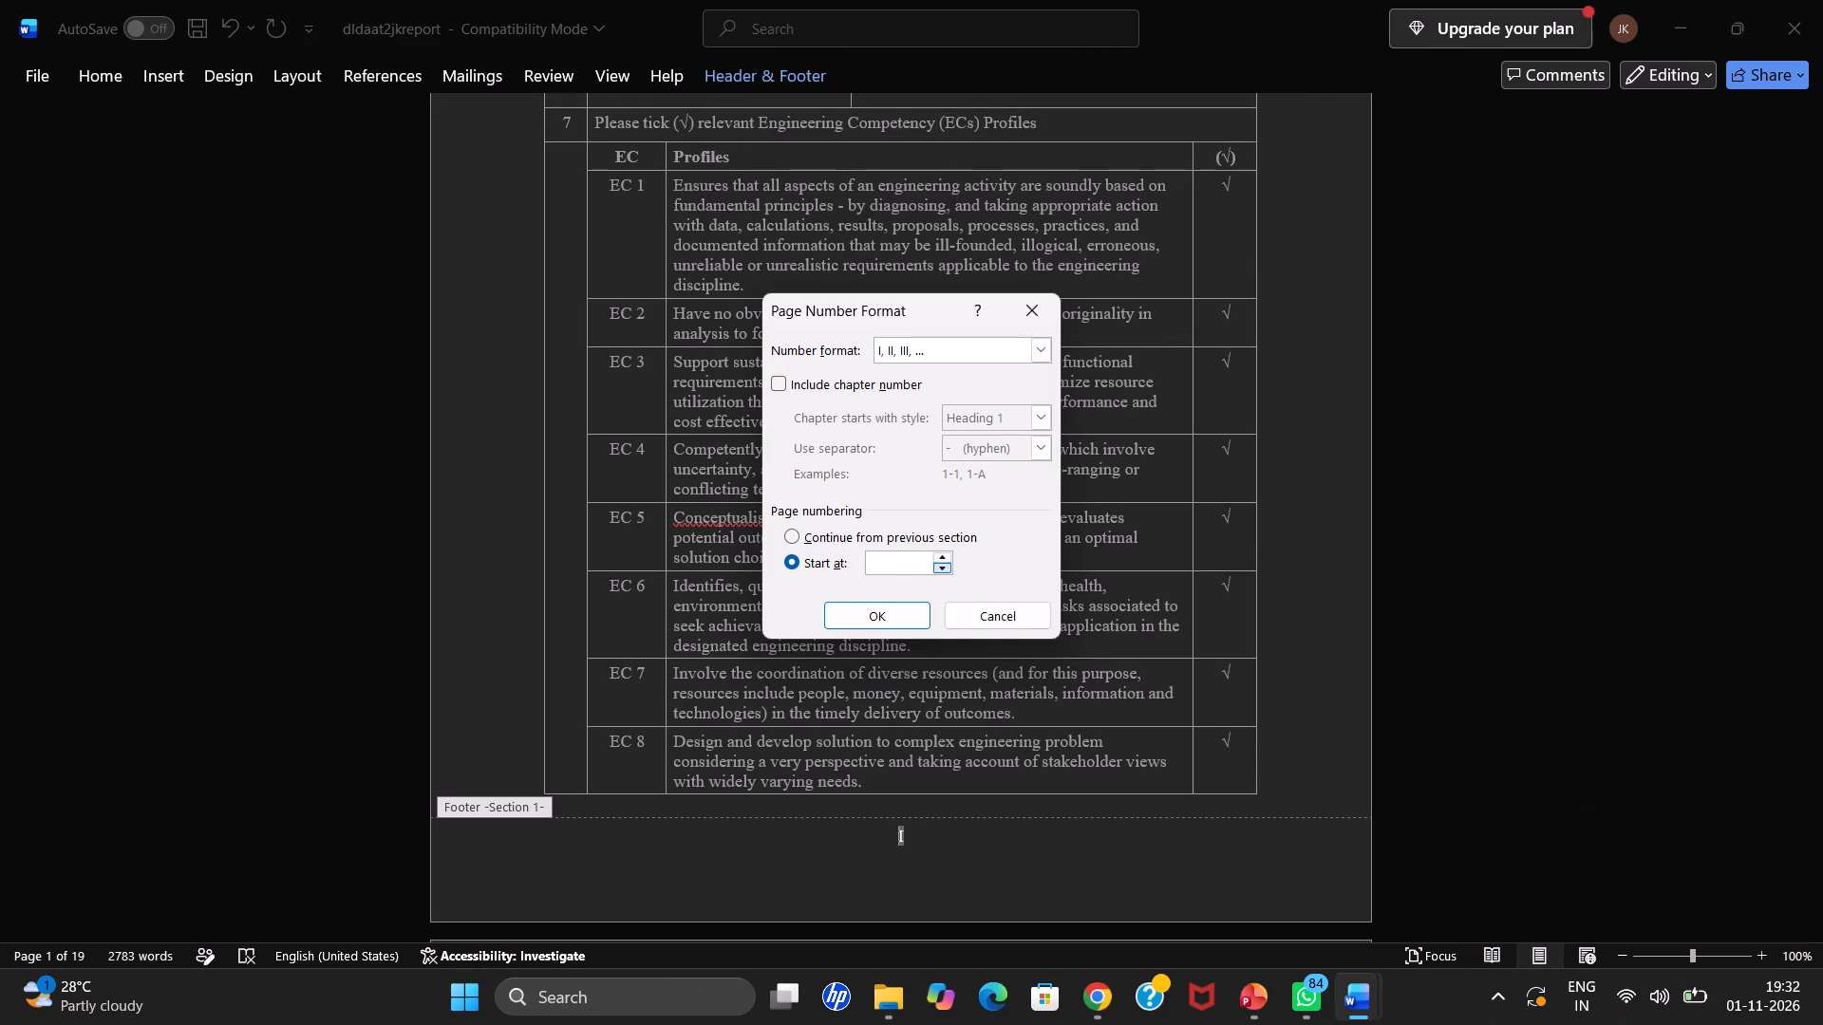
{"action": "left_click", "coordinate": [896, 606]}
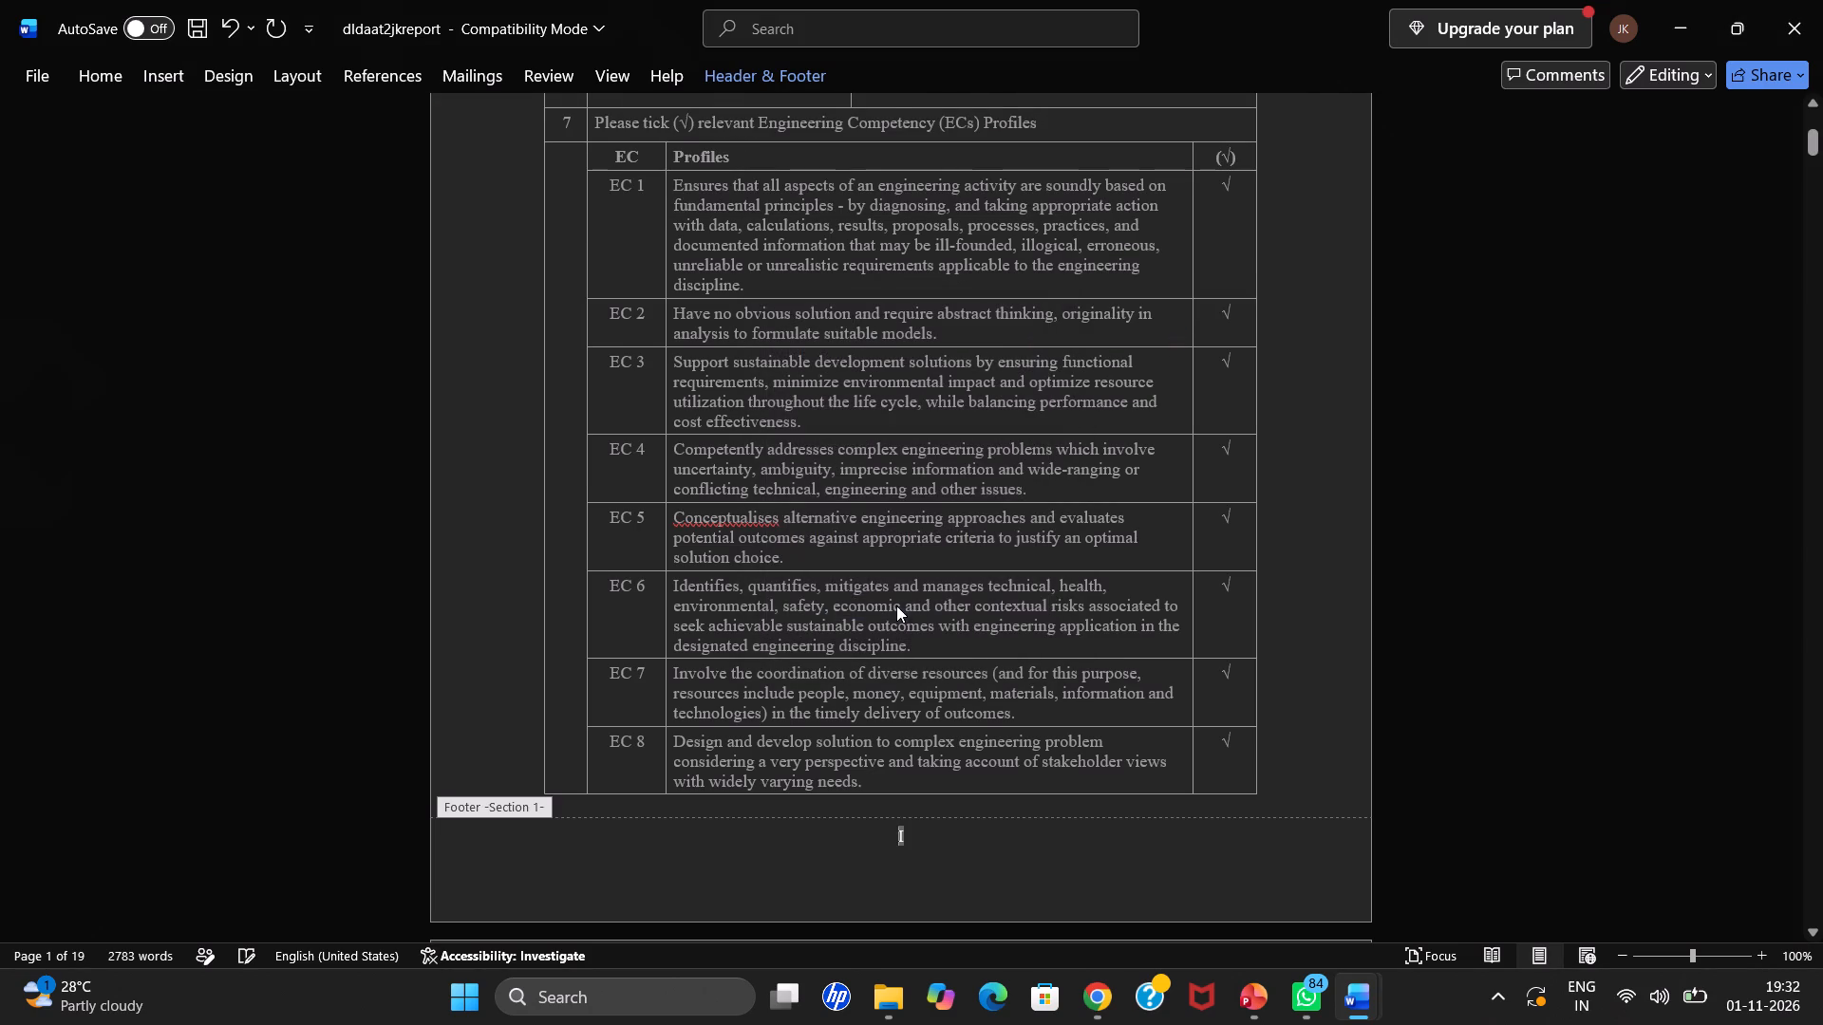
Examine the footer page numbers through the report's sections down to the references page, and leave footer editing.
{"action": "scroll", "coordinate": [1084, 323], "scroll_direction": "down", "scroll_amount": 20}
{"action": "scroll", "coordinate": [1084, 323], "scroll_direction": "down", "scroll_amount": 13}
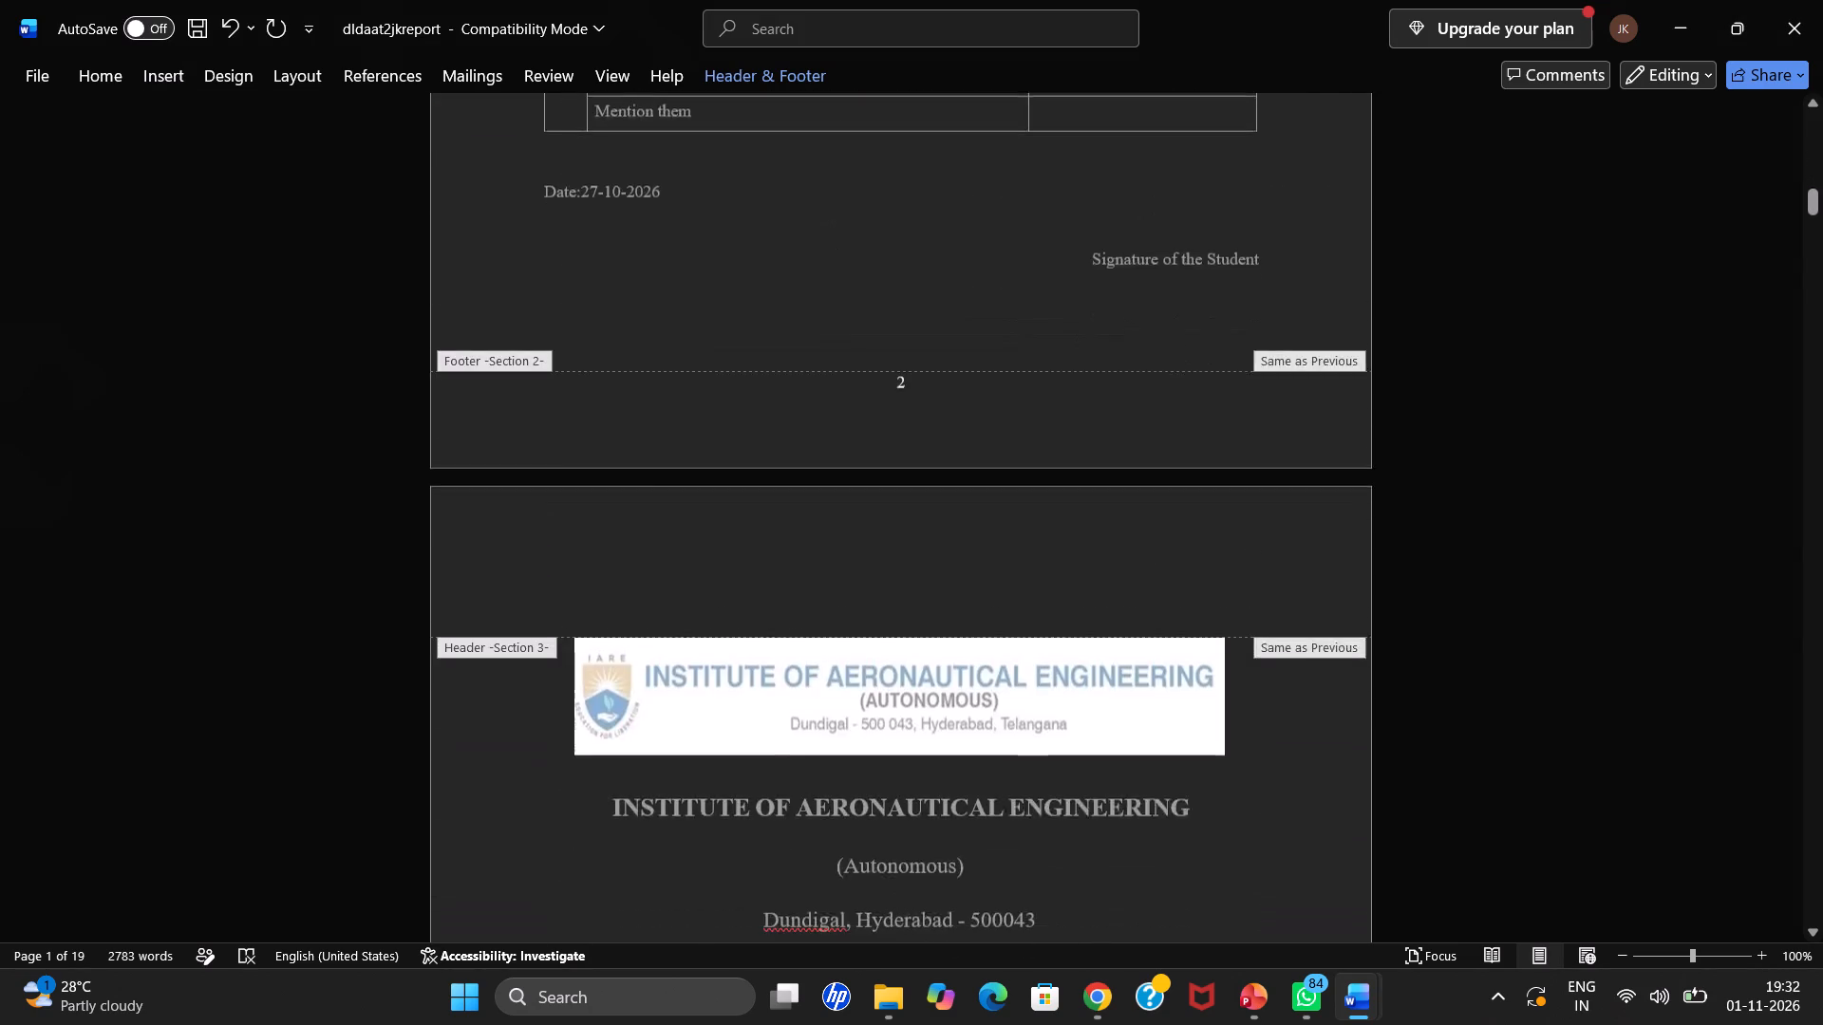
{"action": "scroll", "coordinate": [1067, 334], "scroll_direction": "down", "scroll_amount": 20}
{"action": "scroll", "coordinate": [1067, 334], "scroll_direction": "down", "scroll_amount": 12}
{"action": "scroll", "coordinate": [1067, 331], "scroll_direction": "down", "scroll_amount": 19}
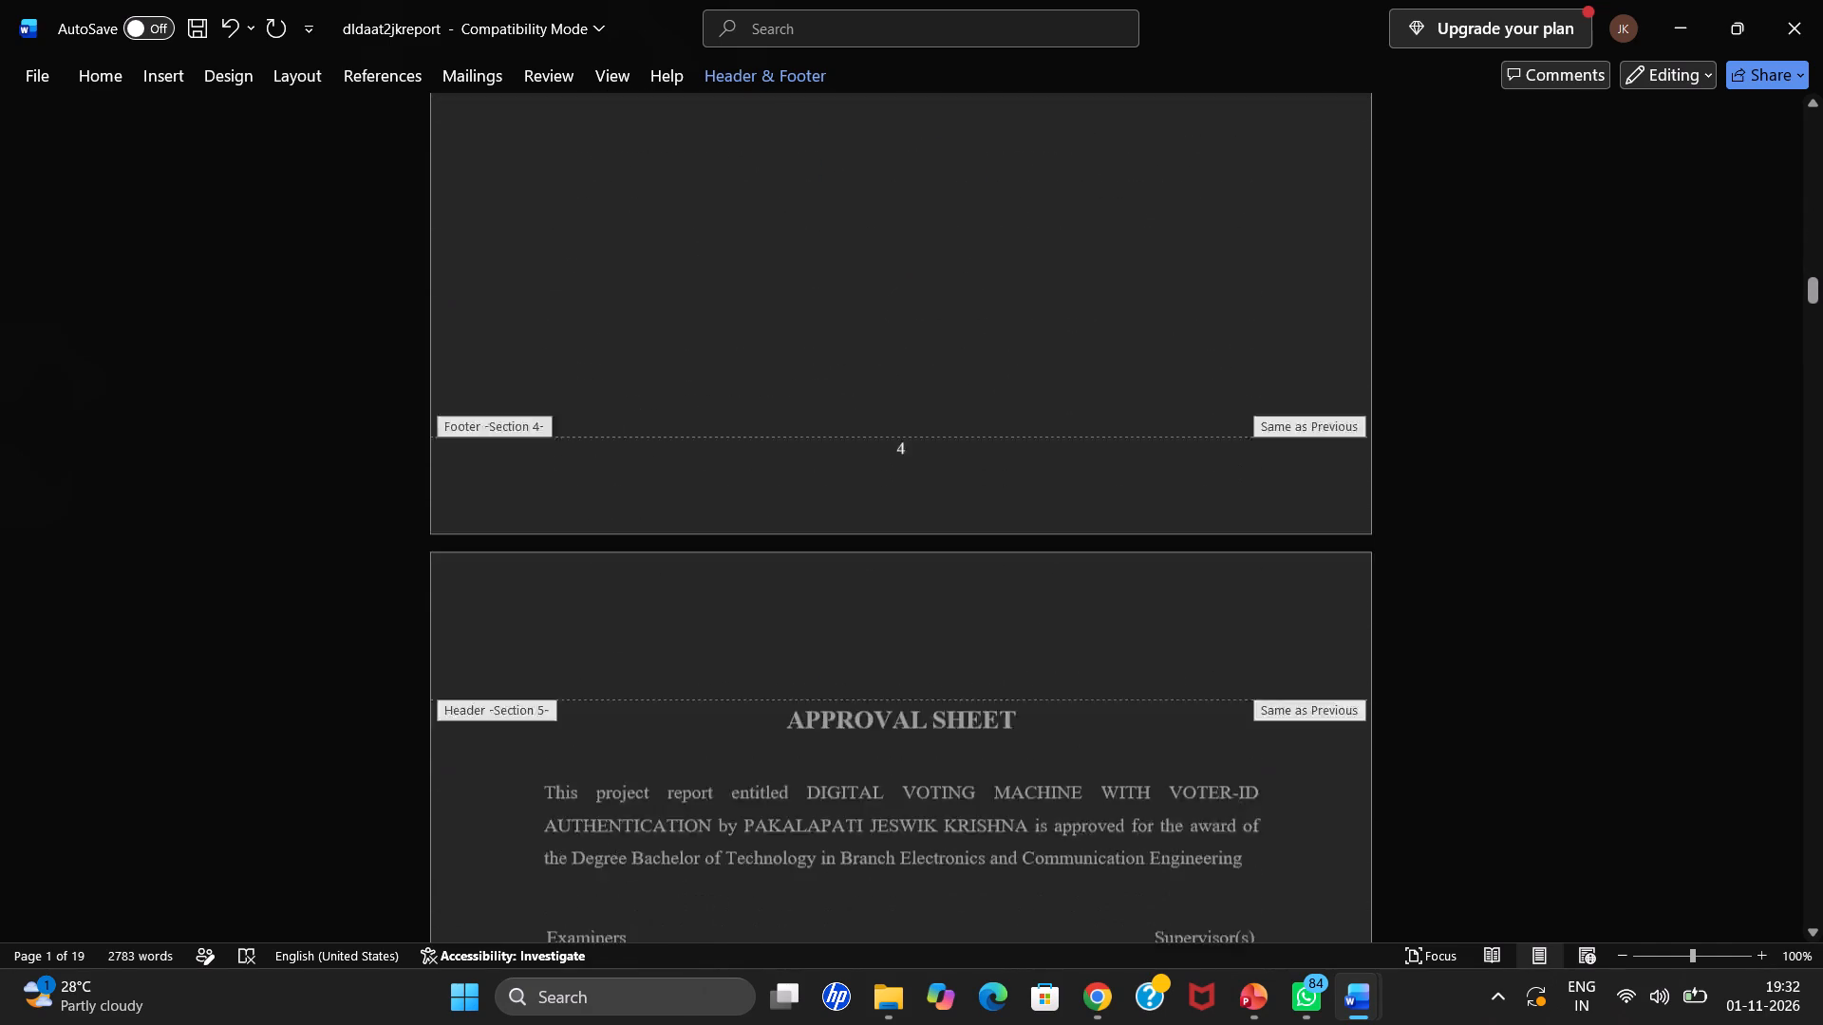
{"action": "scroll", "coordinate": [1068, 325], "scroll_direction": "down", "scroll_amount": 8}
{"action": "scroll", "coordinate": [1068, 325], "scroll_direction": "down", "scroll_amount": 14}
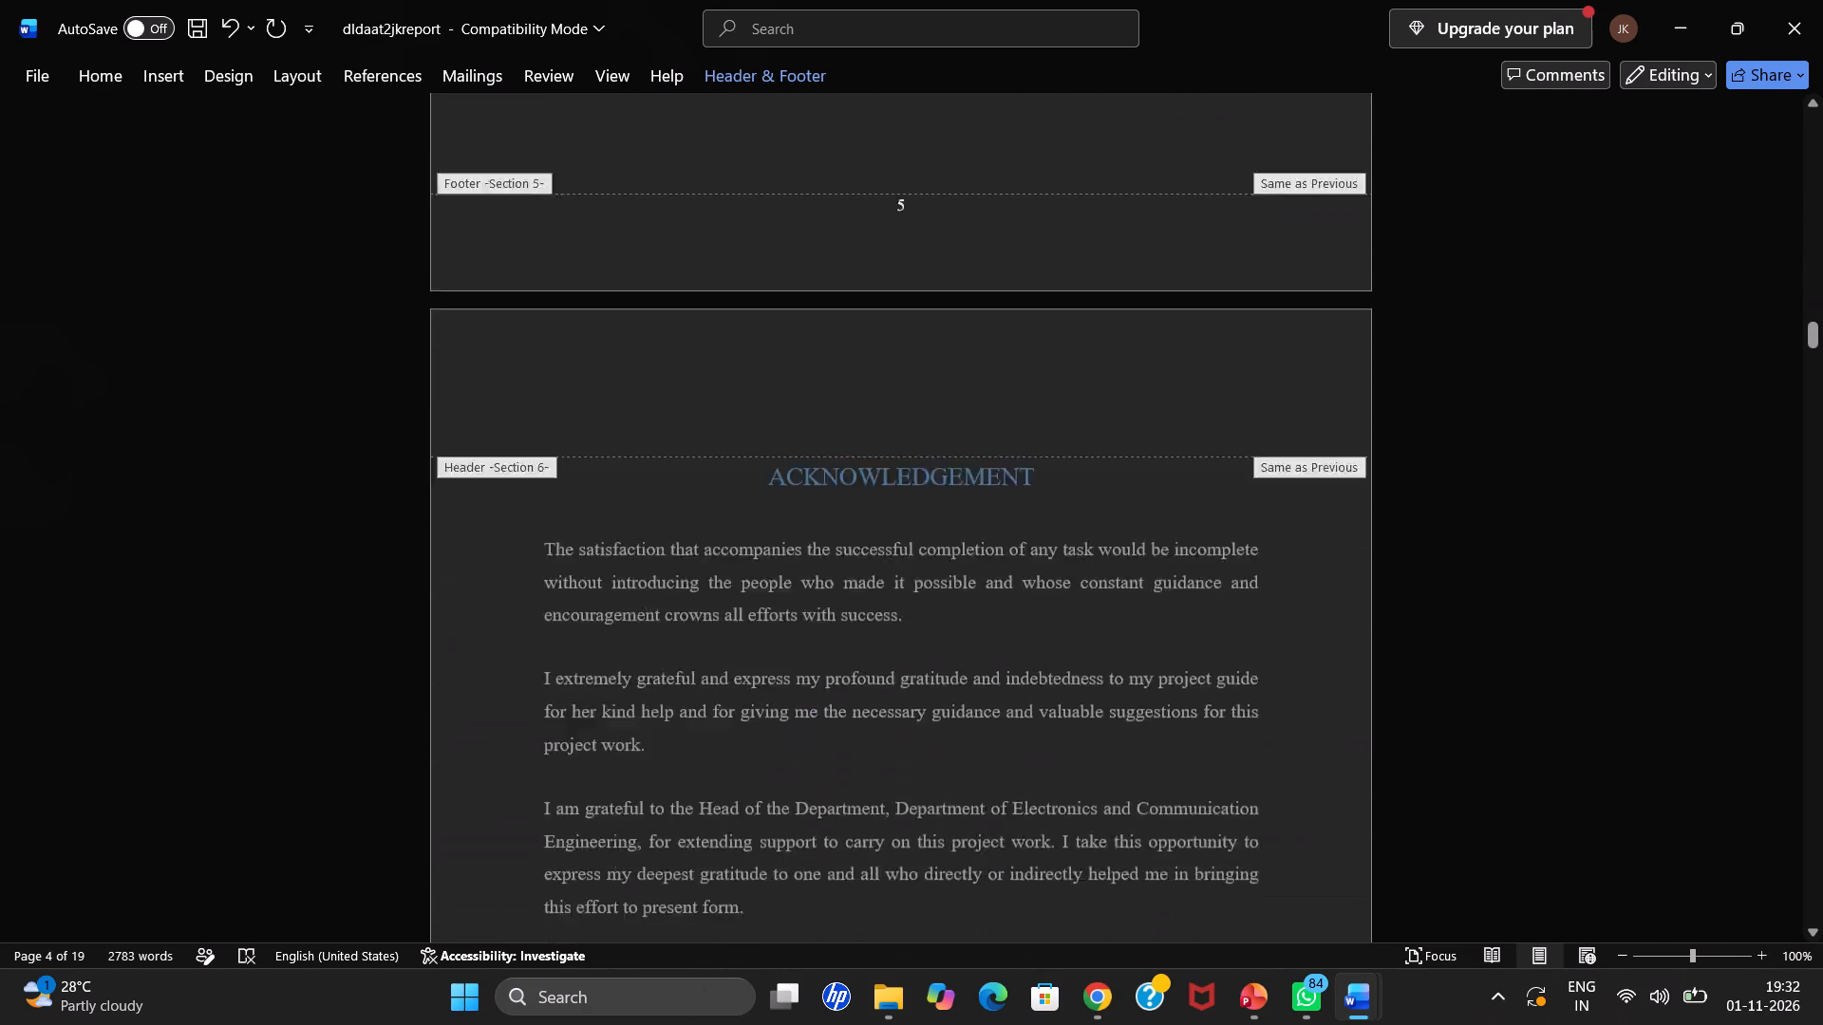
{"action": "scroll", "coordinate": [1068, 325], "scroll_direction": "down", "scroll_amount": 3}
{"action": "middle_click", "coordinate": [1068, 325]}
{"action": "middle_click", "coordinate": [1079, 607]}
{"action": "scroll", "coordinate": [1079, 608], "scroll_direction": "up", "scroll_amount": 10}
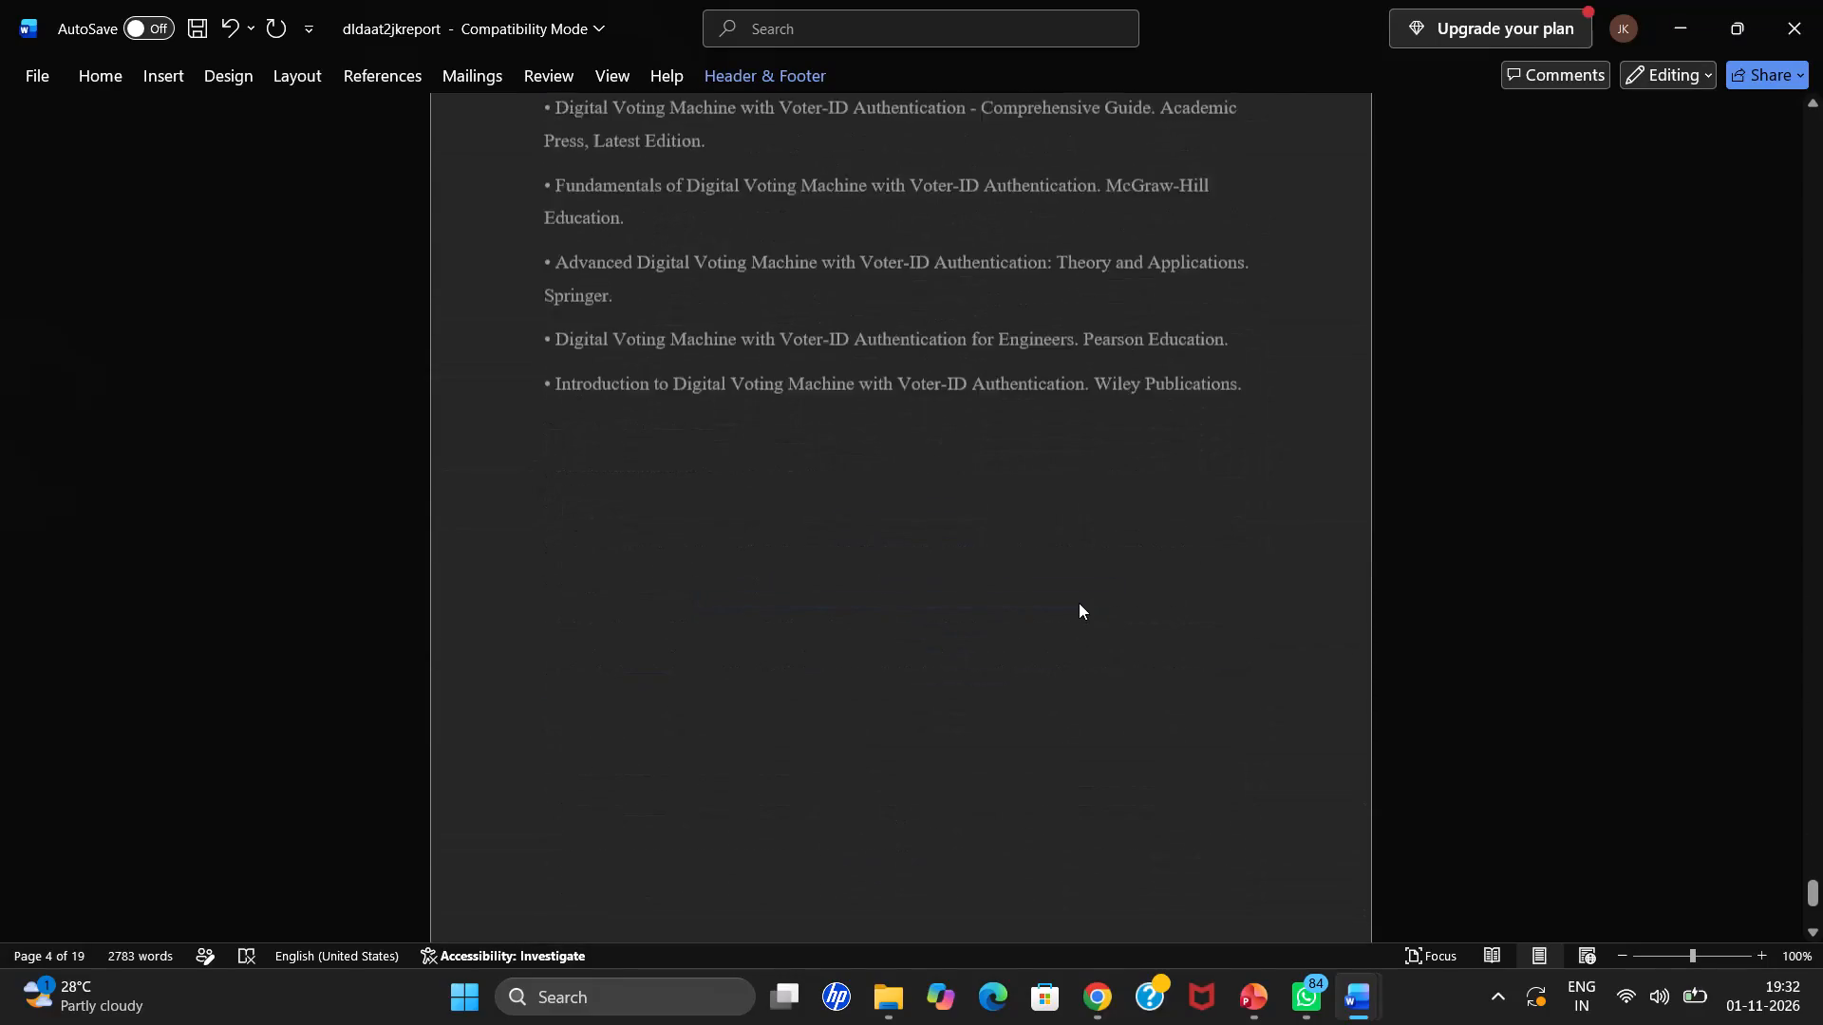
{"action": "key", "text": "Escape"}
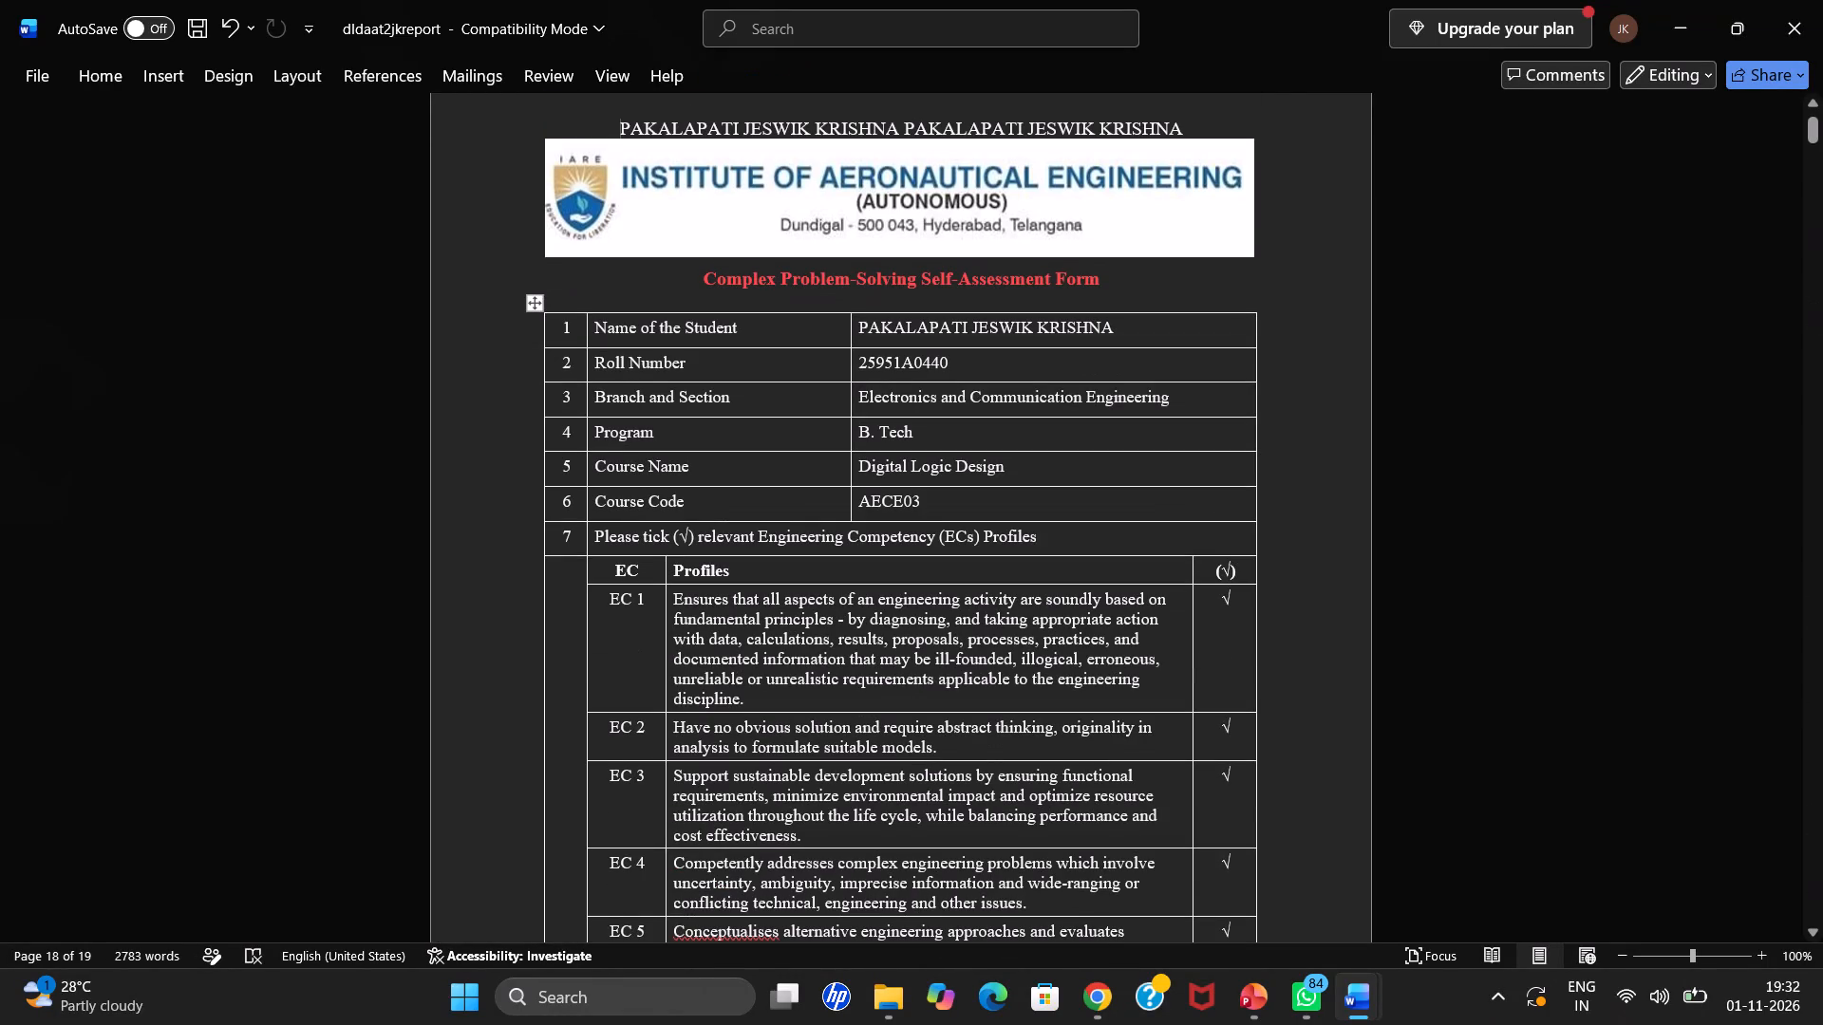
Undo all the page numbering changes made so far in the report.
{"action": "key", "text": "ctrl+z"}
{"action": "key", "text": "ctrl+z"}
{"action": "key", "text": "ctrl+z"}
{"action": "key", "text": "ctrl+z"}
{"action": "key", "text": "ctrl+z"}
{"action": "key", "text": "ctrl+z"}
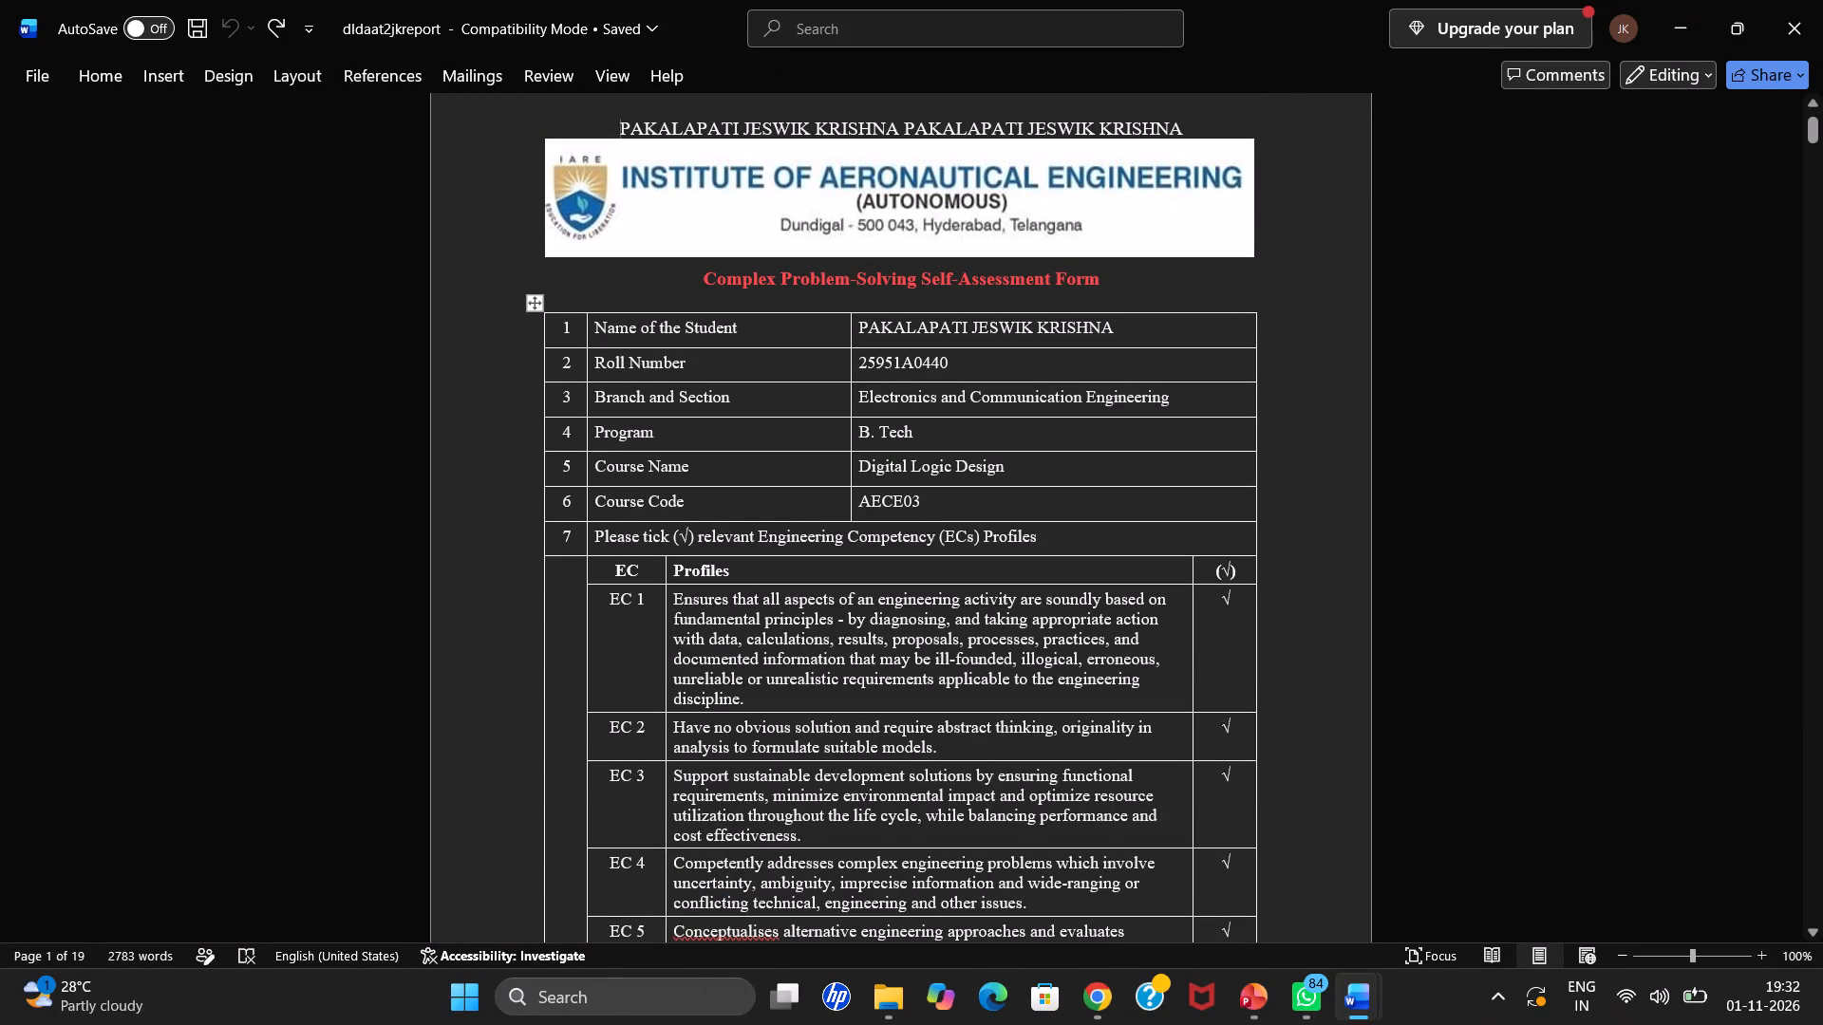
{"action": "key", "text": "ctrl+z"}
Insert the Plain Number 2 page number at the bottom of the Chapter 1 Introduction page.
{"action": "scroll", "coordinate": [1572, 594], "scroll_direction": "down", "scroll_amount": 16}
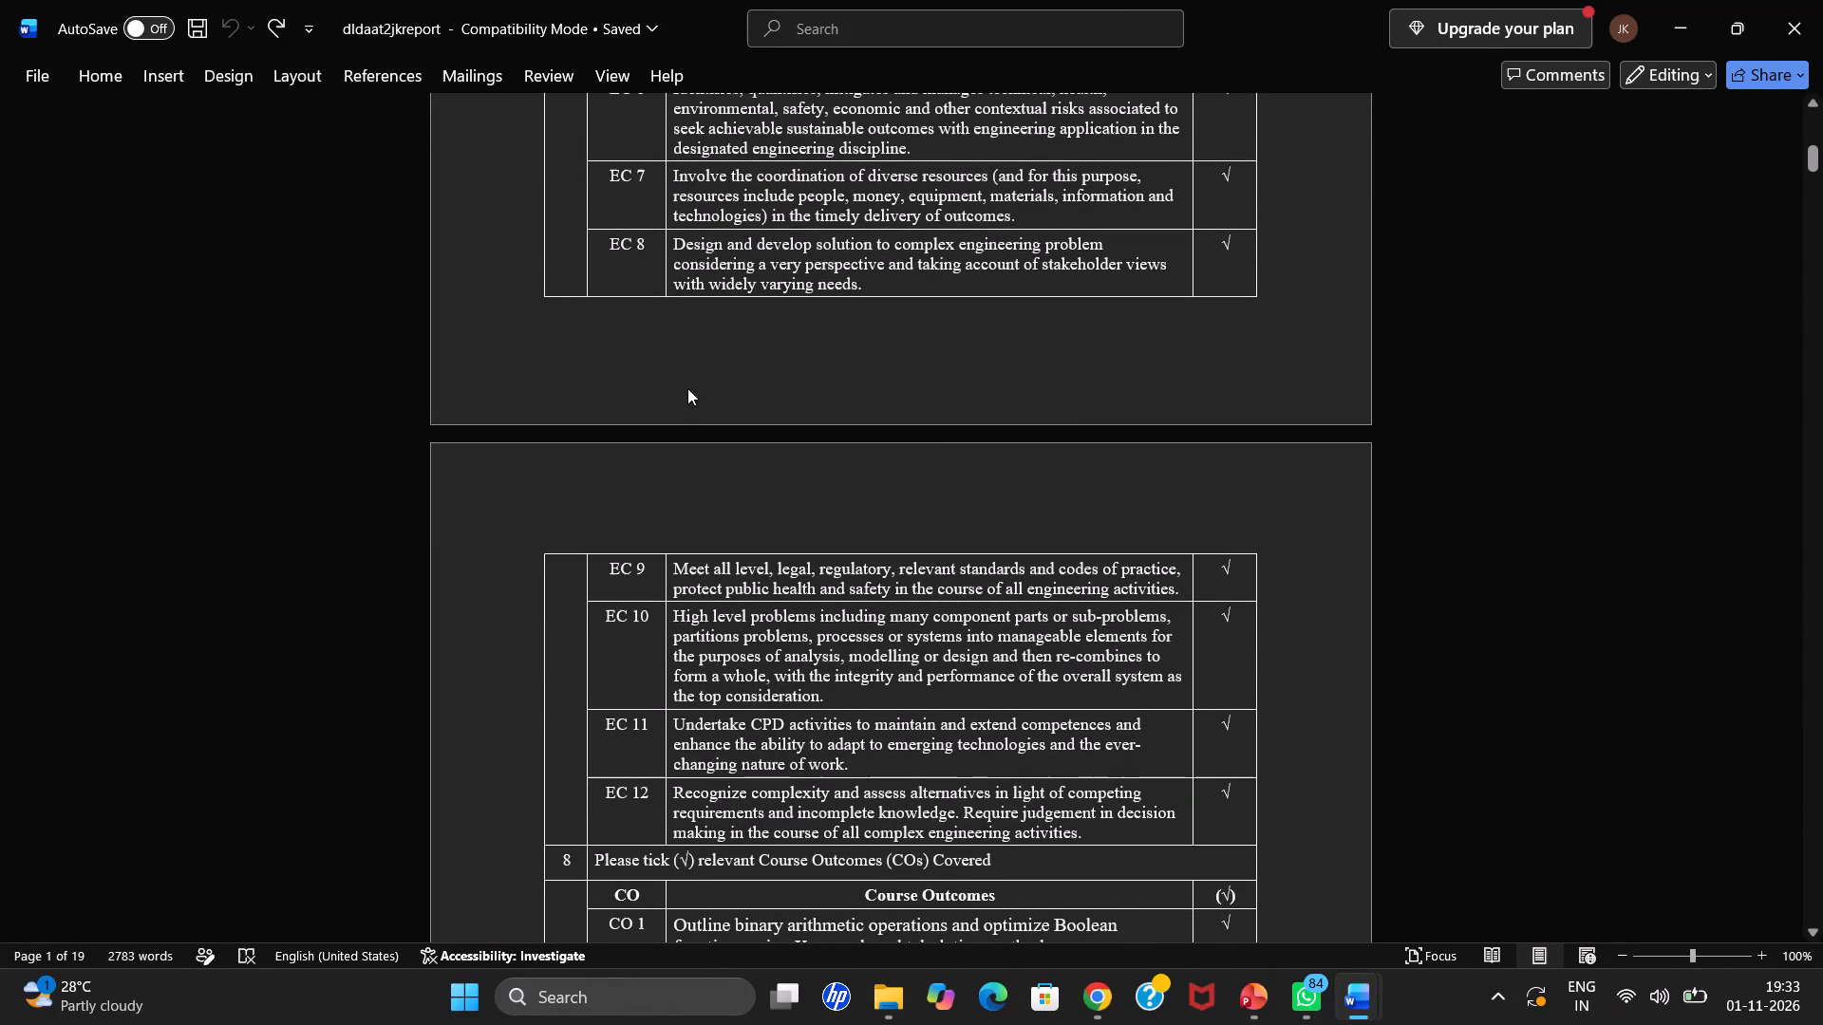
{"action": "scroll", "coordinate": [1531, 805], "scroll_direction": "down", "scroll_amount": 20}
{"action": "scroll", "coordinate": [1531, 805], "scroll_direction": "down", "scroll_amount": 15}
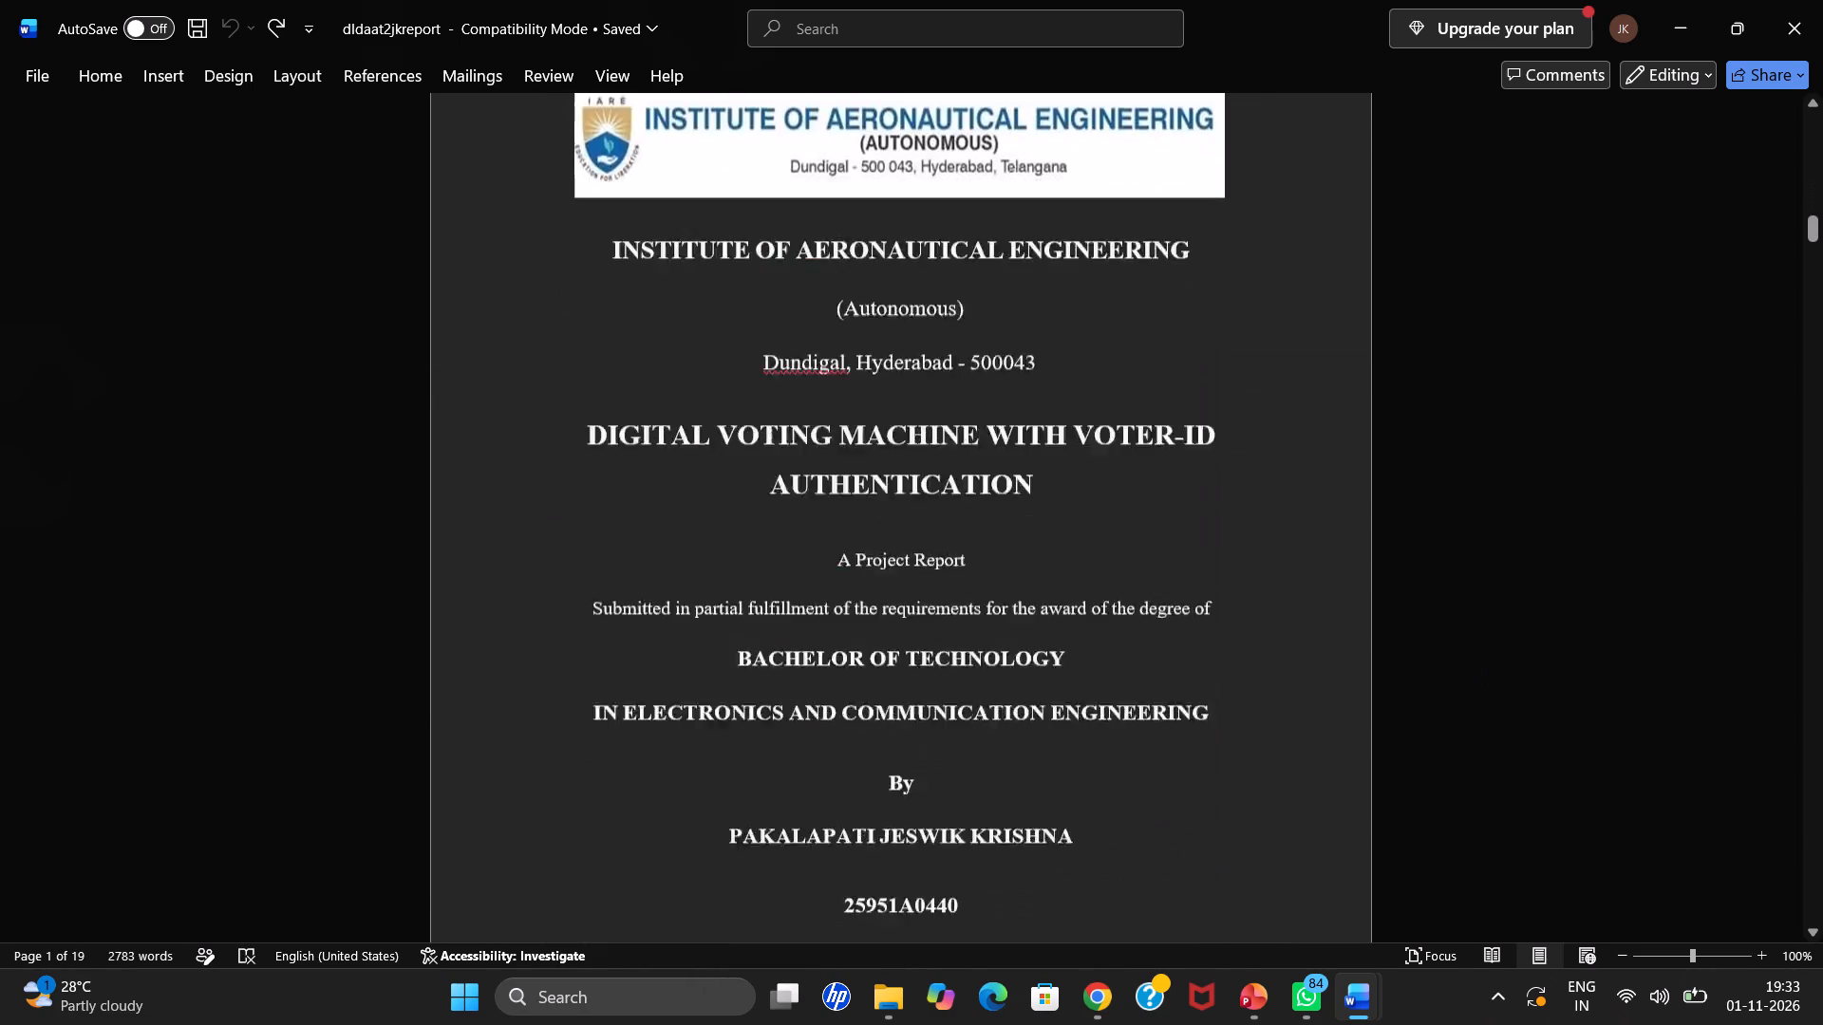
{"action": "scroll", "coordinate": [1433, 630], "scroll_direction": "down", "scroll_amount": 20}
{"action": "scroll", "coordinate": [1433, 630], "scroll_direction": "down", "scroll_amount": 12}
{"action": "scroll", "coordinate": [1389, 600], "scroll_direction": "down", "scroll_amount": 20}
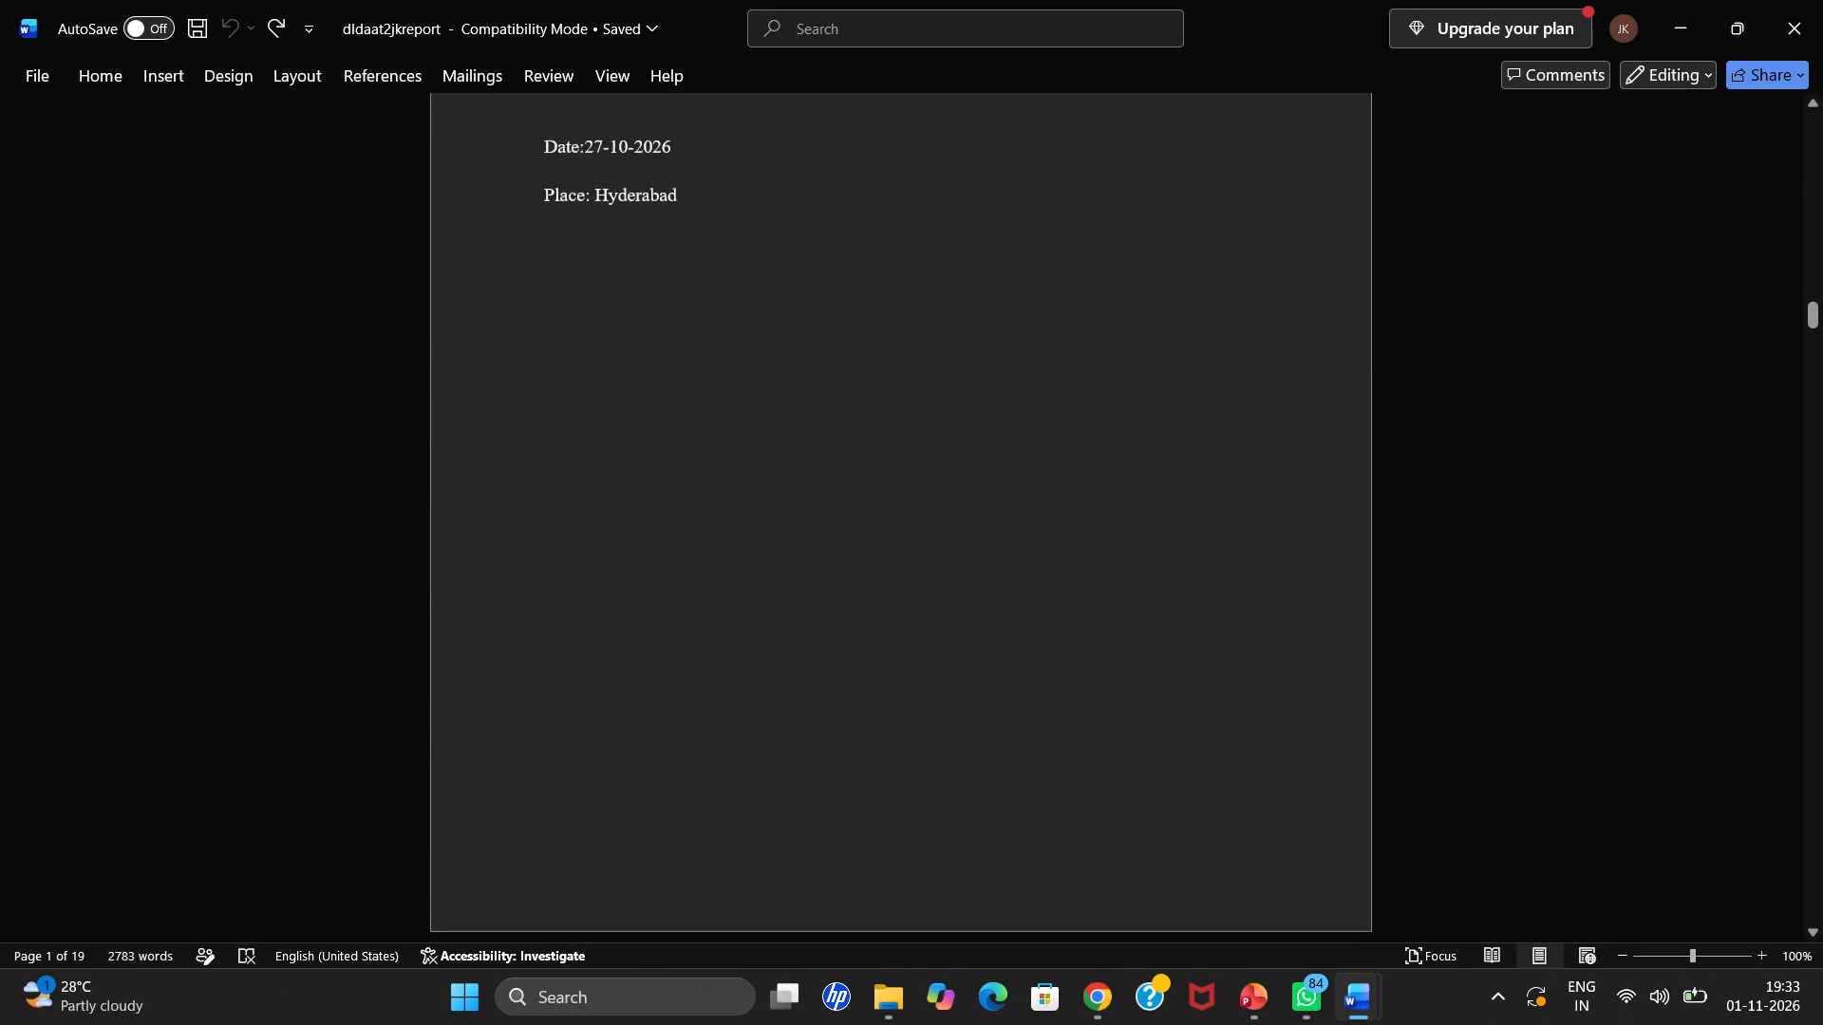
{"action": "scroll", "coordinate": [1385, 601], "scroll_direction": "down", "scroll_amount": 14}
{"action": "scroll", "coordinate": [1386, 597], "scroll_direction": "up", "scroll_amount": 2}
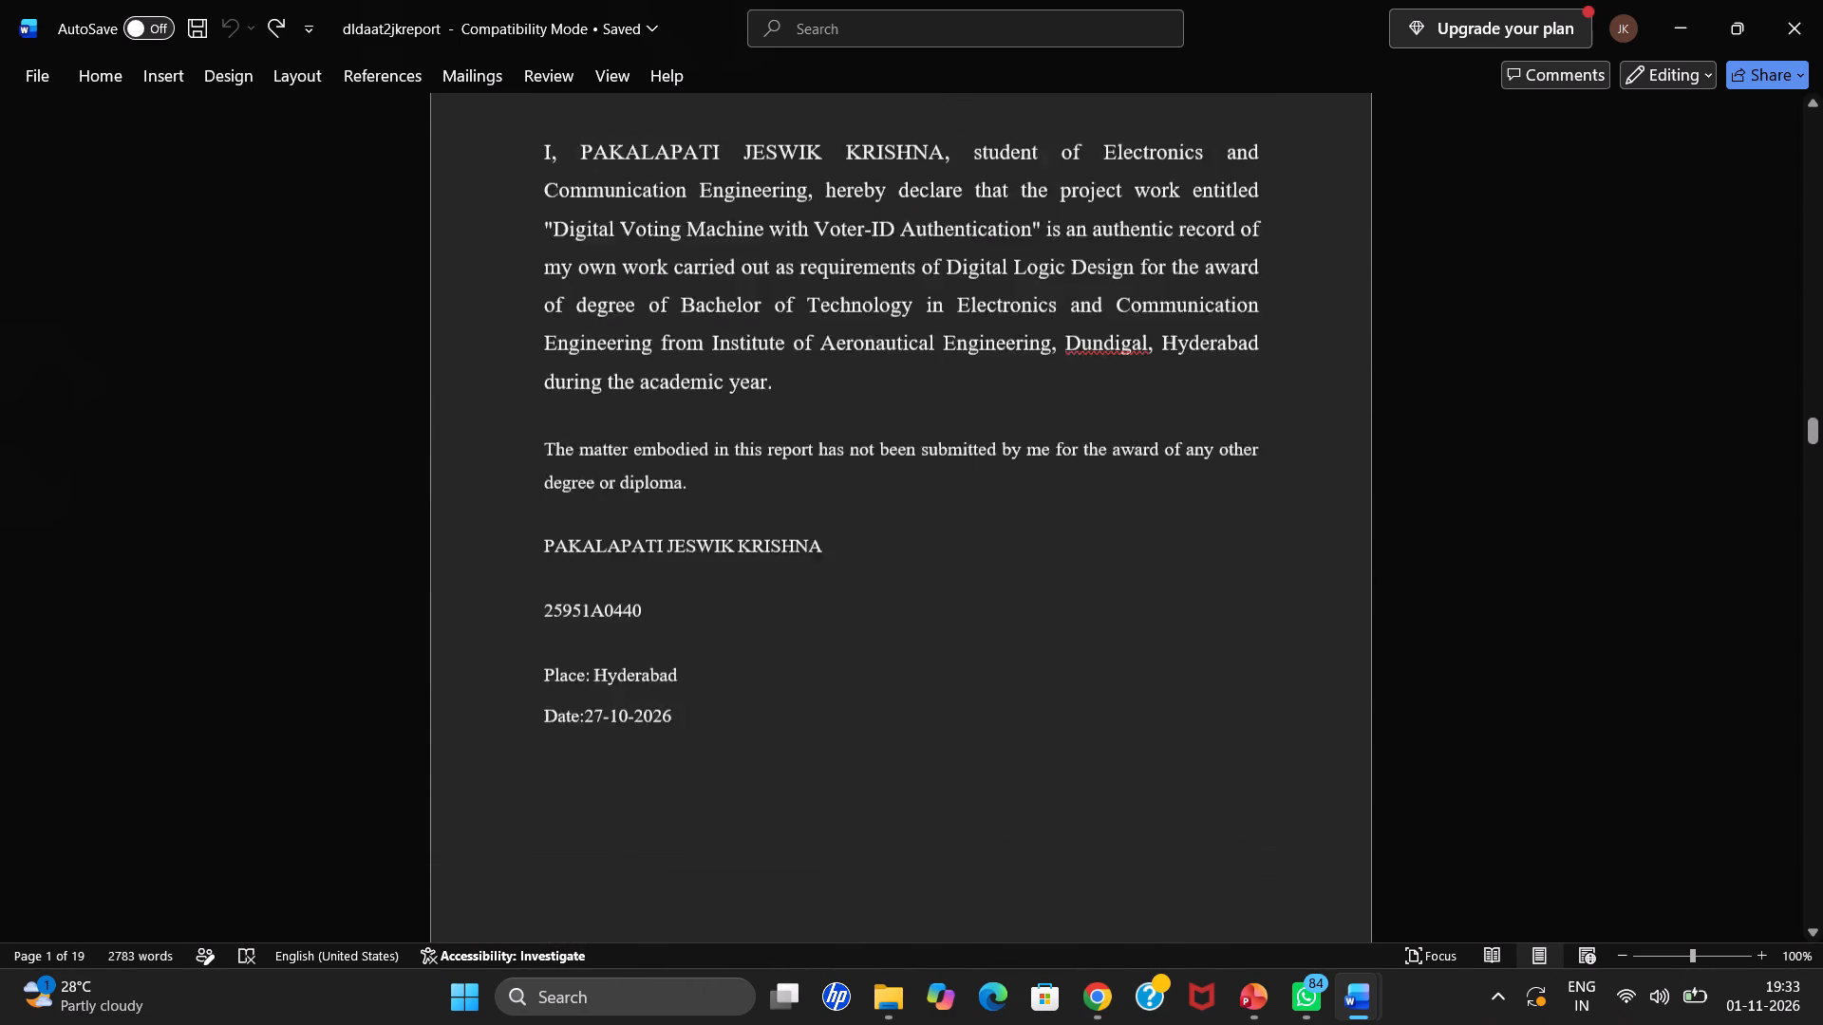
{"action": "scroll", "coordinate": [1386, 597], "scroll_direction": "up", "scroll_amount": 1}
{"action": "scroll", "coordinate": [1386, 597], "scroll_direction": "down", "scroll_amount": 8}
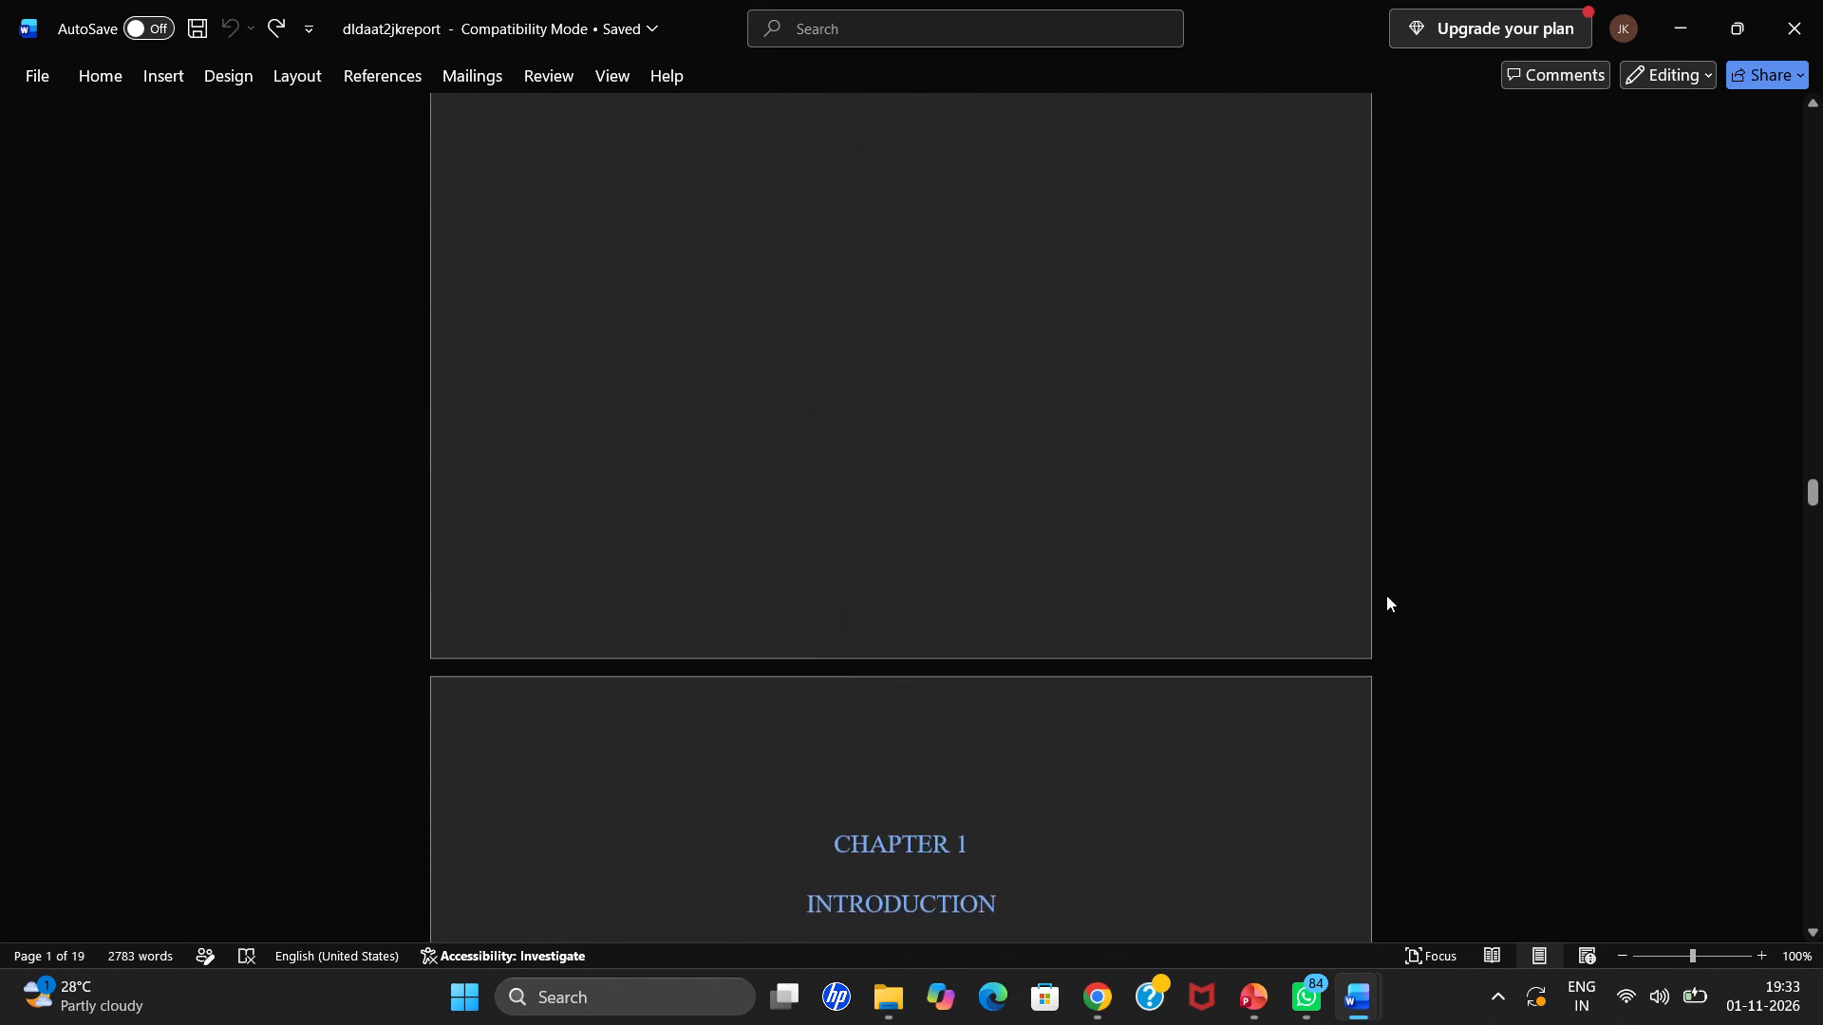
{"action": "scroll", "coordinate": [1386, 595], "scroll_direction": "down", "scroll_amount": 3}
{"action": "left_click", "coordinate": [1104, 704]}
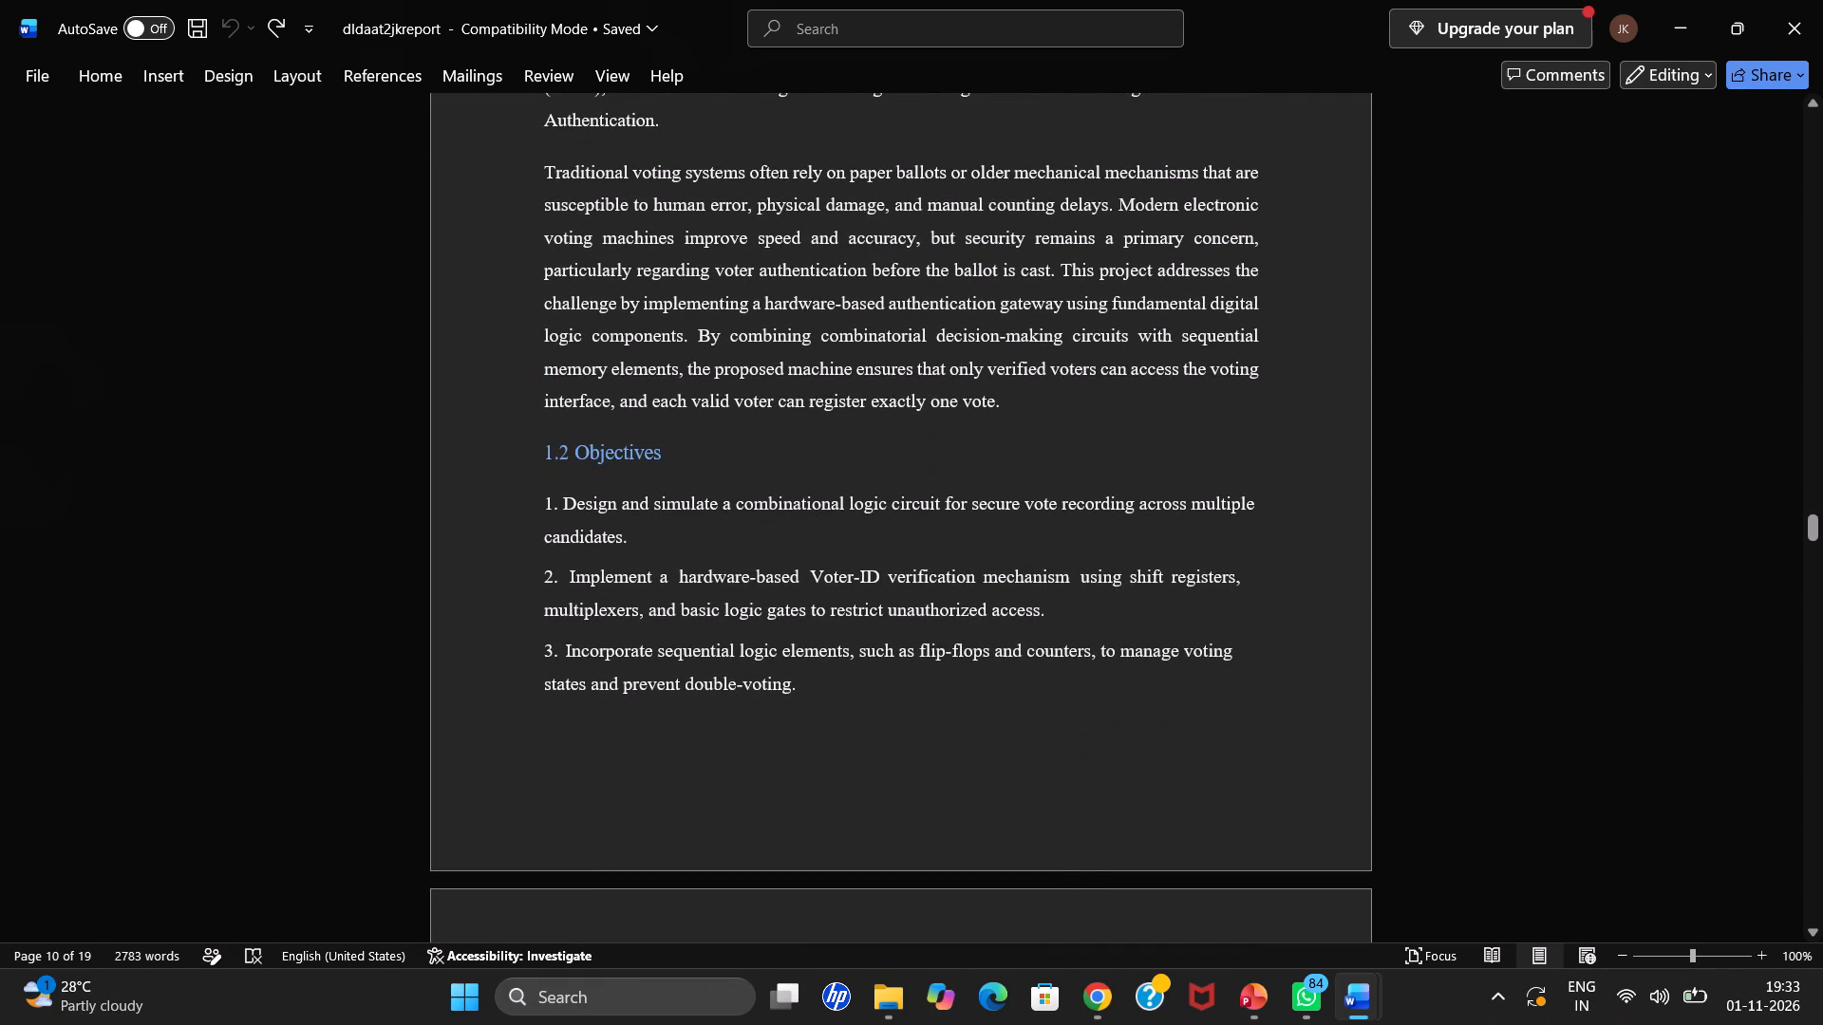
{"action": "left_click", "coordinate": [159, 63]}
{"action": "left_click", "coordinate": [1095, 173]}
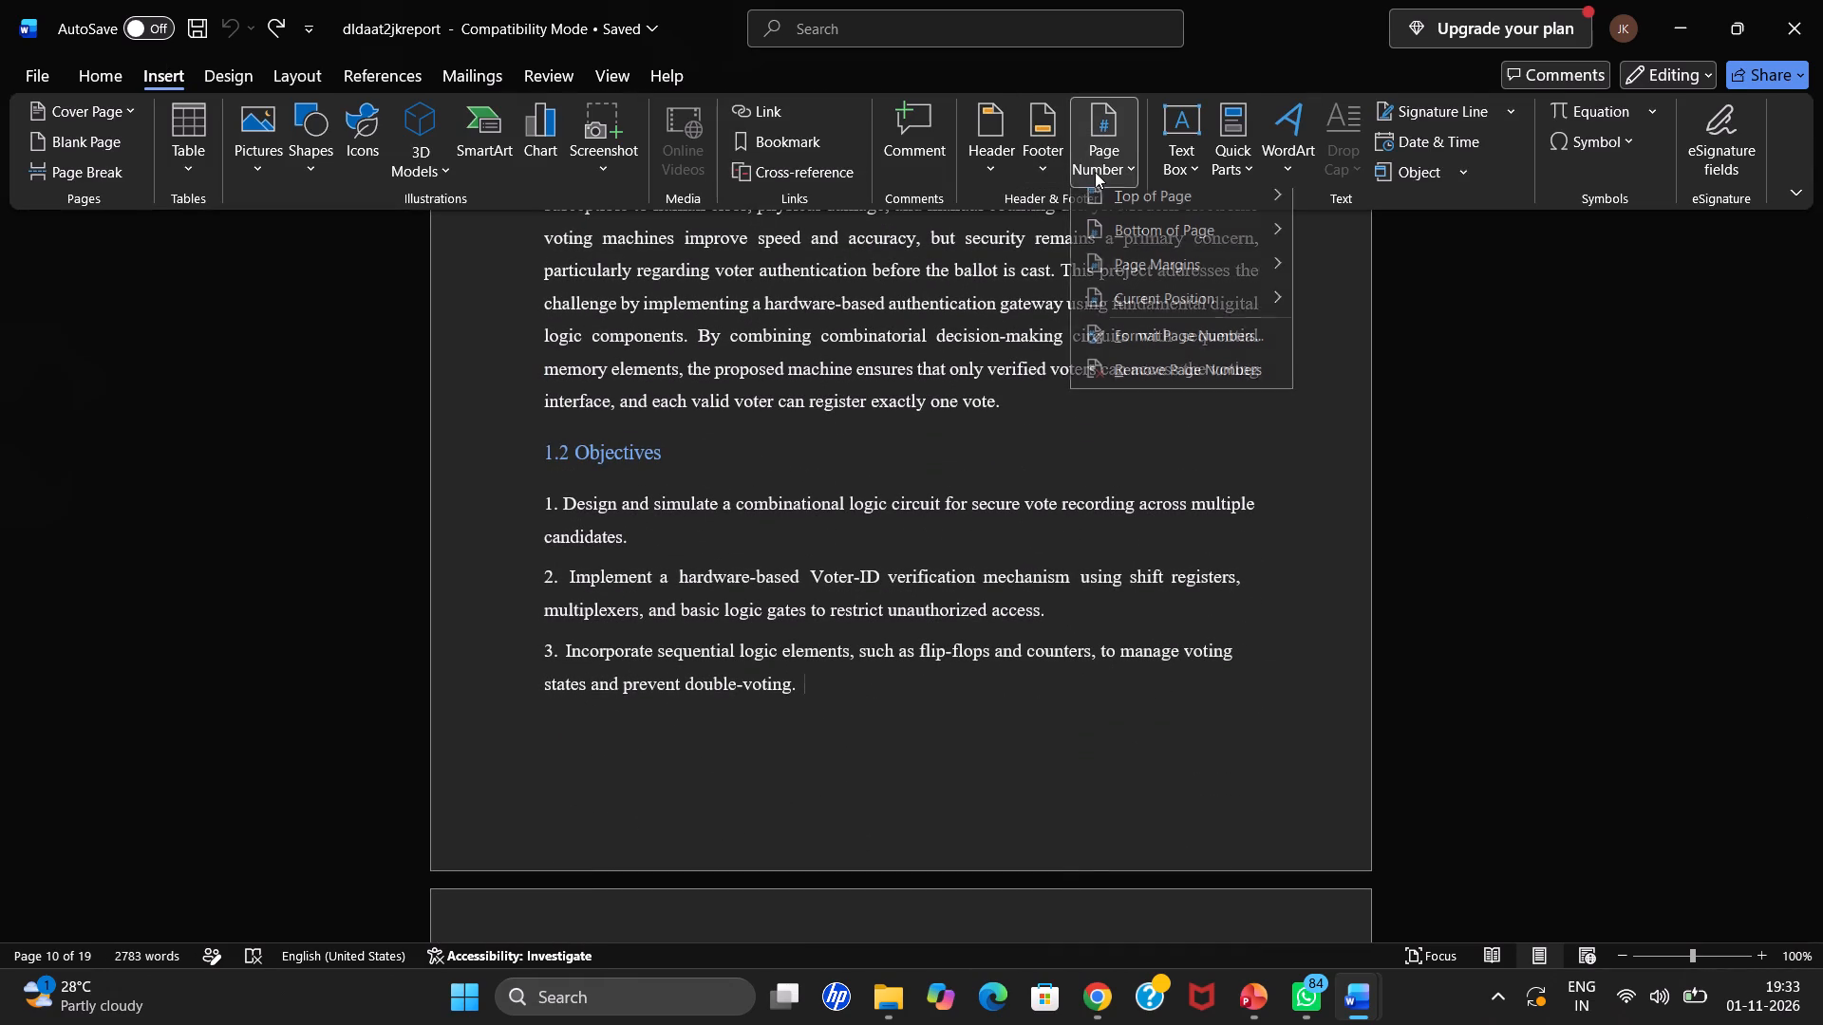
{"action": "left_click", "coordinate": [1157, 246]}
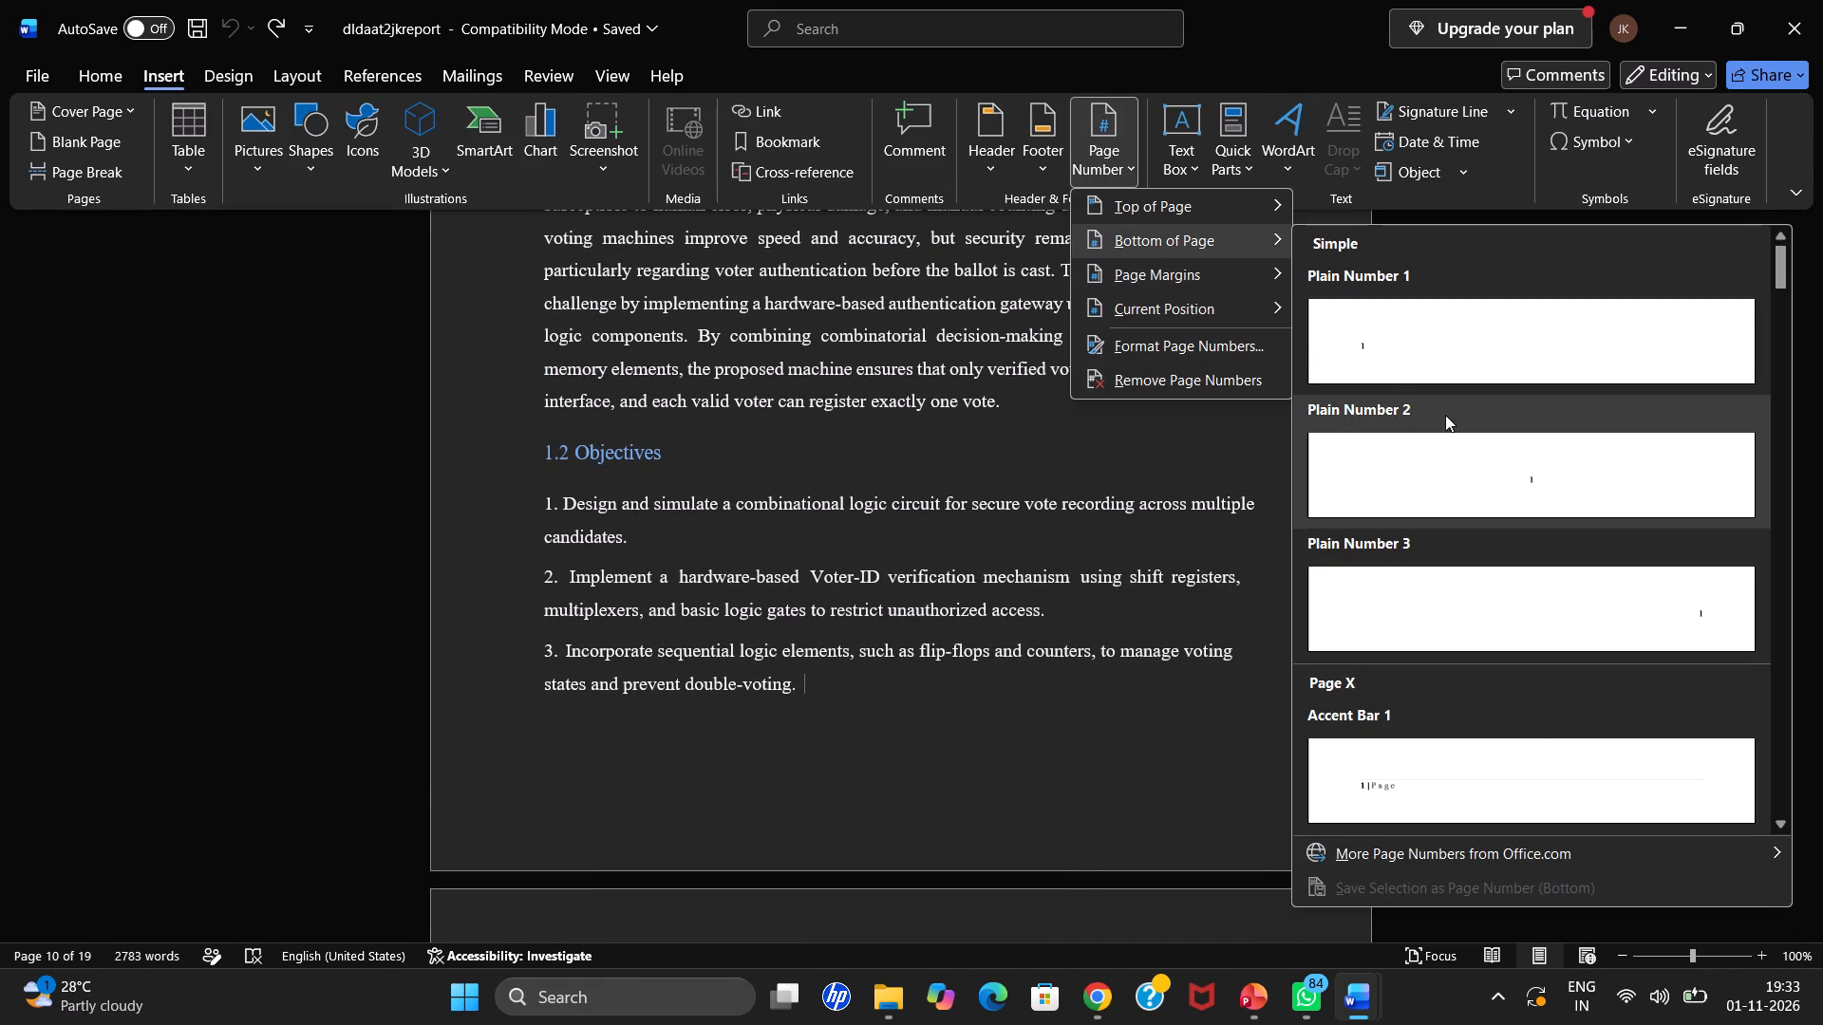
{"action": "left_click", "coordinate": [1451, 421]}
Set the Chapter 1 section's page numbering to start at 1 in the 1, 2, 3 format, and leave footer editing.
{"action": "left_click", "coordinate": [1095, 170]}
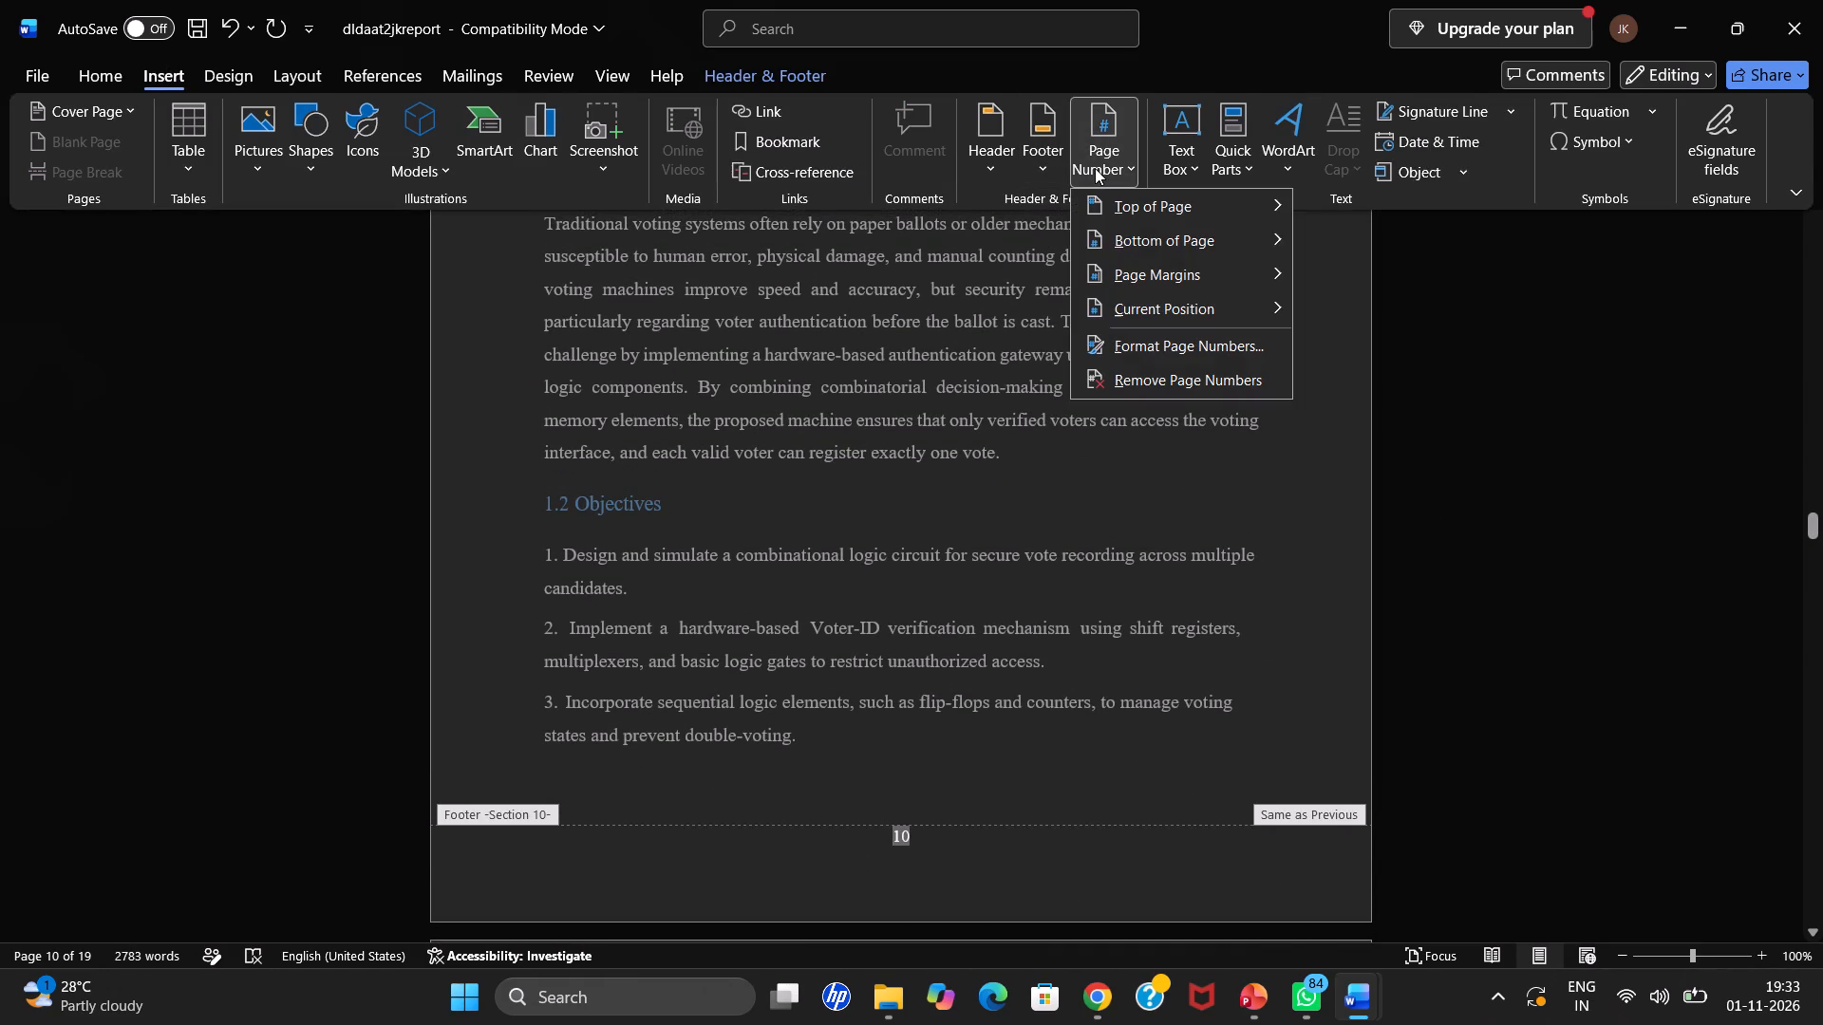
{"action": "left_click", "coordinate": [1193, 360]}
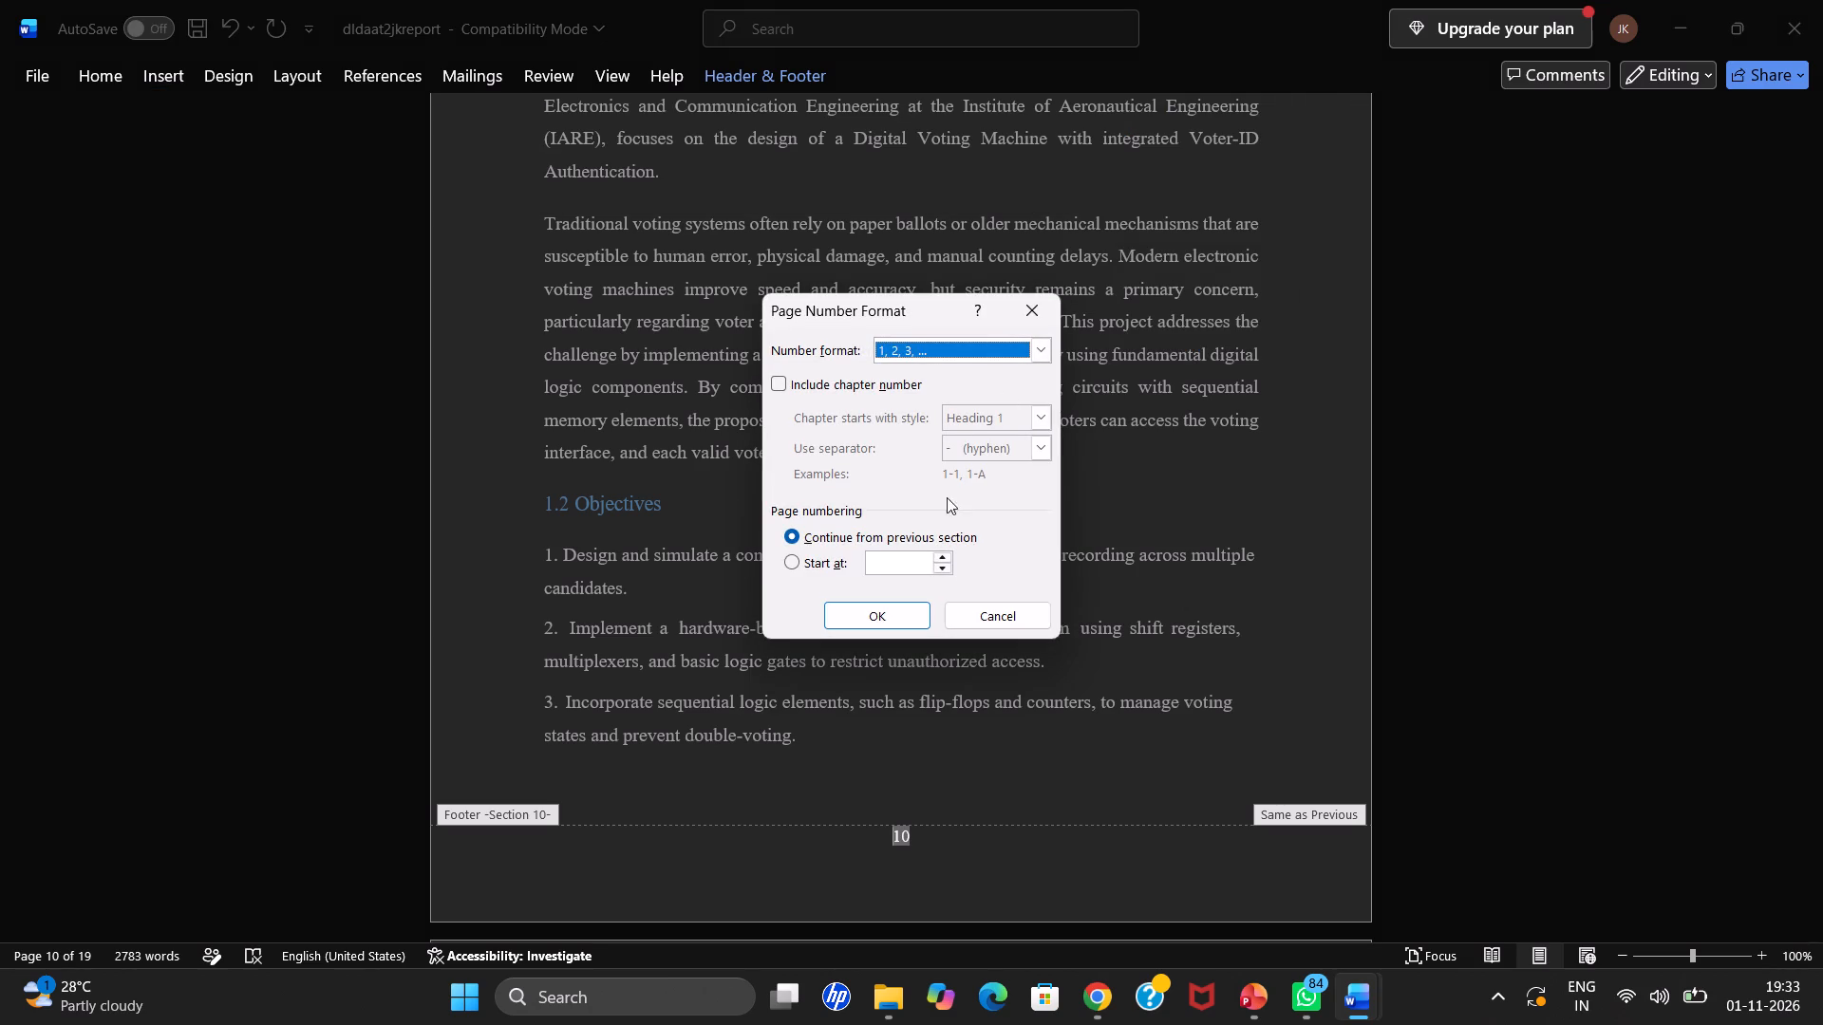
{"action": "left_click", "coordinate": [796, 562]}
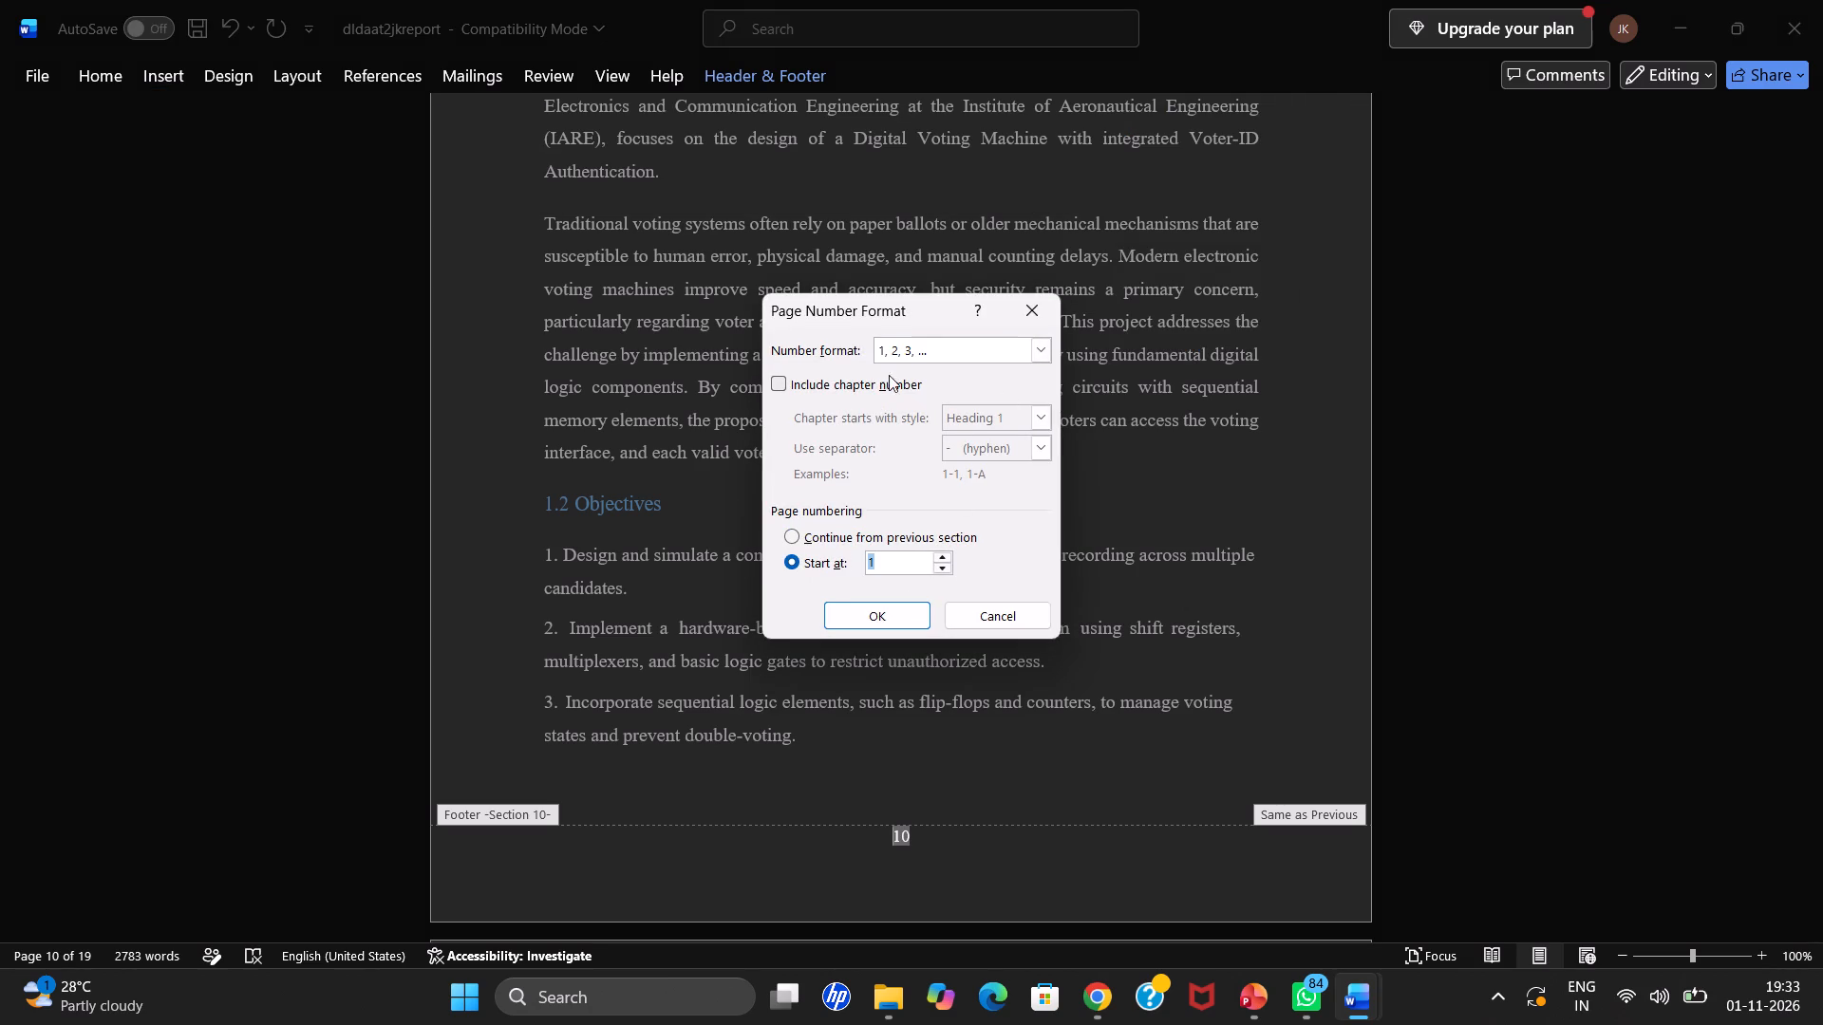
{"action": "left_click", "coordinate": [911, 344]}
{"action": "scroll", "coordinate": [946, 422], "scroll_direction": "down", "scroll_amount": 9}
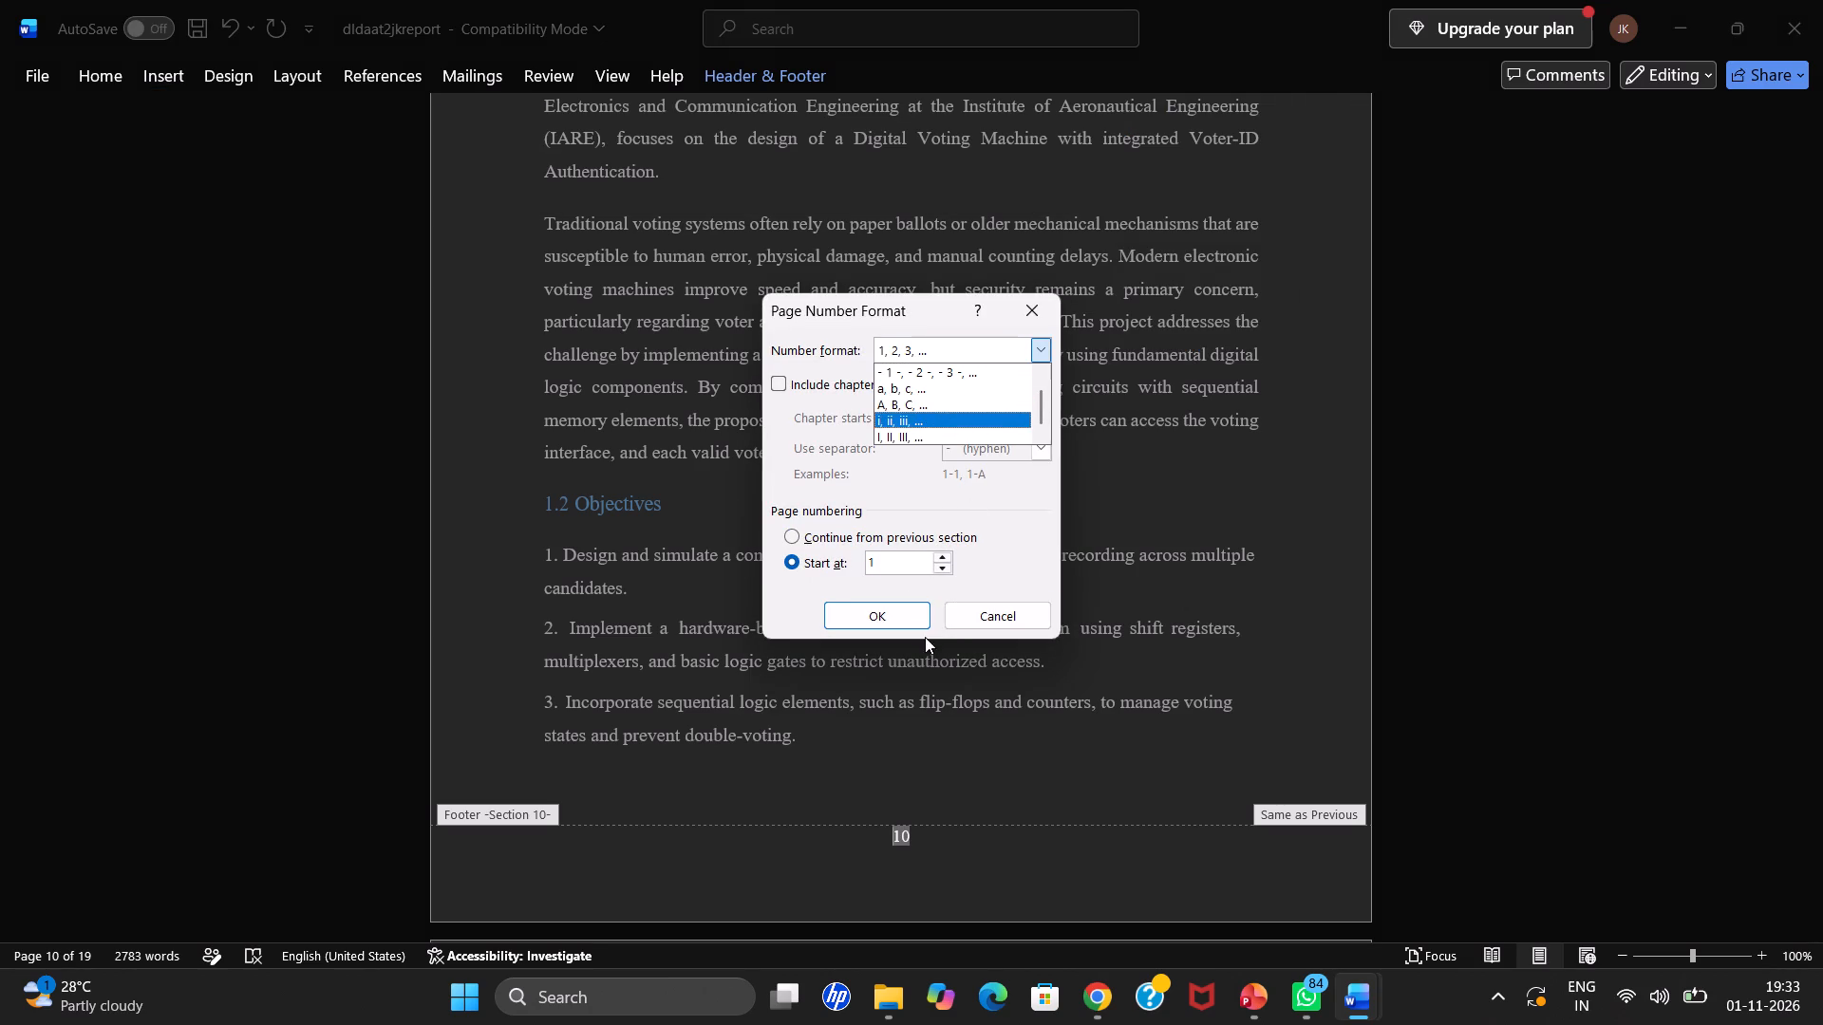
{"action": "left_click", "coordinate": [896, 617]}
{"action": "scroll", "coordinate": [1179, 599], "scroll_direction": "down", "scroll_amount": 8}
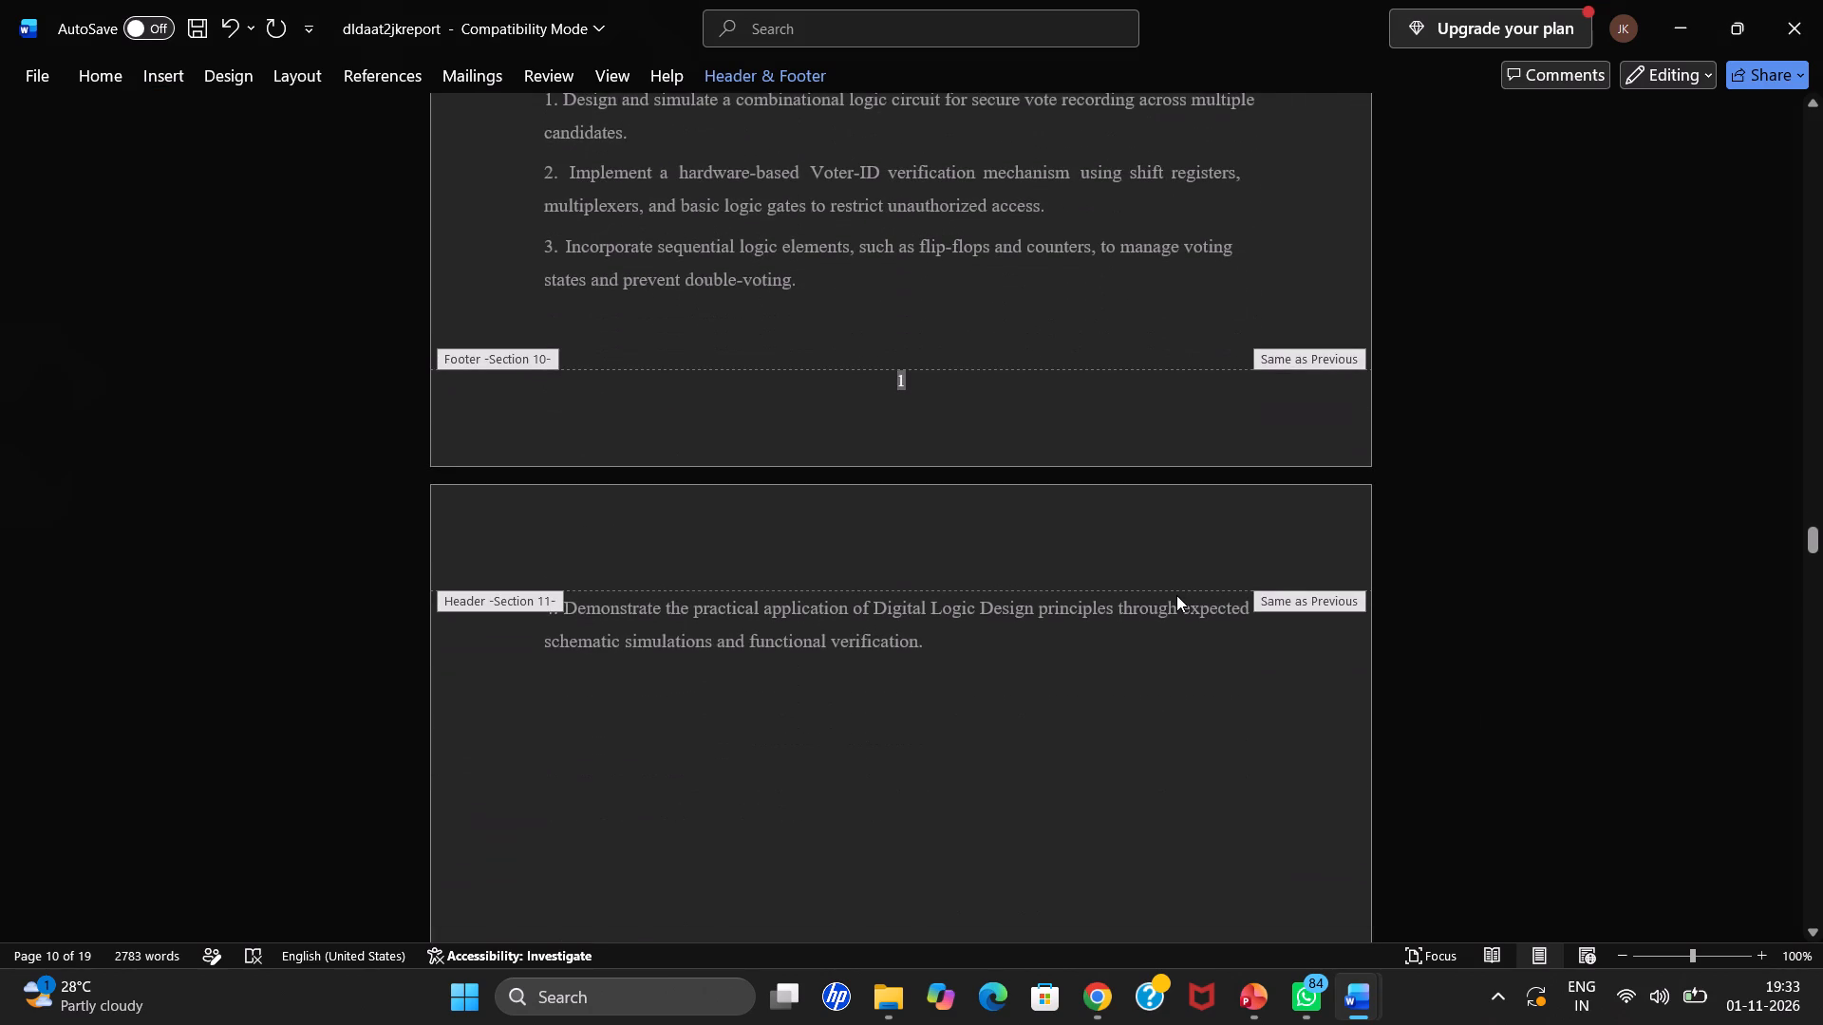
{"action": "scroll", "coordinate": [1163, 591], "scroll_direction": "down", "scroll_amount": 19}
{"action": "left_click", "coordinate": [1431, 524]}
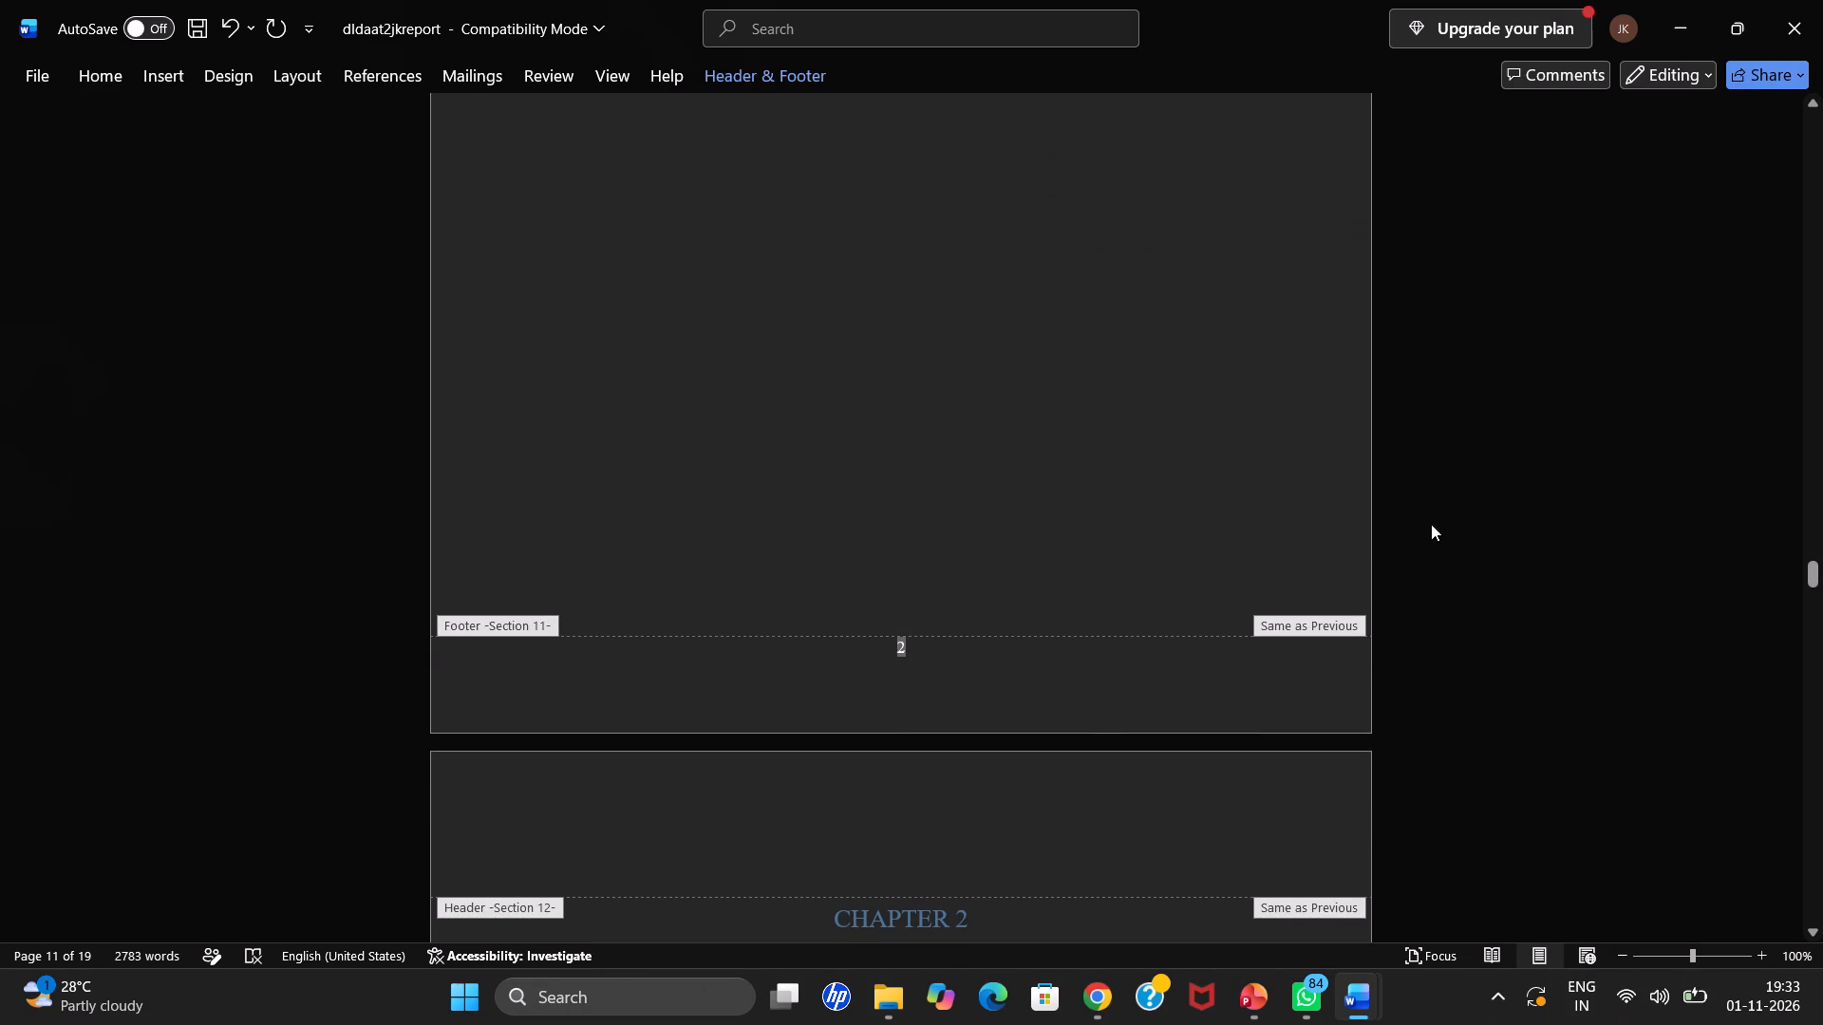
{"action": "key", "text": "Escape"}
Insert the Plain Number 2 page number at the bottom of the self-assessment form's first page.
{"action": "scroll", "coordinate": [1407, 497], "scroll_direction": "up", "scroll_amount": 10}
{"action": "scroll", "coordinate": [1399, 505], "scroll_direction": "up", "scroll_amount": 11}
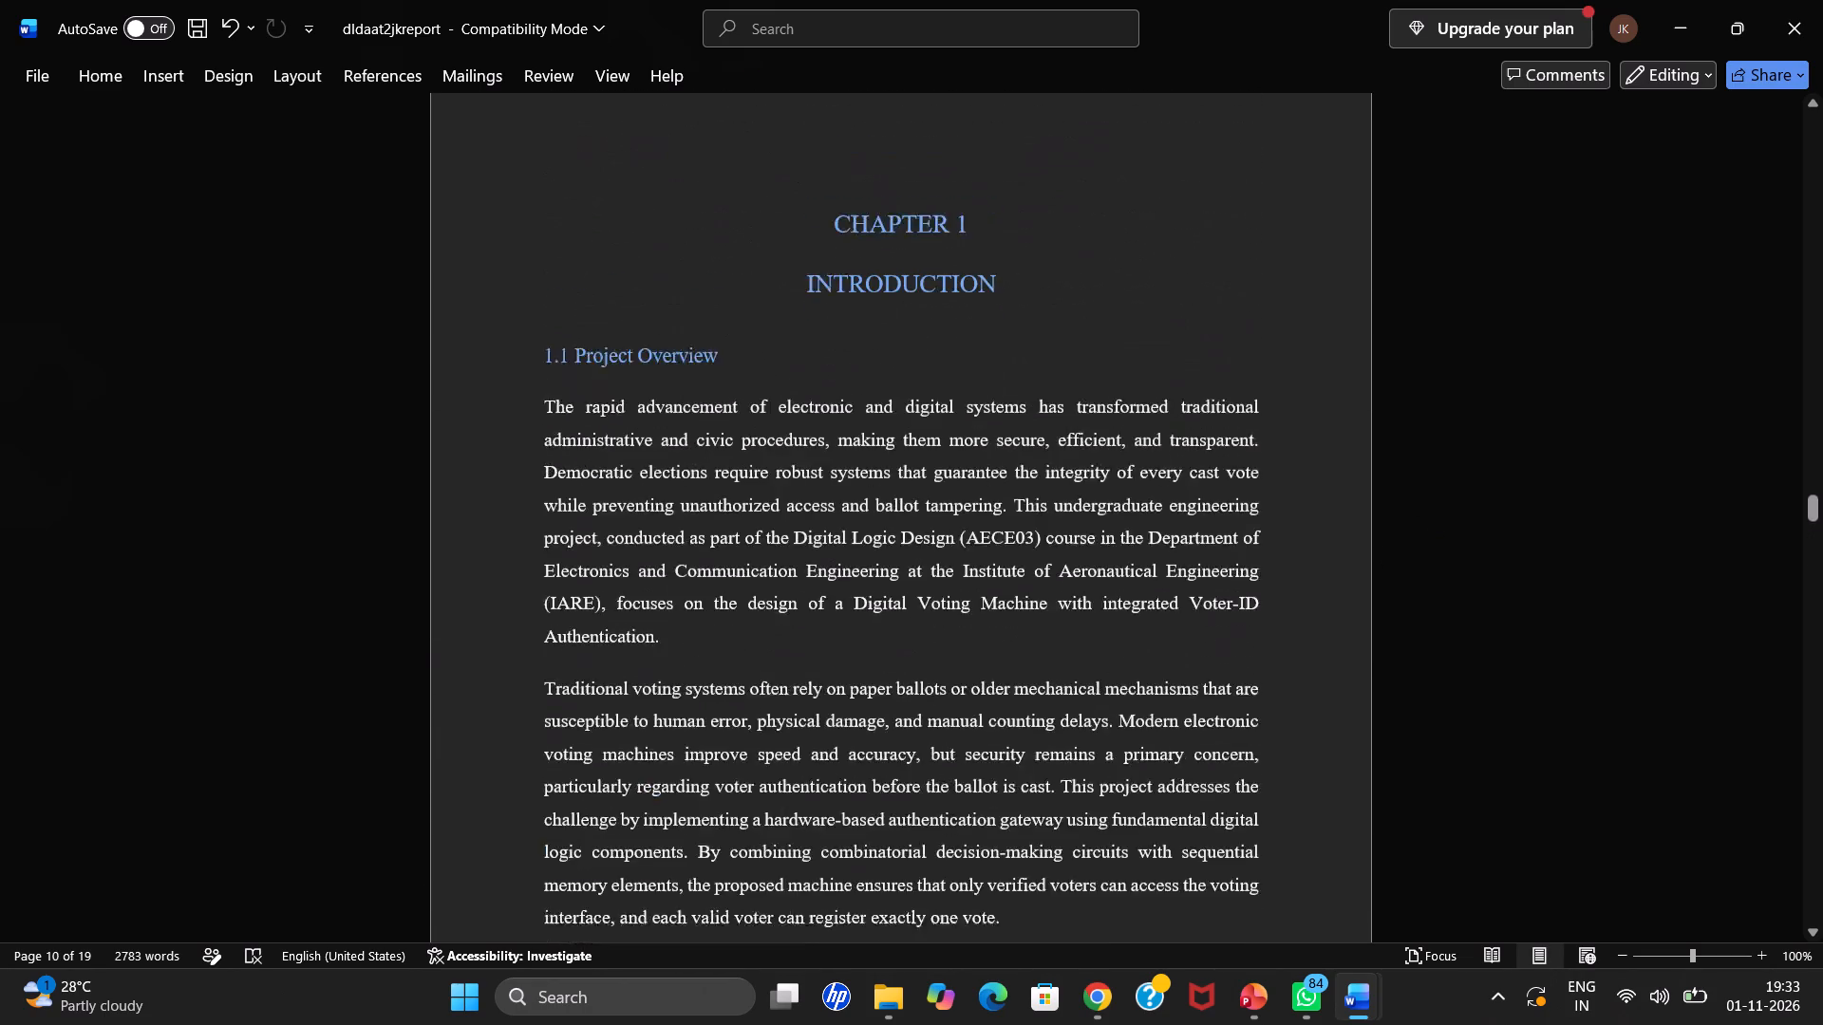
{"action": "scroll", "coordinate": [1374, 465], "scroll_direction": "up", "scroll_amount": 10}
{"action": "middle_click", "coordinate": [1578, 403]}
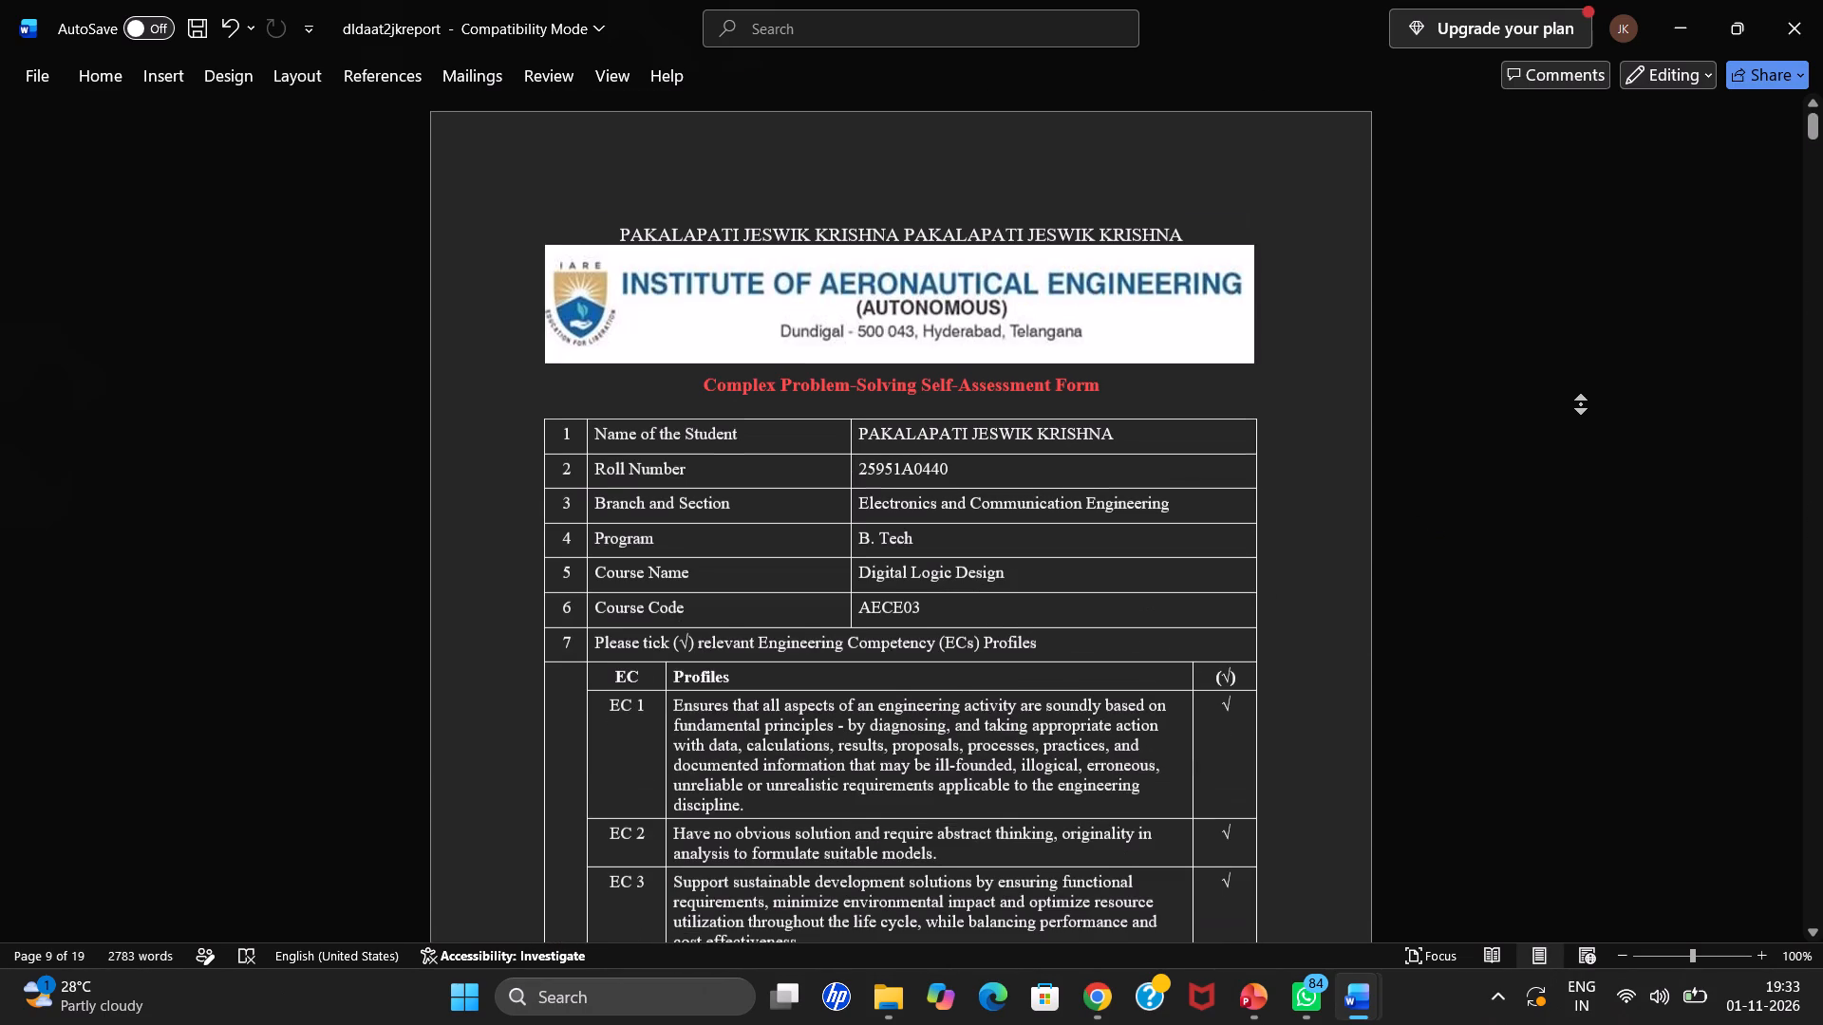
{"action": "middle_click", "coordinate": [1576, 407]}
{"action": "right_click", "coordinate": [1582, 410]}
{"action": "left_click", "coordinate": [1637, 390]}
{"action": "left_click", "coordinate": [1348, 484]}
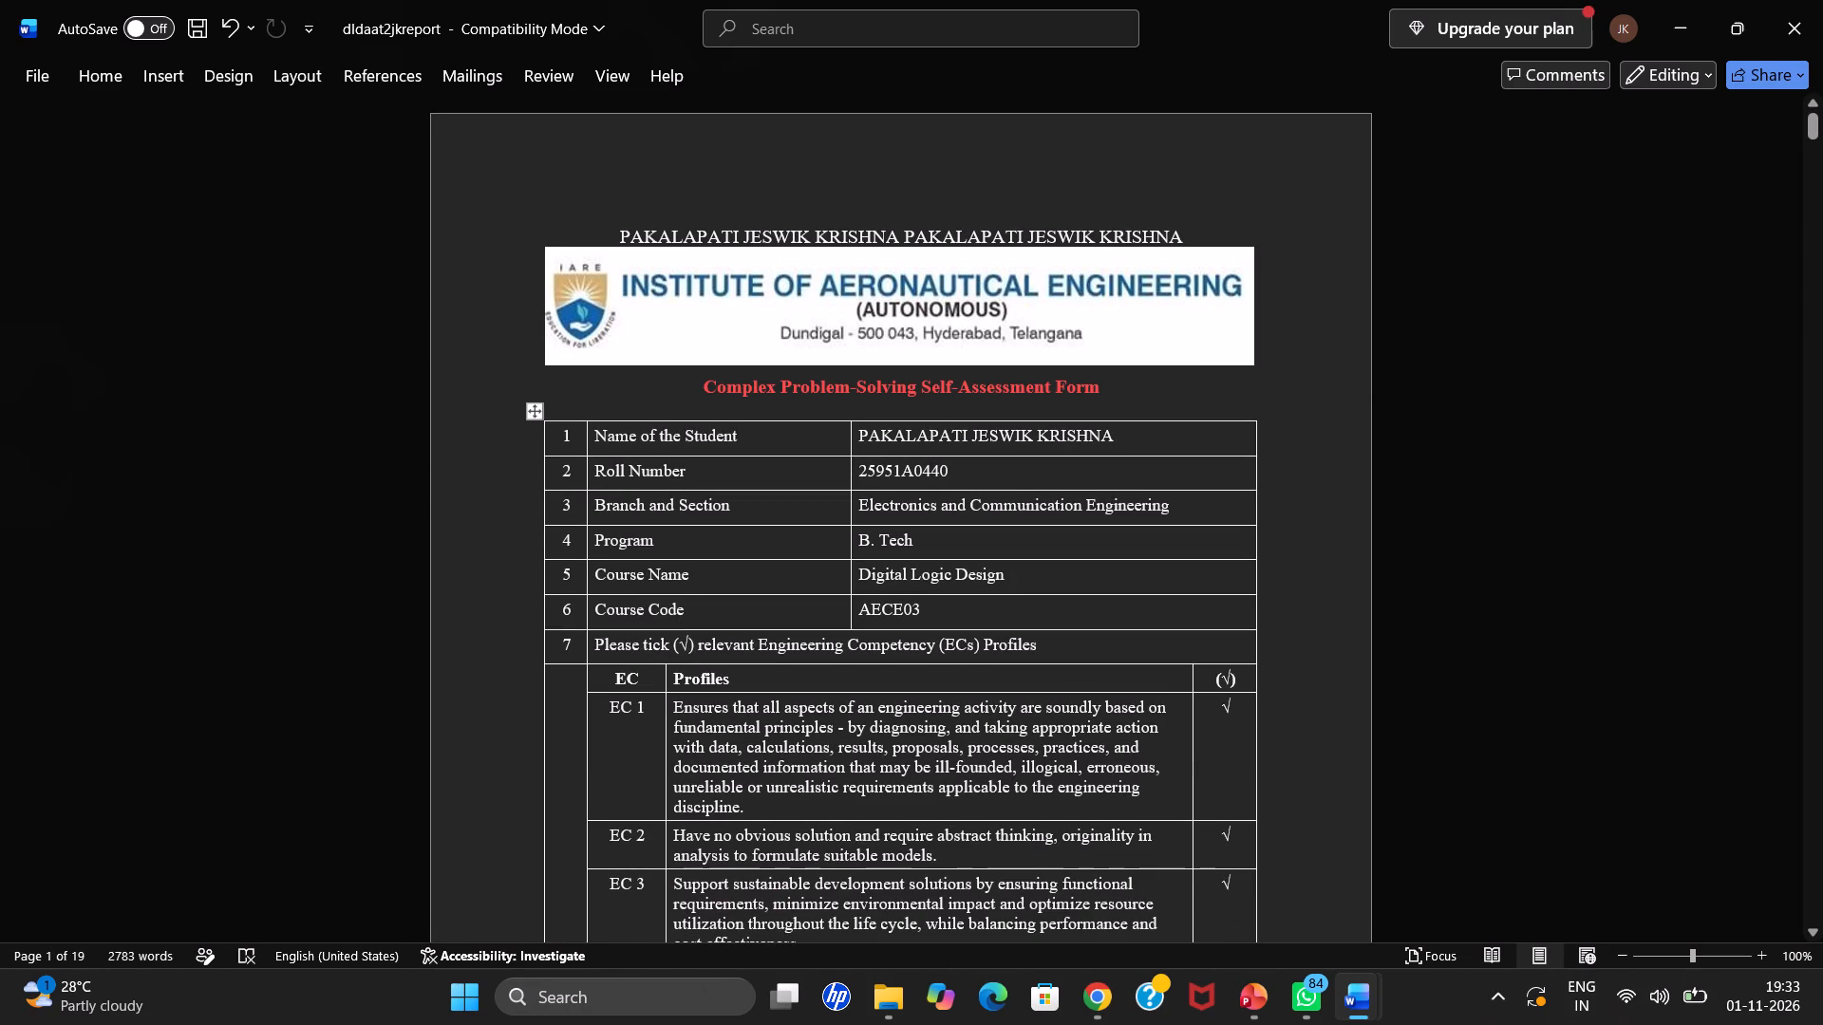
{"action": "left_click", "coordinate": [169, 82]}
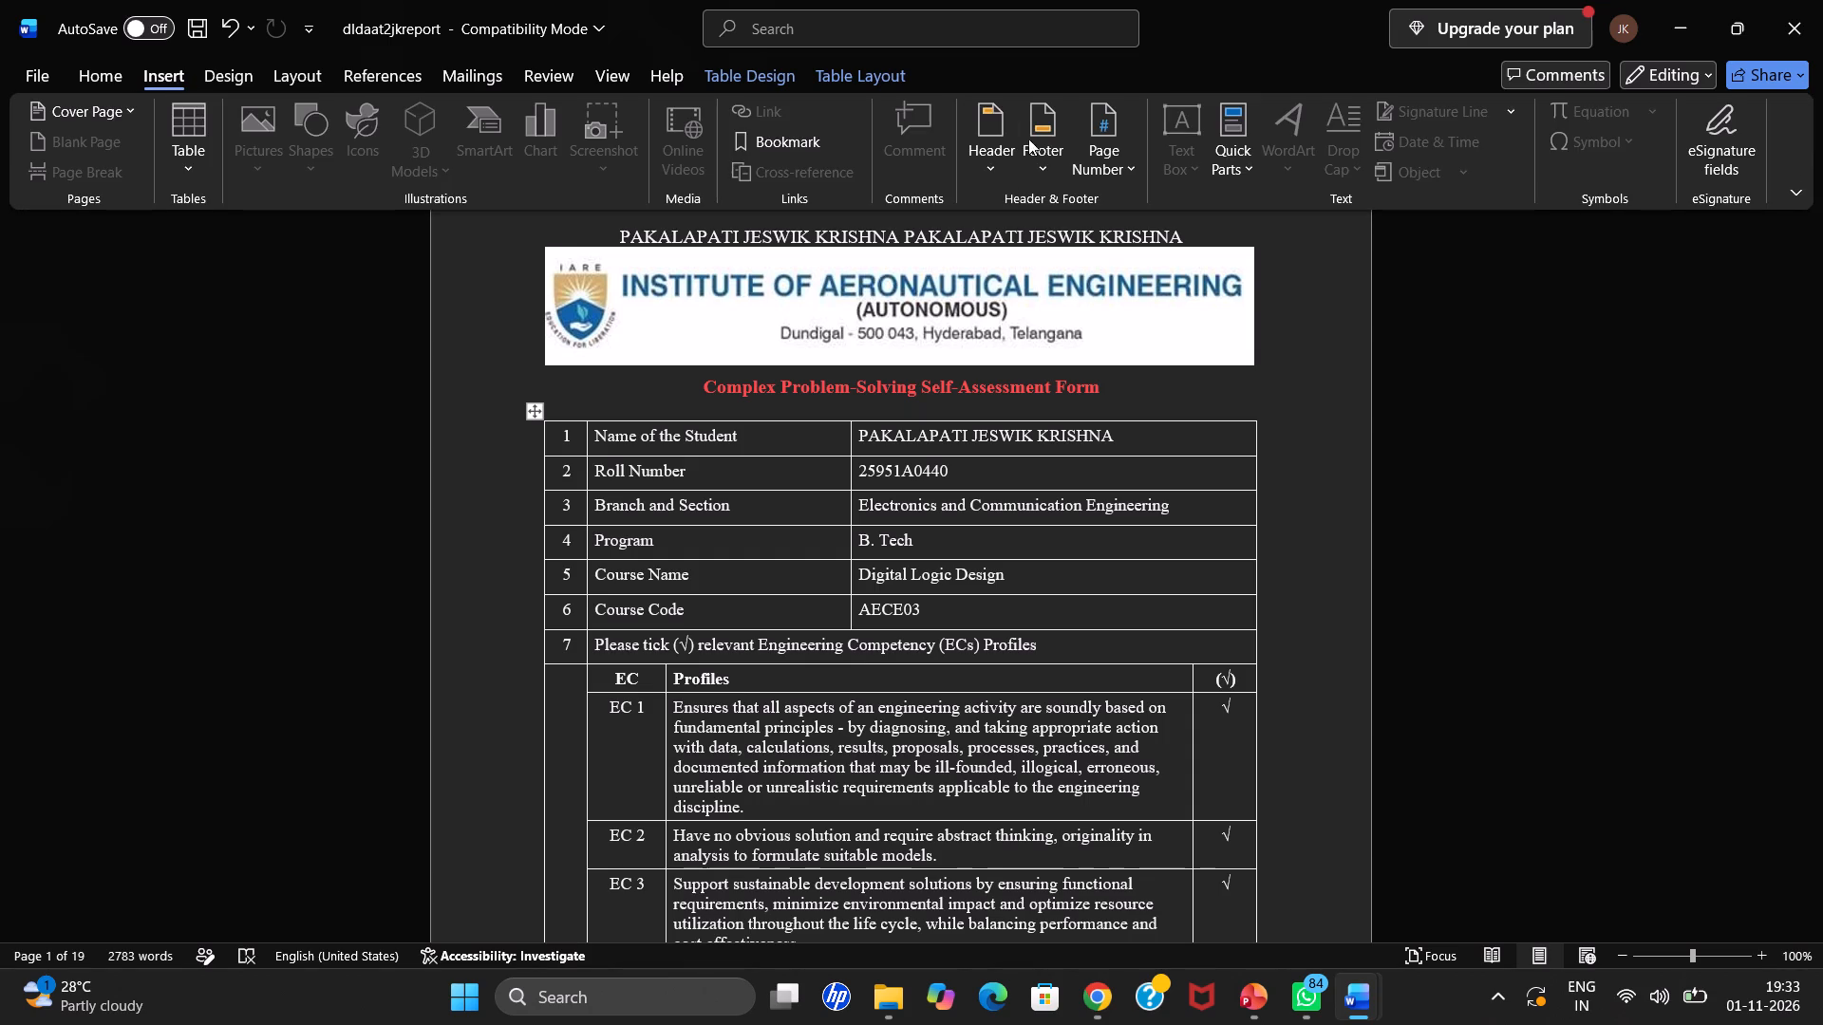
{"action": "left_click", "coordinate": [1083, 145]}
{"action": "left_click", "coordinate": [1163, 244]}
{"action": "left_click", "coordinate": [1432, 459]}
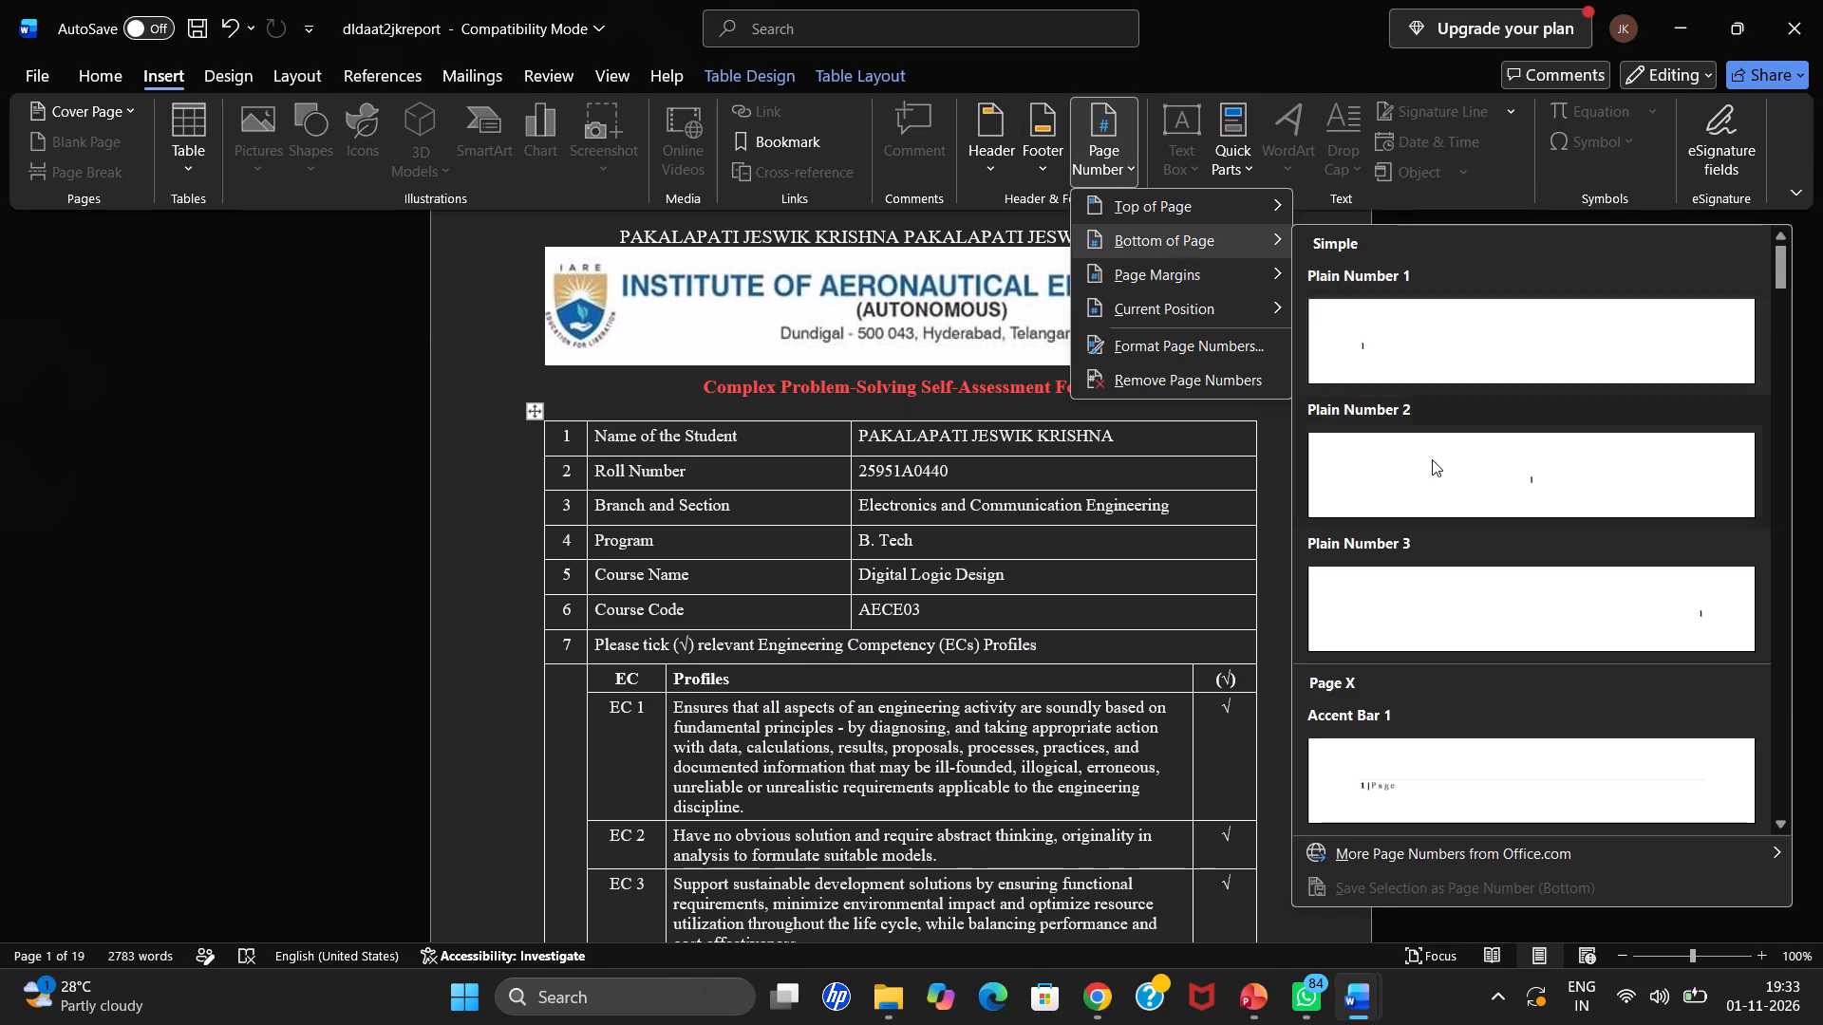
Format the first section's page numbers as I, II, III and set them to start at I.
{"action": "left_click", "coordinate": [1119, 179]}
{"action": "left_click", "coordinate": [1163, 356]}
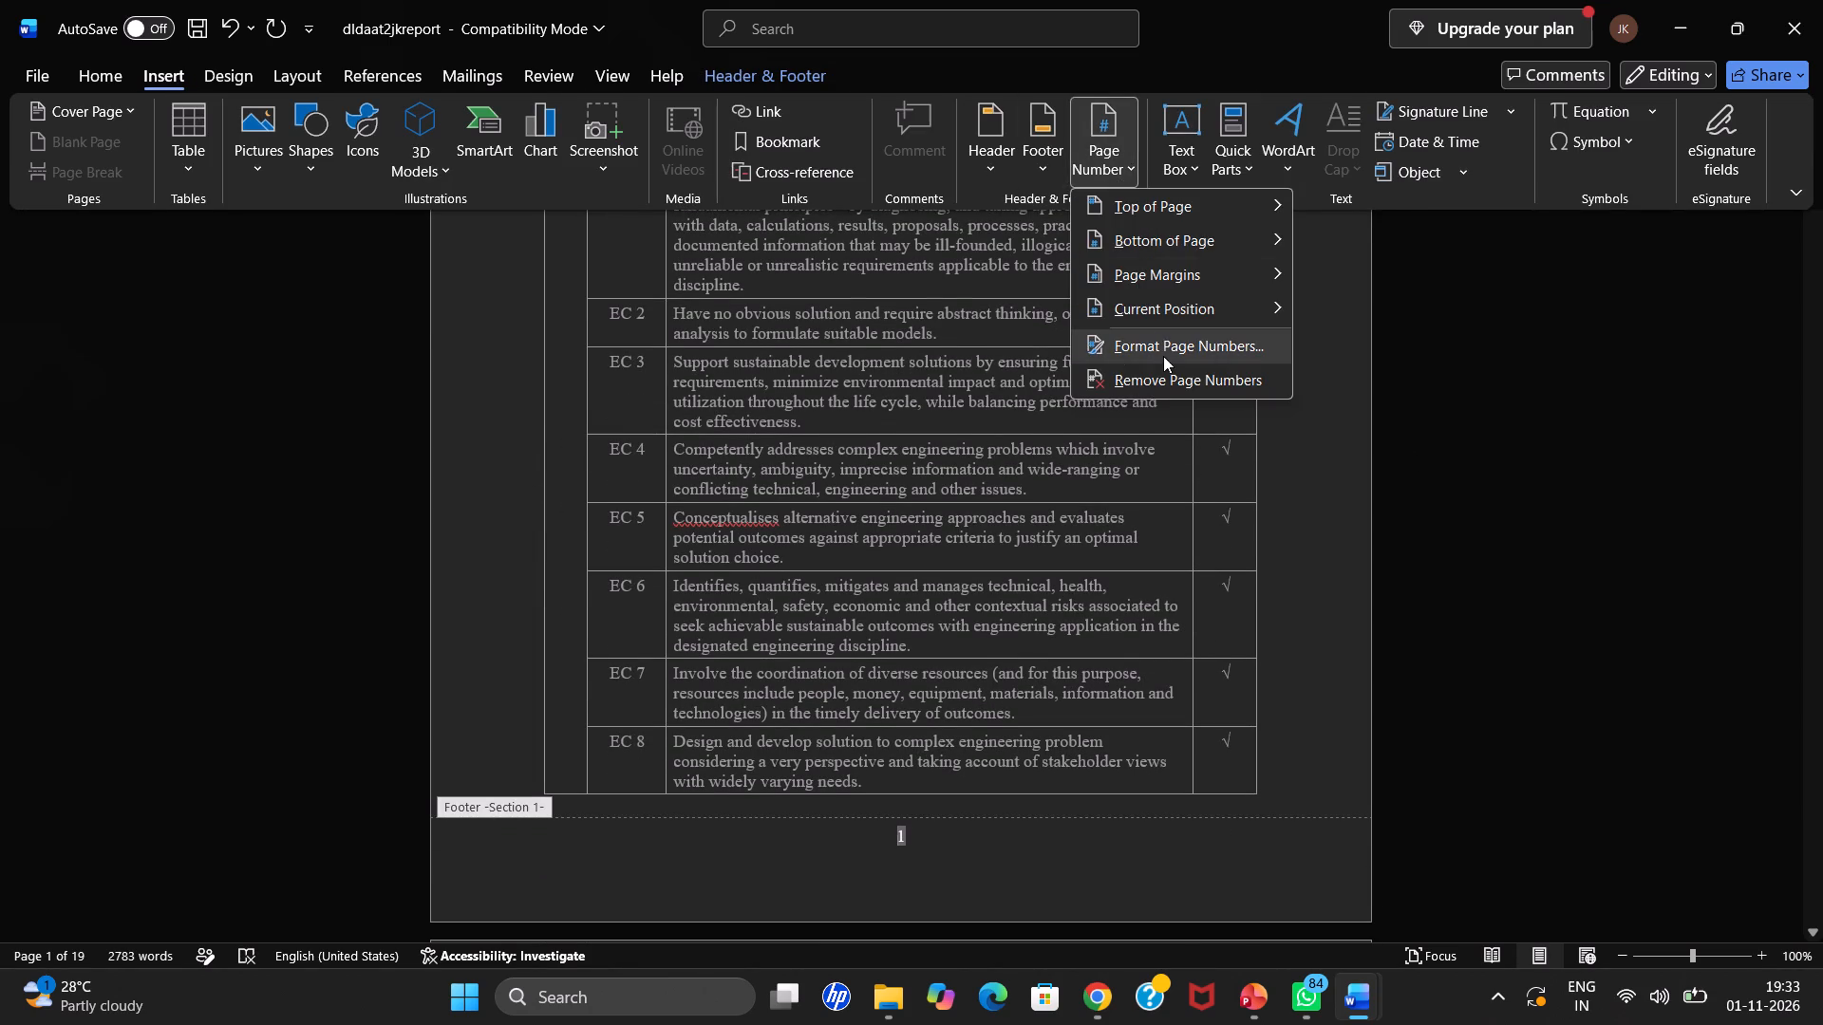
{"action": "left_click", "coordinate": [987, 357]}
{"action": "scroll", "coordinate": [987, 357], "scroll_direction": "down", "scroll_amount": 8}
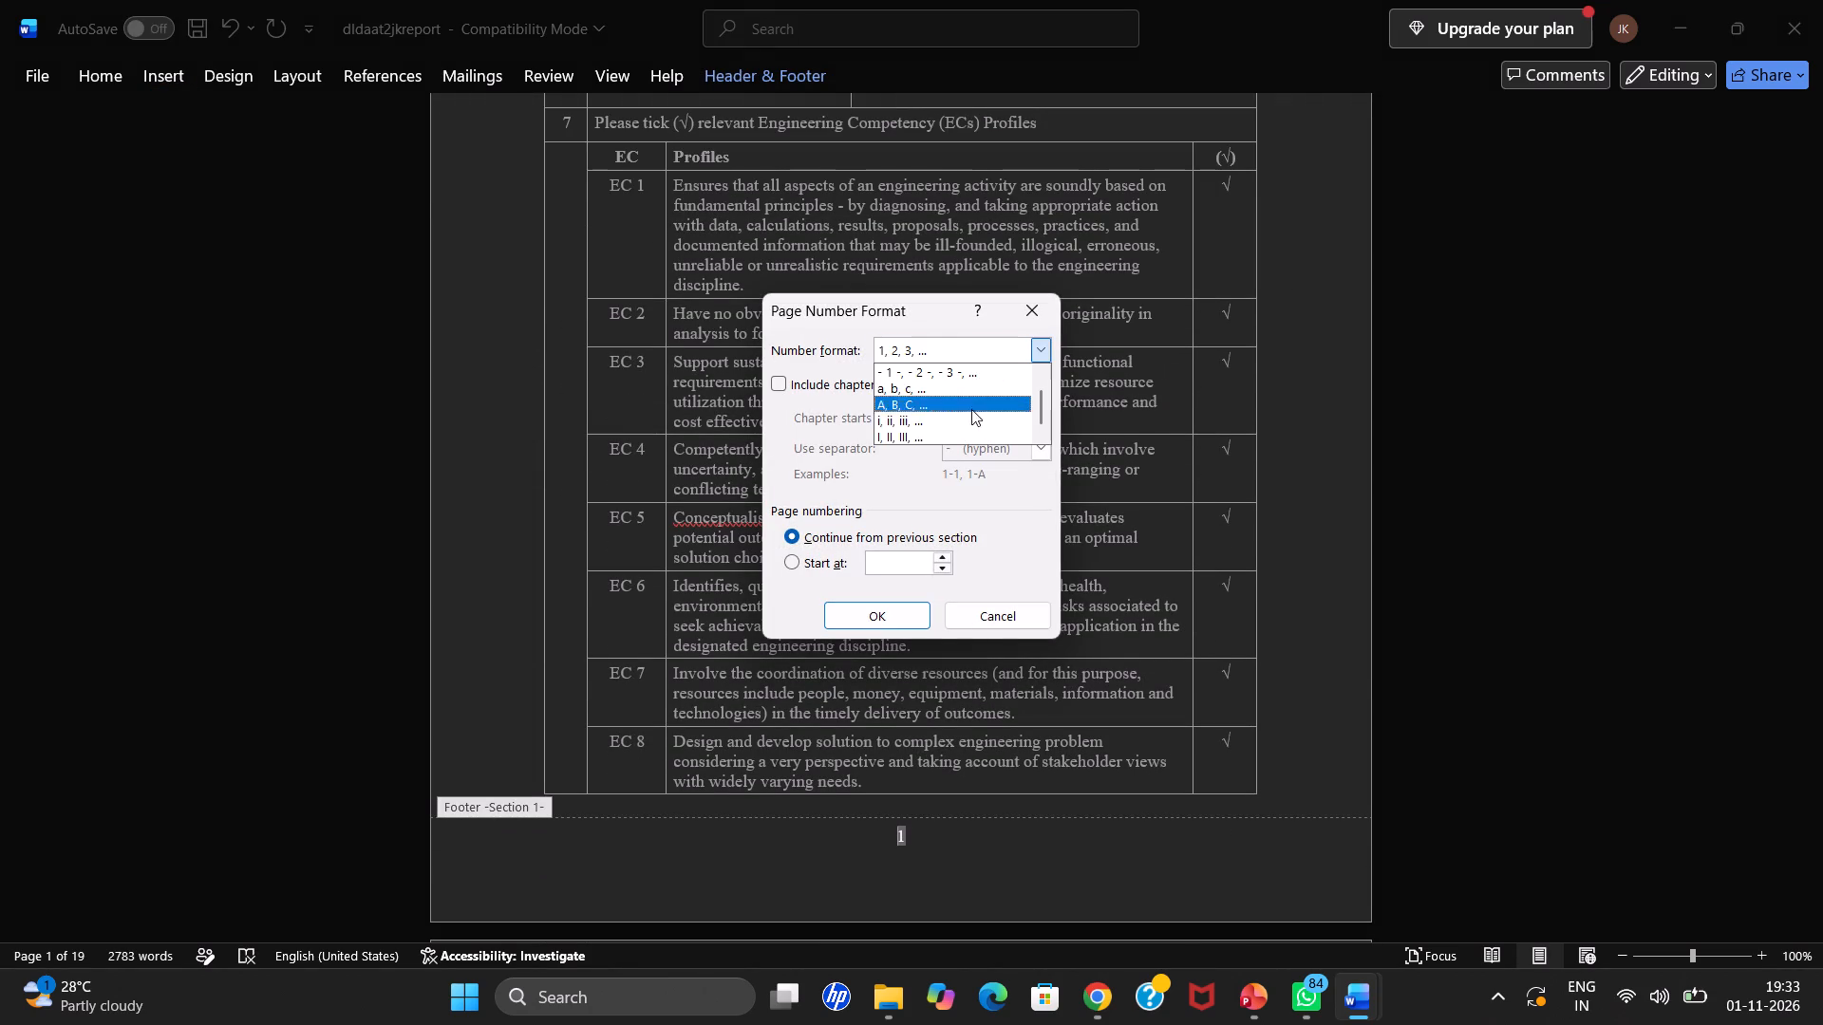
{"action": "left_click", "coordinate": [965, 434]}
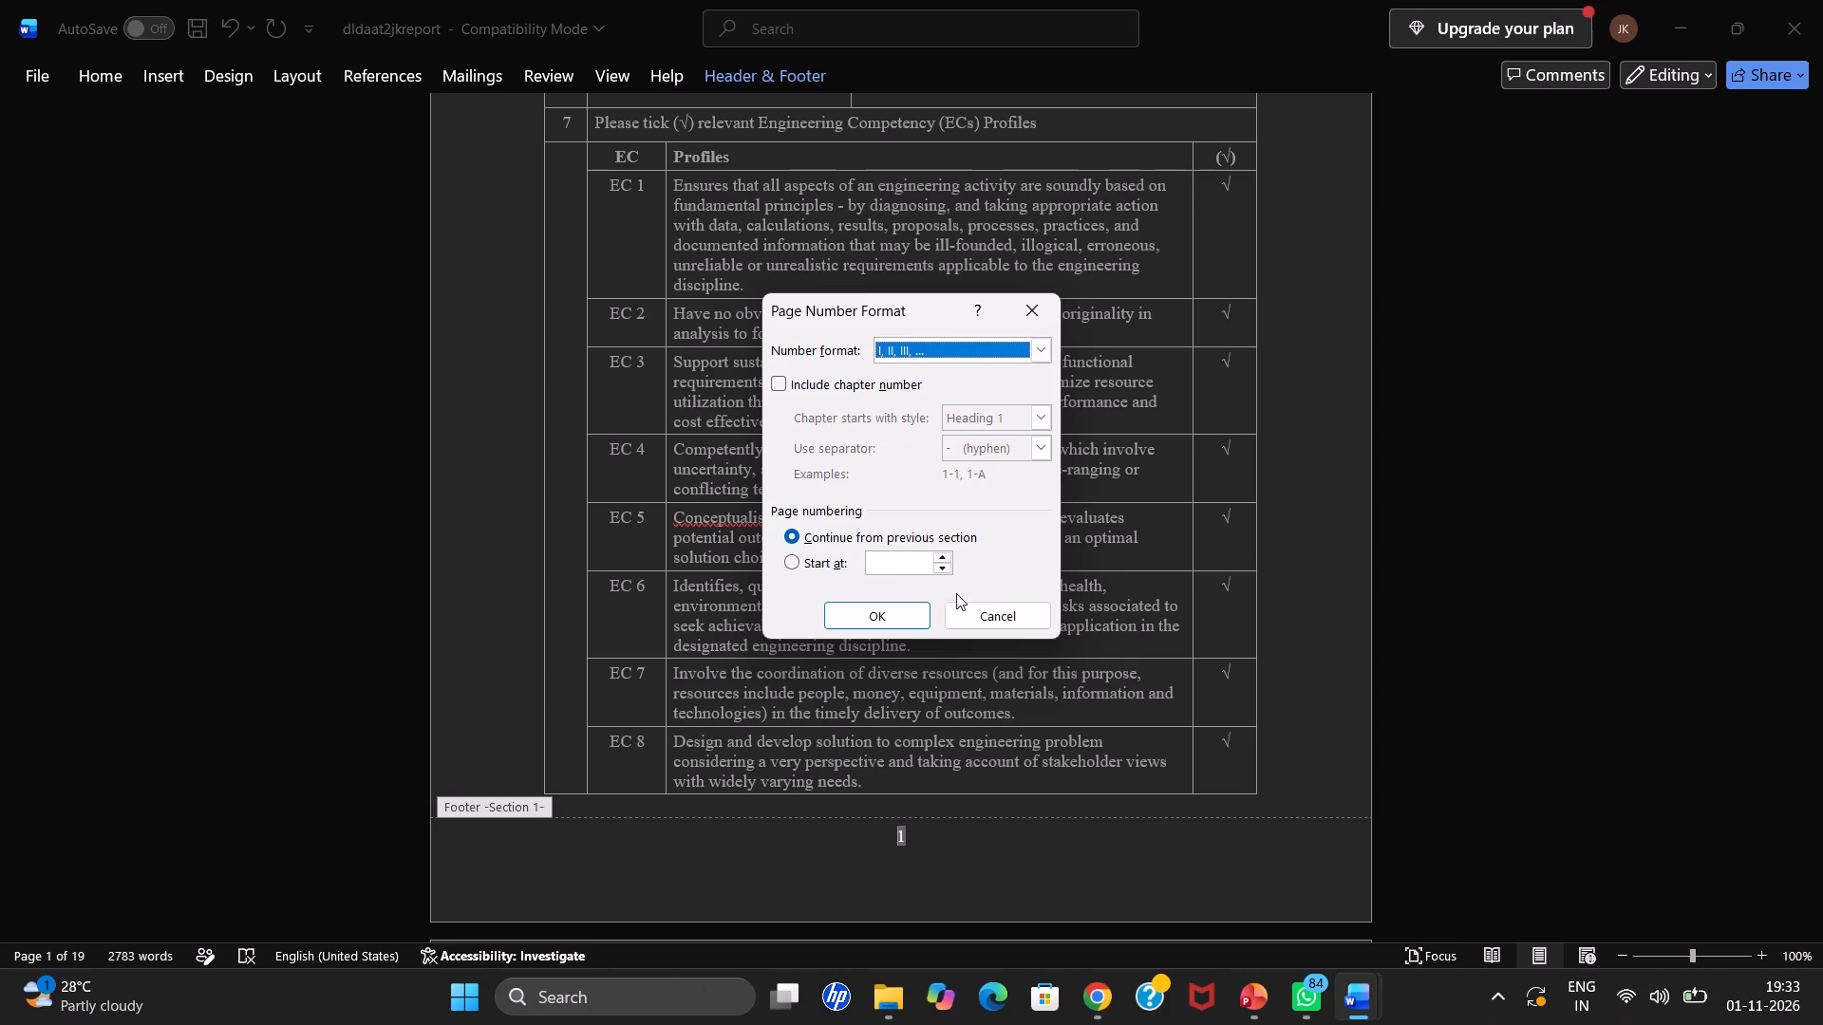
{"action": "left_click", "coordinate": [791, 568]}
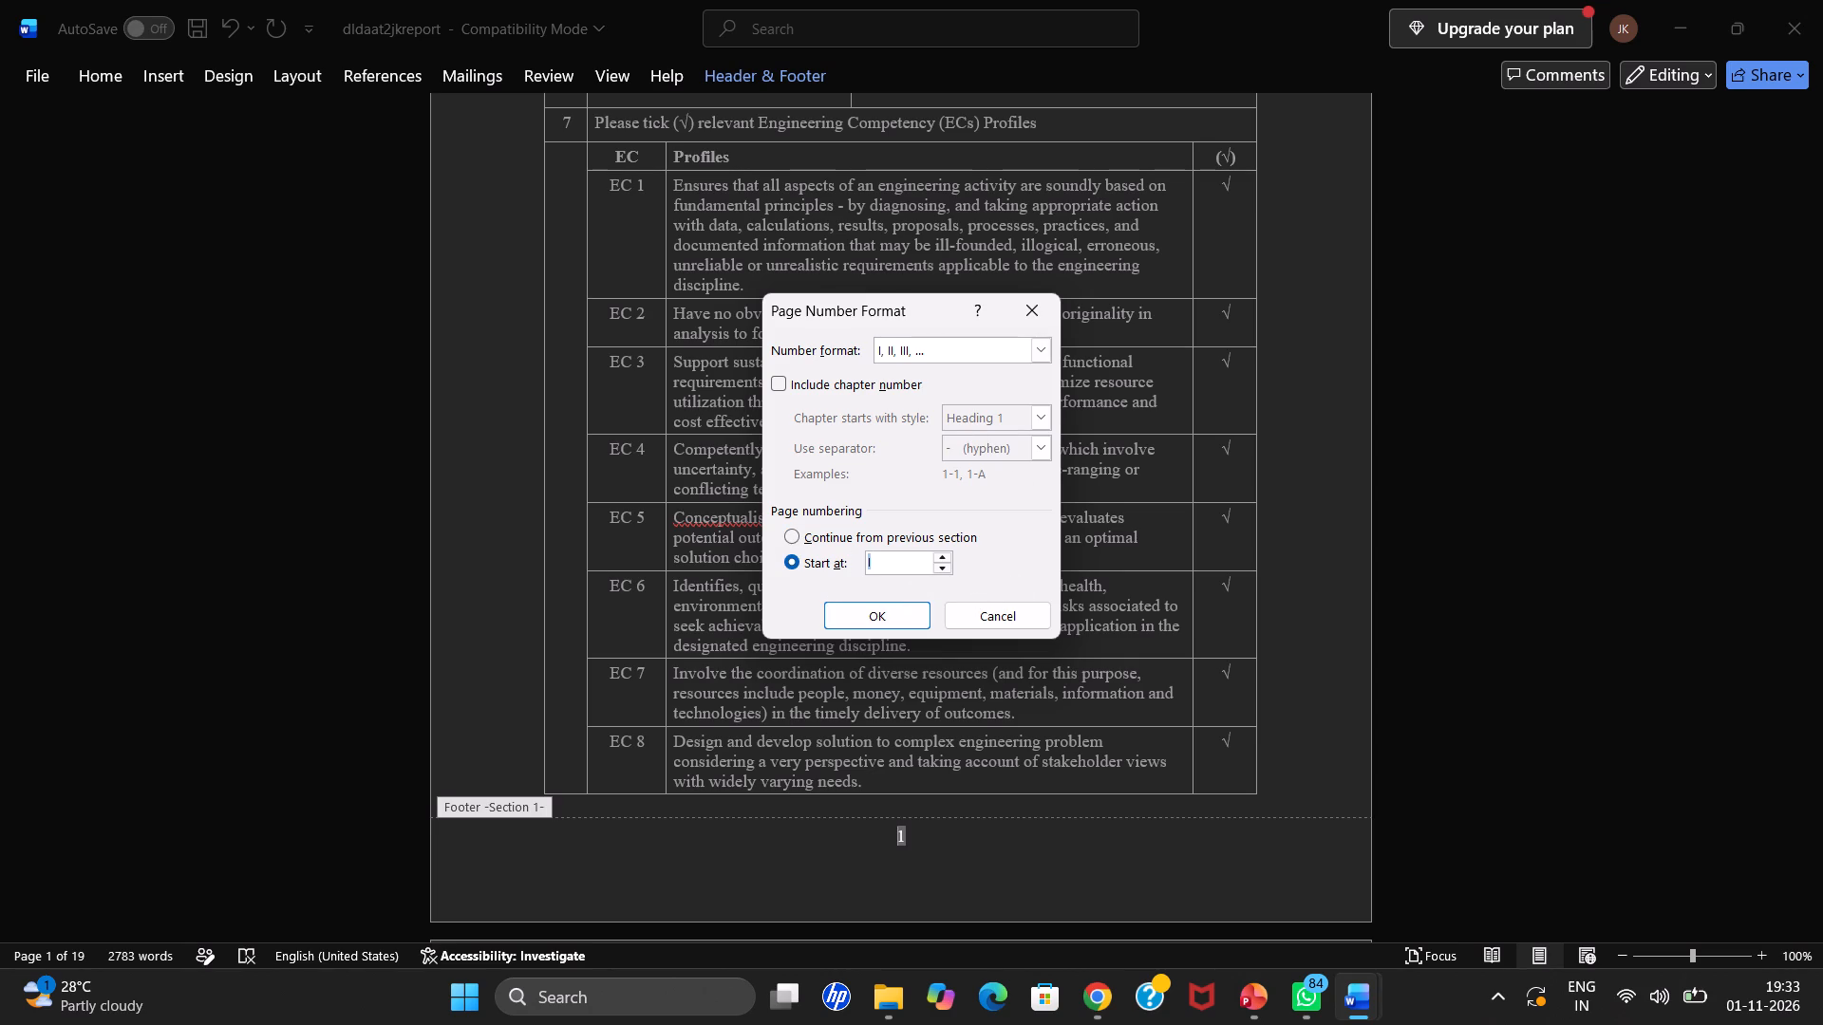
{"action": "key", "text": "i"}
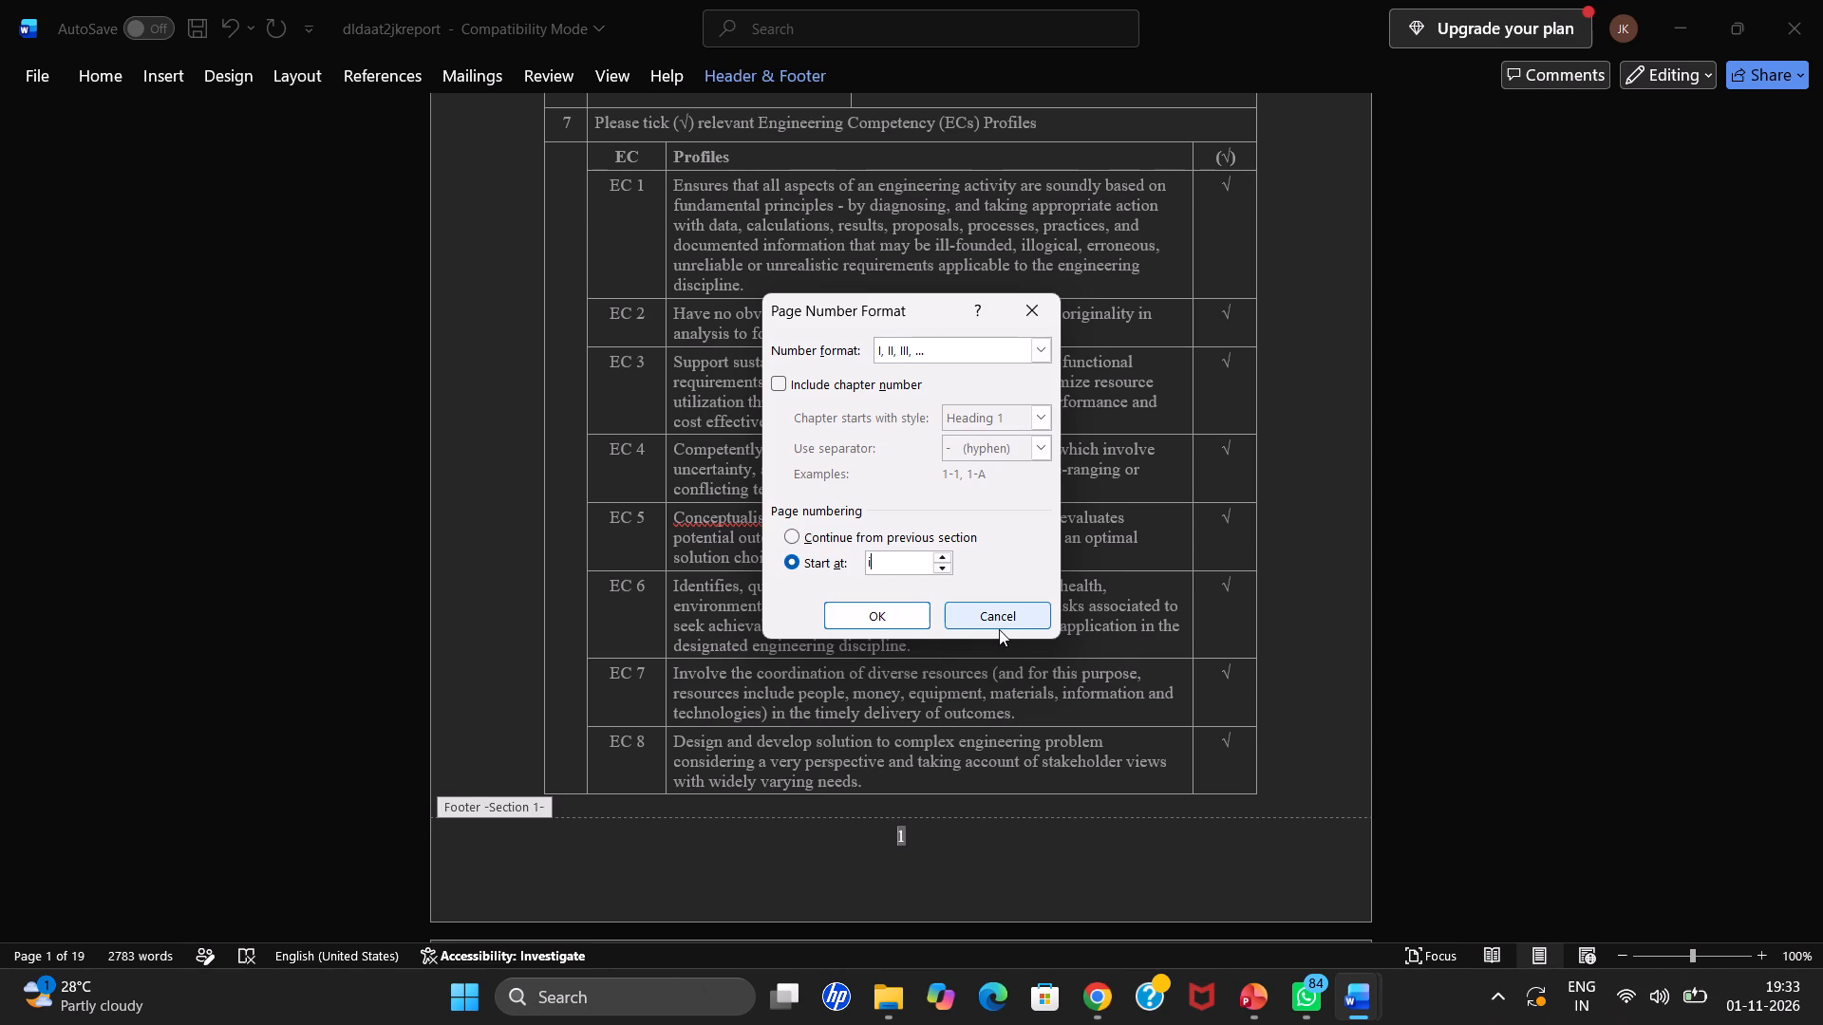
{"action": "triple_click", "coordinate": [949, 568]}
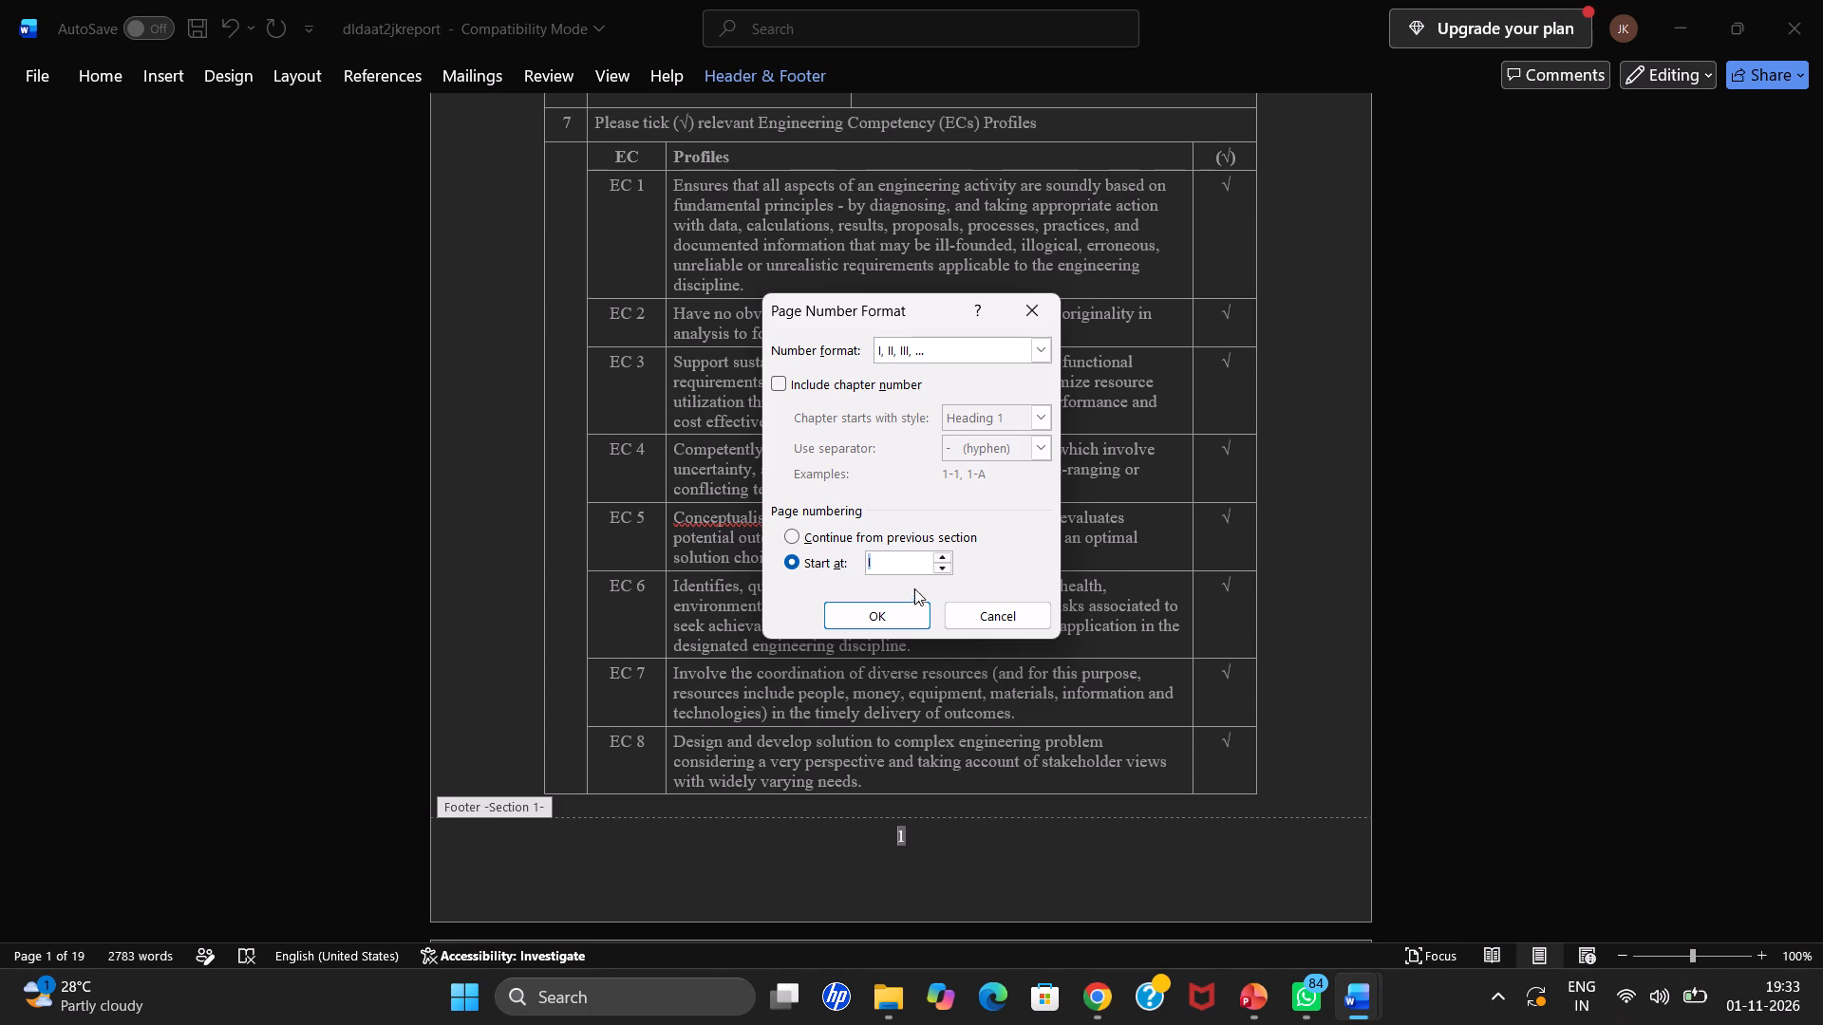
{"action": "left_click", "coordinate": [895, 613]}
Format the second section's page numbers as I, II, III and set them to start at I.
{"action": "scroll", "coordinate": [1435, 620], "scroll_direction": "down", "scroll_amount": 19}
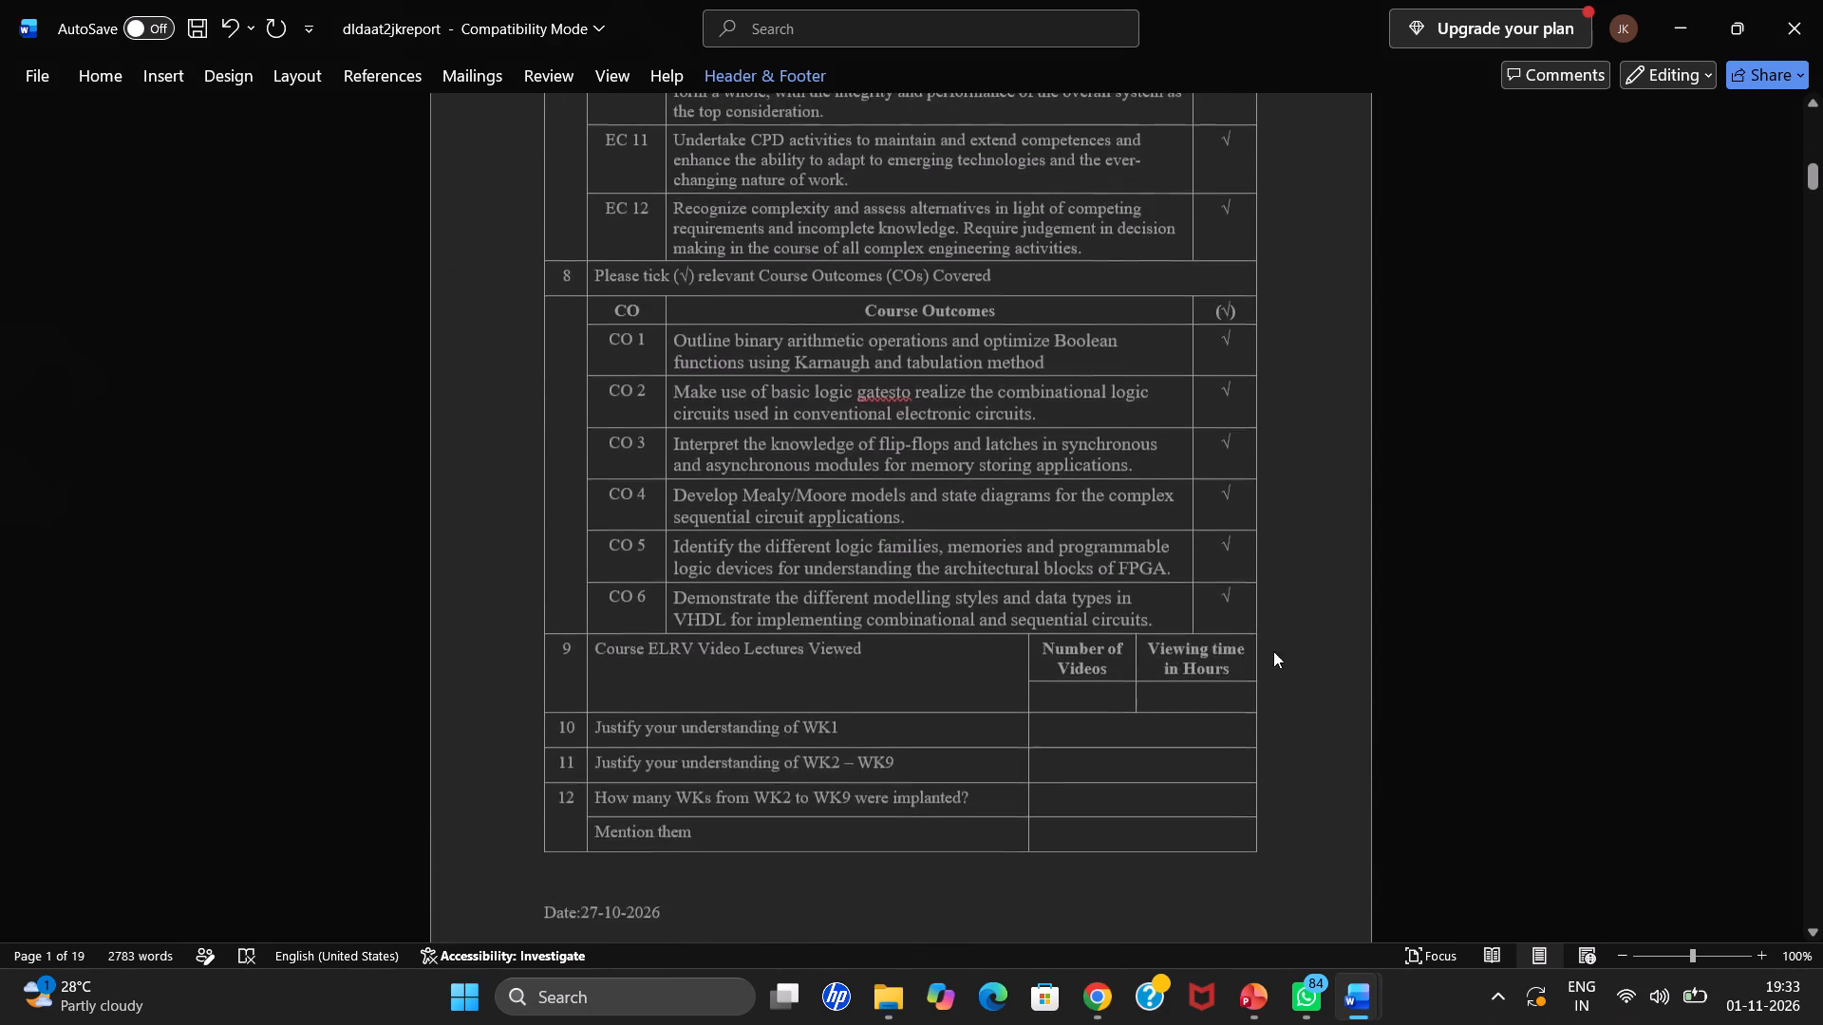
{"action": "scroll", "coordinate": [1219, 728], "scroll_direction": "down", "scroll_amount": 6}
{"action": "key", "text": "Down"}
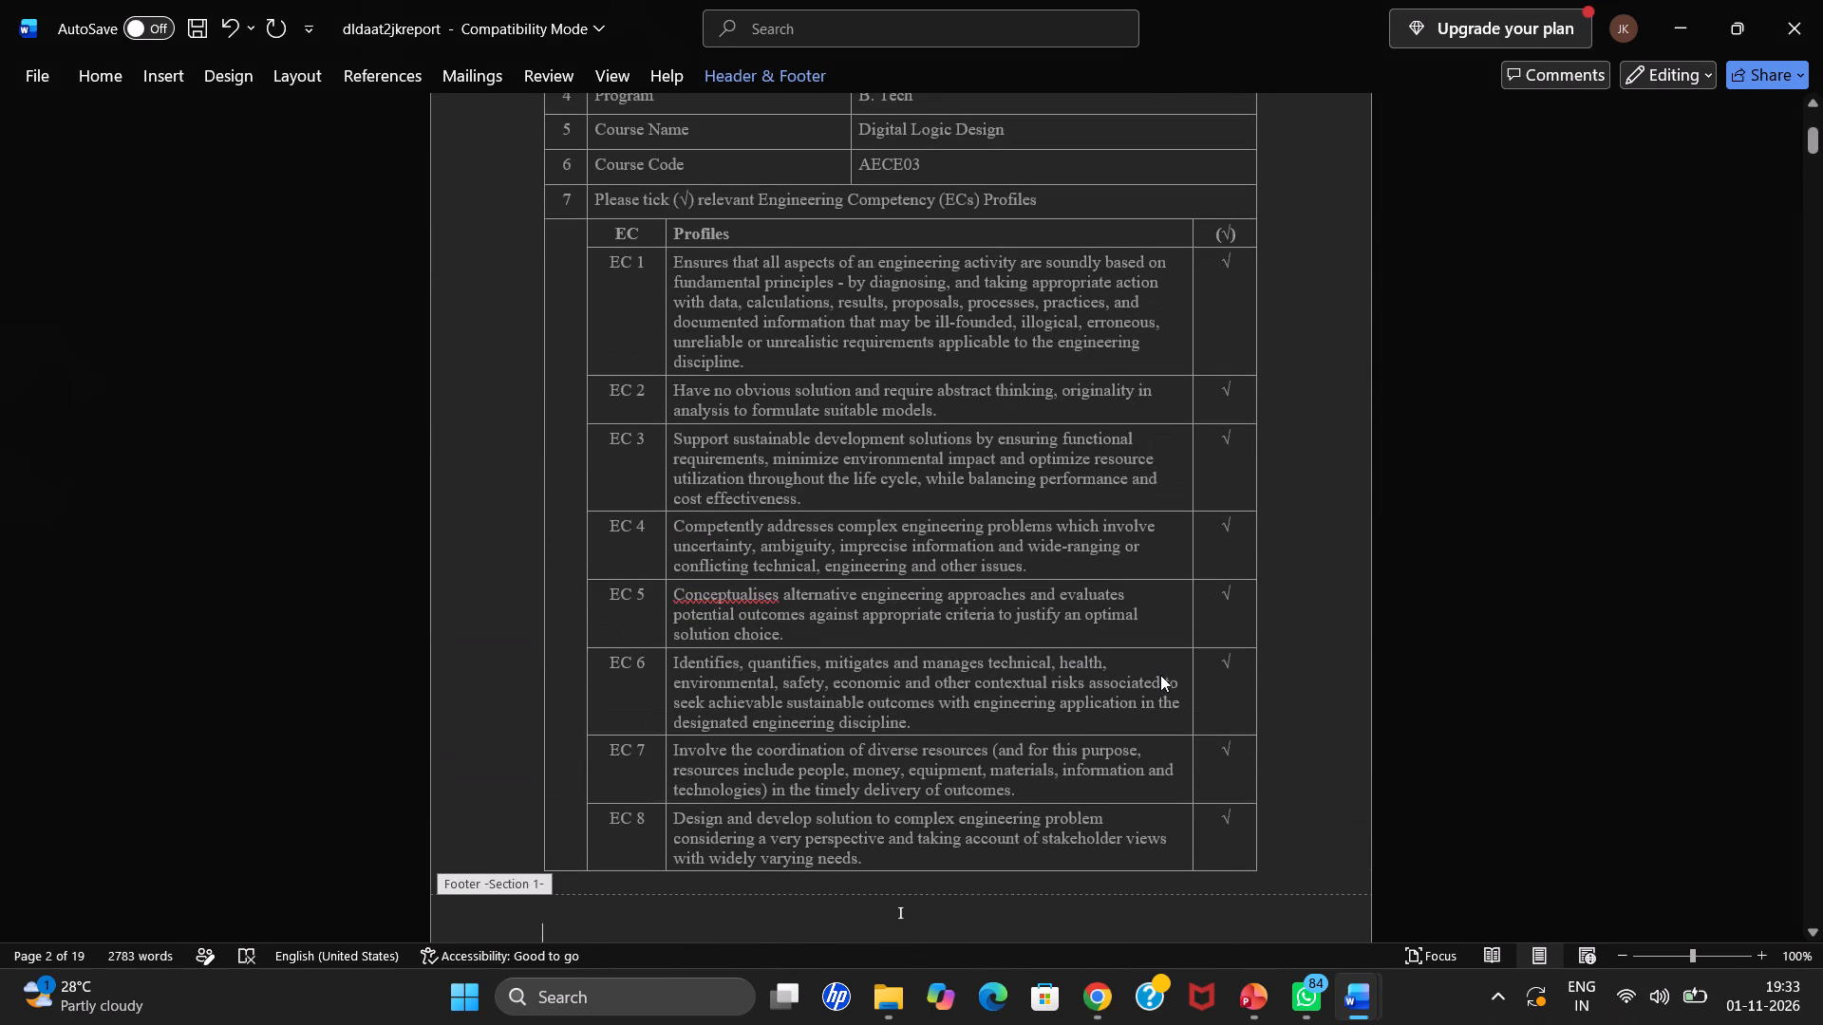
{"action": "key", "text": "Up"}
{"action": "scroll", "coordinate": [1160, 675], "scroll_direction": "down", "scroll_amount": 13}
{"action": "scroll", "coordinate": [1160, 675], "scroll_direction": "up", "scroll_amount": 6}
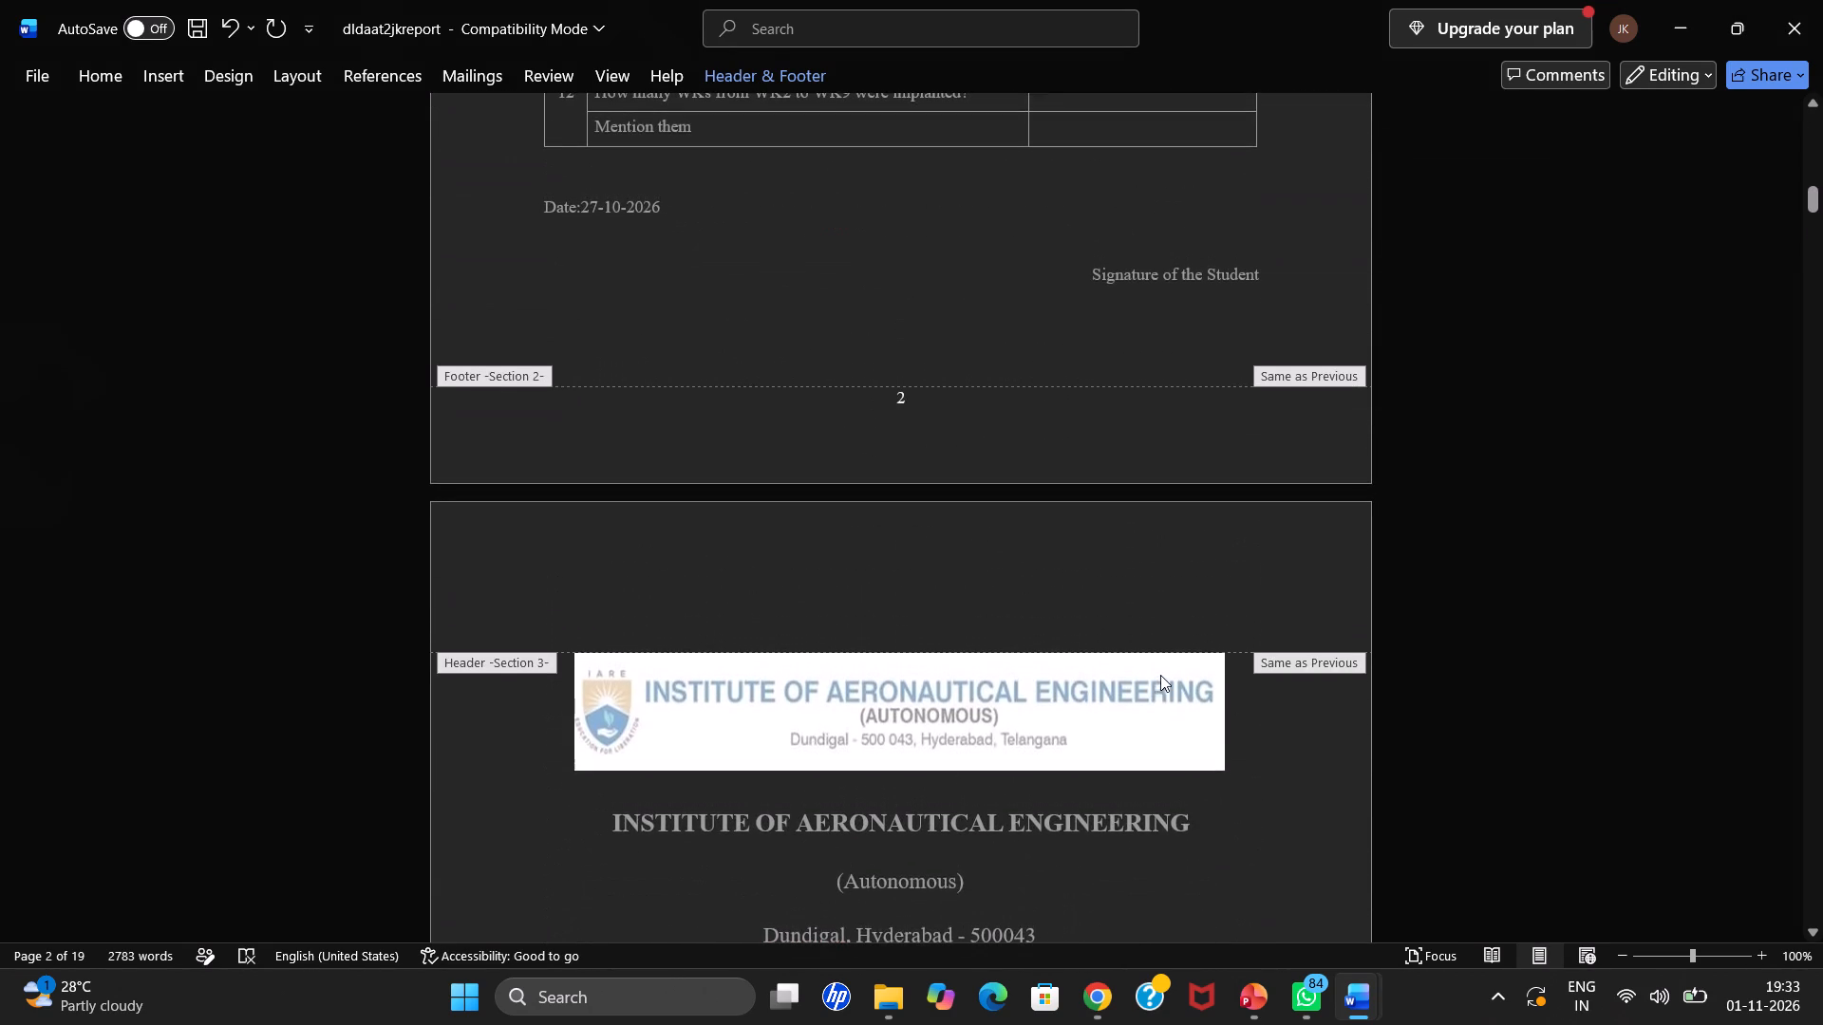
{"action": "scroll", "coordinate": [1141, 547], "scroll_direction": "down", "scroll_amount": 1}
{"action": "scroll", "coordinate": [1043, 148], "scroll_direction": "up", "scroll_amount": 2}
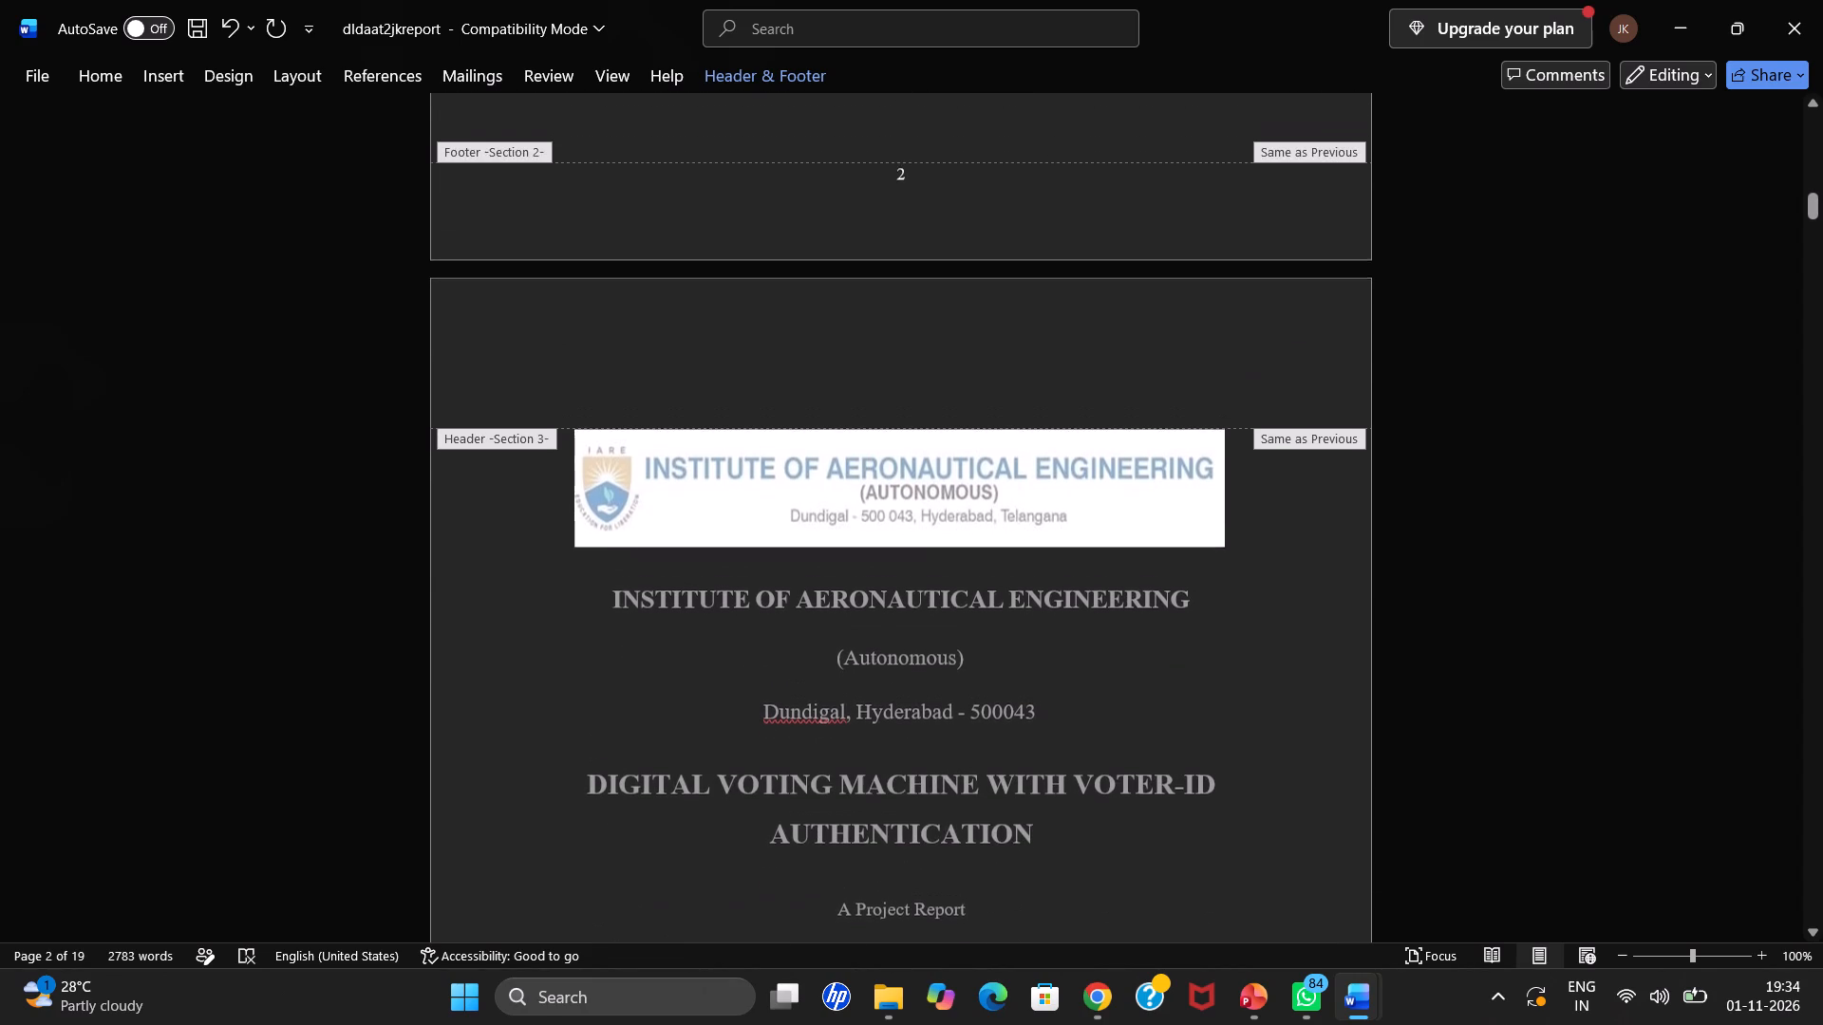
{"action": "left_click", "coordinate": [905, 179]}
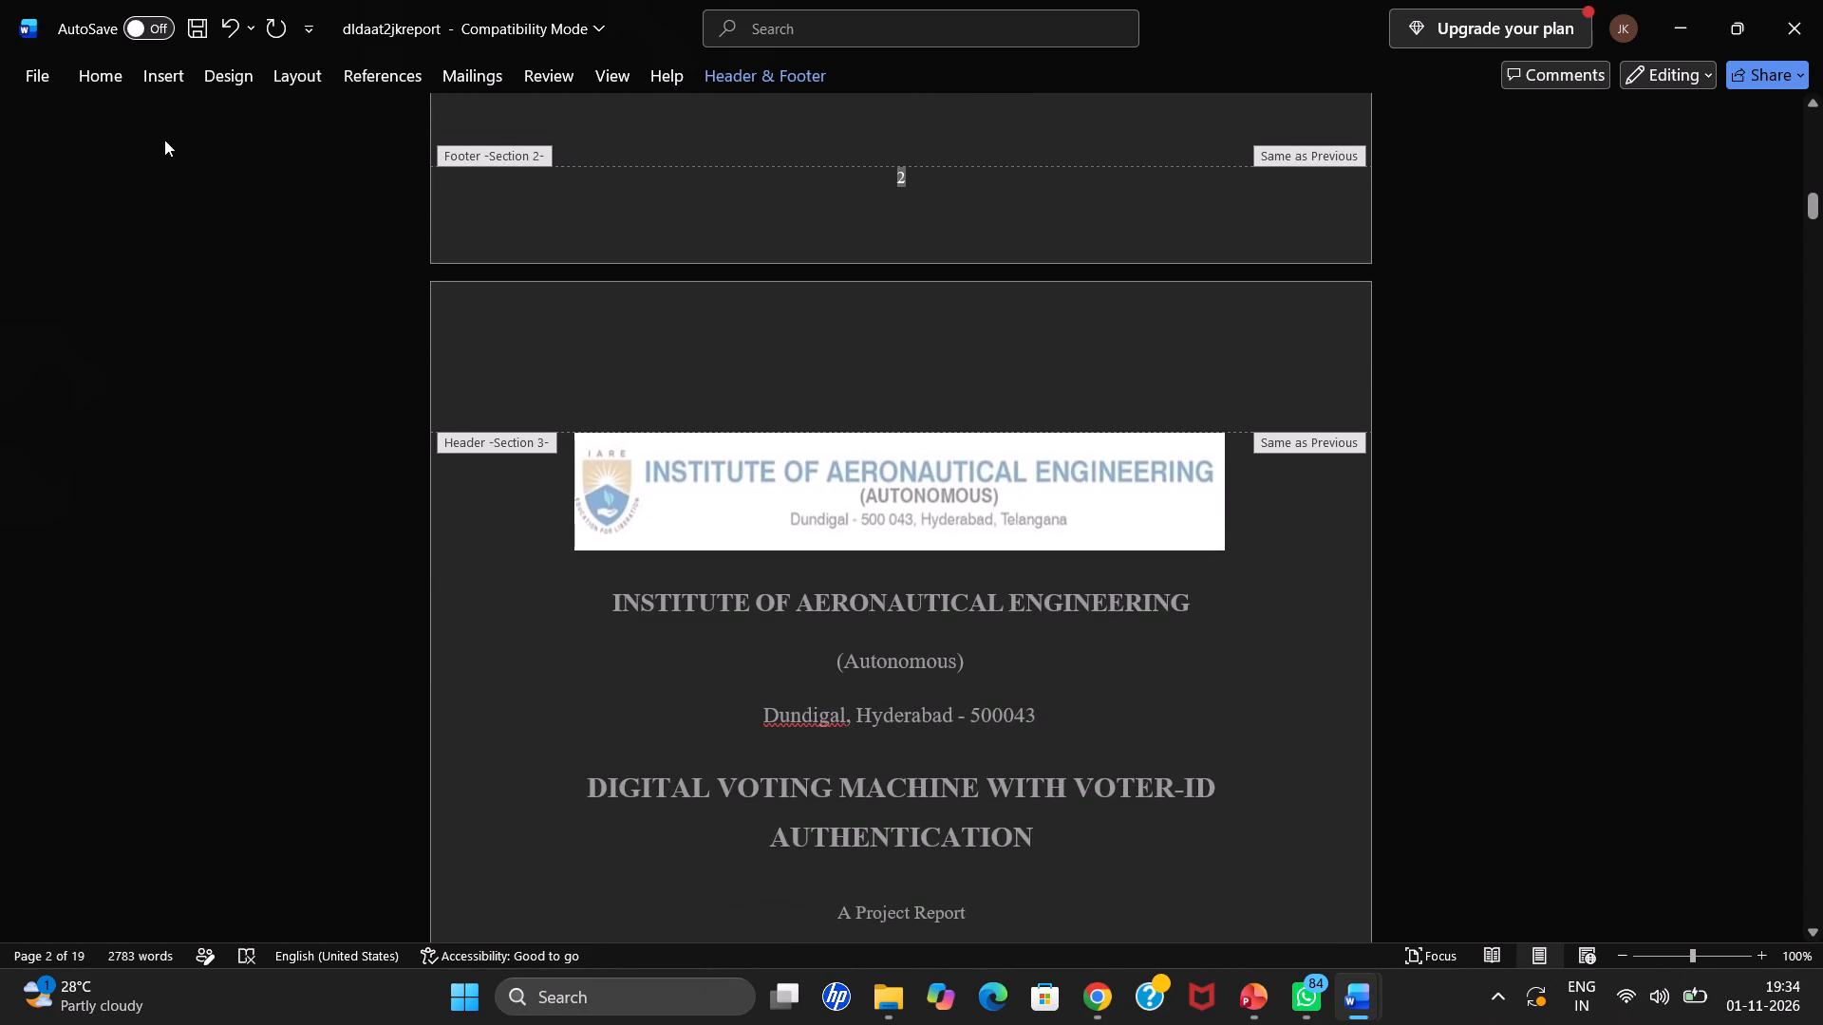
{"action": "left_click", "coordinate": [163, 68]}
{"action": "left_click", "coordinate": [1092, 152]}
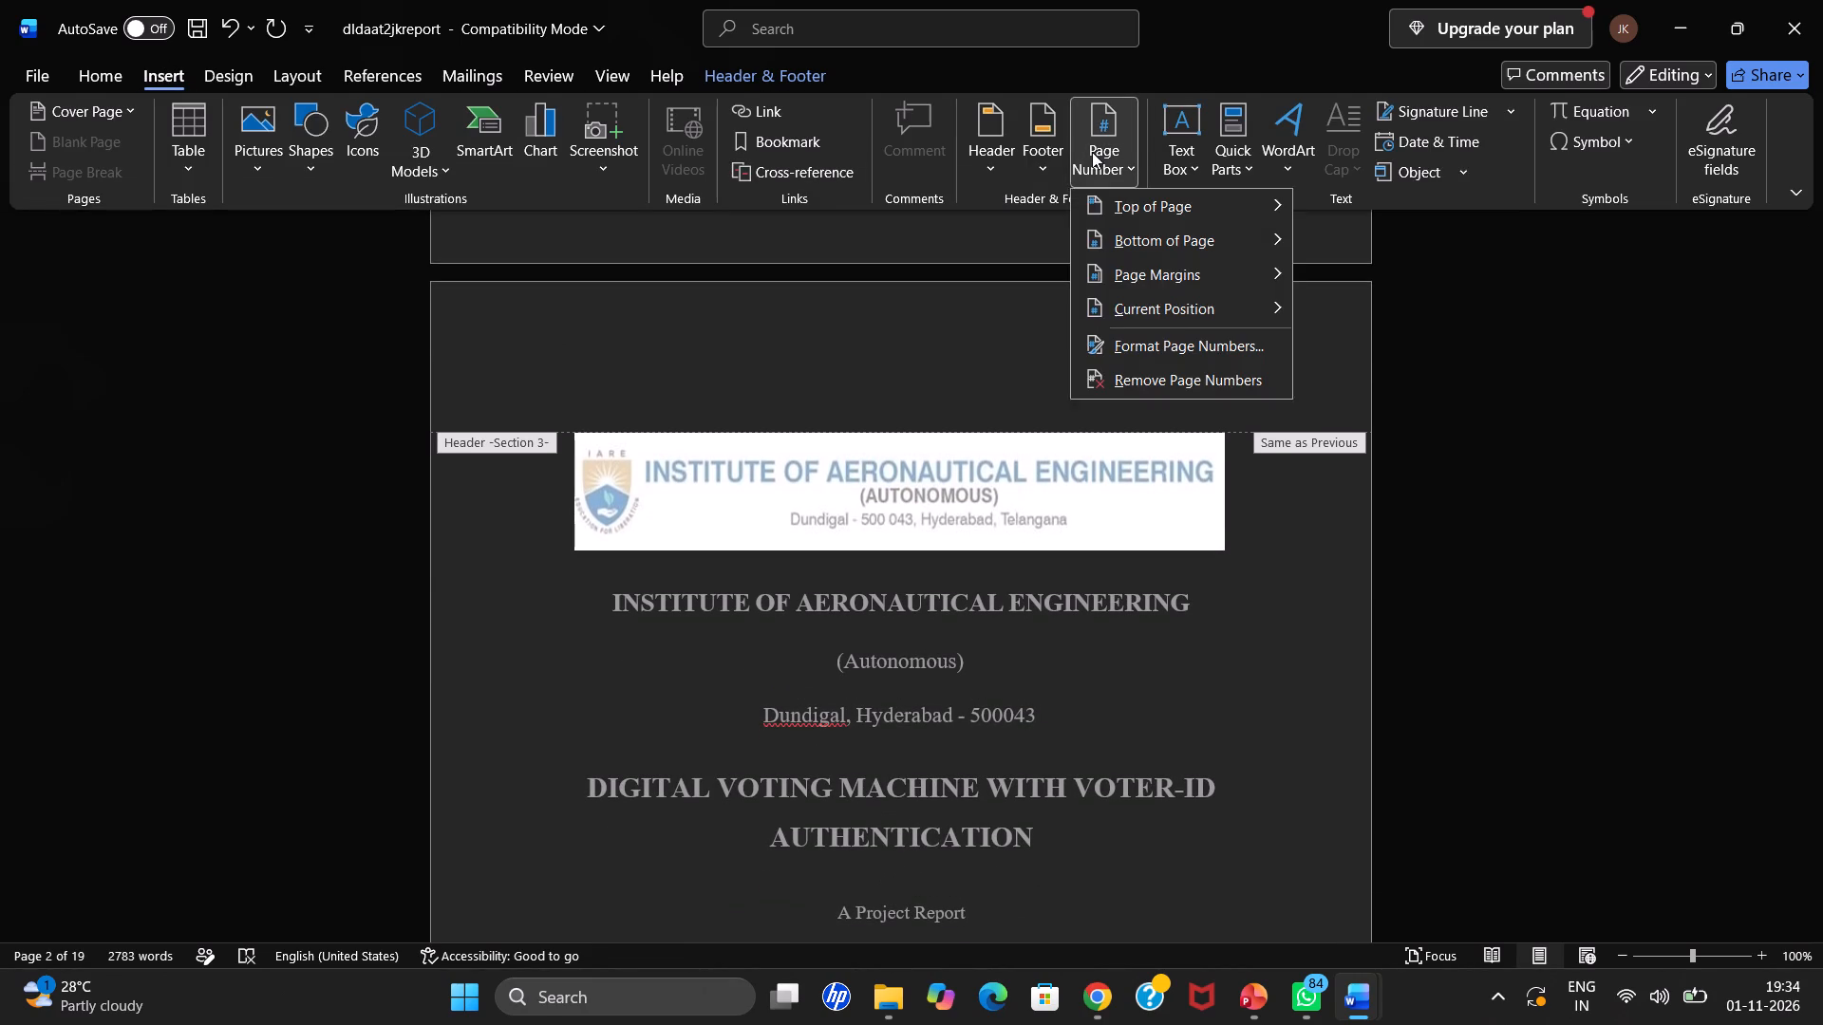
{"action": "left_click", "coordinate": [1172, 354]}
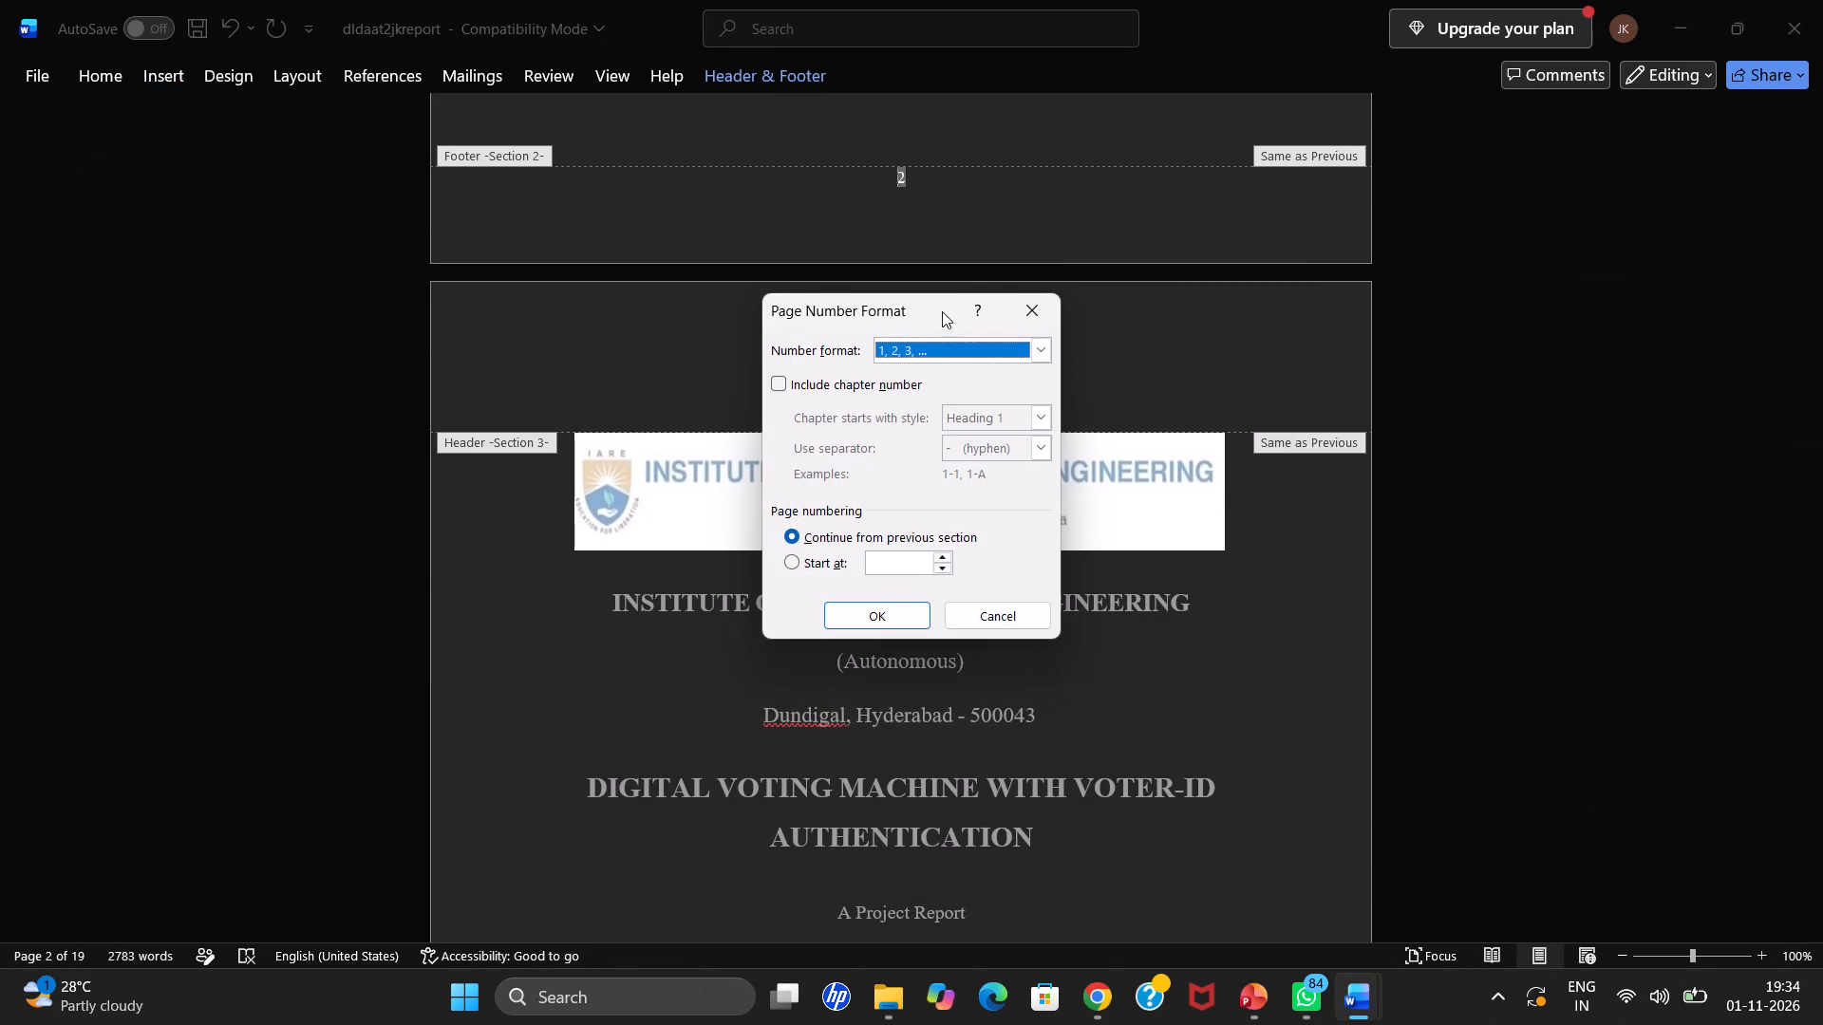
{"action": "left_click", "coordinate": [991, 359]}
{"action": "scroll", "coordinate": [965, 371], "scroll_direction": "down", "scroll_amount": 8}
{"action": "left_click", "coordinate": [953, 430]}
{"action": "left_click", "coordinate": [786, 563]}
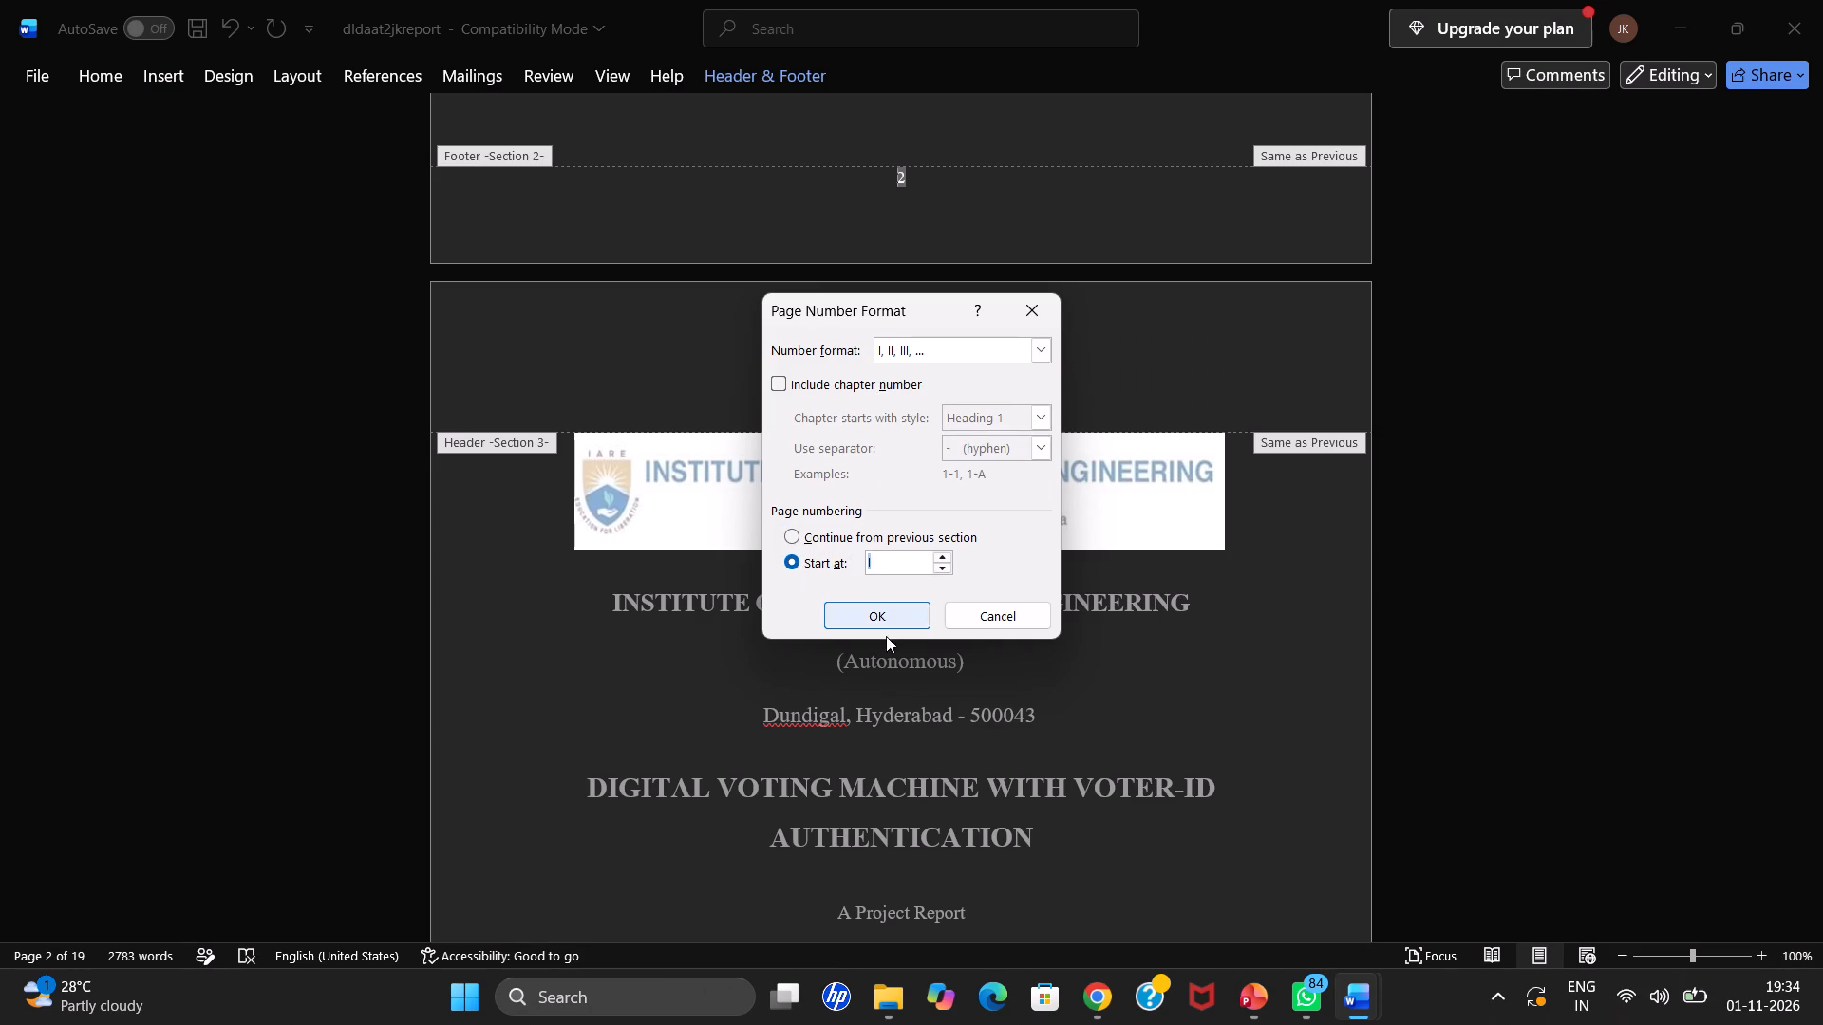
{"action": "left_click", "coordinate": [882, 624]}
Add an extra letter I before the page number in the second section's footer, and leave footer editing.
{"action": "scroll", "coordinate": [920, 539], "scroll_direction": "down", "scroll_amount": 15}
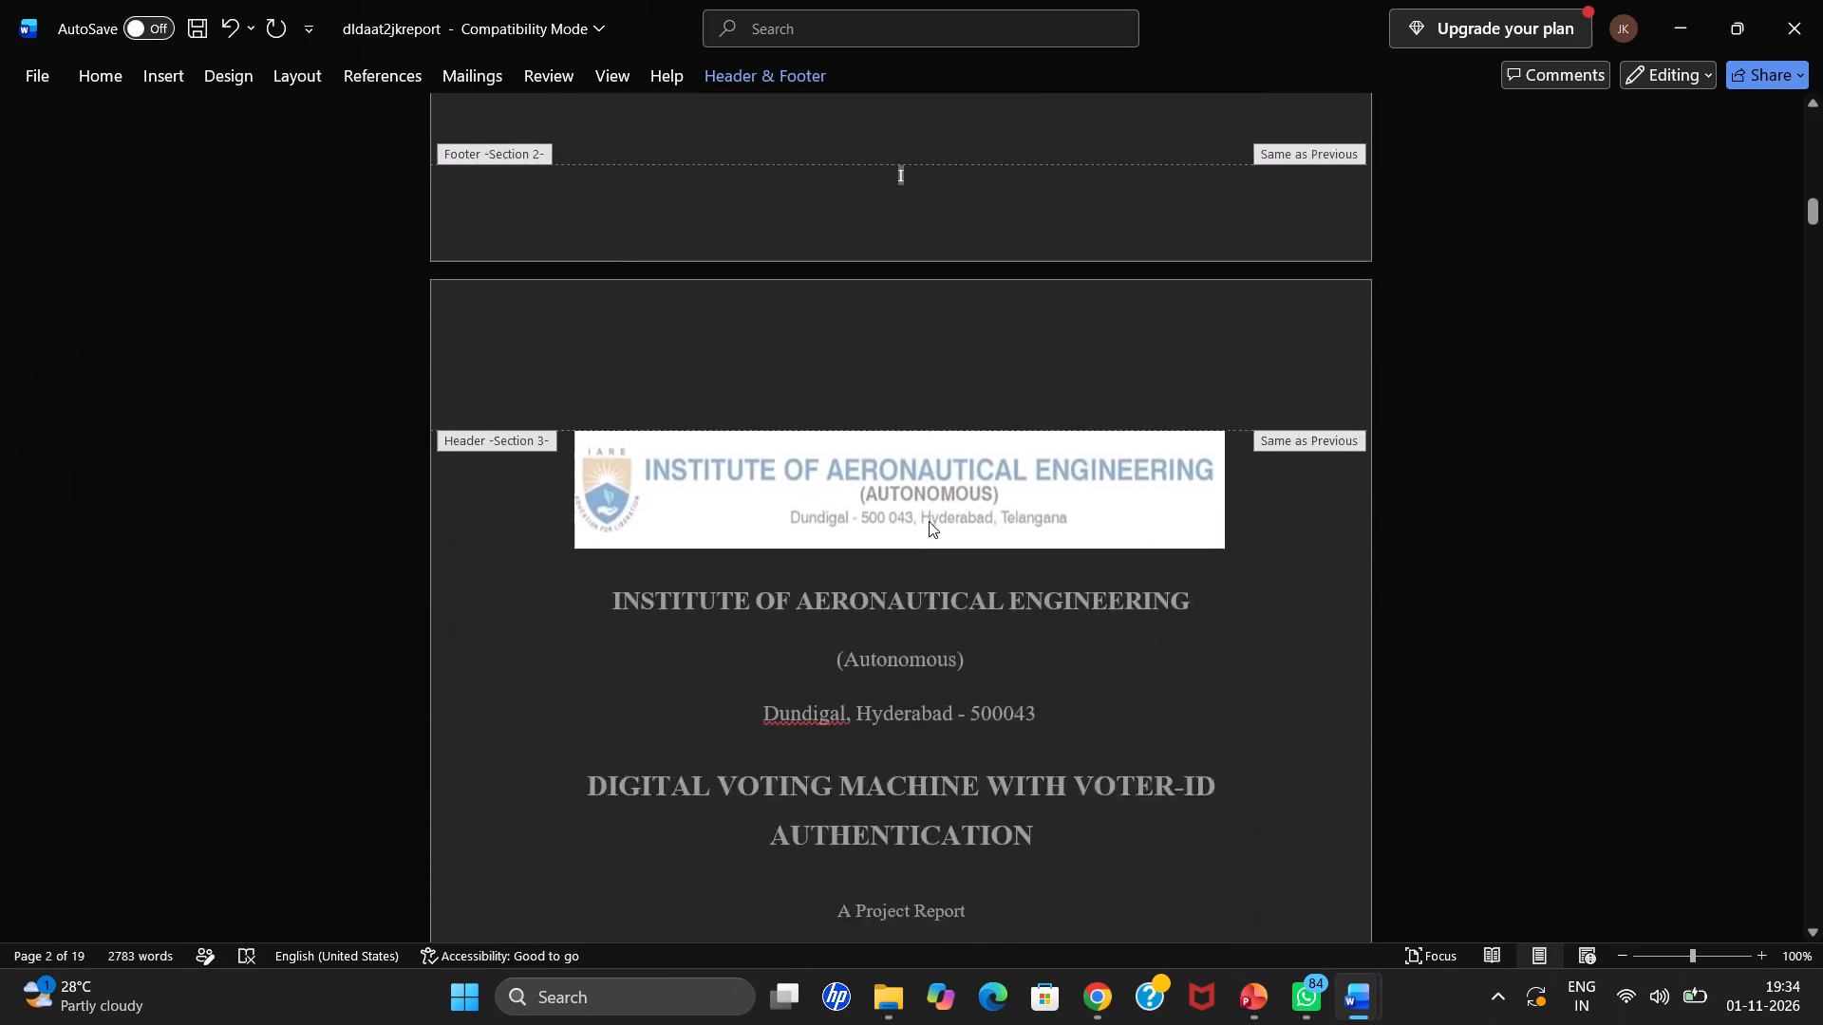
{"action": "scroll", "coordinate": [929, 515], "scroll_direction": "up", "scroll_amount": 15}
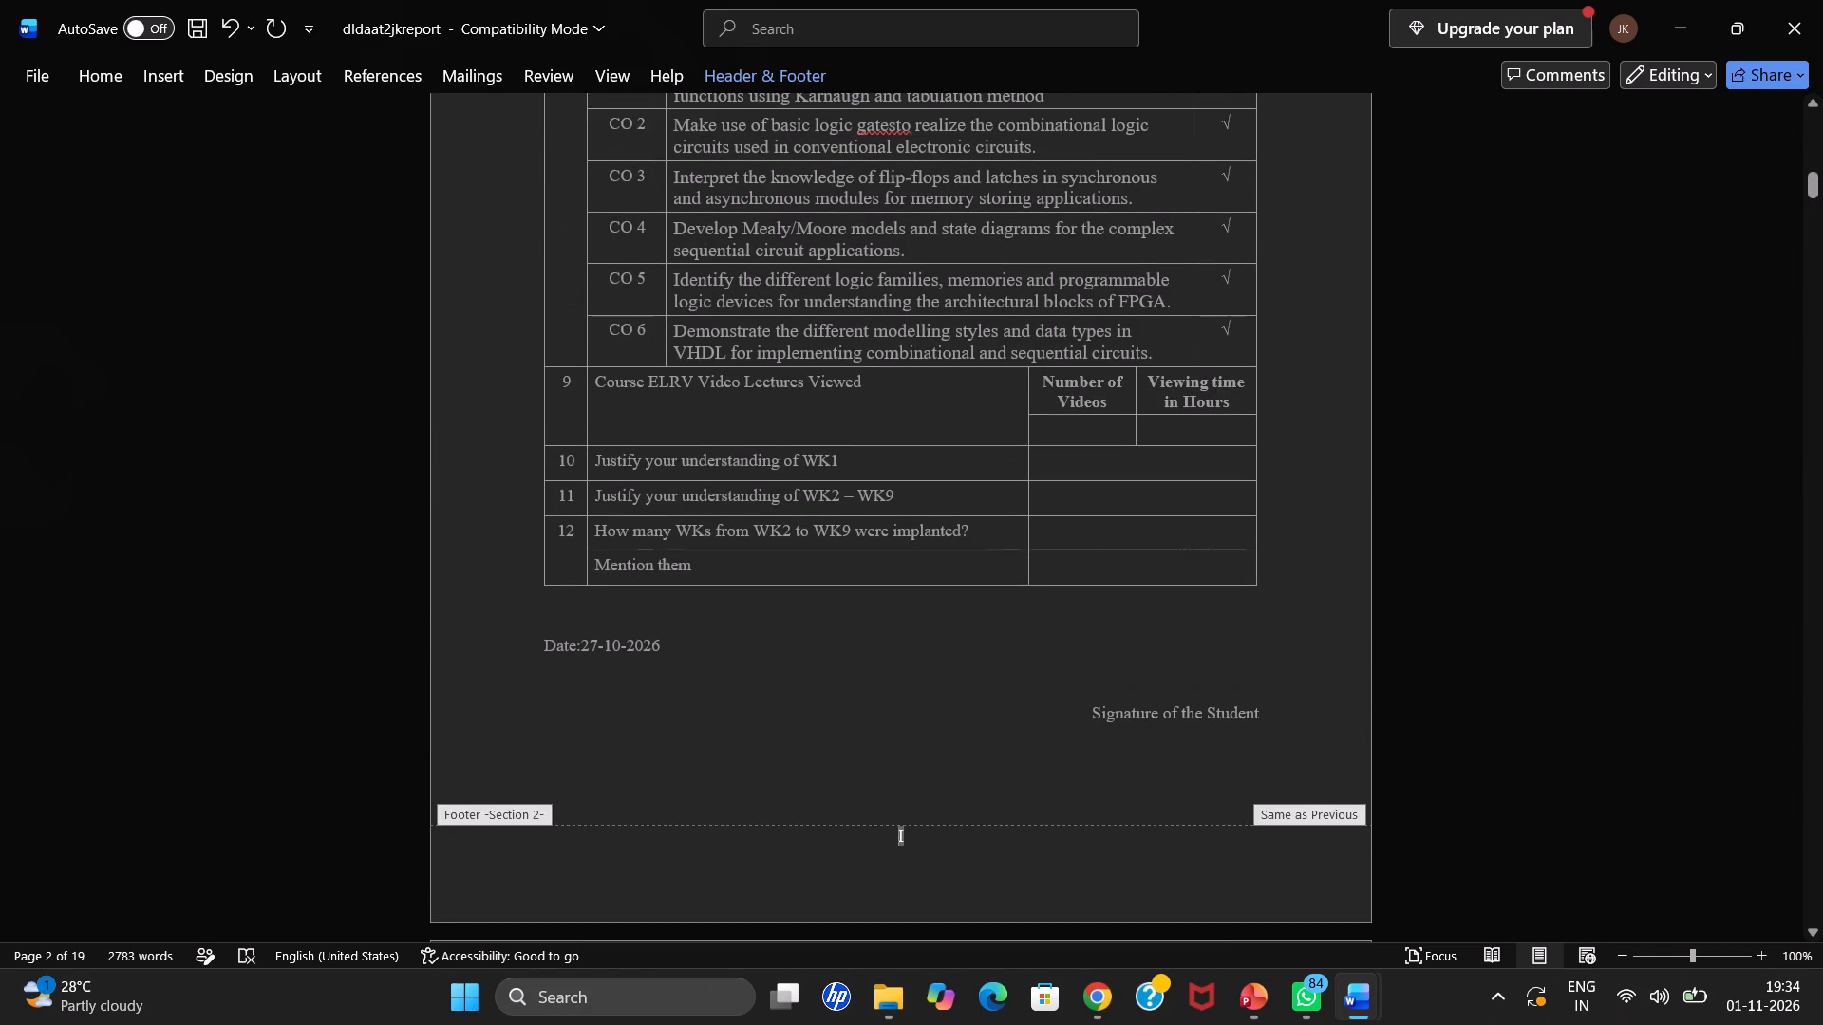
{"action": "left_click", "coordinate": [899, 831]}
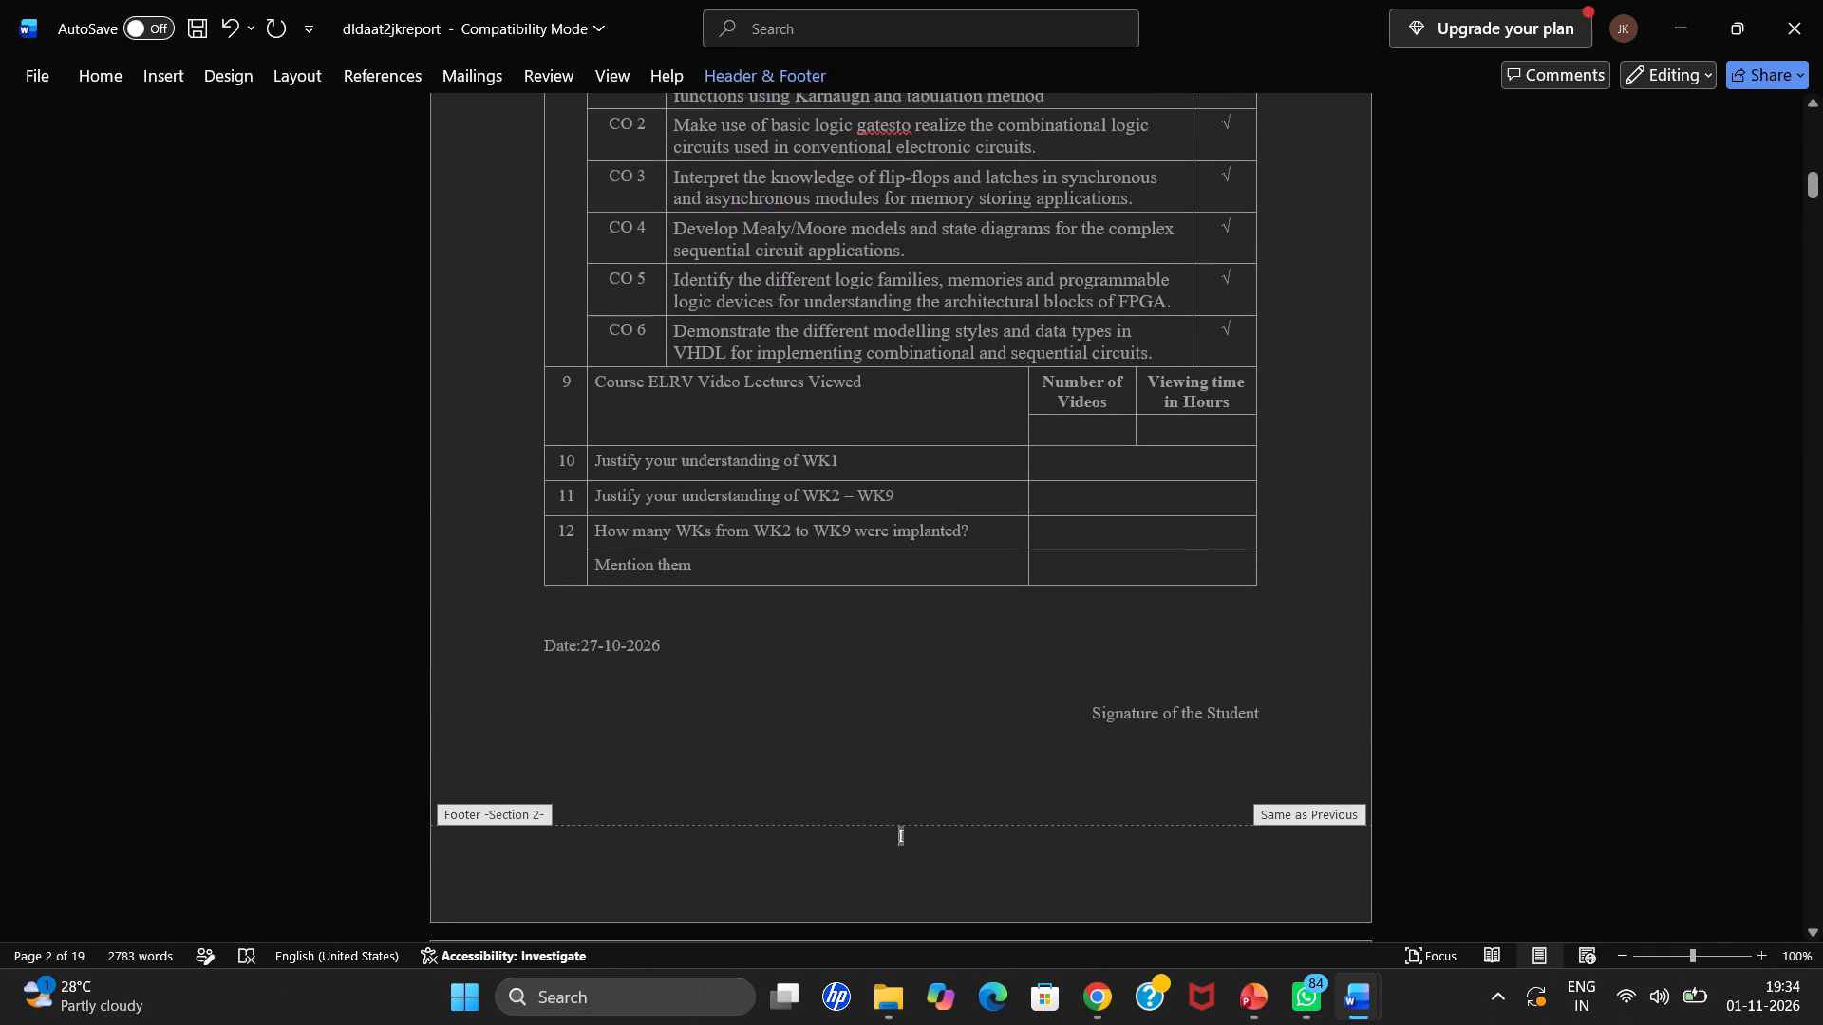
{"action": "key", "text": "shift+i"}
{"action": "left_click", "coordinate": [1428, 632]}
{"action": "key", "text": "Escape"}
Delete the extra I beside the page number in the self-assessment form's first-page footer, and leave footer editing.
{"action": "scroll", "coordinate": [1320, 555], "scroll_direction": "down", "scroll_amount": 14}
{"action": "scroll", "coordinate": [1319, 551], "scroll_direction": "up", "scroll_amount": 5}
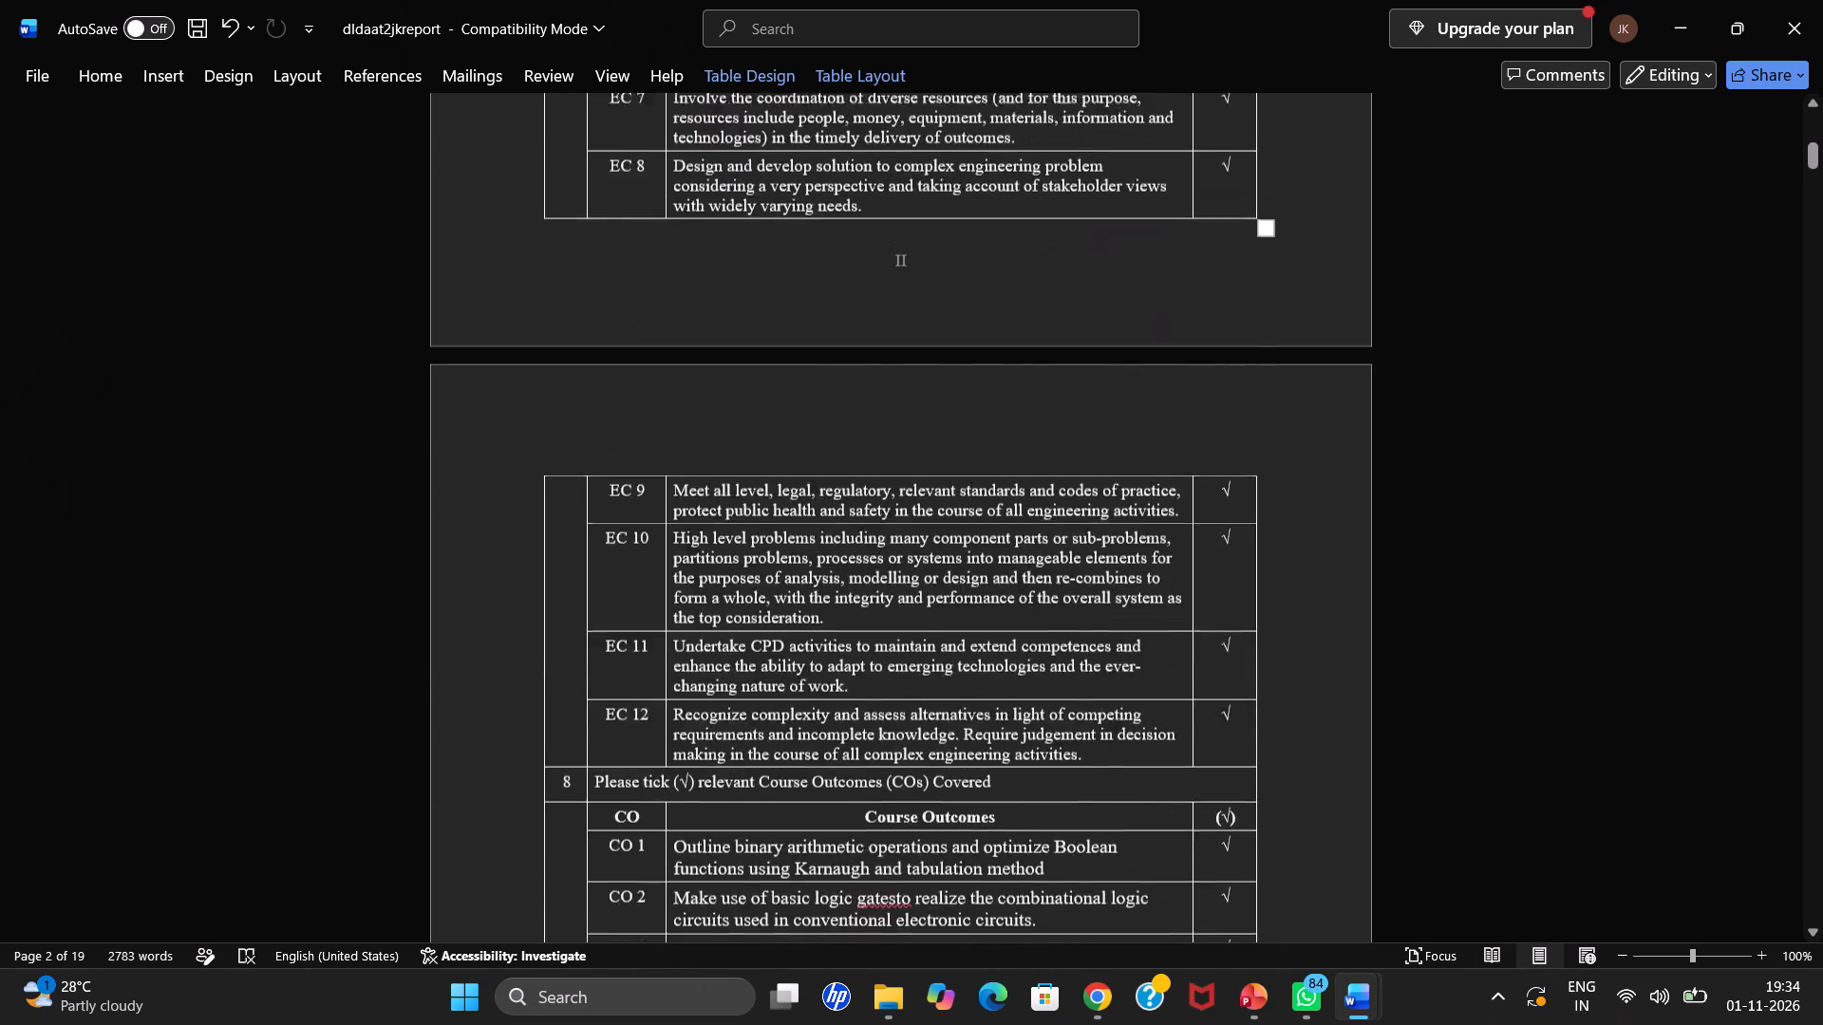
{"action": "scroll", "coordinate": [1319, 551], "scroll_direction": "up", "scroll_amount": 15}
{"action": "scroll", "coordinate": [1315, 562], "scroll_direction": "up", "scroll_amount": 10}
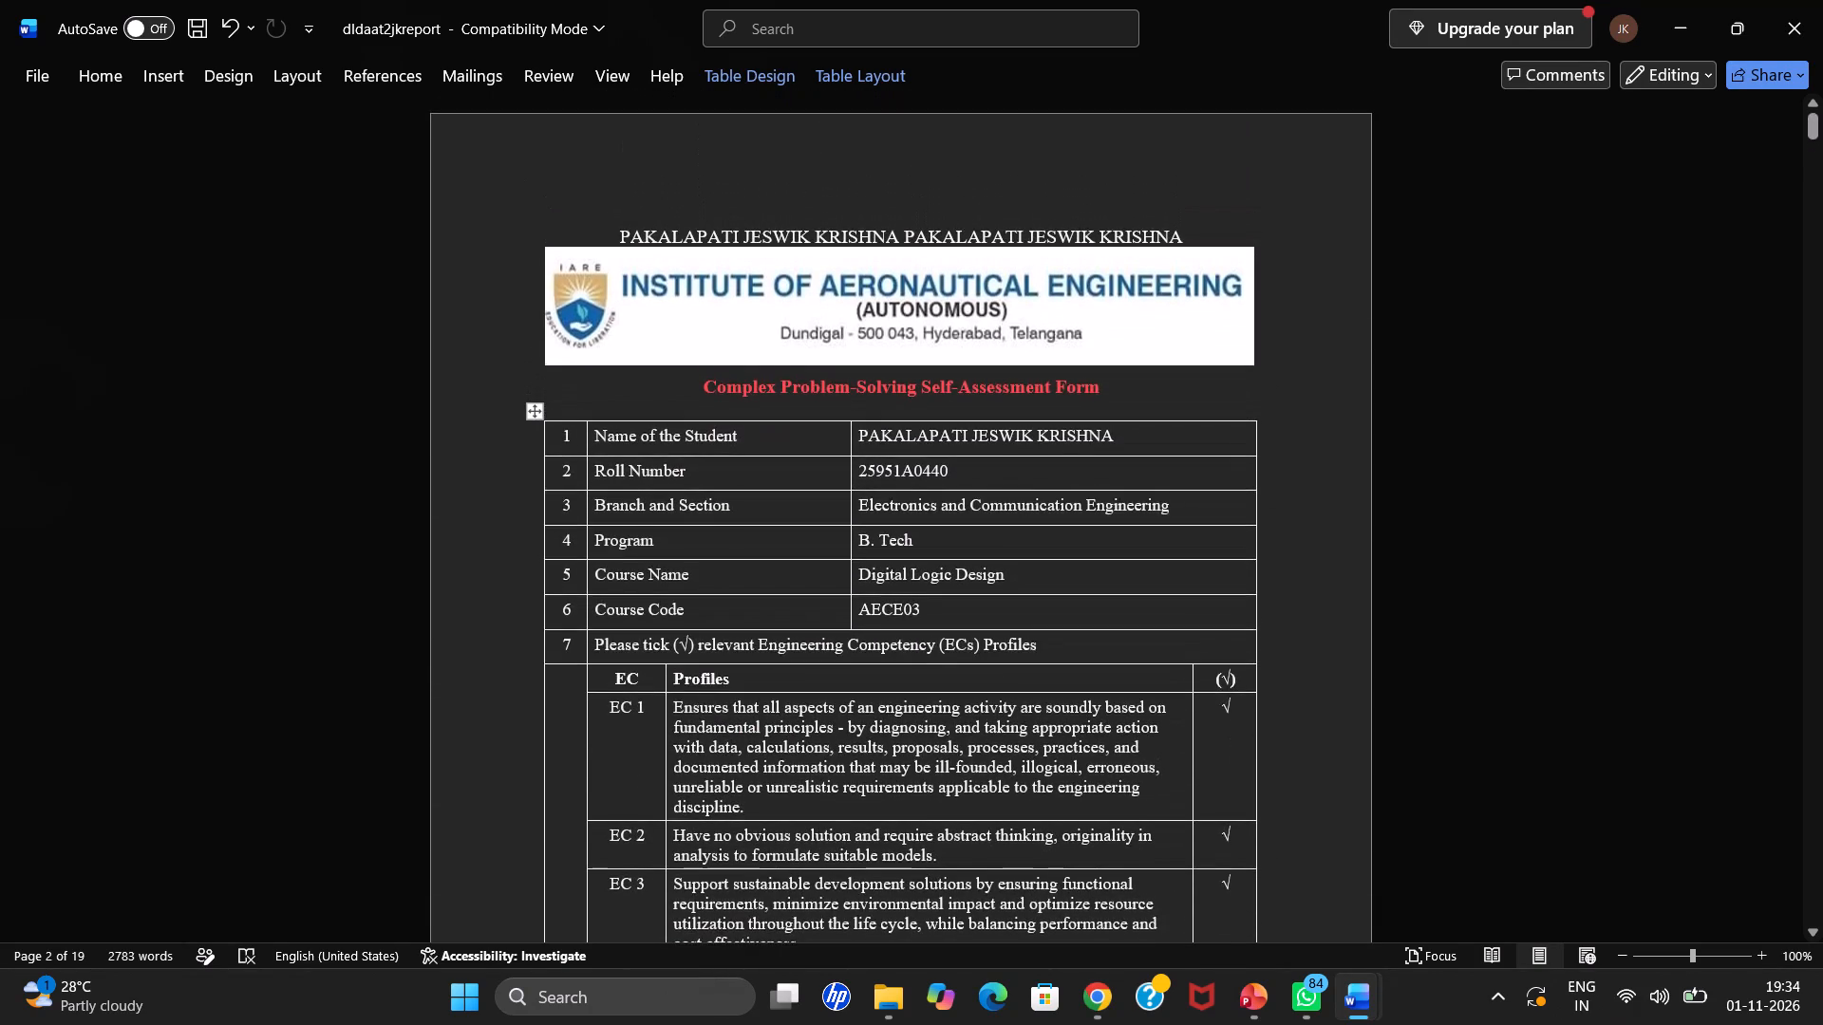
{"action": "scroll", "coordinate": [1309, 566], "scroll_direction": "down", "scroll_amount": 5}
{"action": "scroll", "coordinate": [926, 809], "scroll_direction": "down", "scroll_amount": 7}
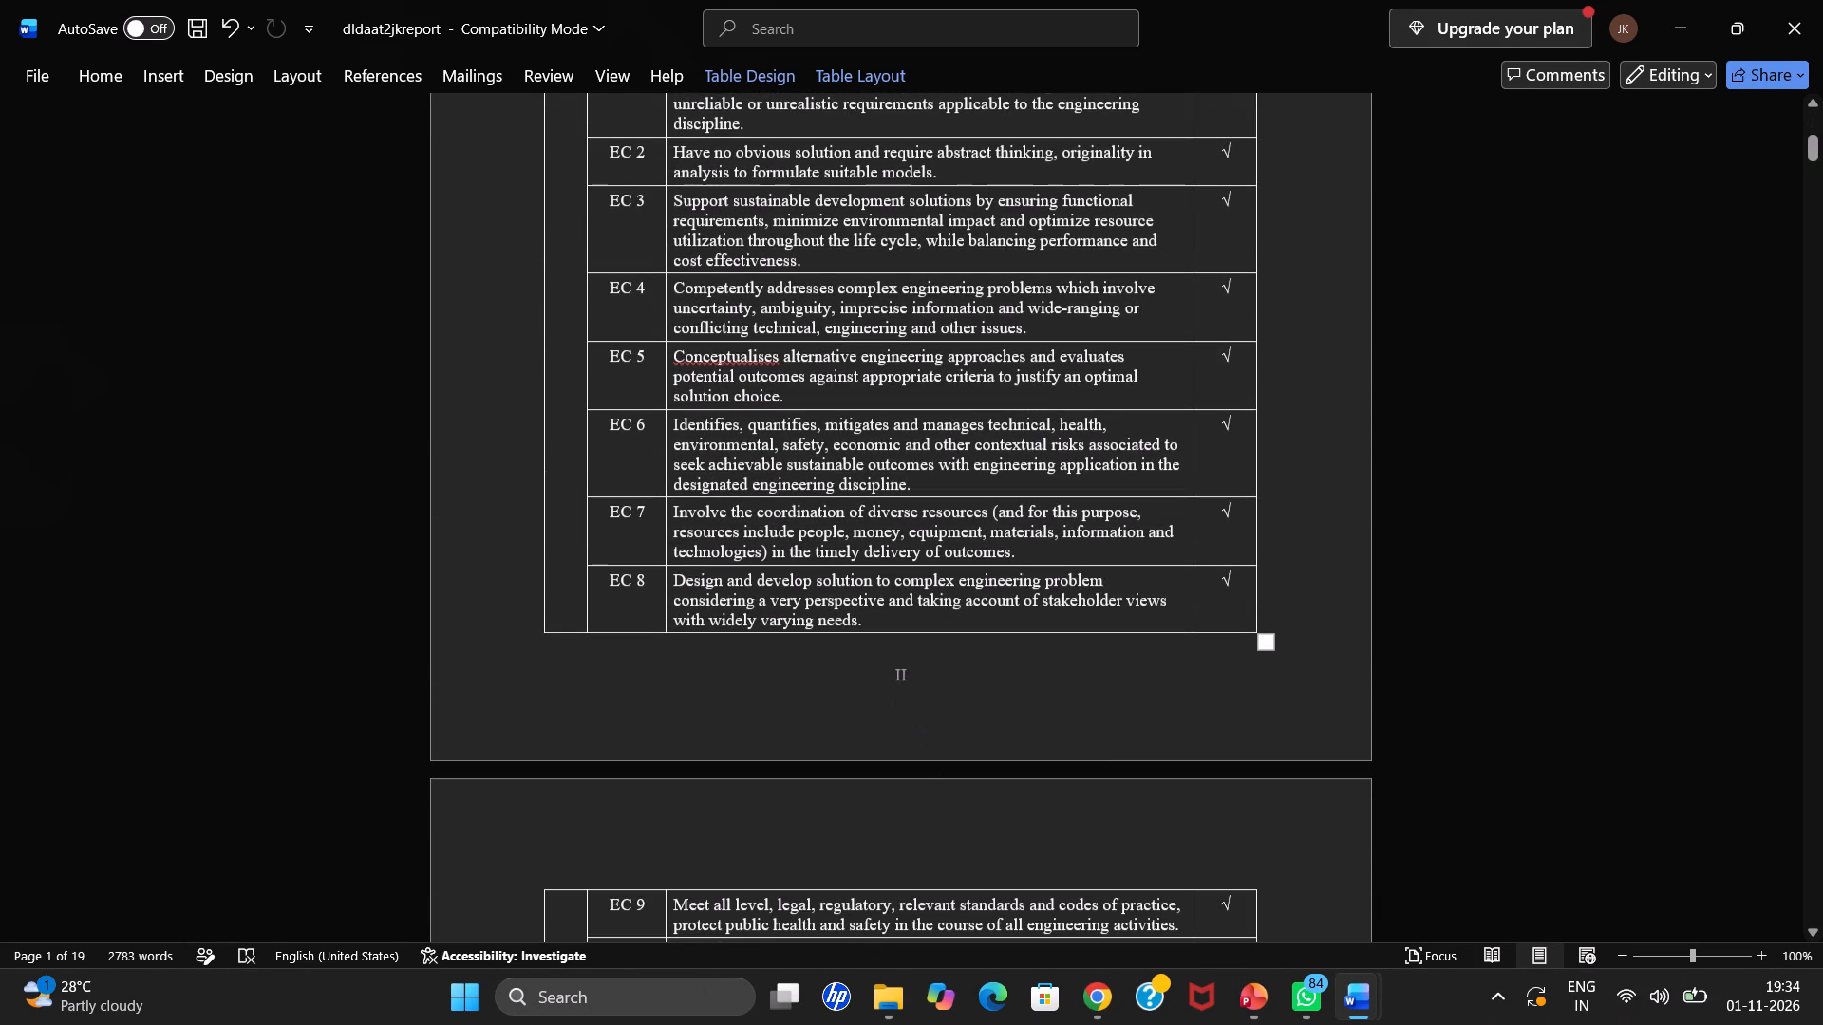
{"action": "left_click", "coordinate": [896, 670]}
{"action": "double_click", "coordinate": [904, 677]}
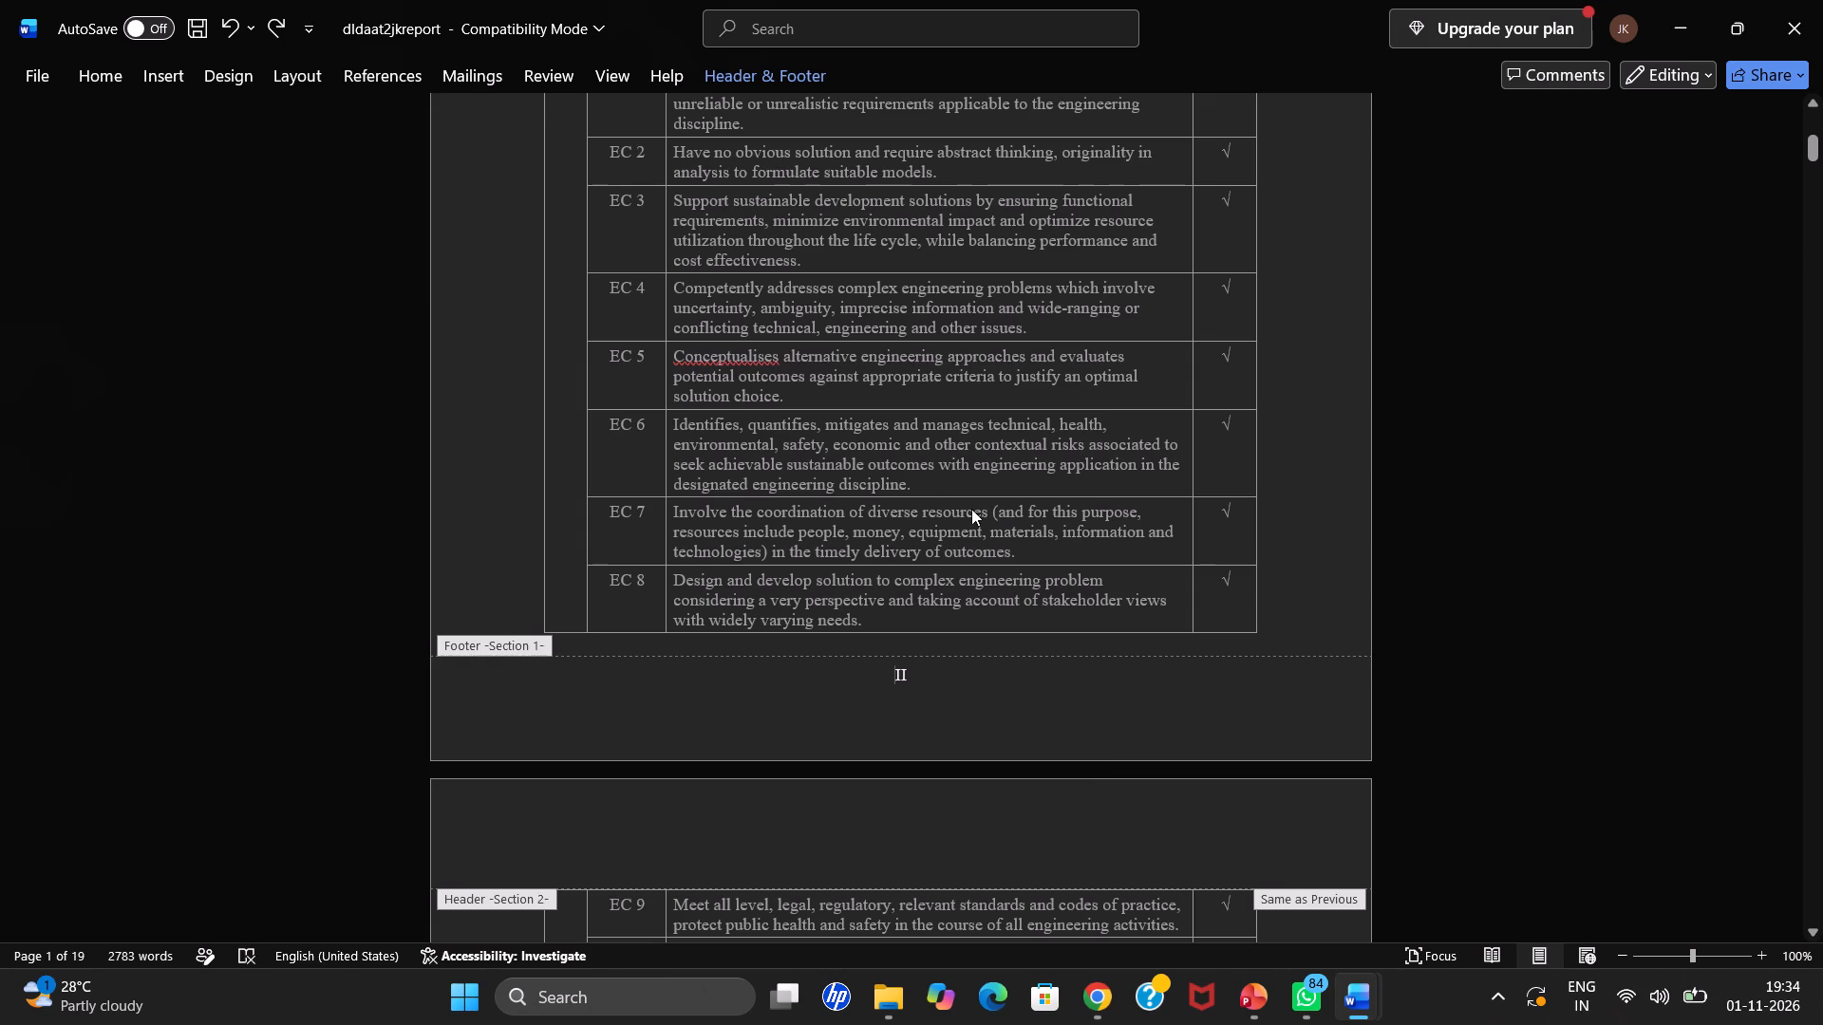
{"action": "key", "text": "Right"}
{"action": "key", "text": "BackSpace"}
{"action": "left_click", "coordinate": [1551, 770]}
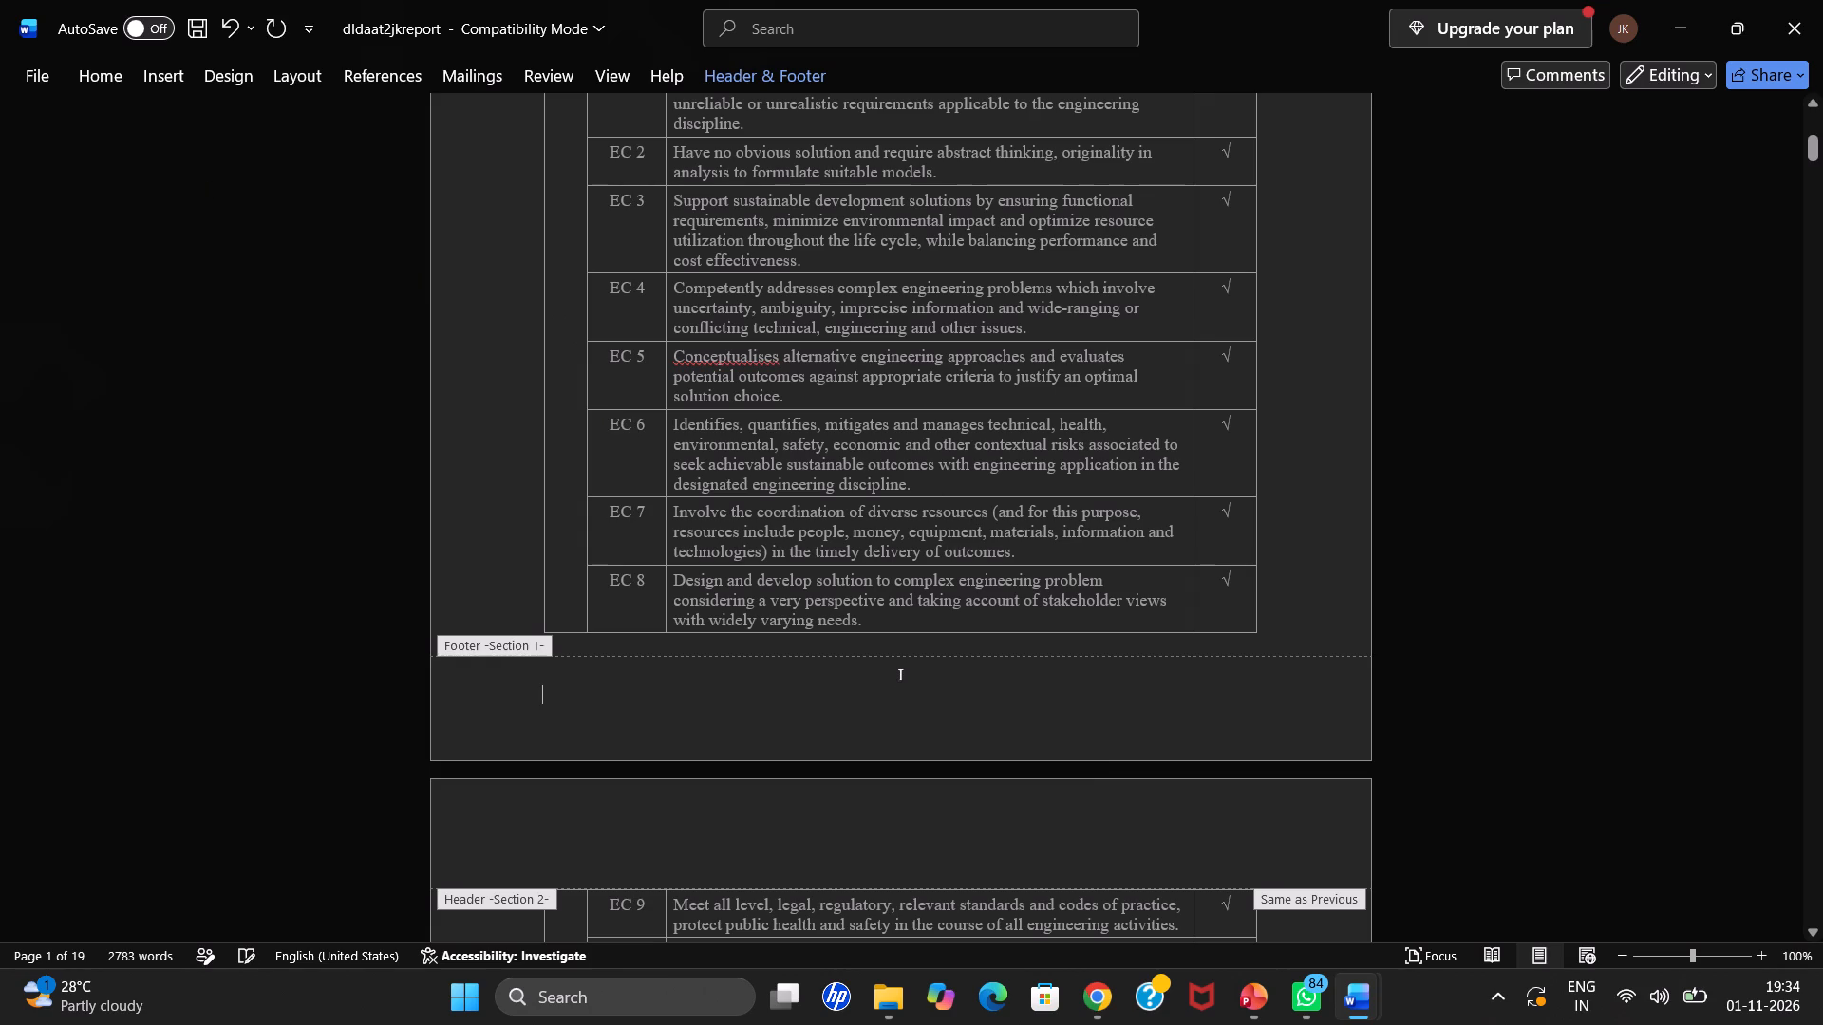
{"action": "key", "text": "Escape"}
Format the second section's page numbers as I, II, III and set them to continue from the previous section.
{"action": "scroll", "coordinate": [1324, 103], "scroll_direction": "down", "scroll_amount": 8}
{"action": "scroll", "coordinate": [1277, 549], "scroll_direction": "down", "scroll_amount": 15}
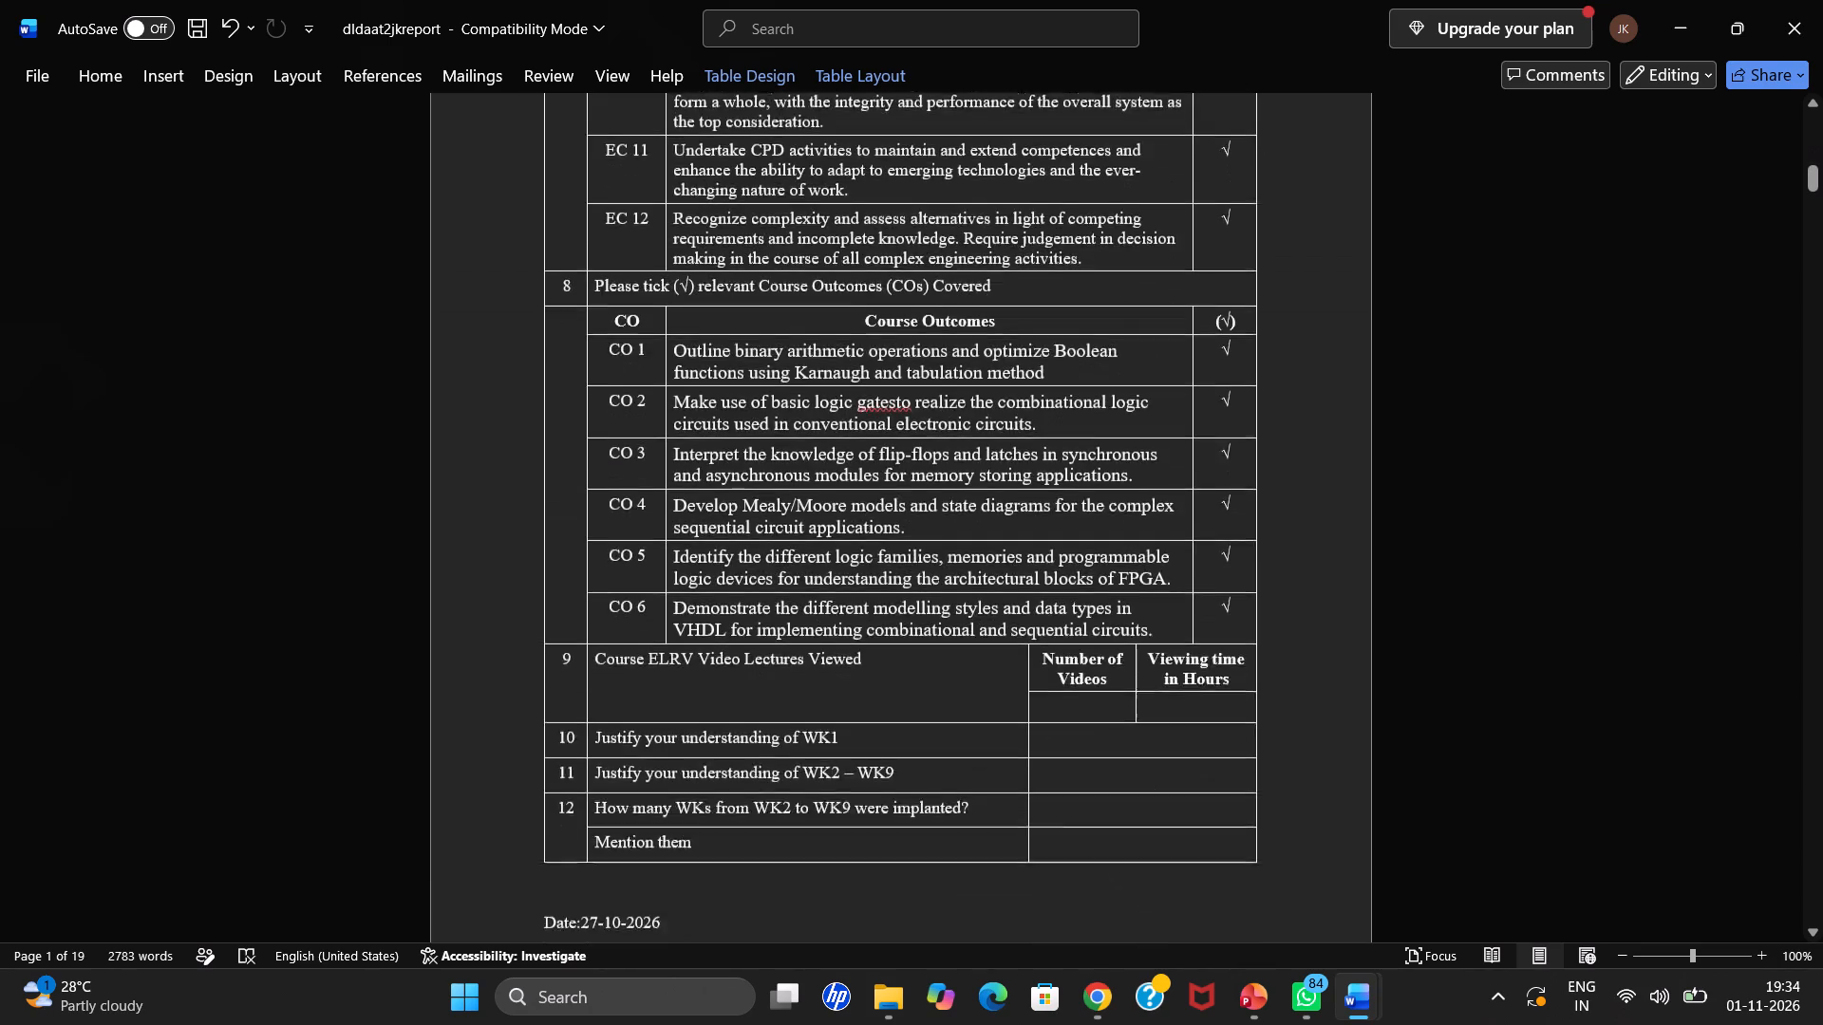
{"action": "scroll", "coordinate": [1277, 552], "scroll_direction": "down", "scroll_amount": 4}
{"action": "scroll", "coordinate": [1257, 655], "scroll_direction": "down", "scroll_amount": 9}
{"action": "scroll", "coordinate": [1220, 654], "scroll_direction": "up", "scroll_amount": 5}
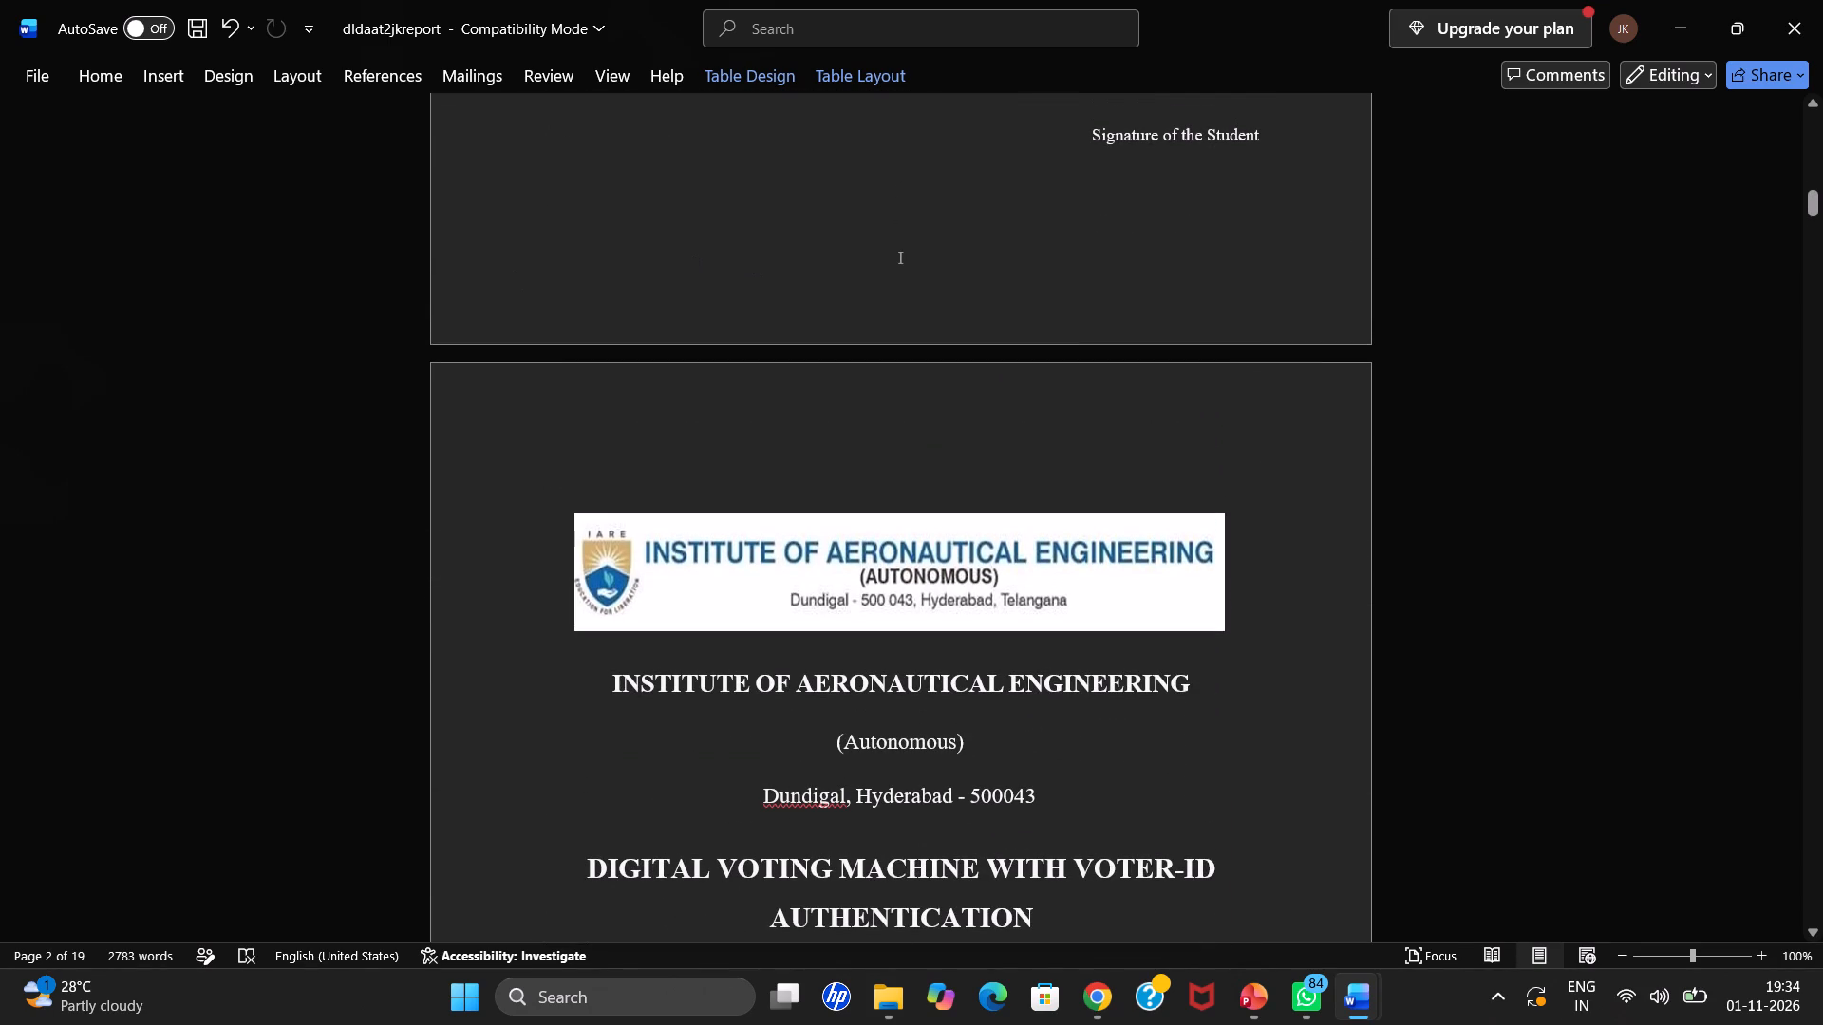
{"action": "left_click", "coordinate": [900, 256]}
{"action": "left_click", "coordinate": [178, 70]}
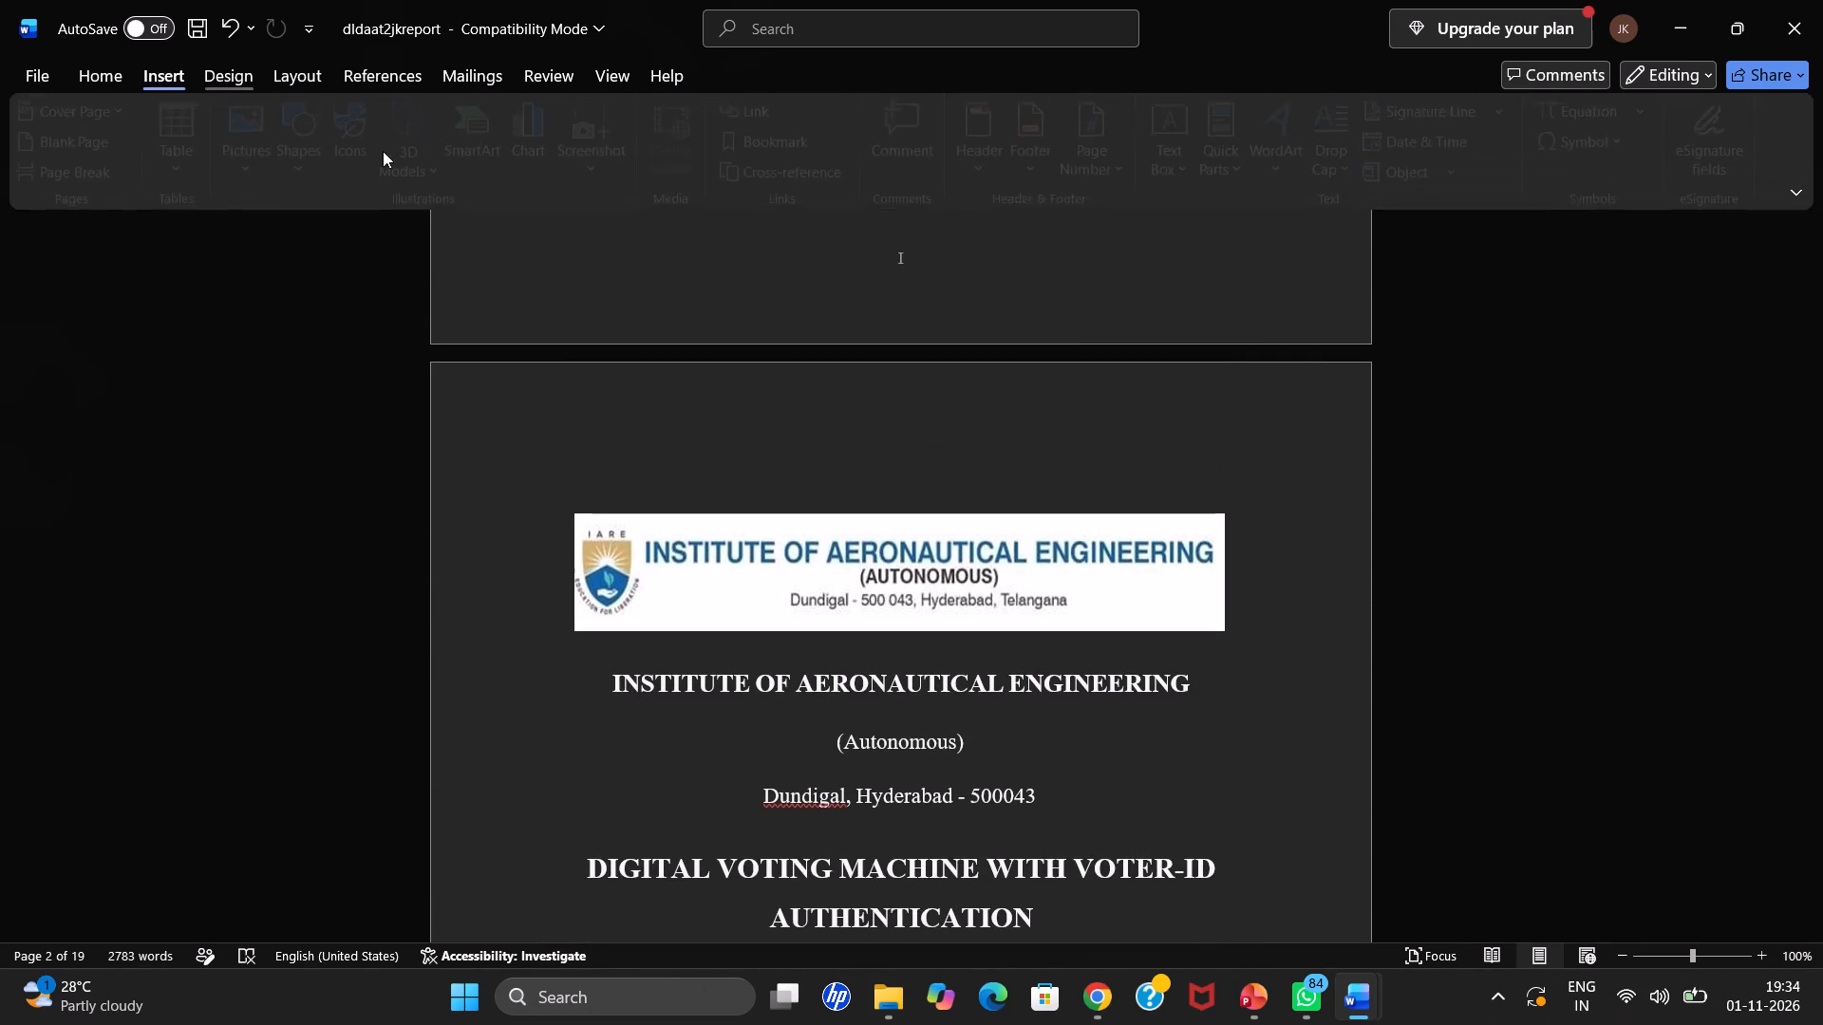
{"action": "left_click", "coordinate": [1122, 172]}
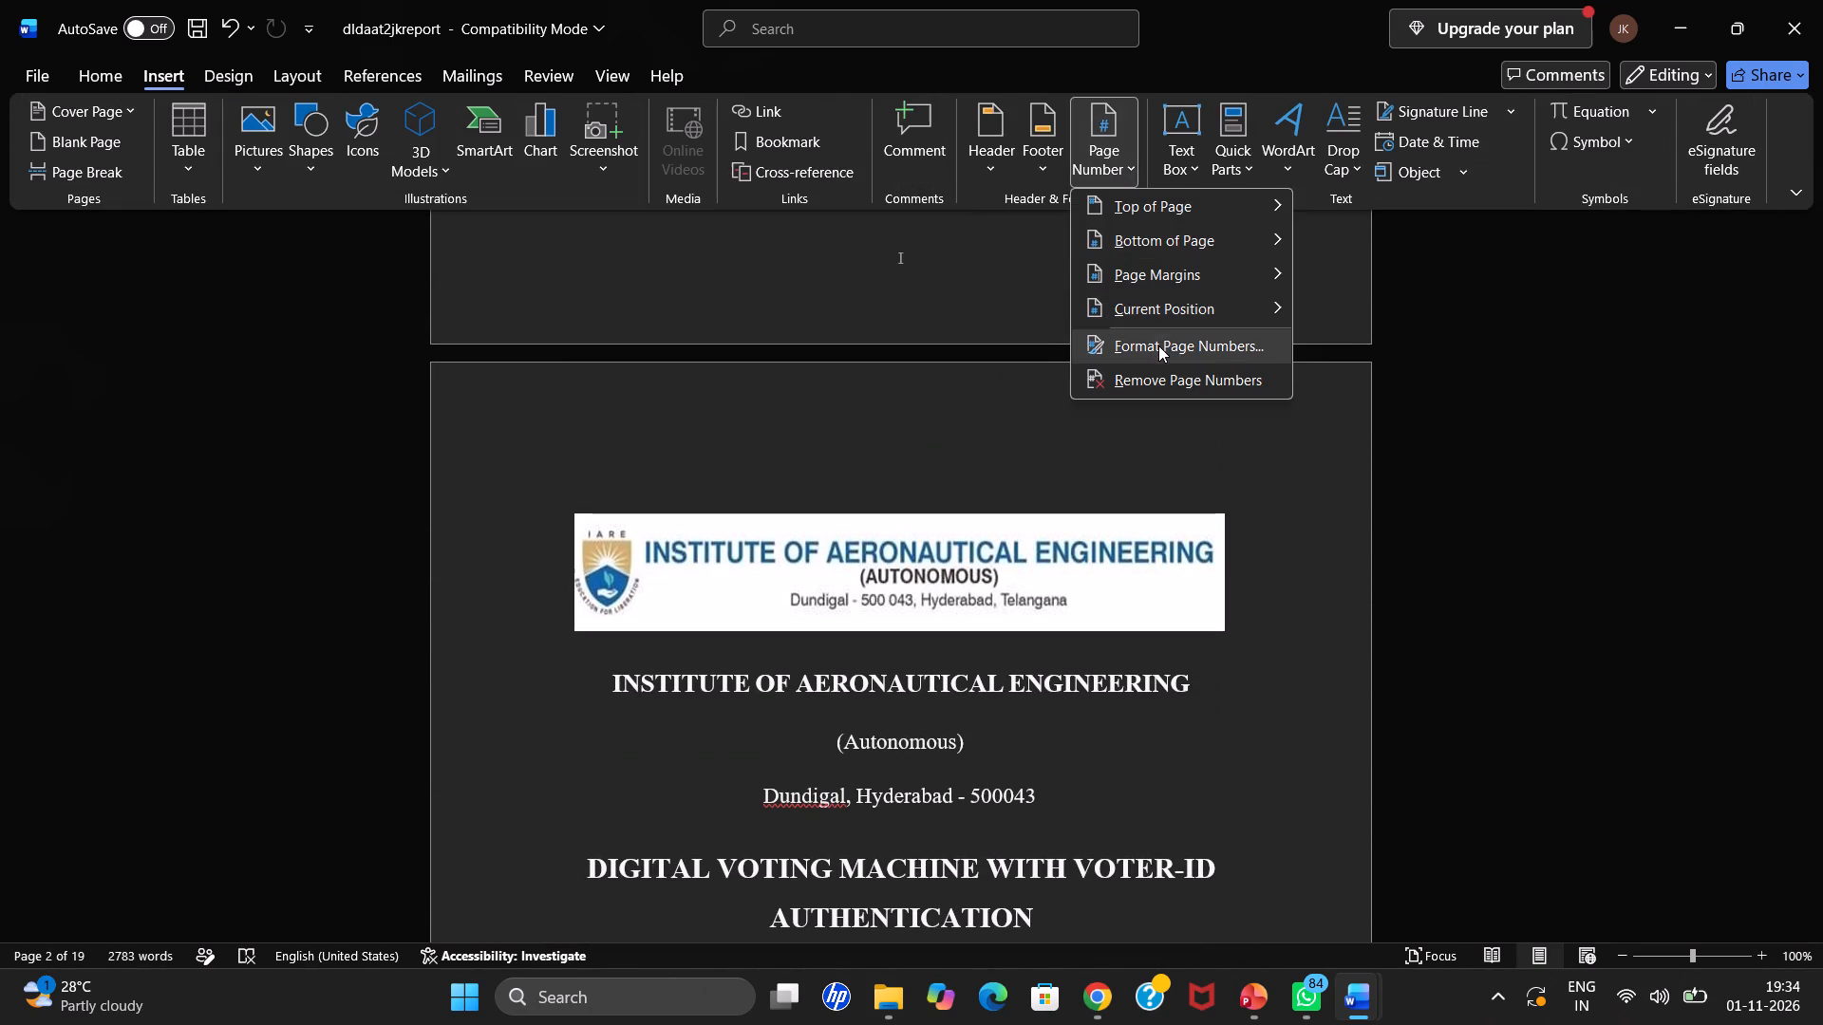
{"action": "left_click", "coordinate": [1158, 345]}
{"action": "left_click", "coordinate": [911, 348]}
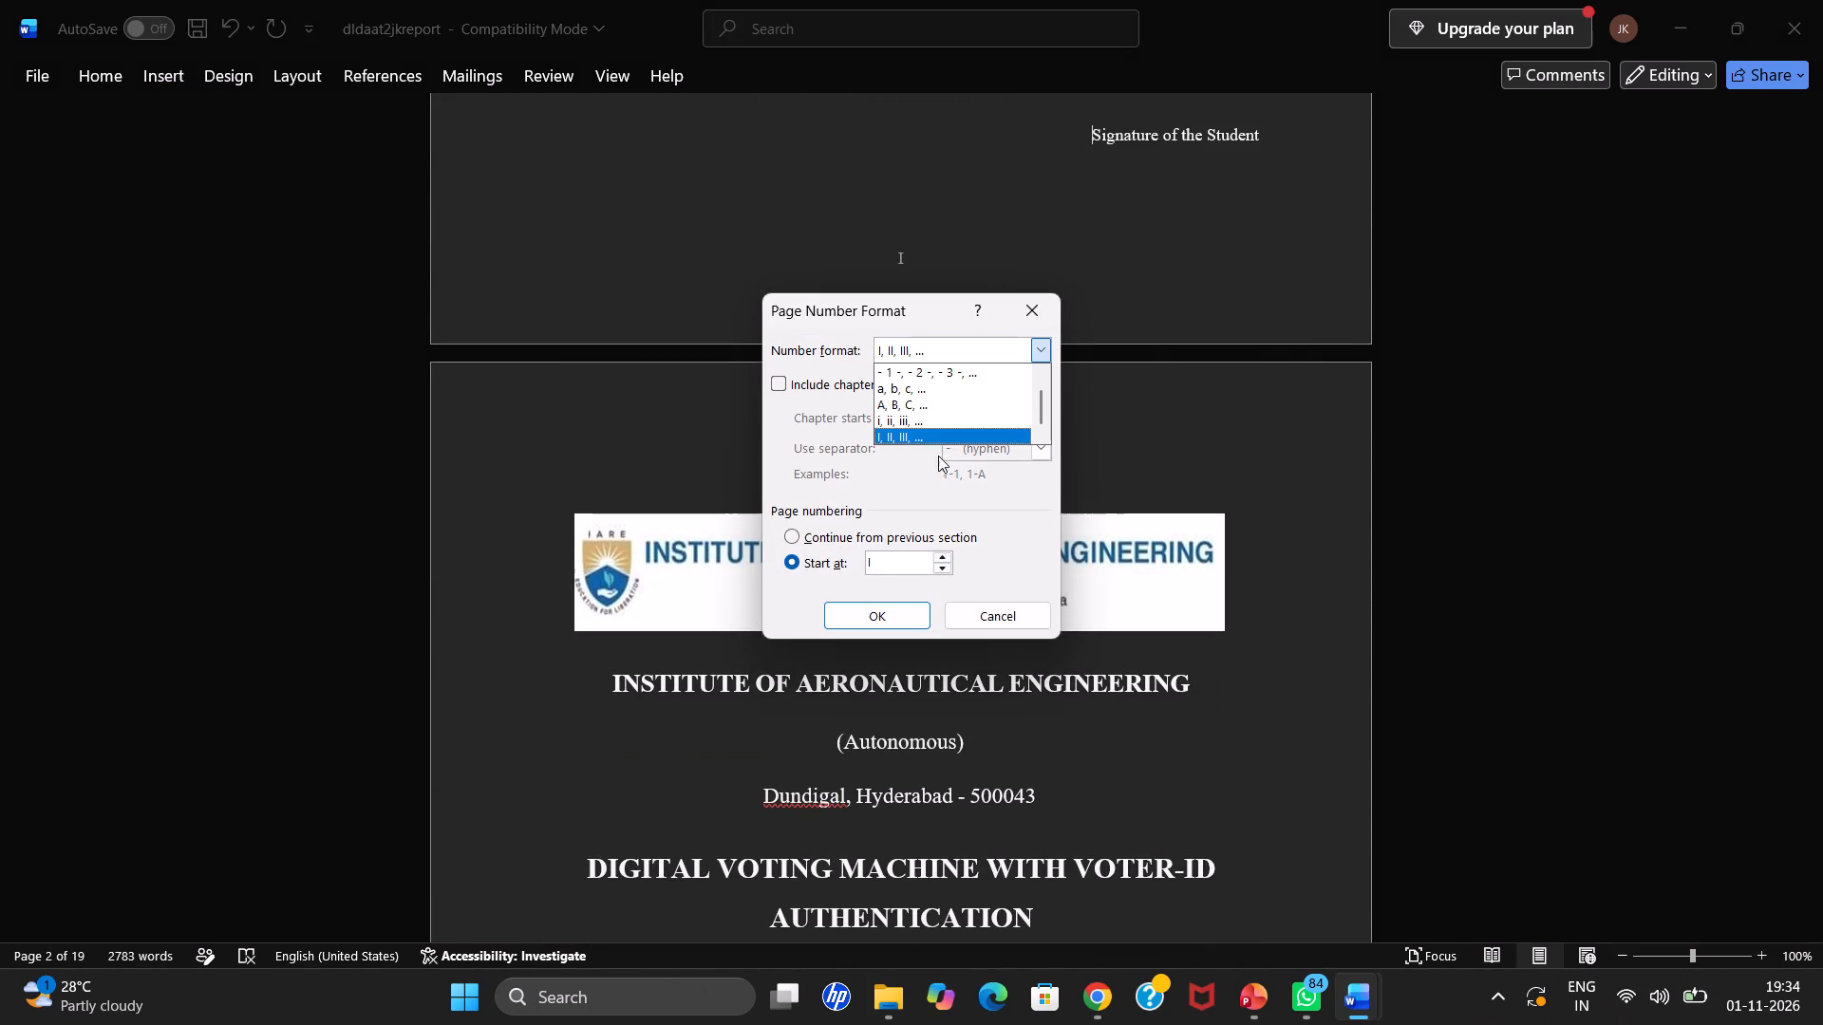
{"action": "left_click", "coordinate": [926, 437]}
{"action": "left_click", "coordinate": [798, 524]}
{"action": "left_click", "coordinate": [801, 539]}
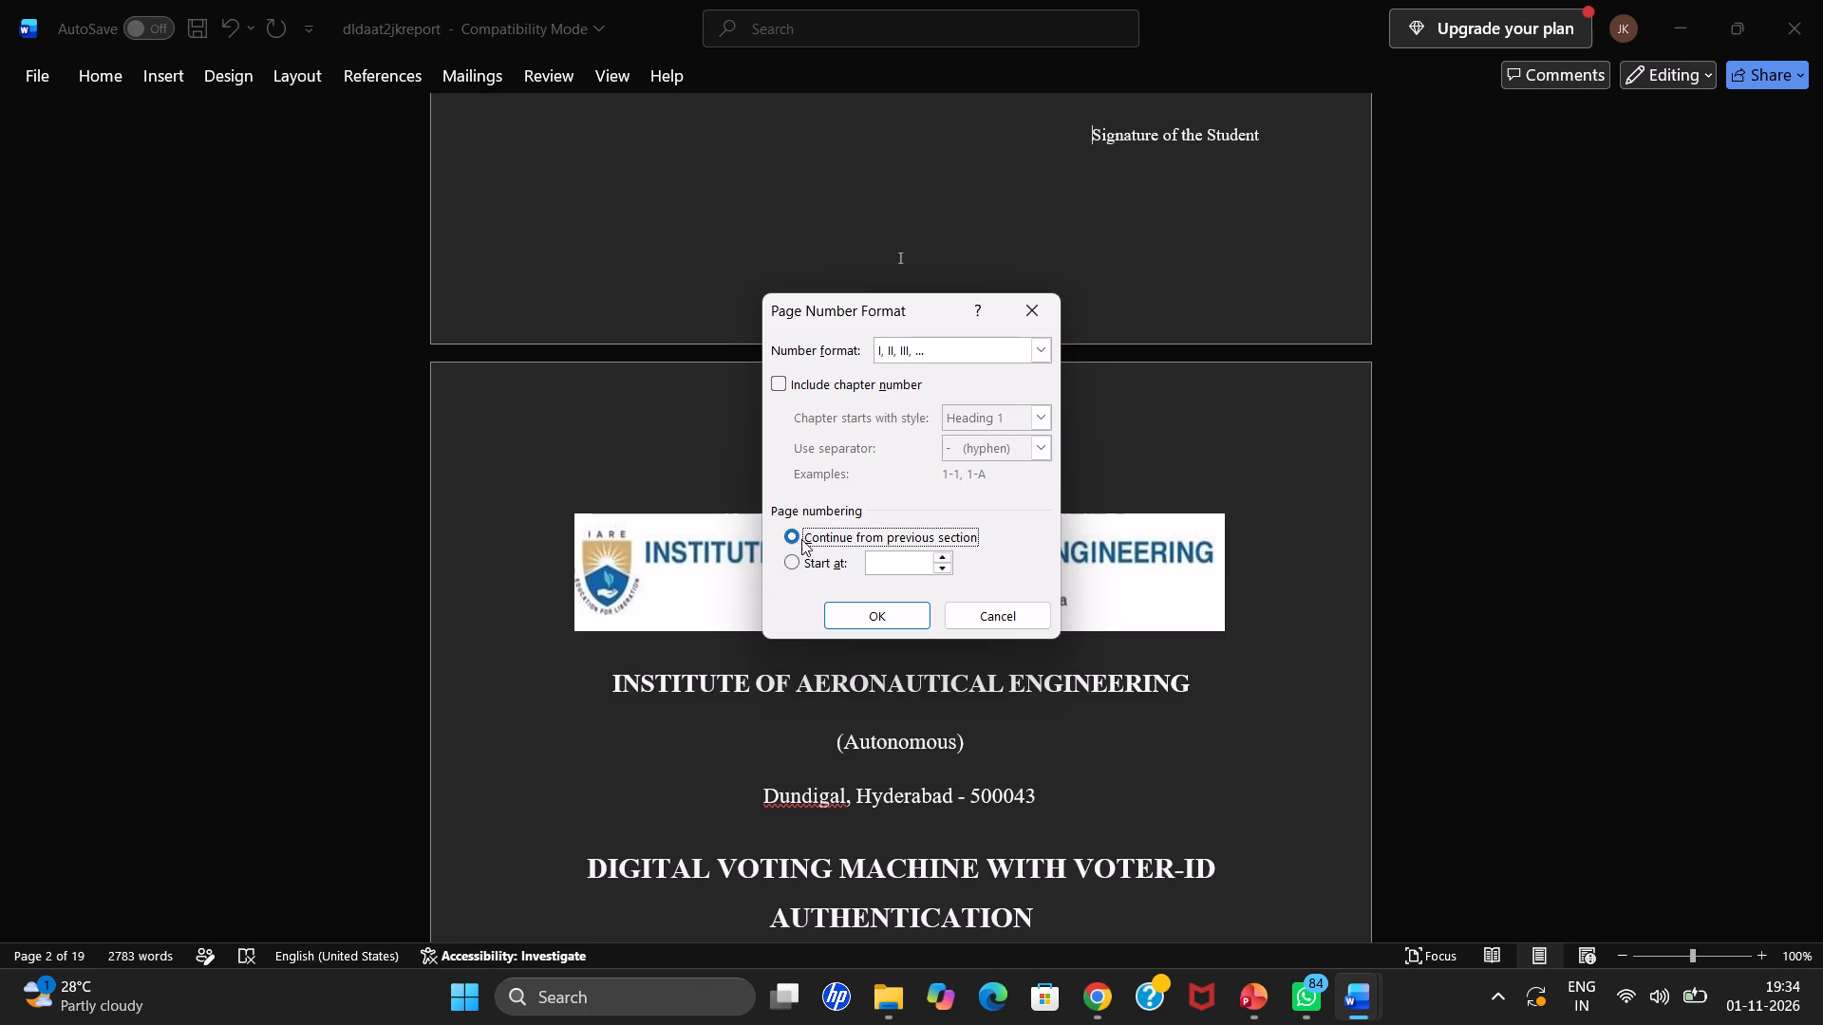
{"action": "left_click", "coordinate": [928, 350]}
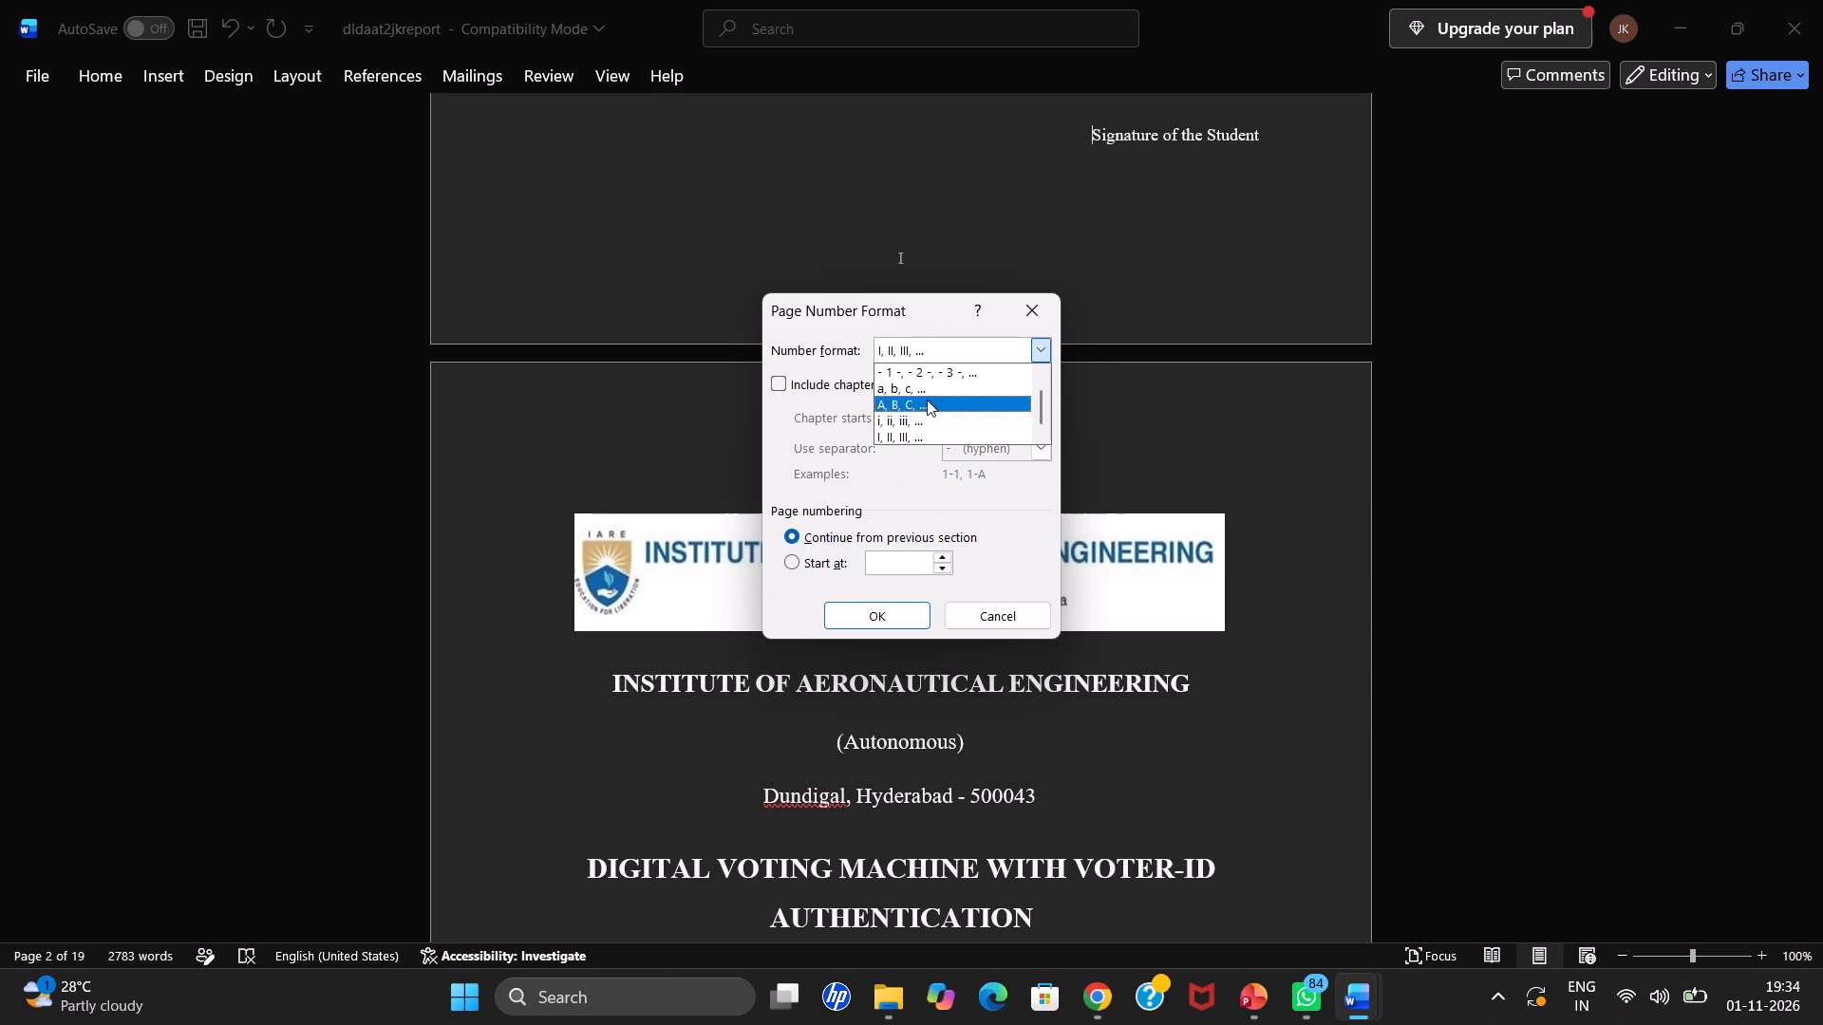
{"action": "left_click", "coordinate": [917, 426]}
{"action": "left_click", "coordinate": [914, 357]}
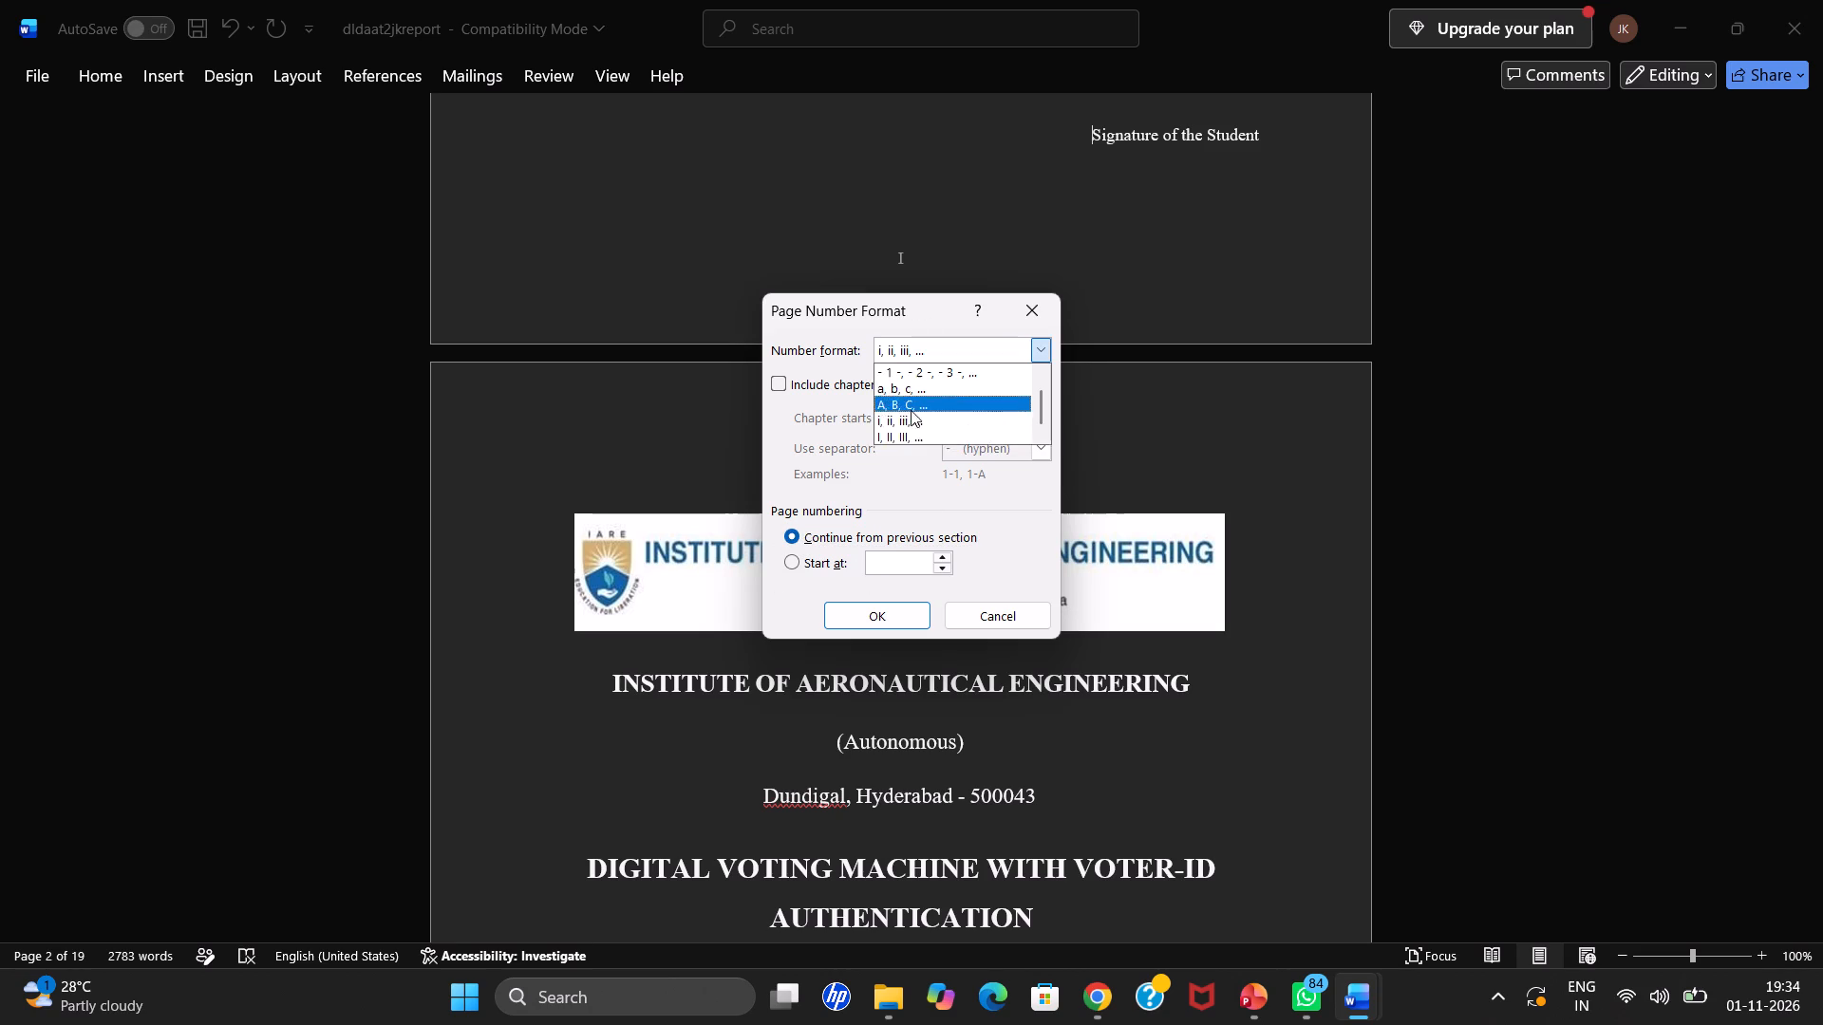
{"action": "left_click", "coordinate": [906, 428]}
{"action": "left_click", "coordinate": [878, 624]}
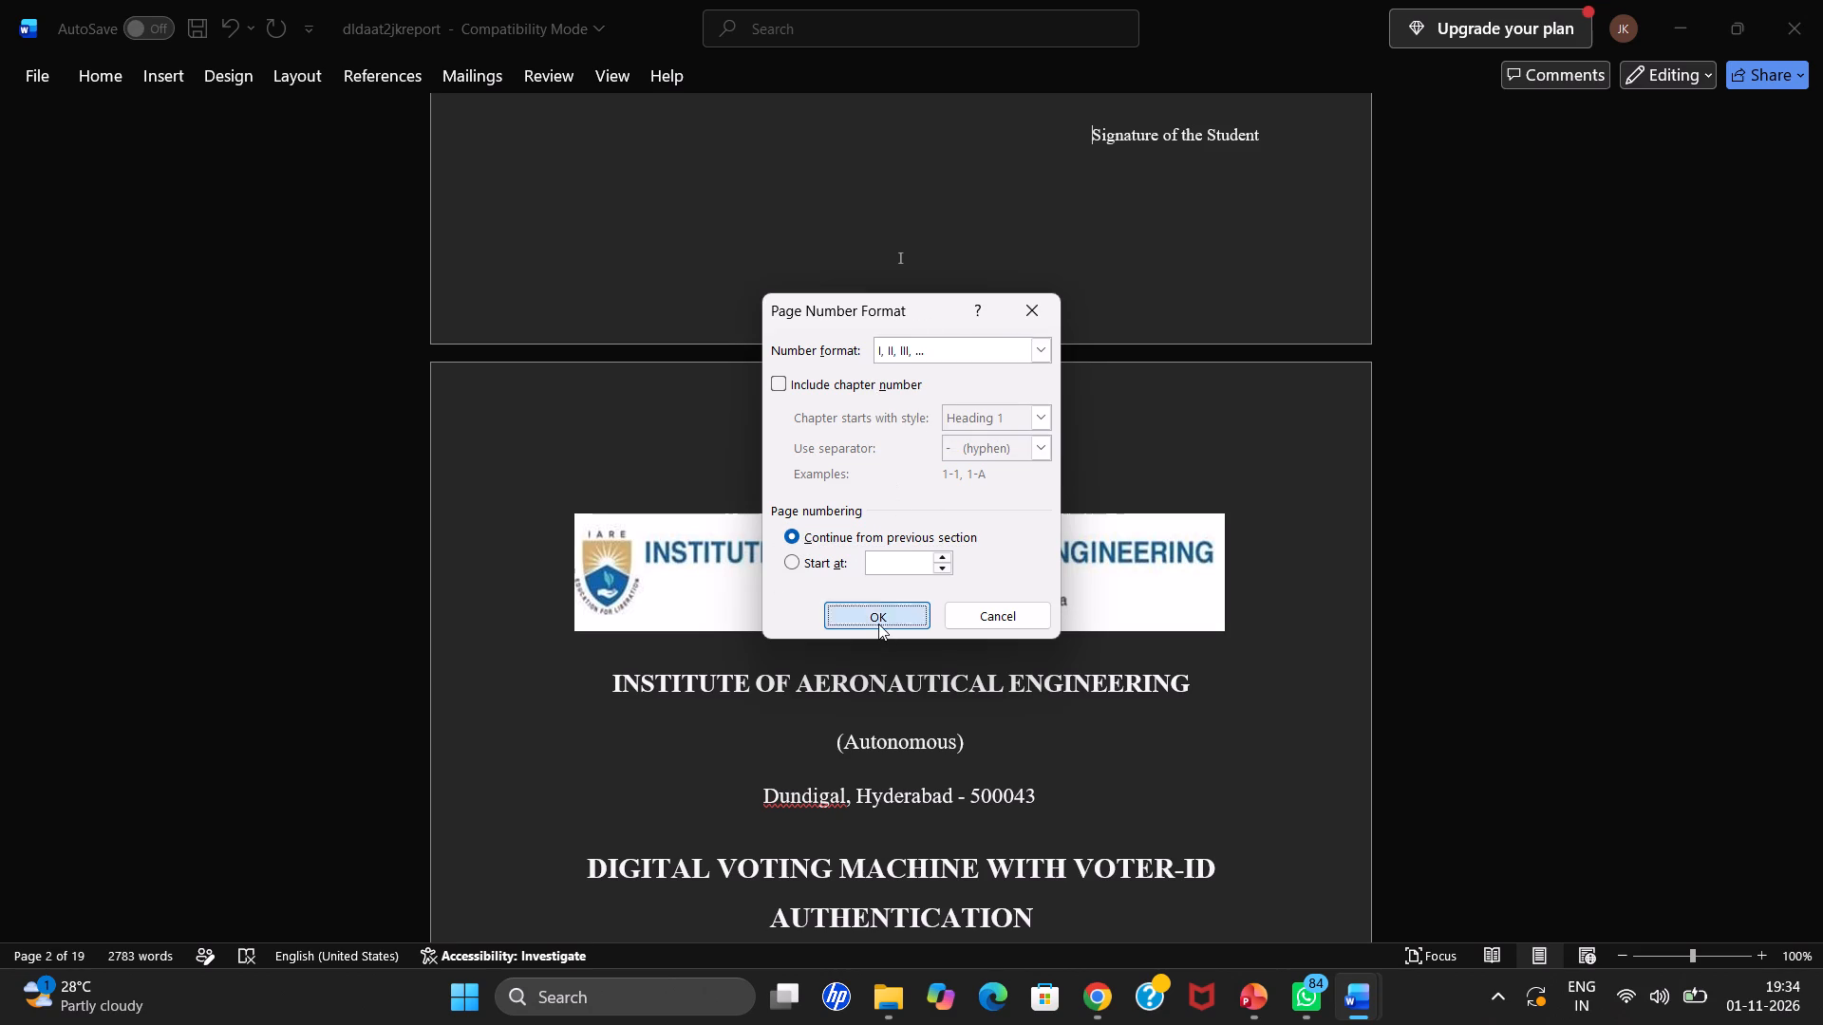
Format the third section's page numbers, in the footer of the project title page, as I, II, III.
{"action": "scroll", "coordinate": [1010, 287], "scroll_direction": "down", "scroll_amount": 17}
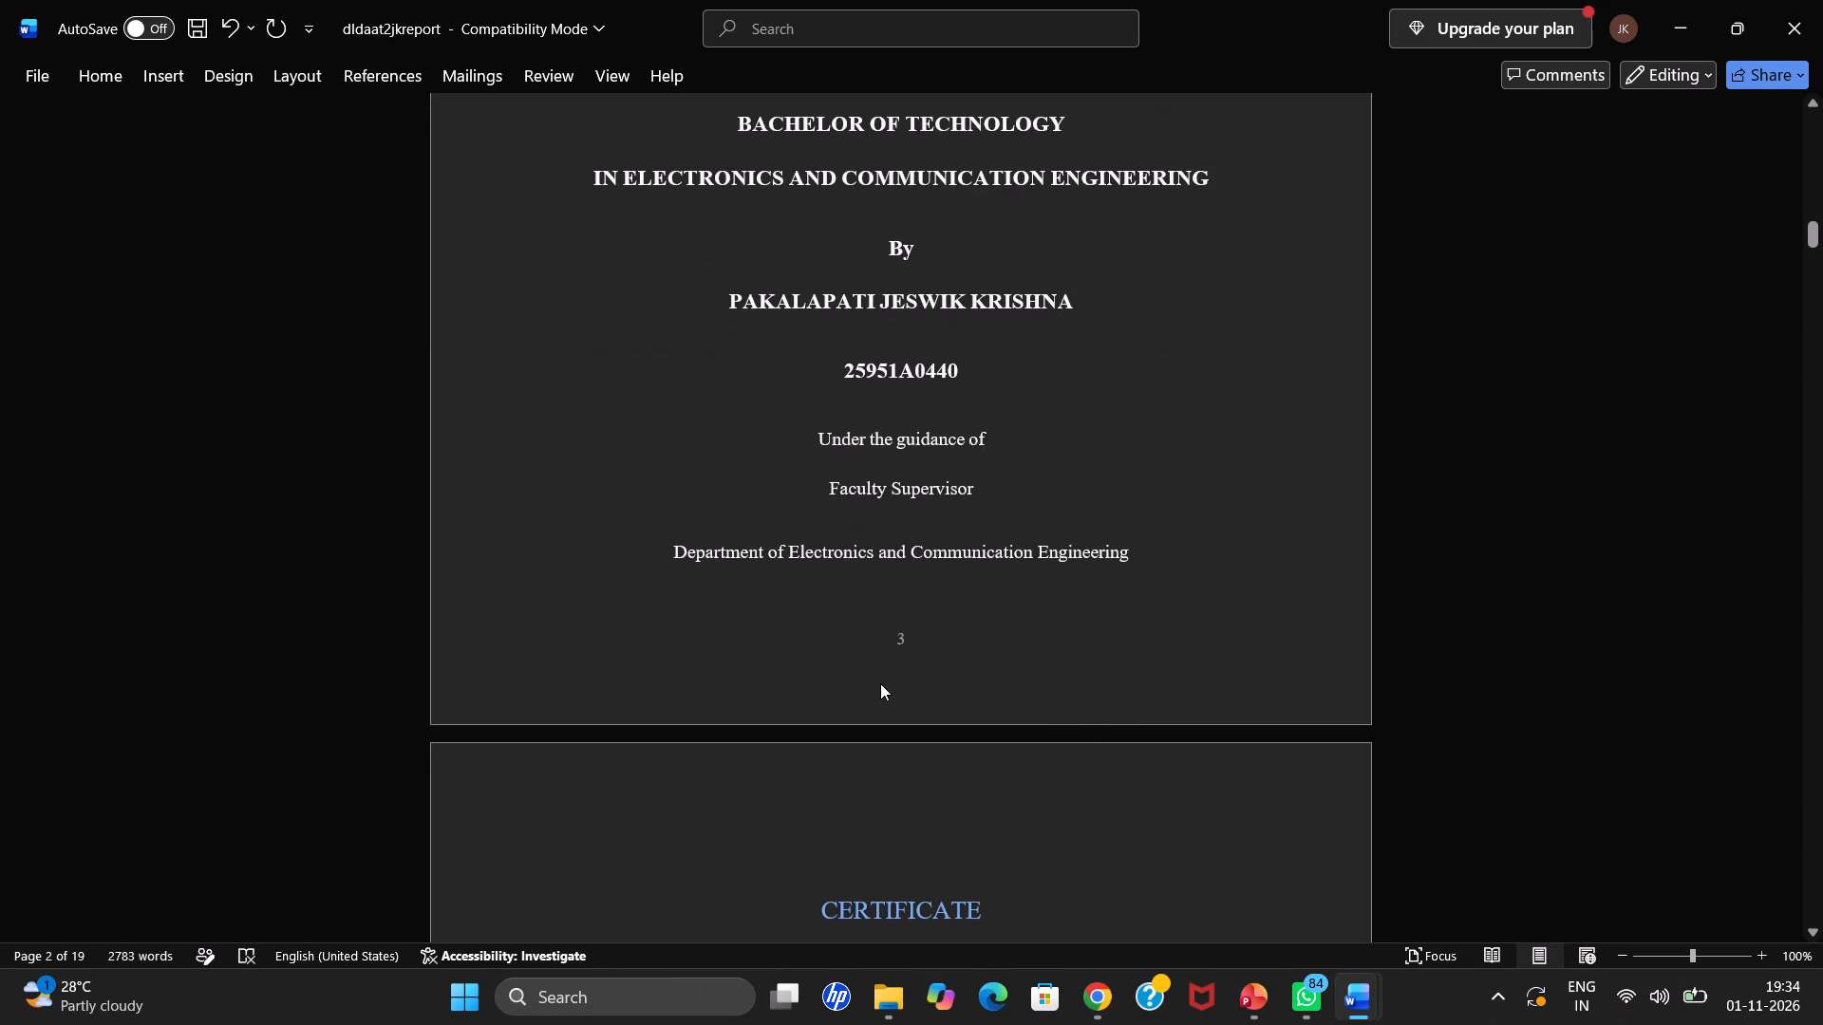
{"action": "left_click", "coordinate": [899, 643]}
{"action": "left_click", "coordinate": [900, 639]}
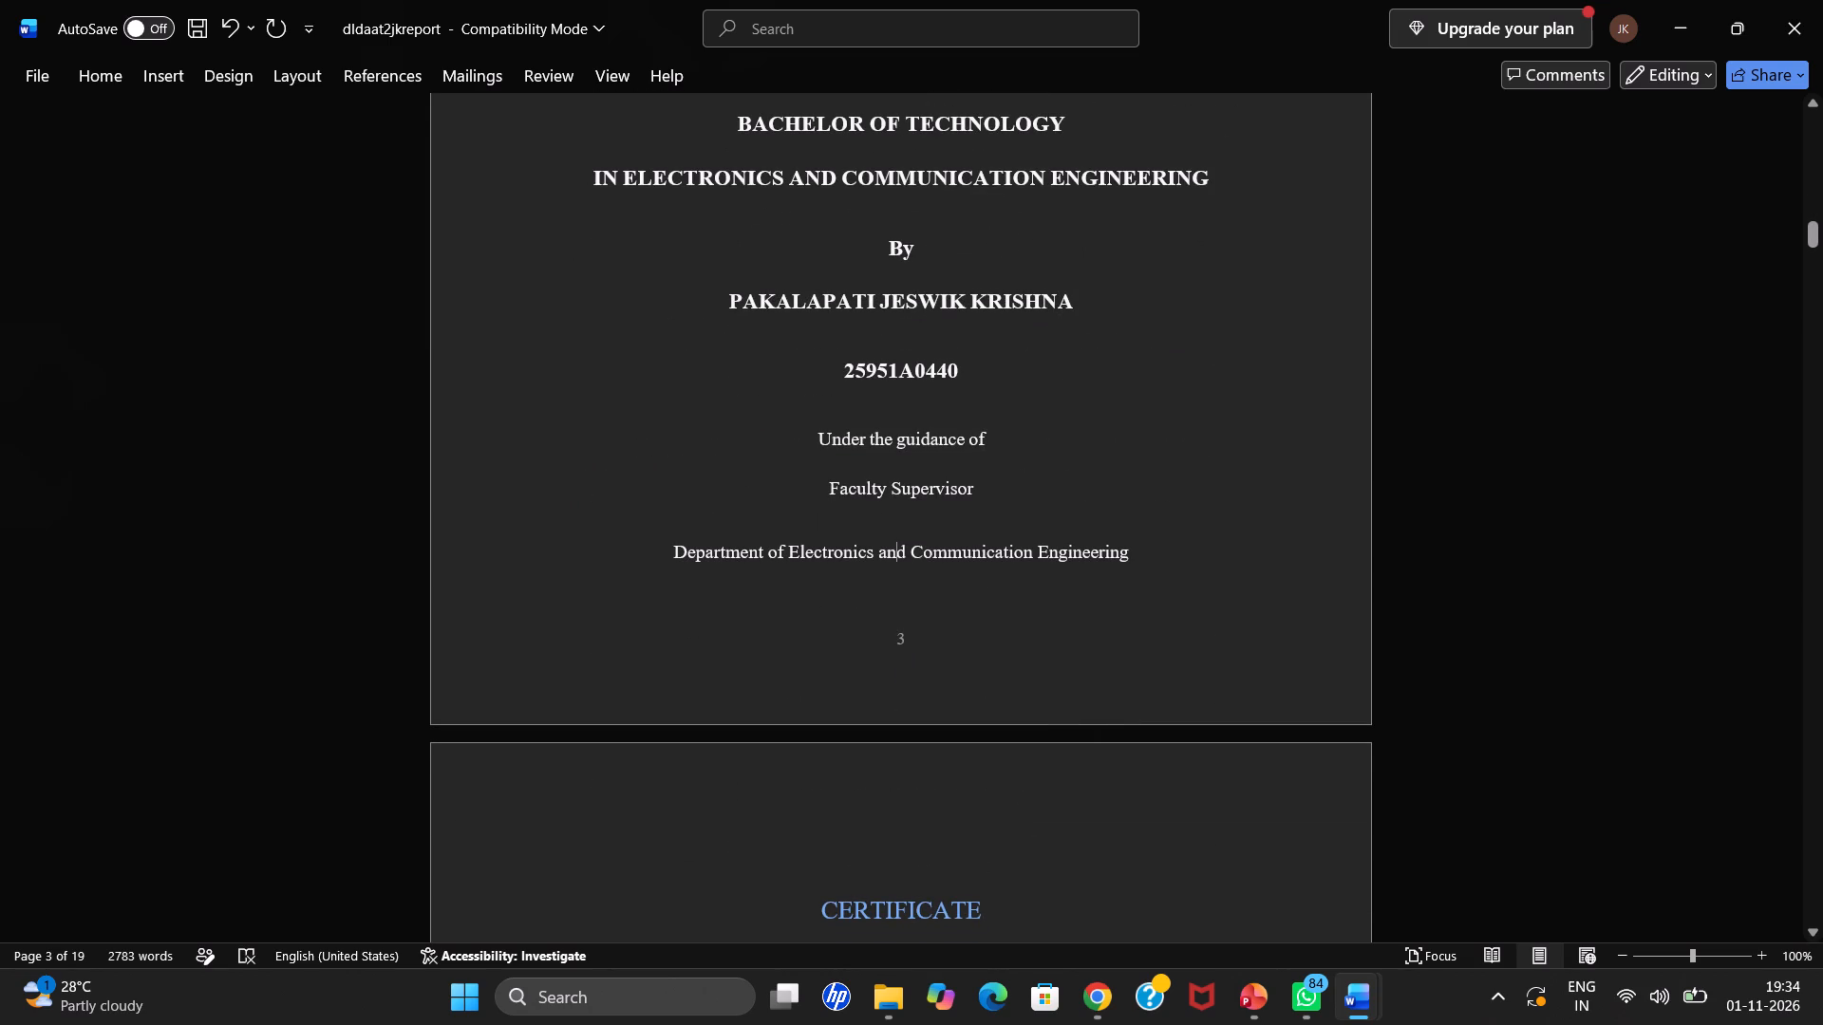
{"action": "left_click", "coordinate": [897, 626]}
{"action": "triple_click", "coordinate": [900, 643]}
{"action": "left_click", "coordinate": [900, 641]}
{"action": "left_click", "coordinate": [901, 643]}
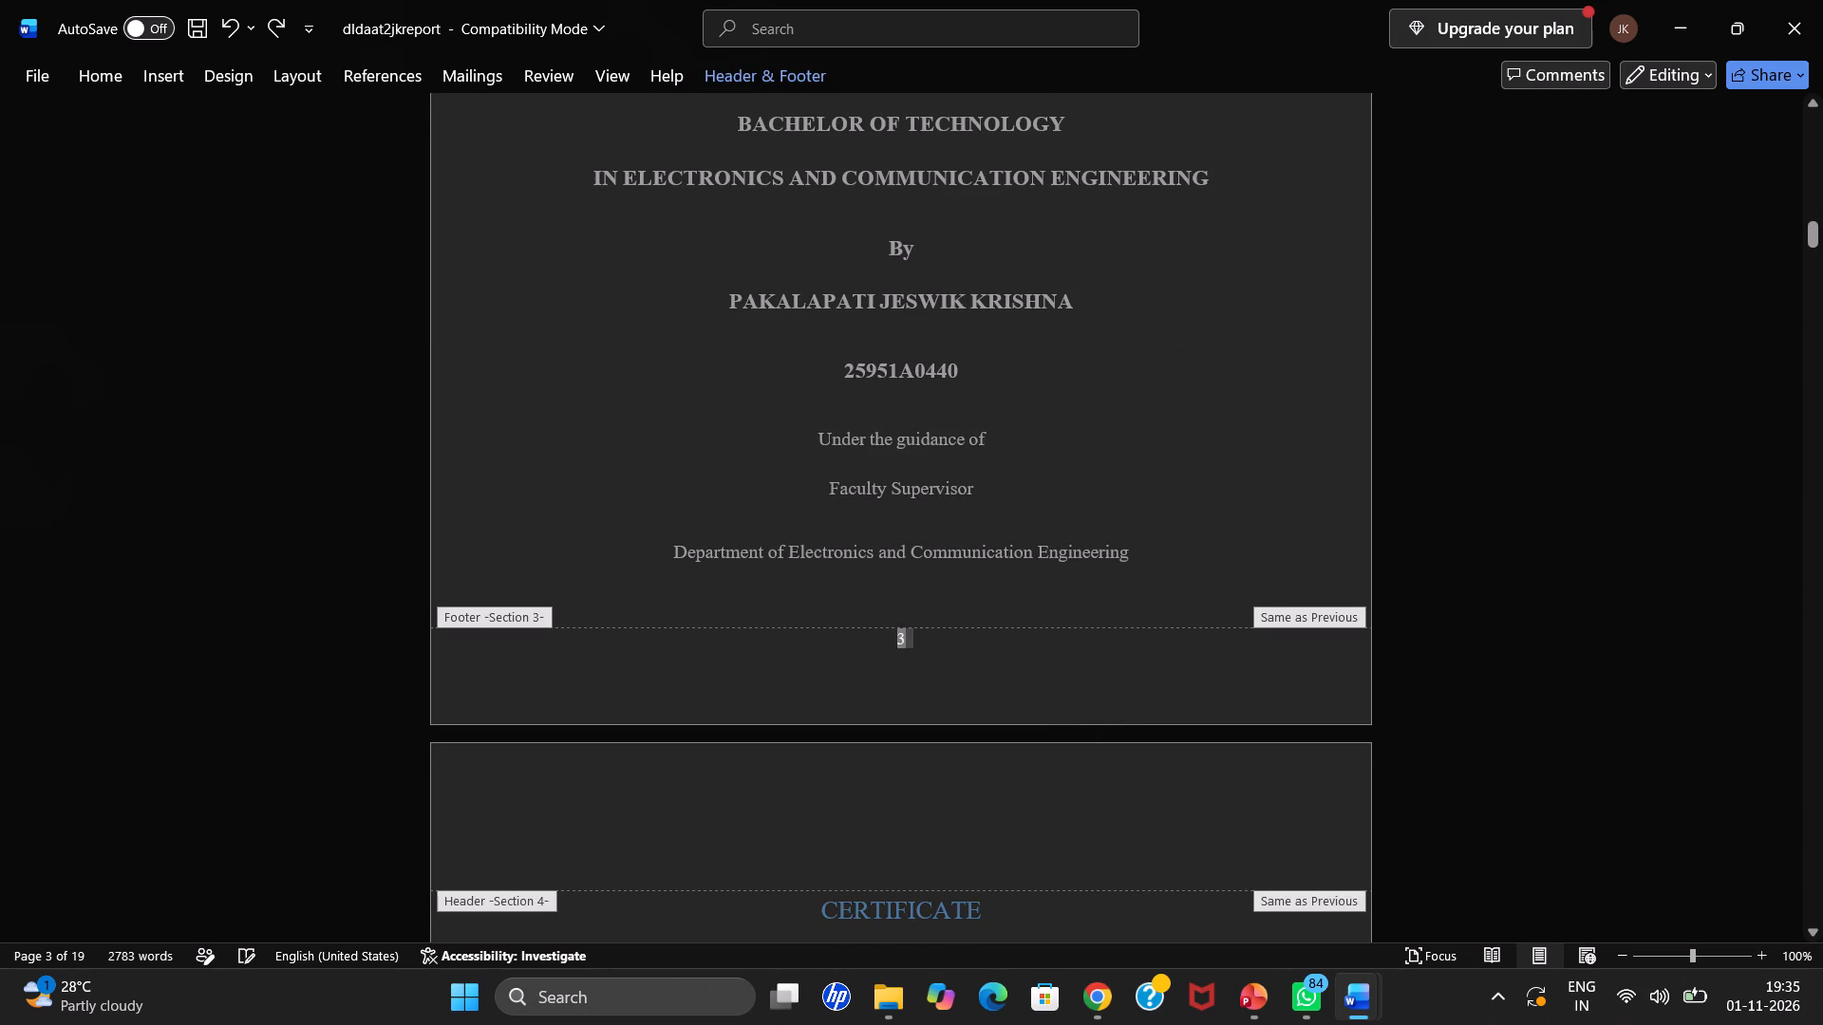
{"action": "left_click", "coordinate": [147, 84]}
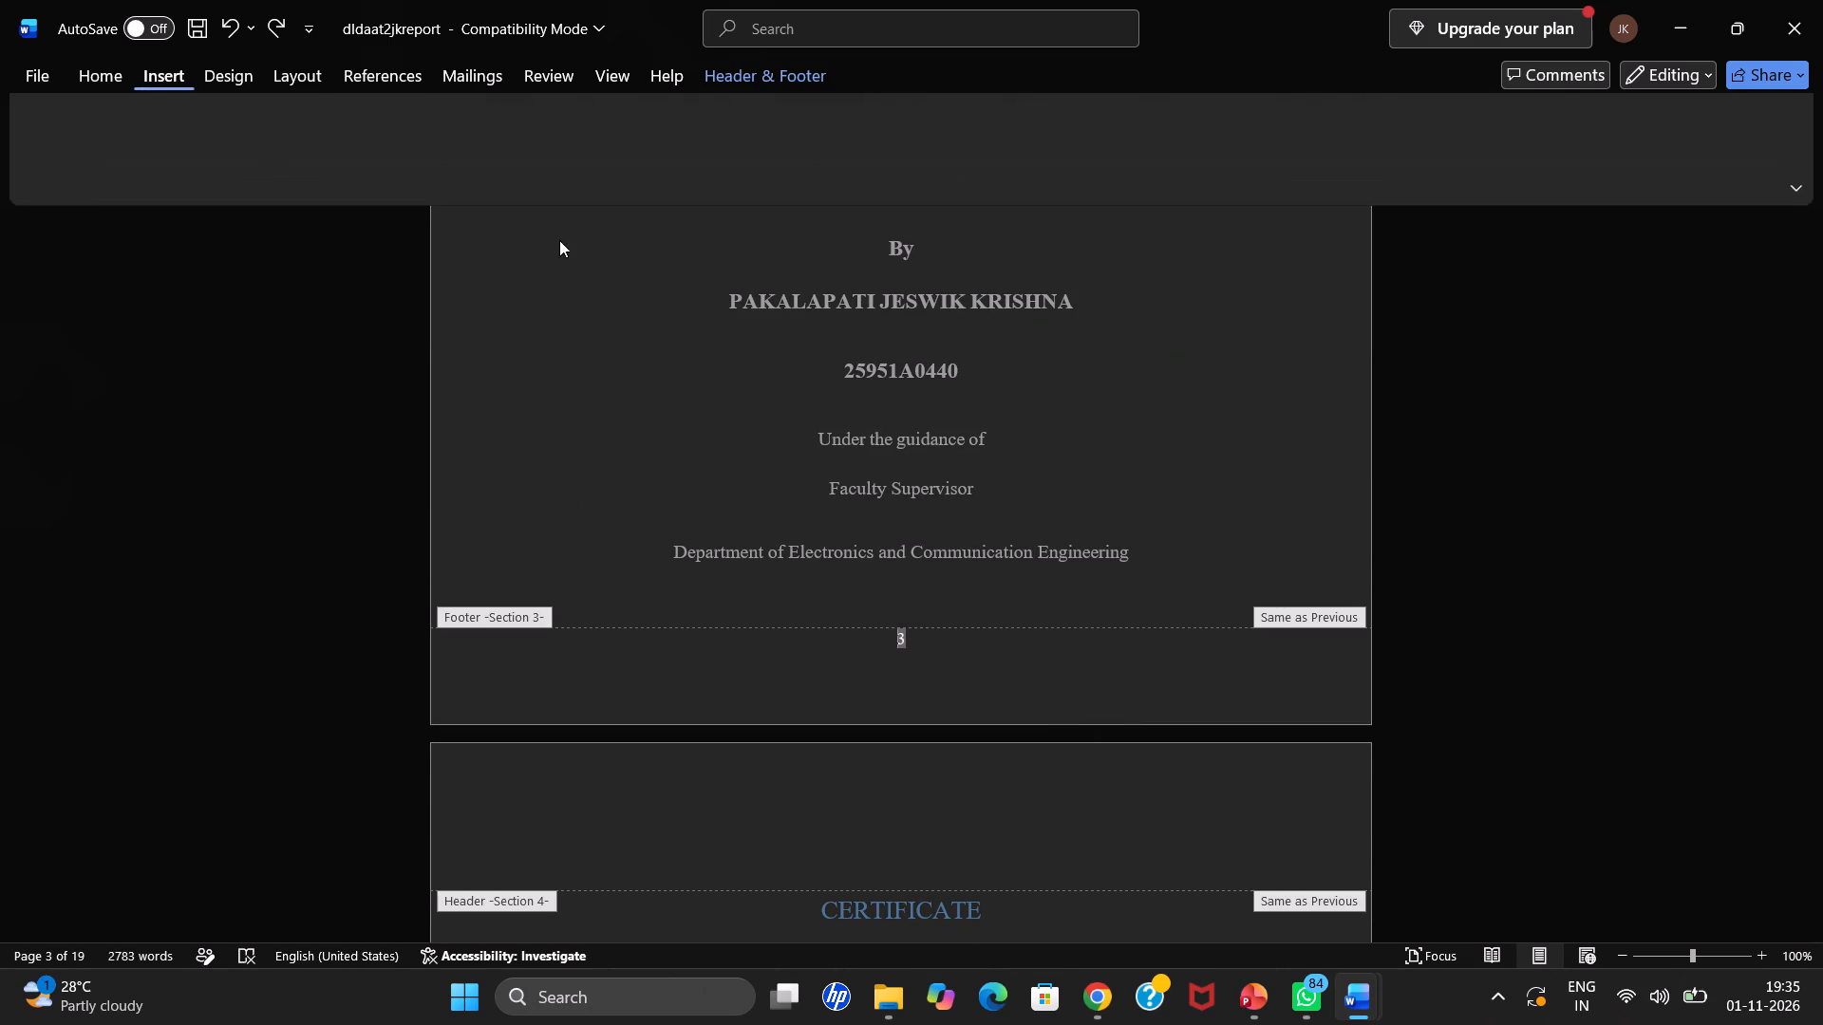
{"action": "left_click", "coordinate": [1135, 176]}
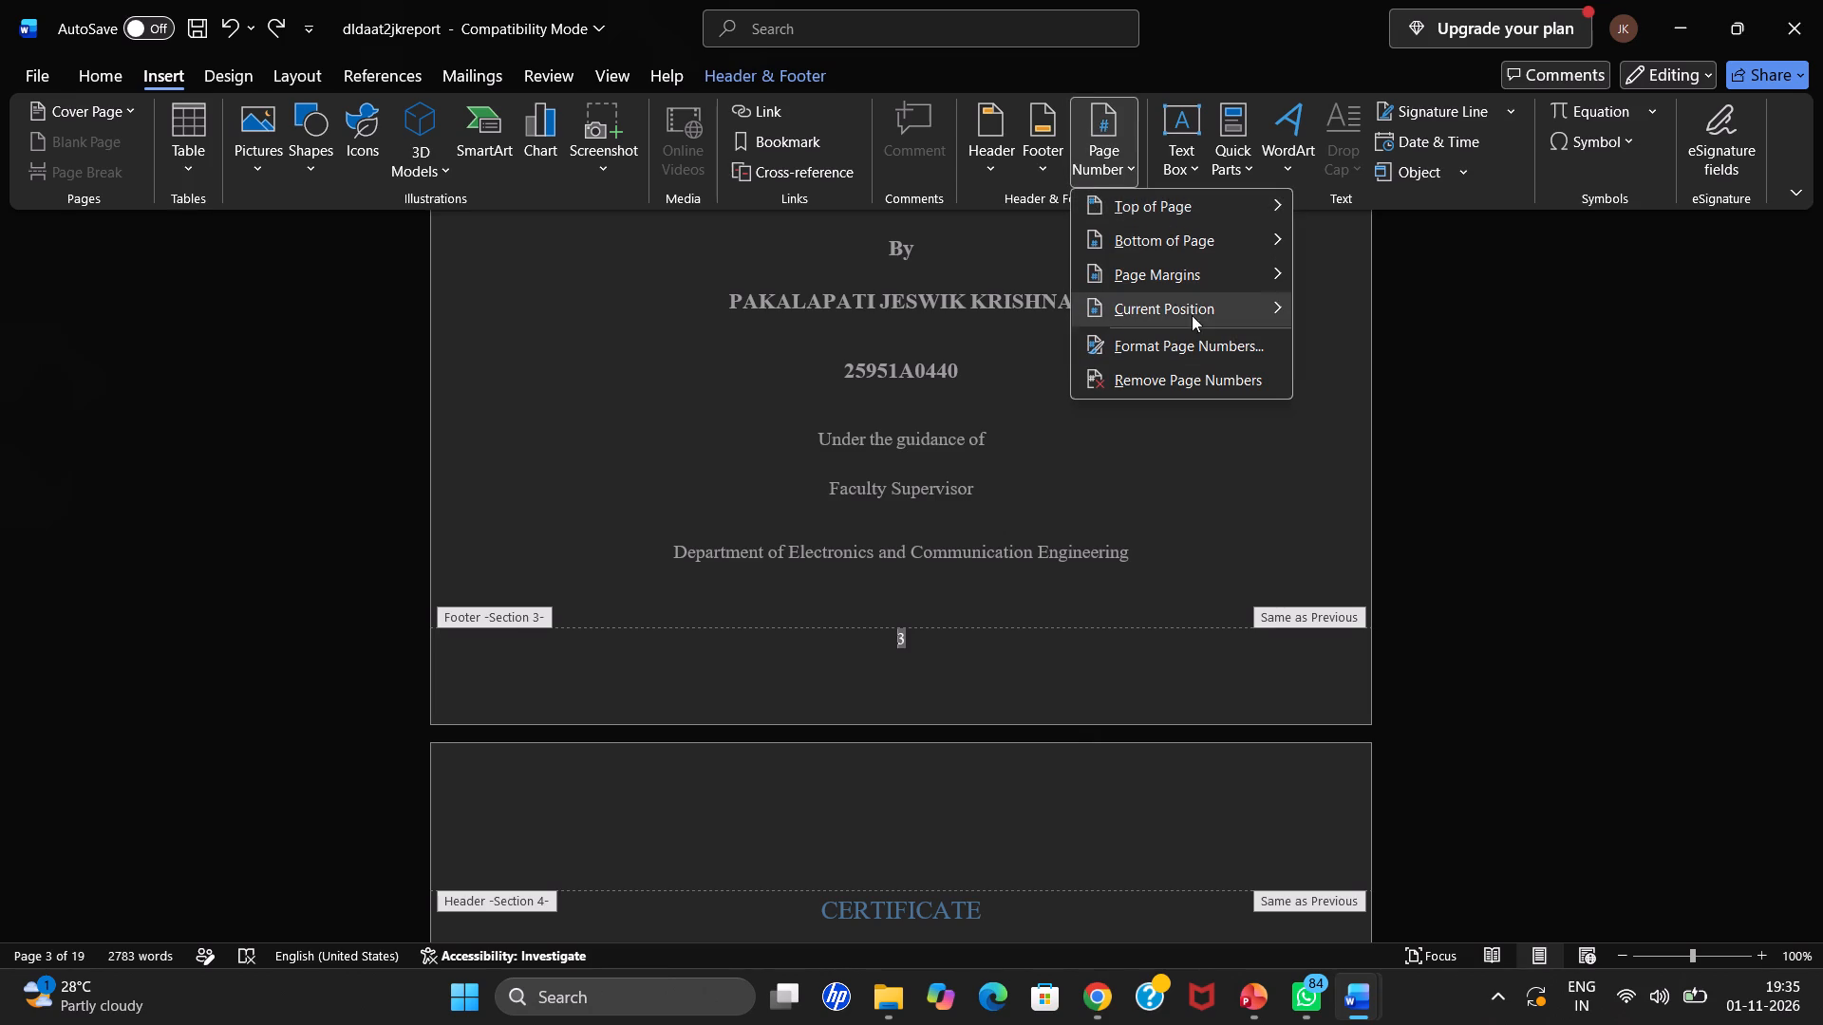
{"action": "left_click", "coordinate": [1195, 347]}
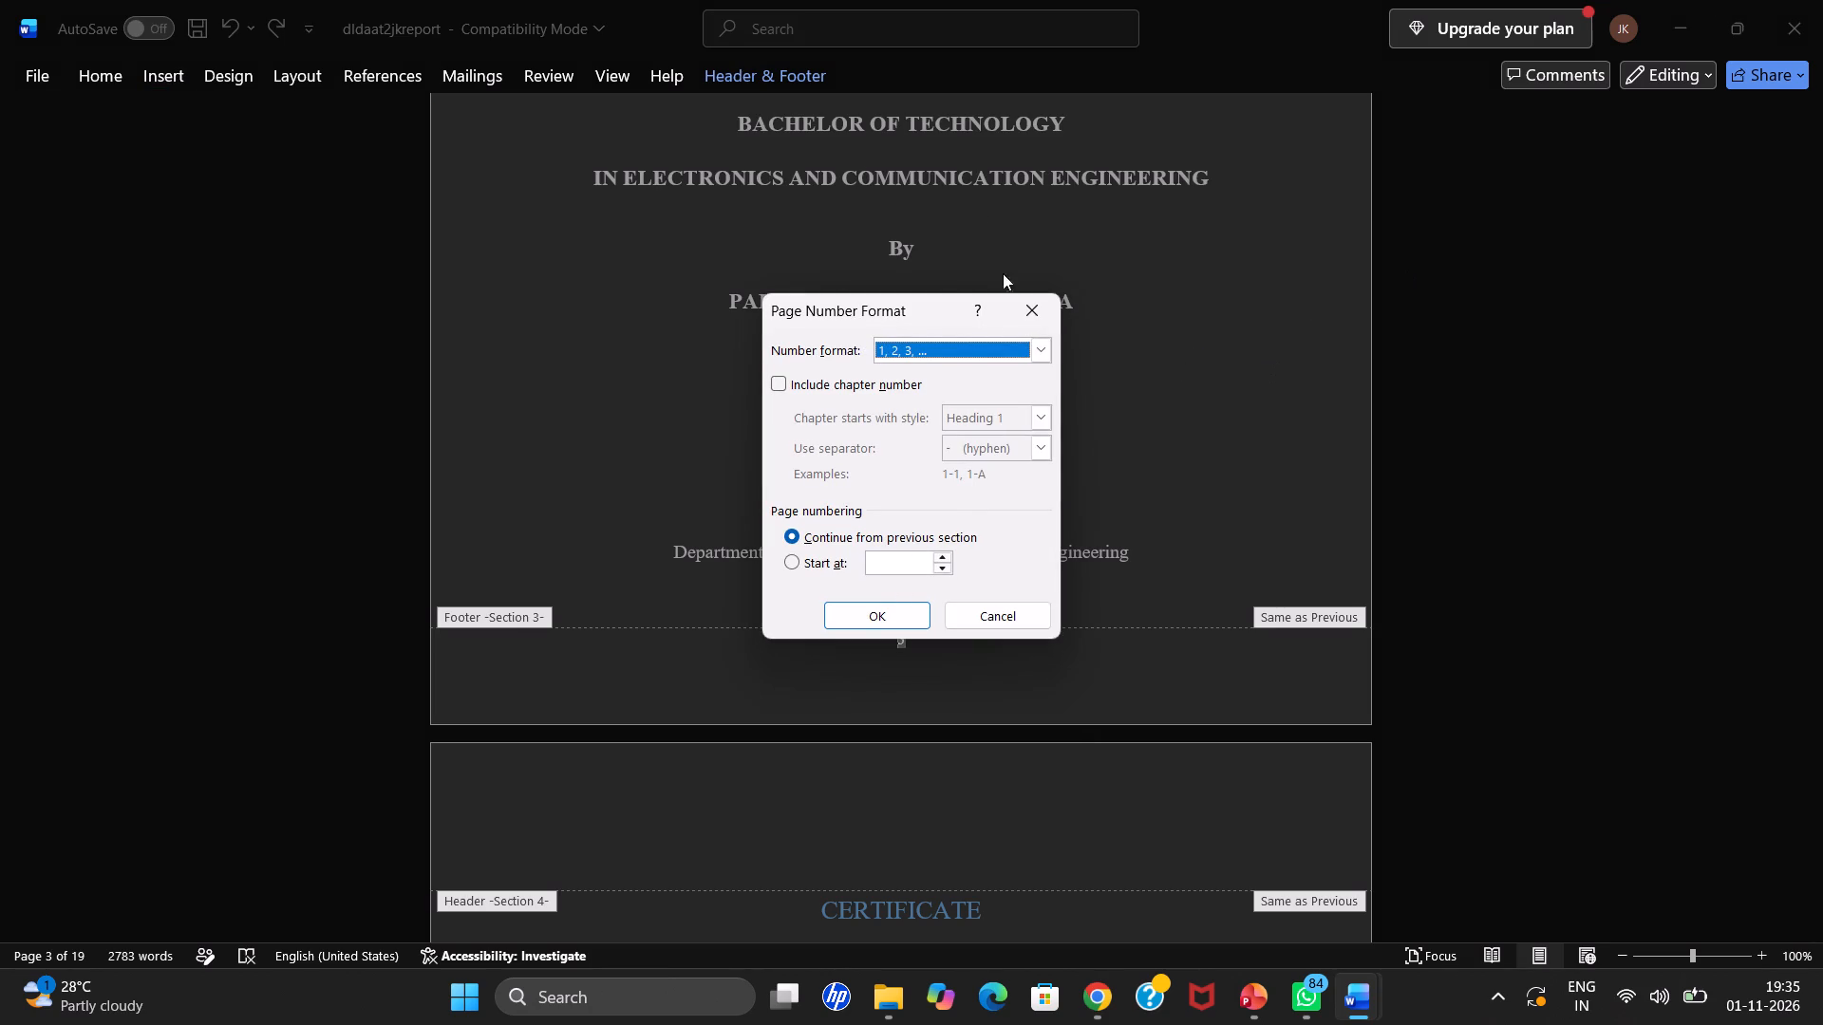
{"action": "left_click", "coordinate": [956, 338]}
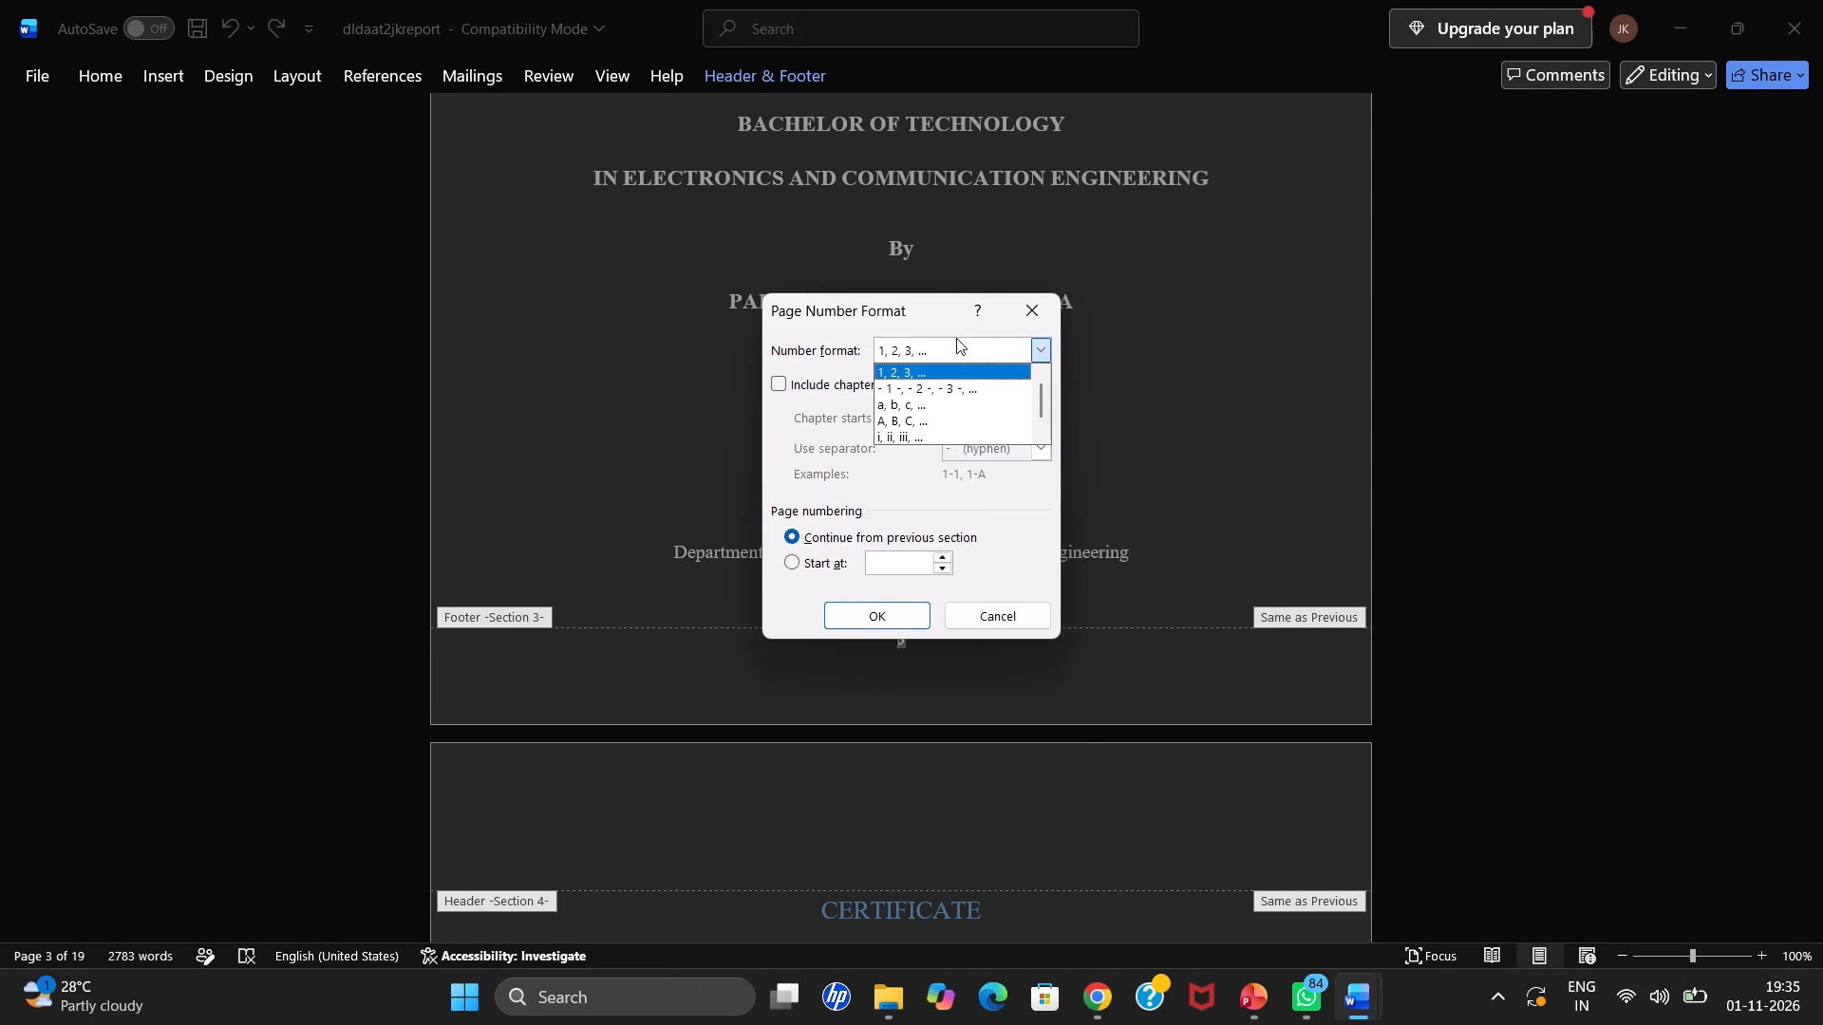
{"action": "scroll", "coordinate": [895, 475], "scroll_direction": "down", "scroll_amount": 8}
{"action": "left_click", "coordinate": [915, 433]}
{"action": "left_click", "coordinate": [850, 608]}
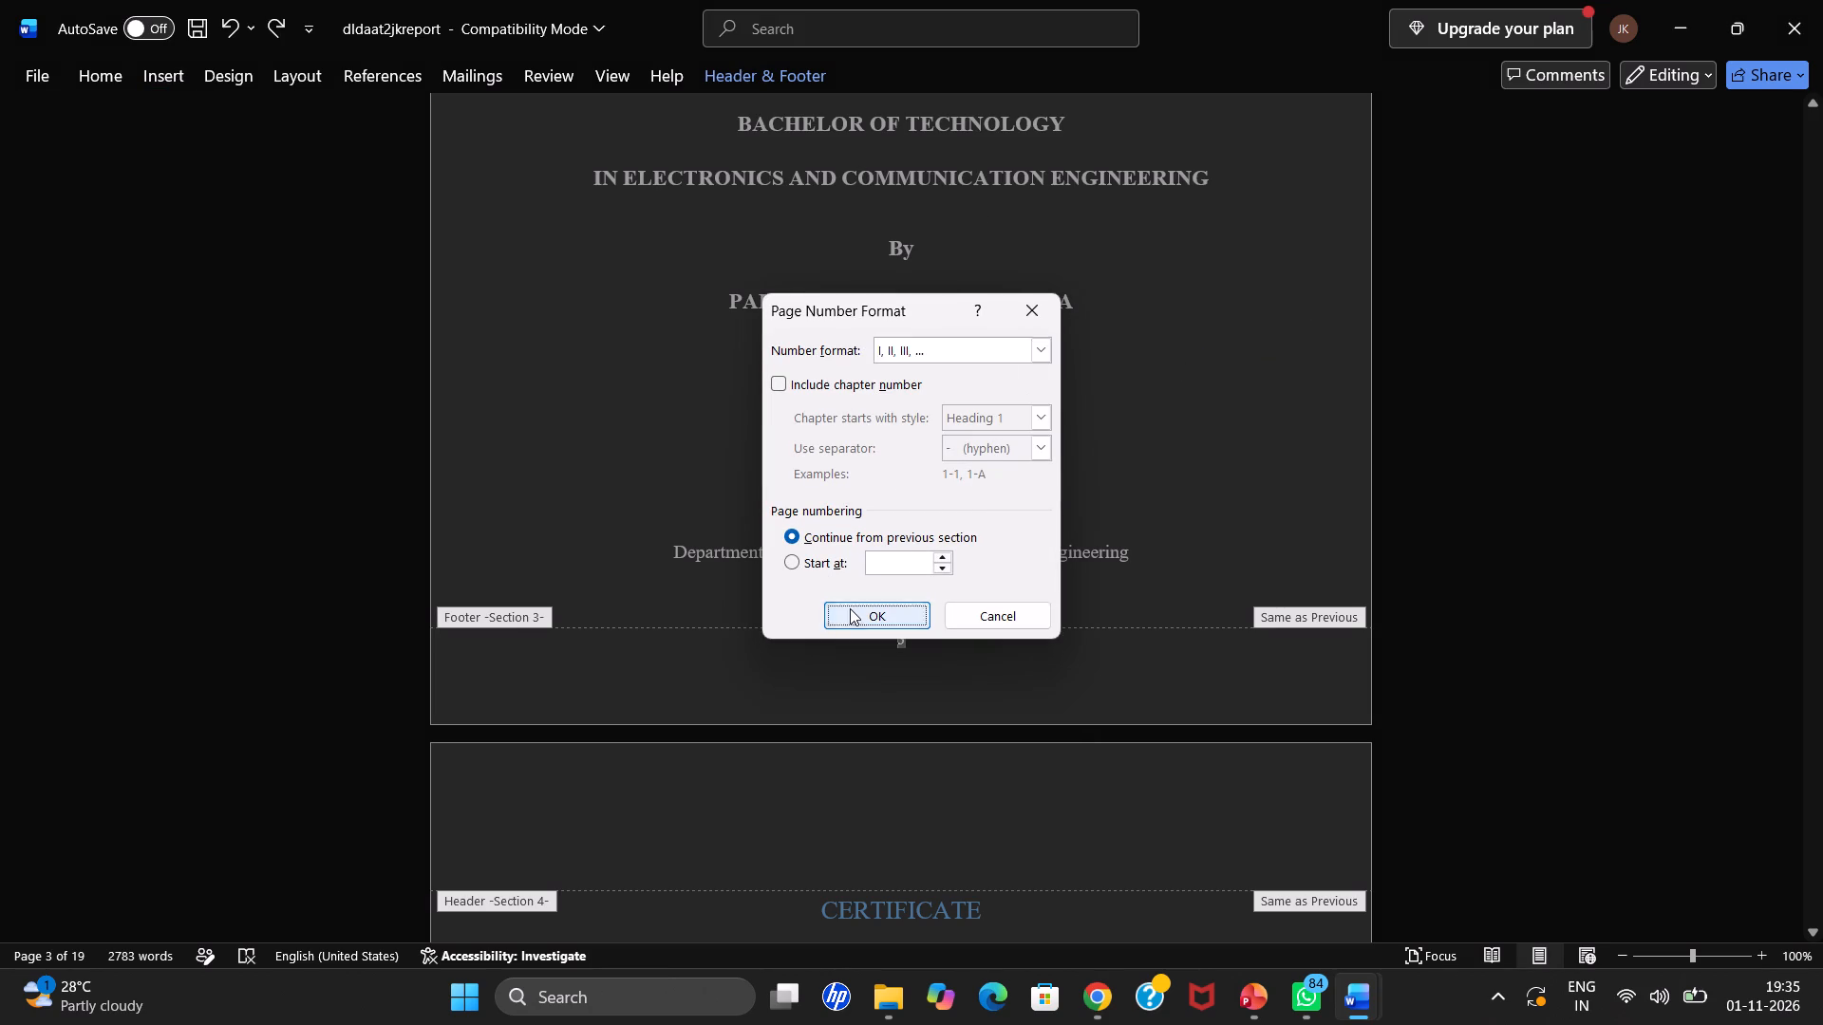
Format the page numbers of the Certificate section (section 4) as I, II, III.
{"action": "scroll", "coordinate": [854, 583], "scroll_direction": "down", "scroll_amount": 20}
{"action": "scroll", "coordinate": [854, 583], "scroll_direction": "down", "scroll_amount": 9}
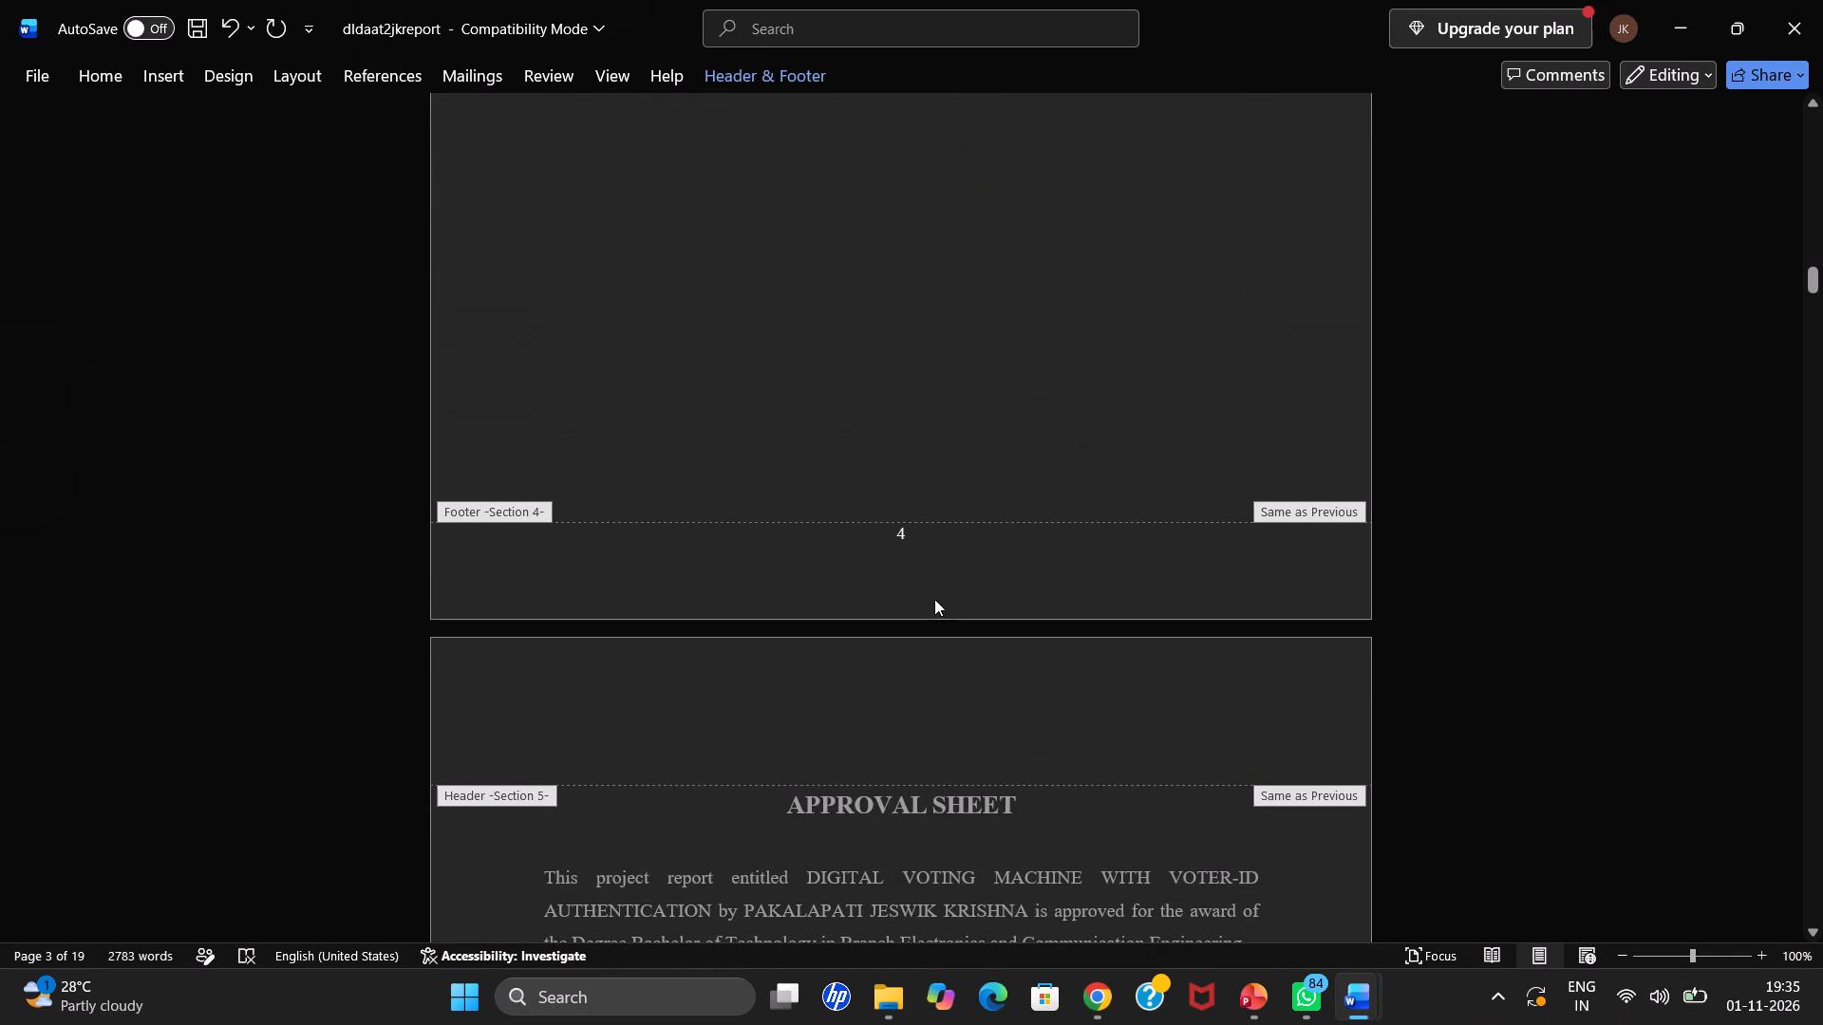
{"action": "left_click", "coordinate": [894, 538]}
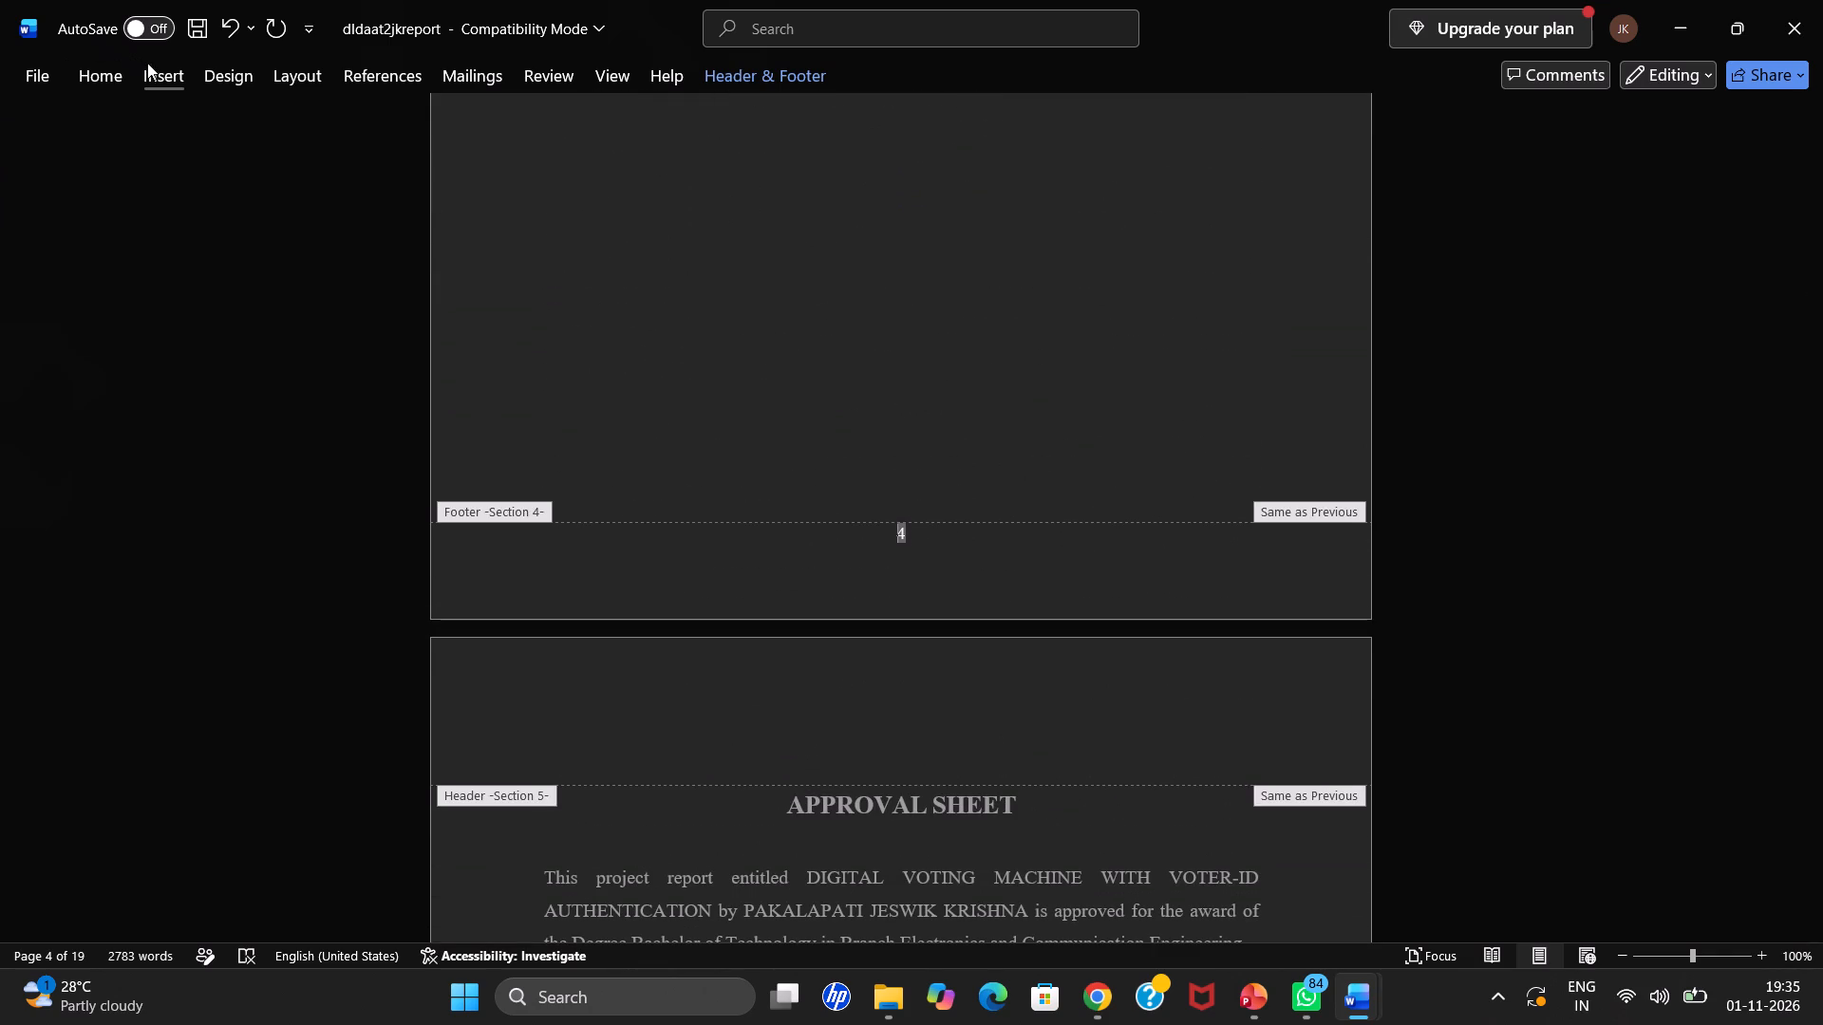
{"action": "left_click", "coordinate": [149, 63]}
{"action": "left_click", "coordinate": [1081, 172]}
{"action": "scroll", "coordinate": [1052, 287], "scroll_direction": "down", "scroll_amount": 8}
{"action": "left_click", "coordinate": [1132, 344]}
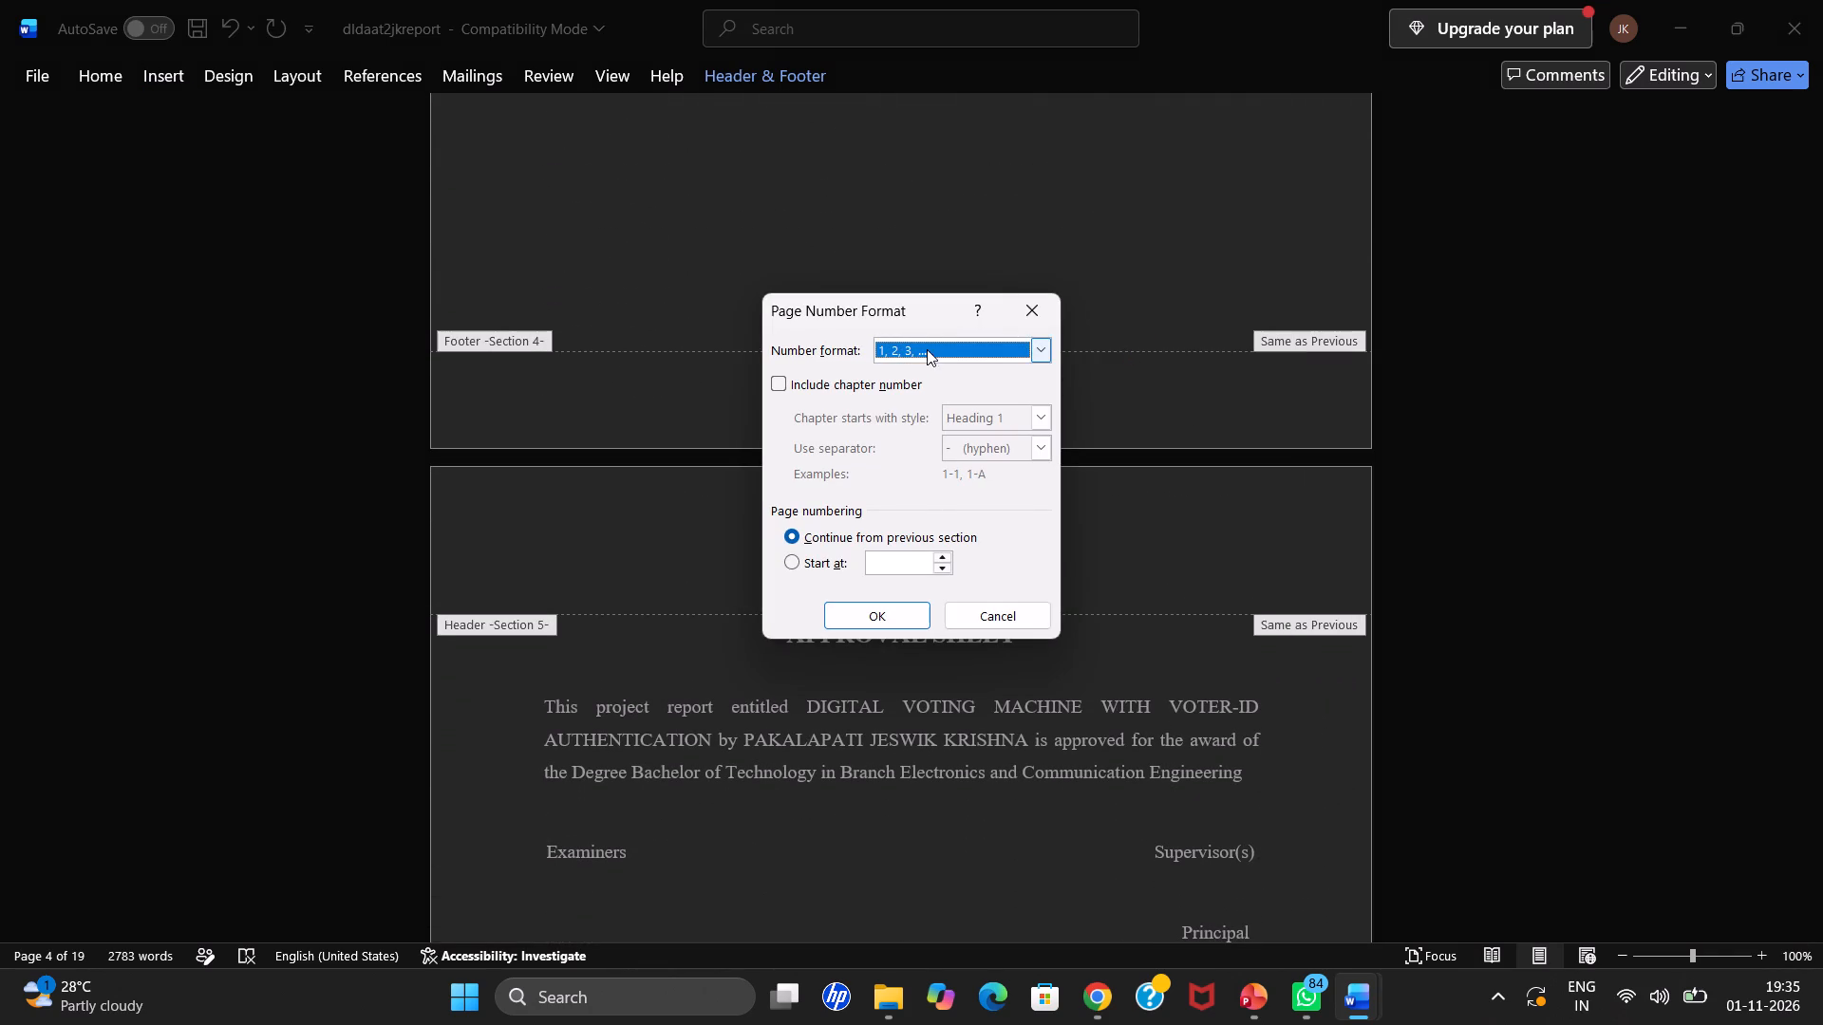
{"action": "left_click", "coordinate": [929, 343]}
{"action": "scroll", "coordinate": [938, 399], "scroll_direction": "down", "scroll_amount": 9}
{"action": "left_click", "coordinate": [945, 438]}
{"action": "left_click", "coordinate": [858, 614]}
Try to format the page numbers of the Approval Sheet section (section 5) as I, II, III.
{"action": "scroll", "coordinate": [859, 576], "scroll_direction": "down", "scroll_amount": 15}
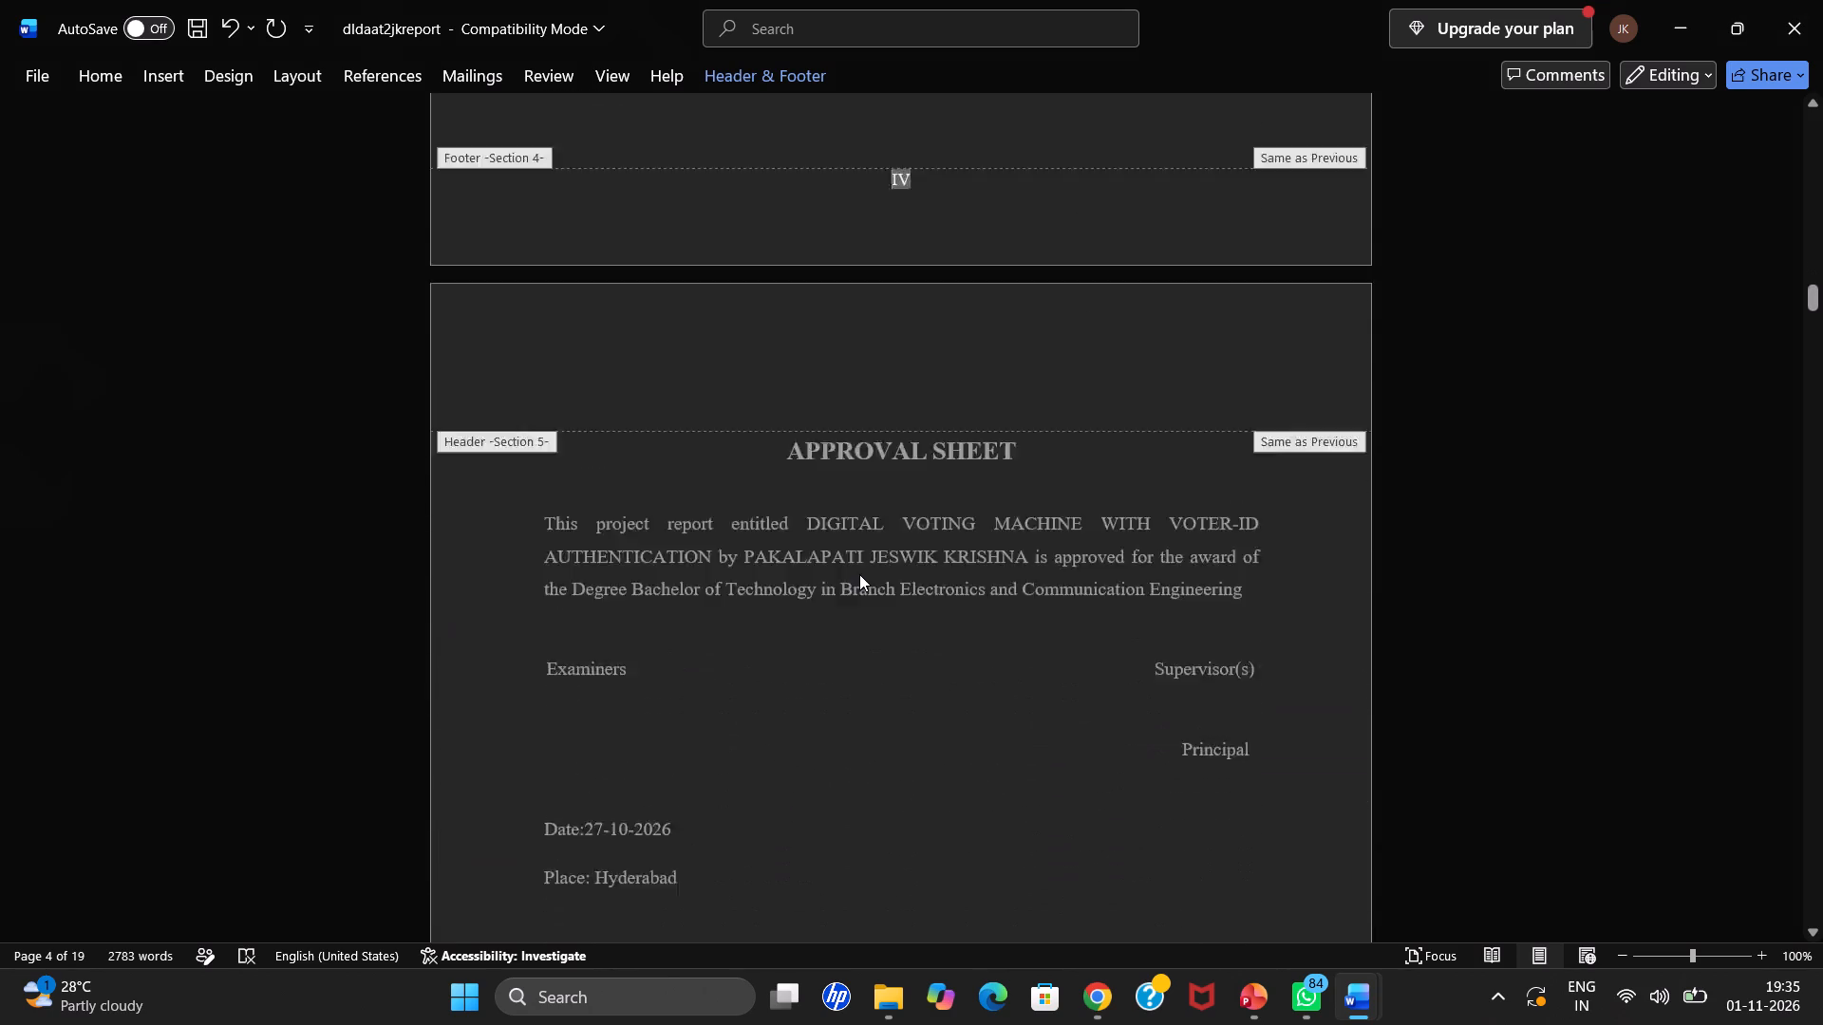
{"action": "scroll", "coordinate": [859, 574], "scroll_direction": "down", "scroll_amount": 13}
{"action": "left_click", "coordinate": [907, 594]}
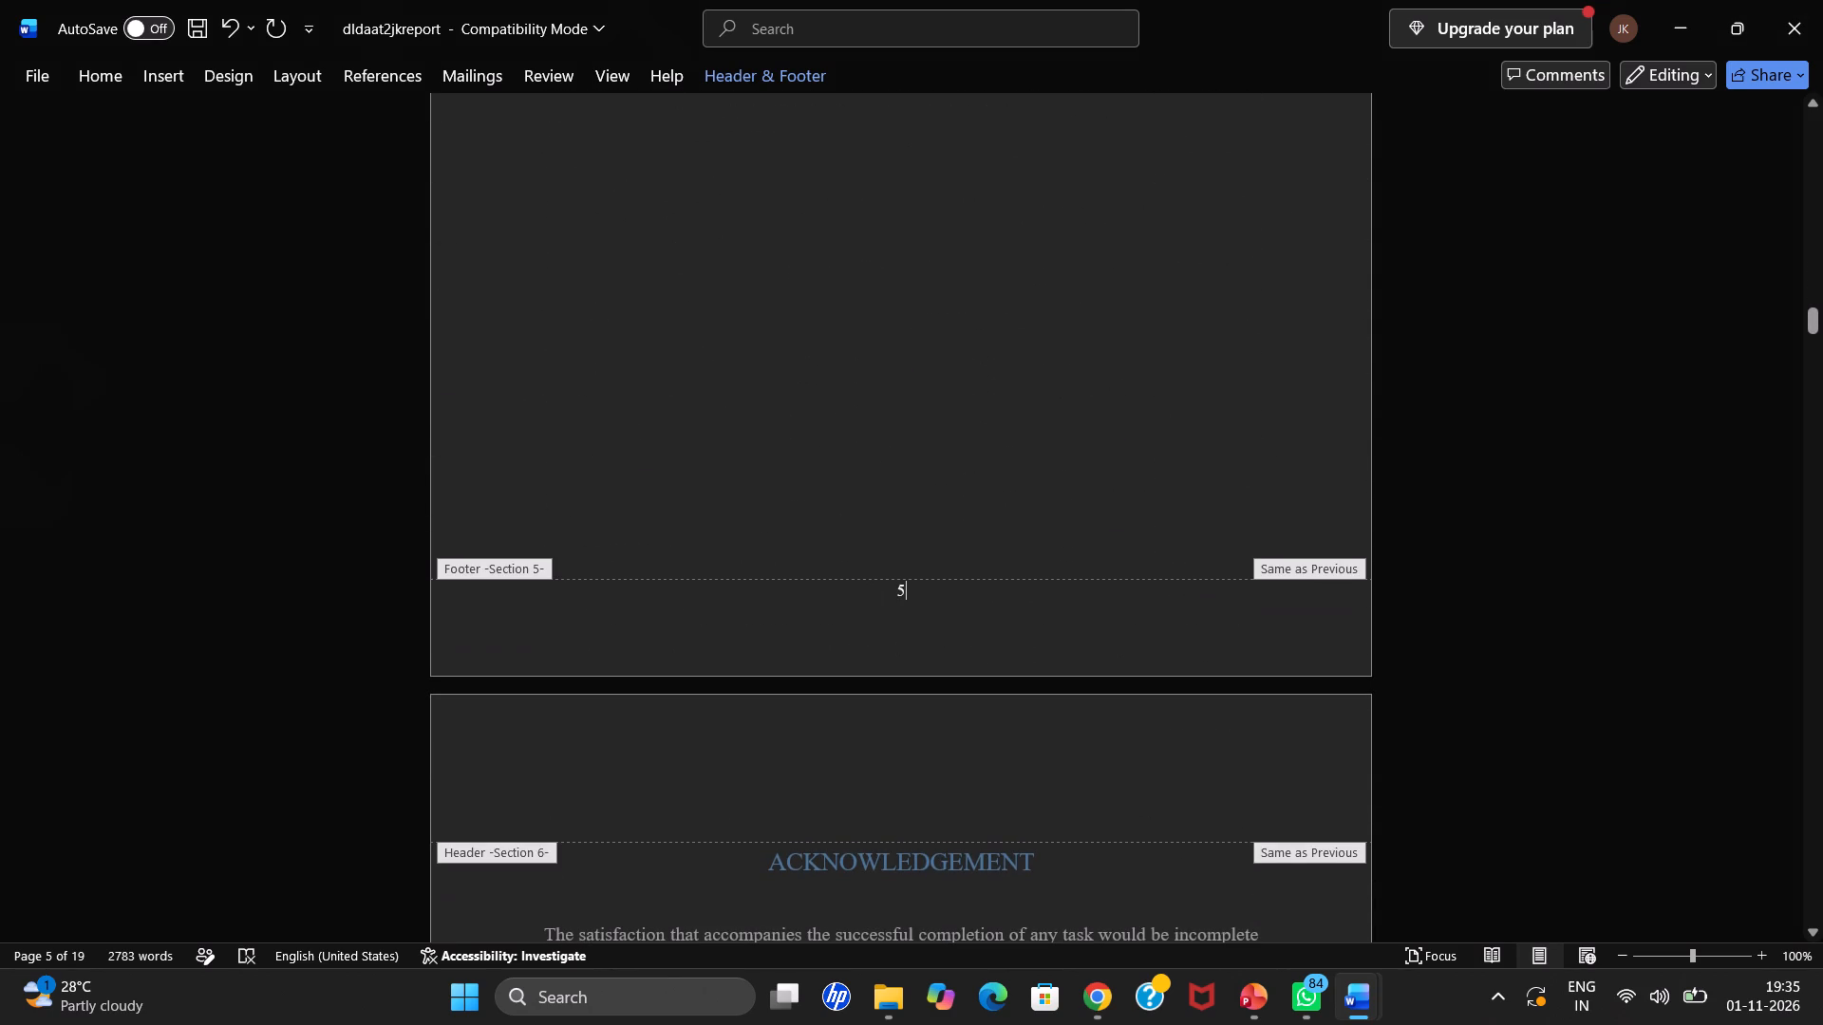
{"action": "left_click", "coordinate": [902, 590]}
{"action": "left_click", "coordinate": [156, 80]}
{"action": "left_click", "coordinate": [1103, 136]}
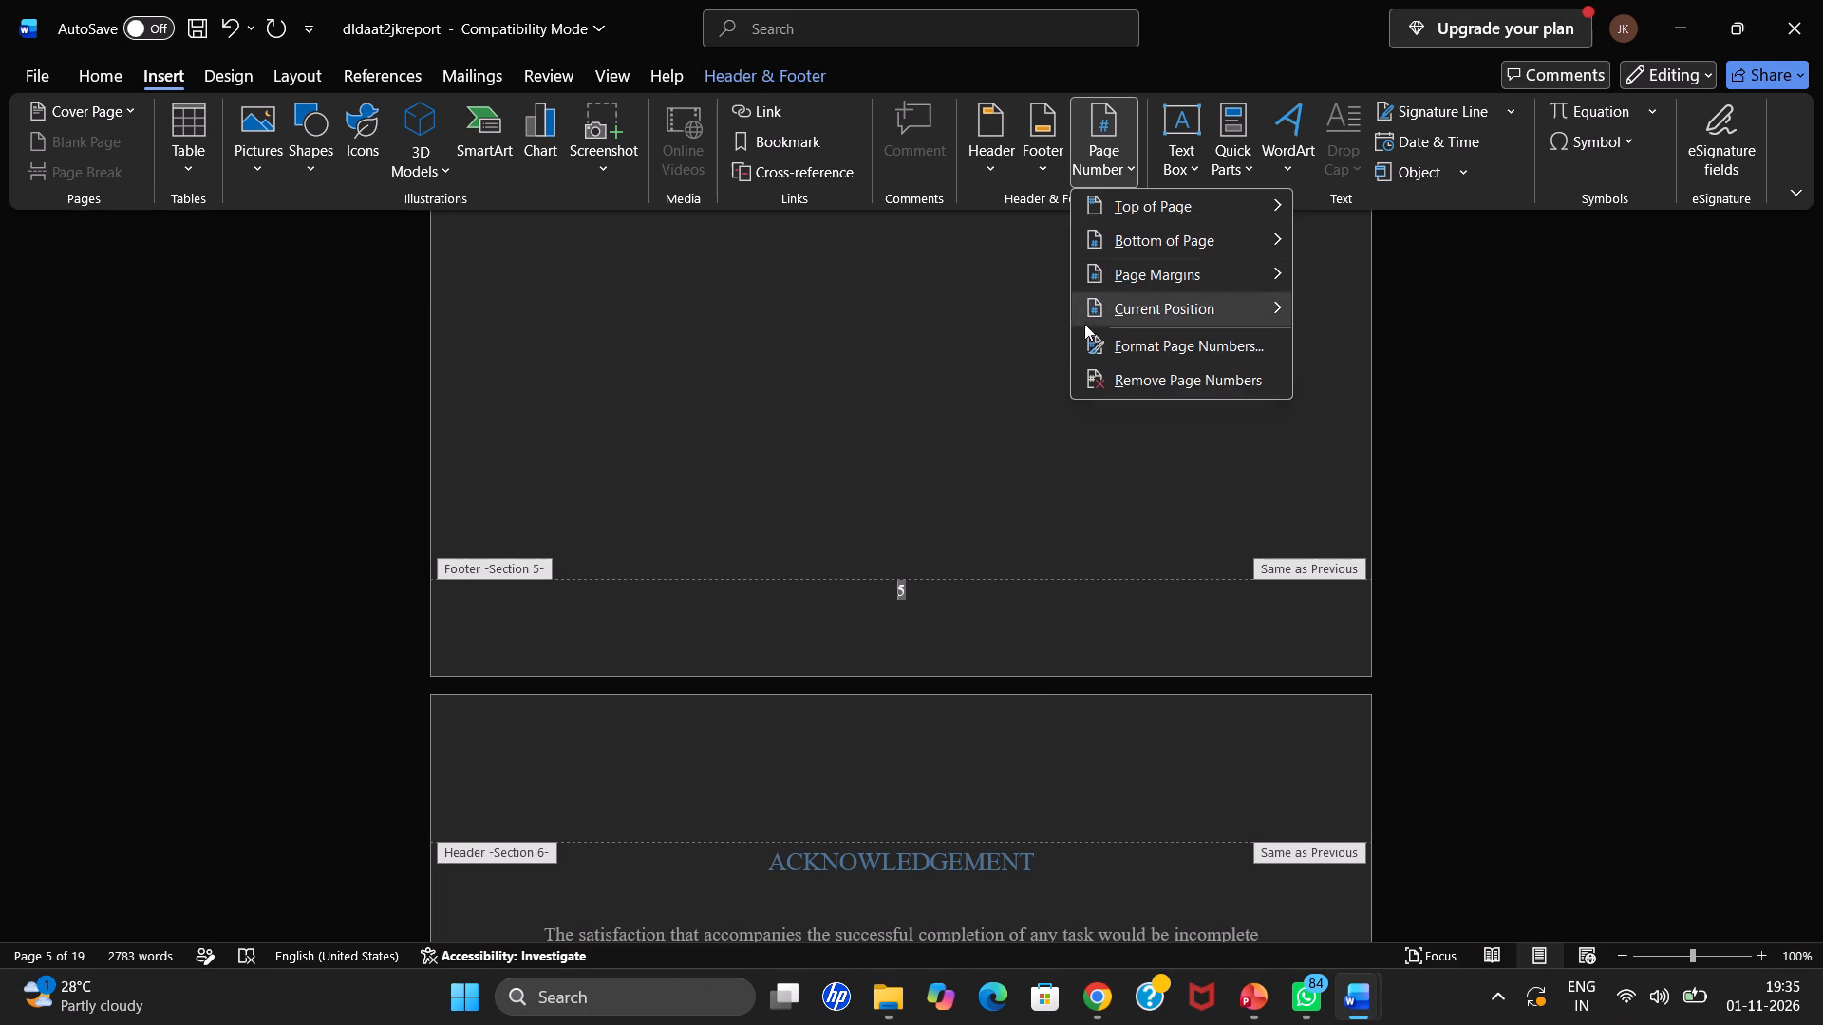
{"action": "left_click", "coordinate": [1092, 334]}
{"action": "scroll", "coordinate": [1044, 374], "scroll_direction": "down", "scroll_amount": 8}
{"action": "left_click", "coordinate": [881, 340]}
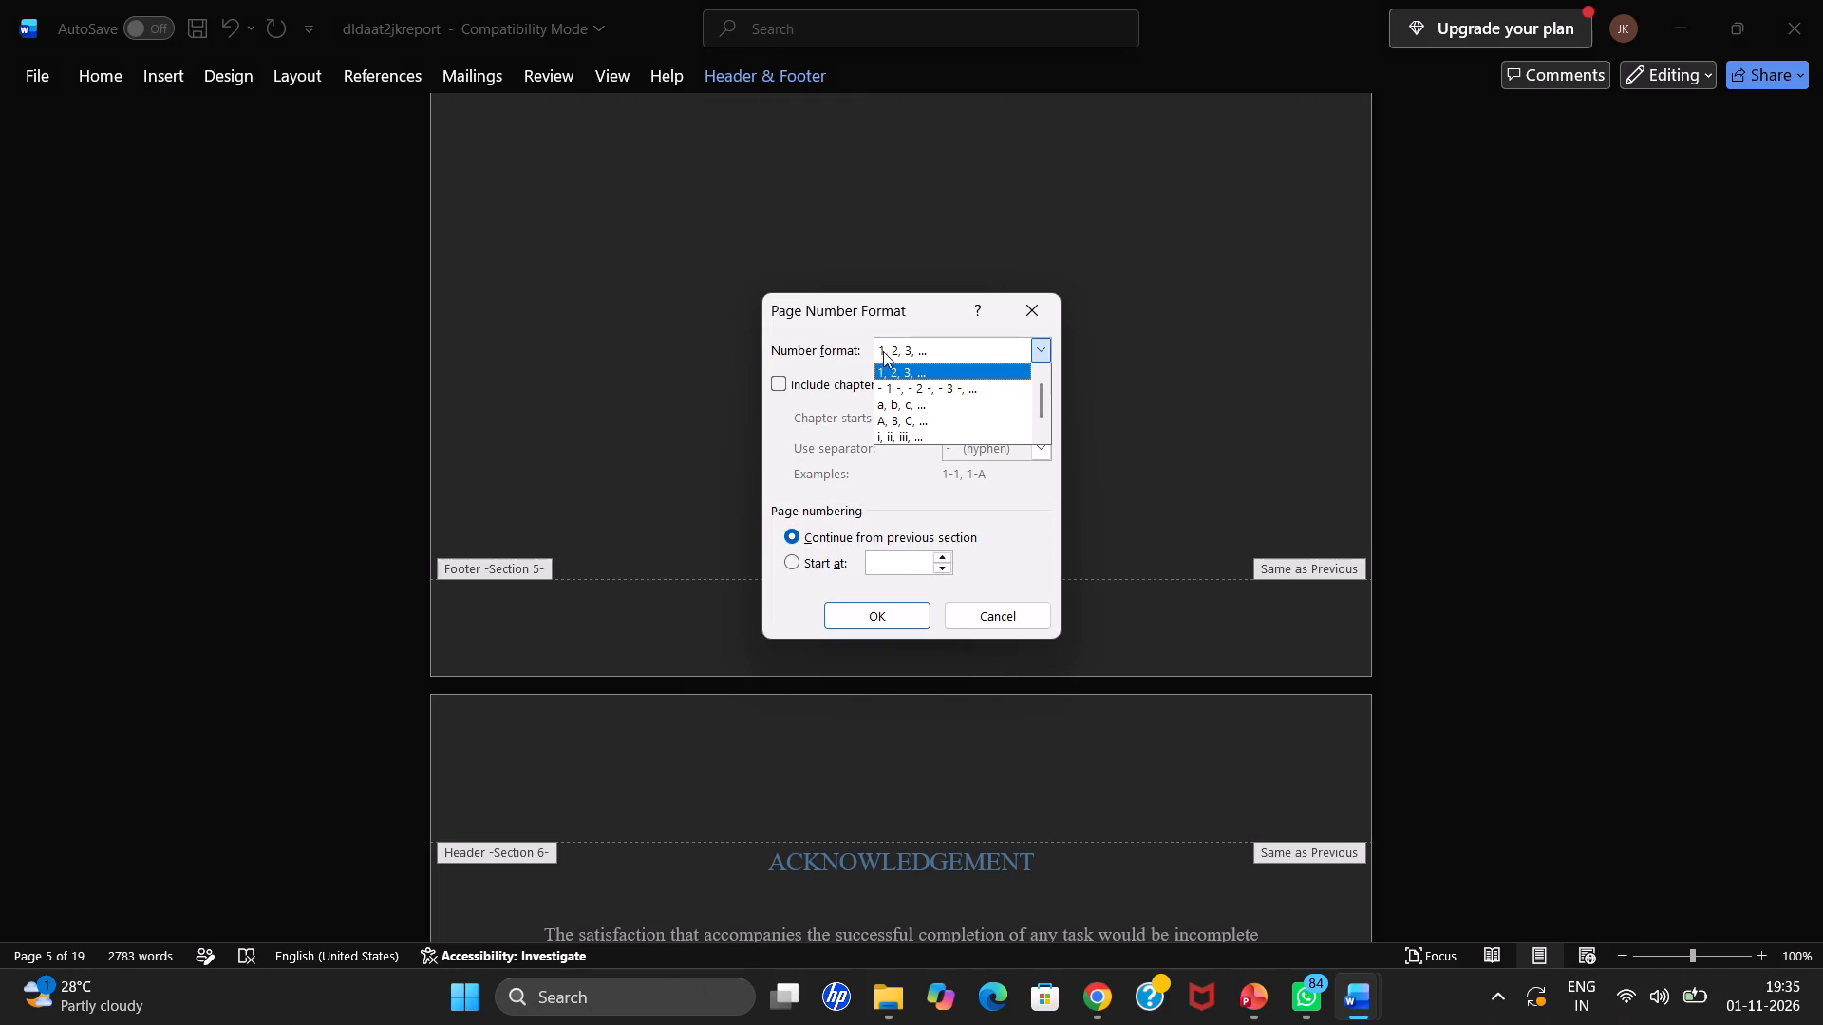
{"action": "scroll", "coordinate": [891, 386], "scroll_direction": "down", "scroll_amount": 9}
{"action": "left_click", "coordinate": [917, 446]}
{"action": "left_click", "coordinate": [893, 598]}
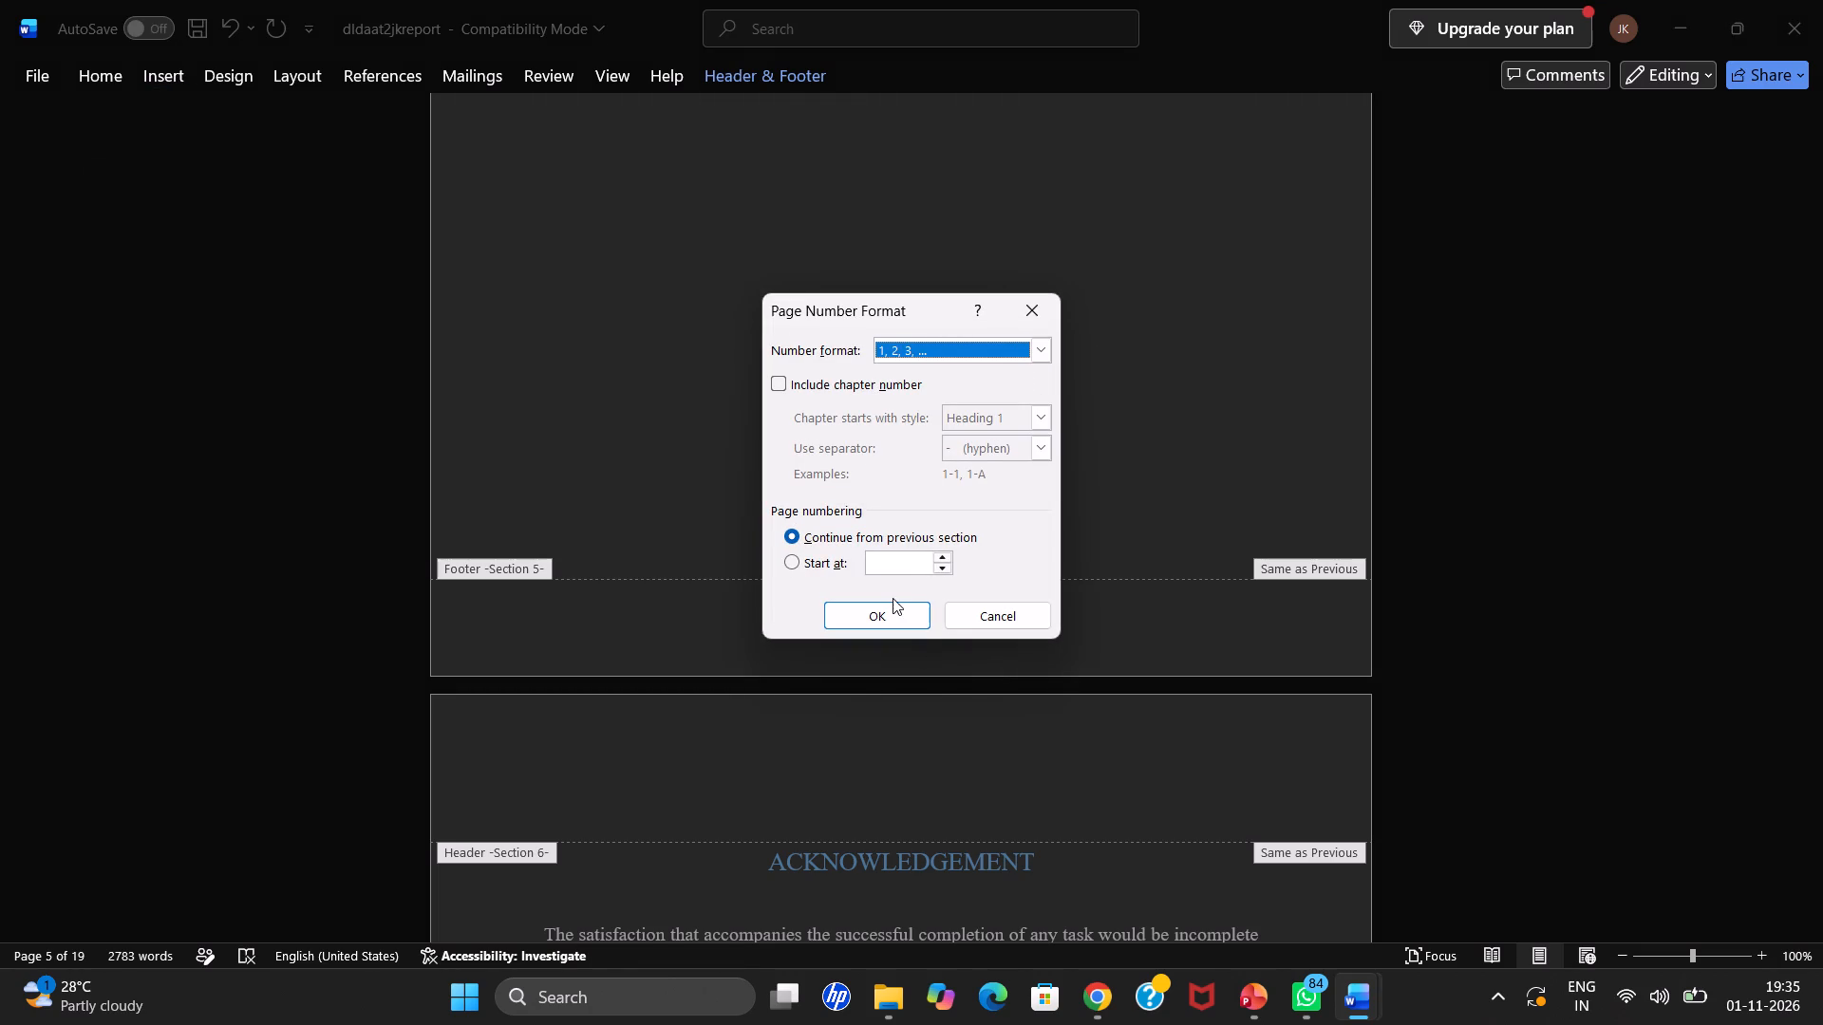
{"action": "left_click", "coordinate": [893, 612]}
Format the page numbers of the Acknowledgement section (section 6) as I, II, III.
{"action": "scroll", "coordinate": [893, 564], "scroll_direction": "down", "scroll_amount": 20}
{"action": "scroll", "coordinate": [893, 564], "scroll_direction": "down", "scroll_amount": 2}
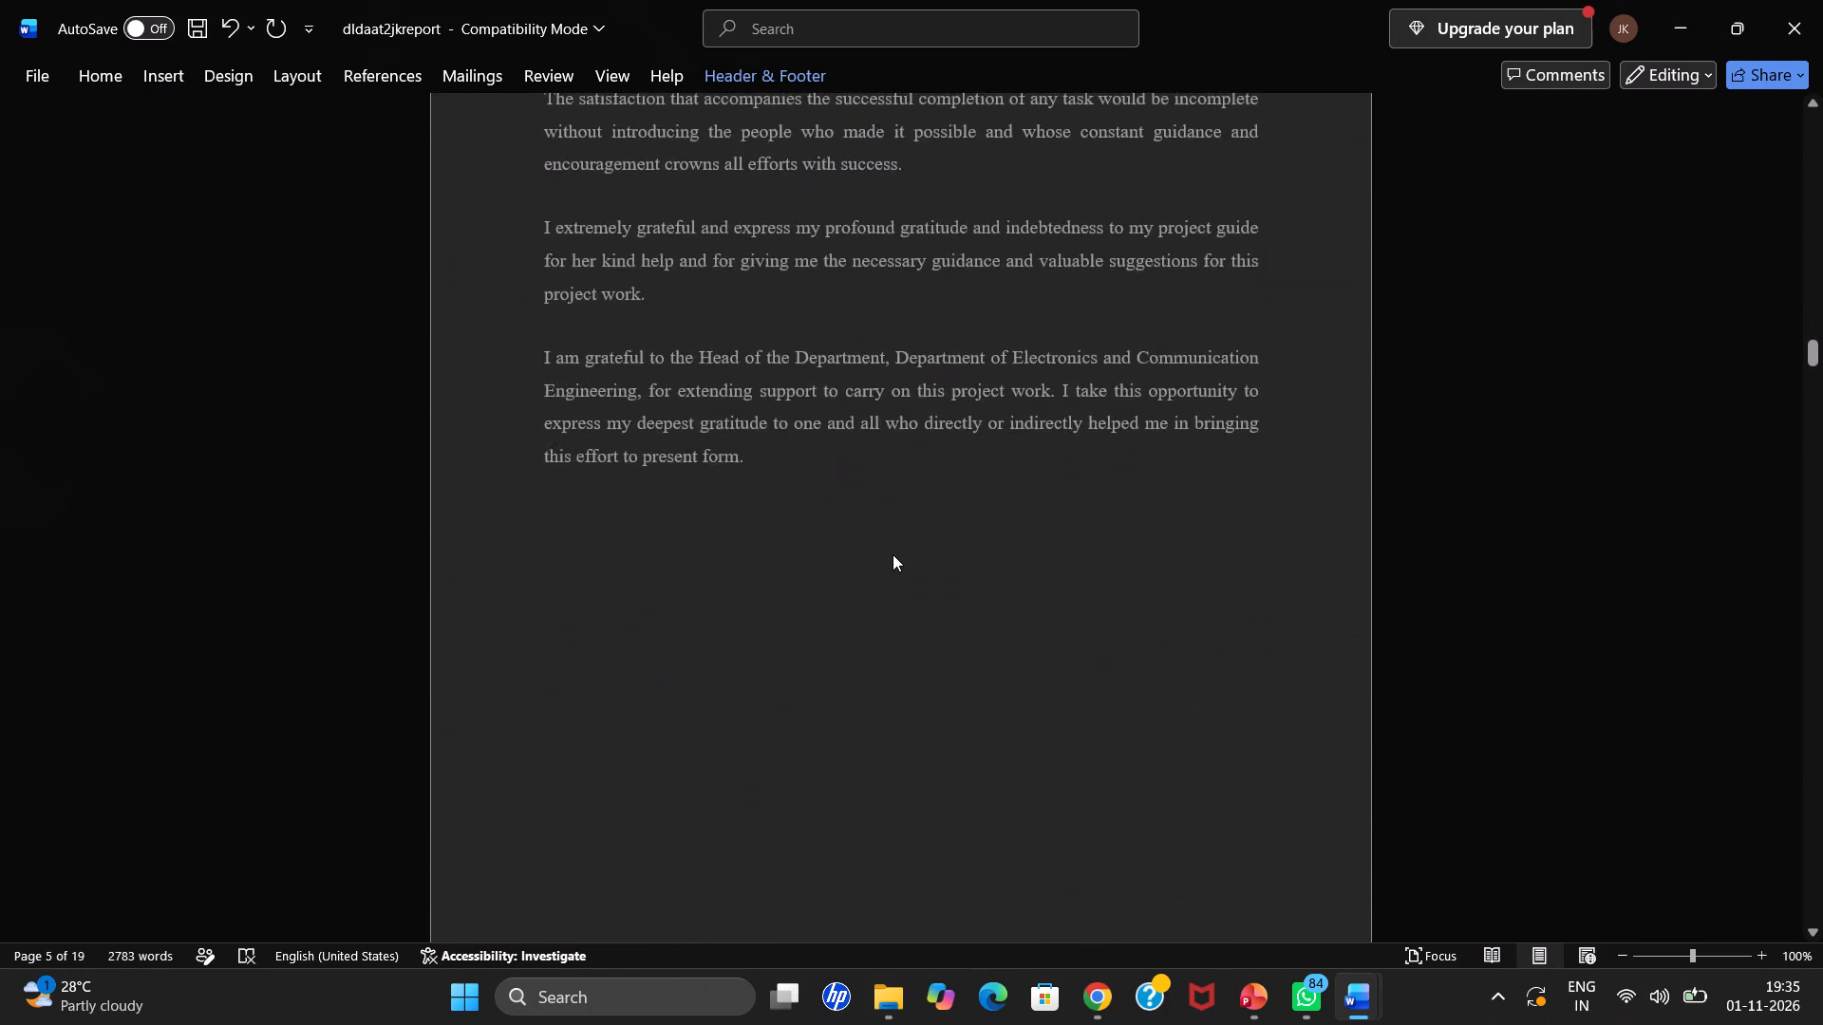
{"action": "scroll", "coordinate": [893, 554], "scroll_direction": "down", "scroll_amount": 7}
{"action": "left_click", "coordinate": [902, 527]}
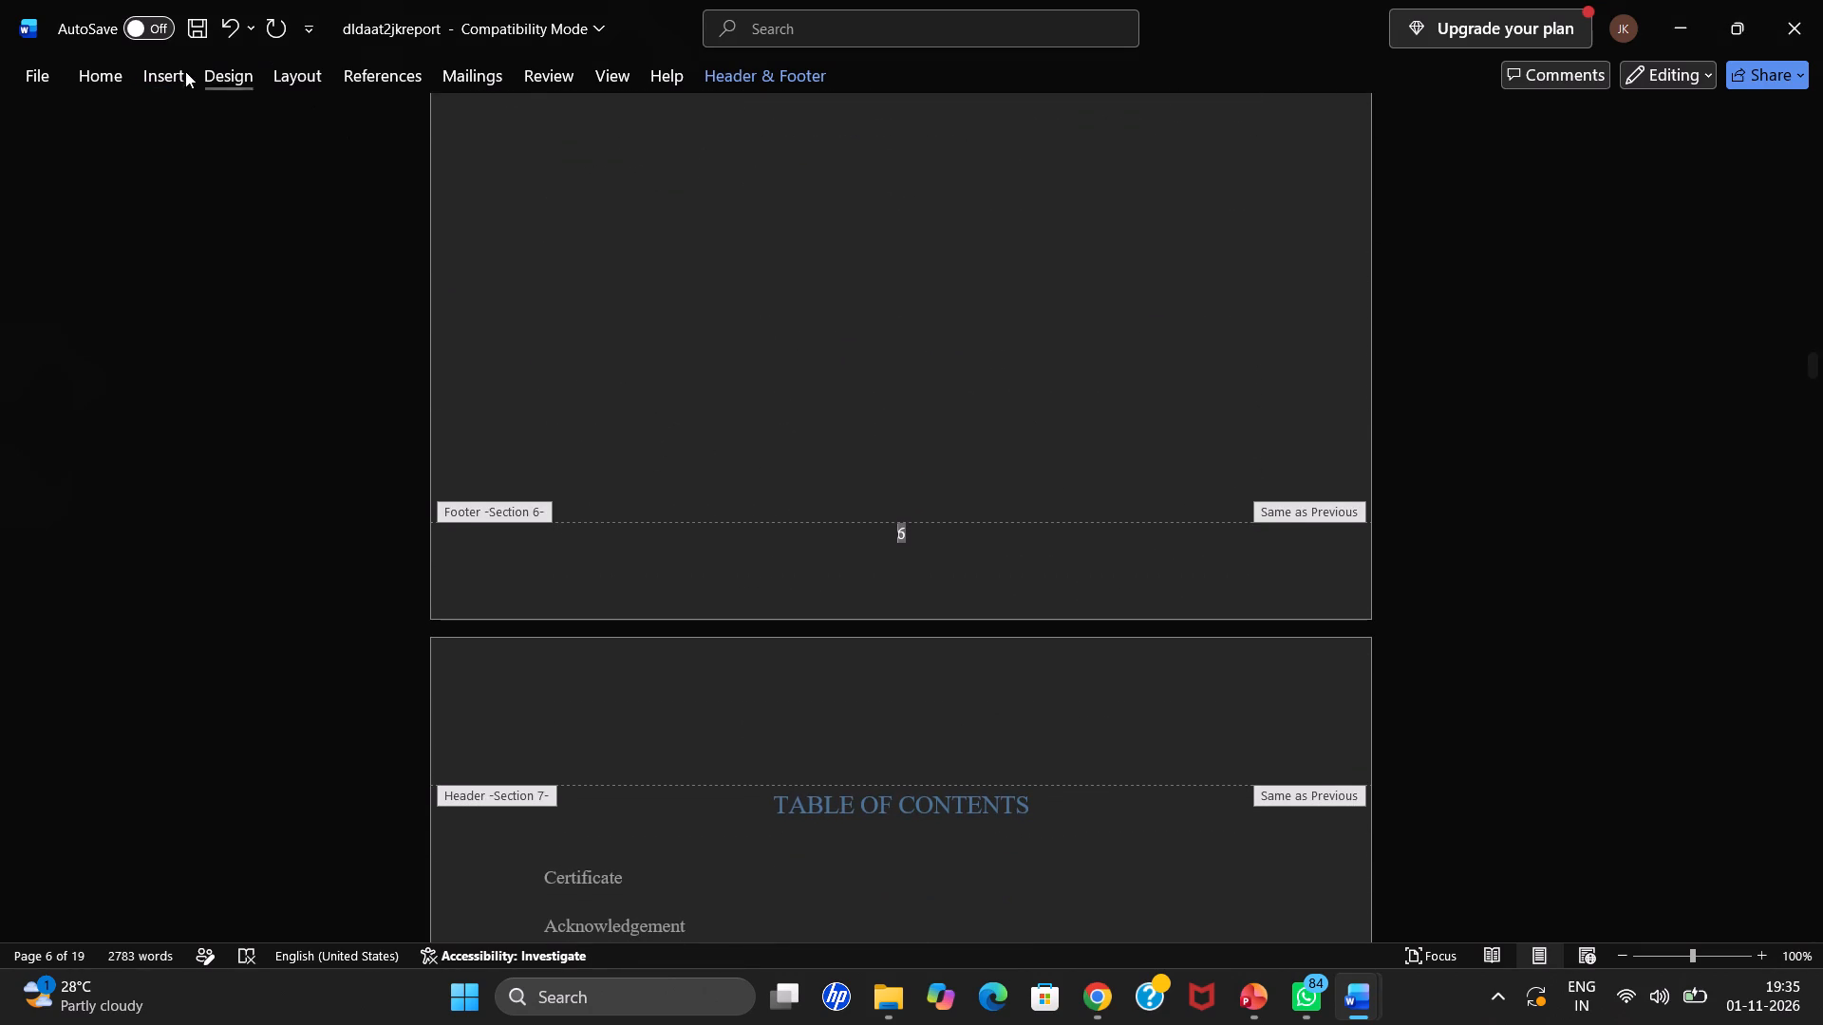
{"action": "left_click", "coordinate": [179, 73]}
{"action": "left_click", "coordinate": [1101, 186]}
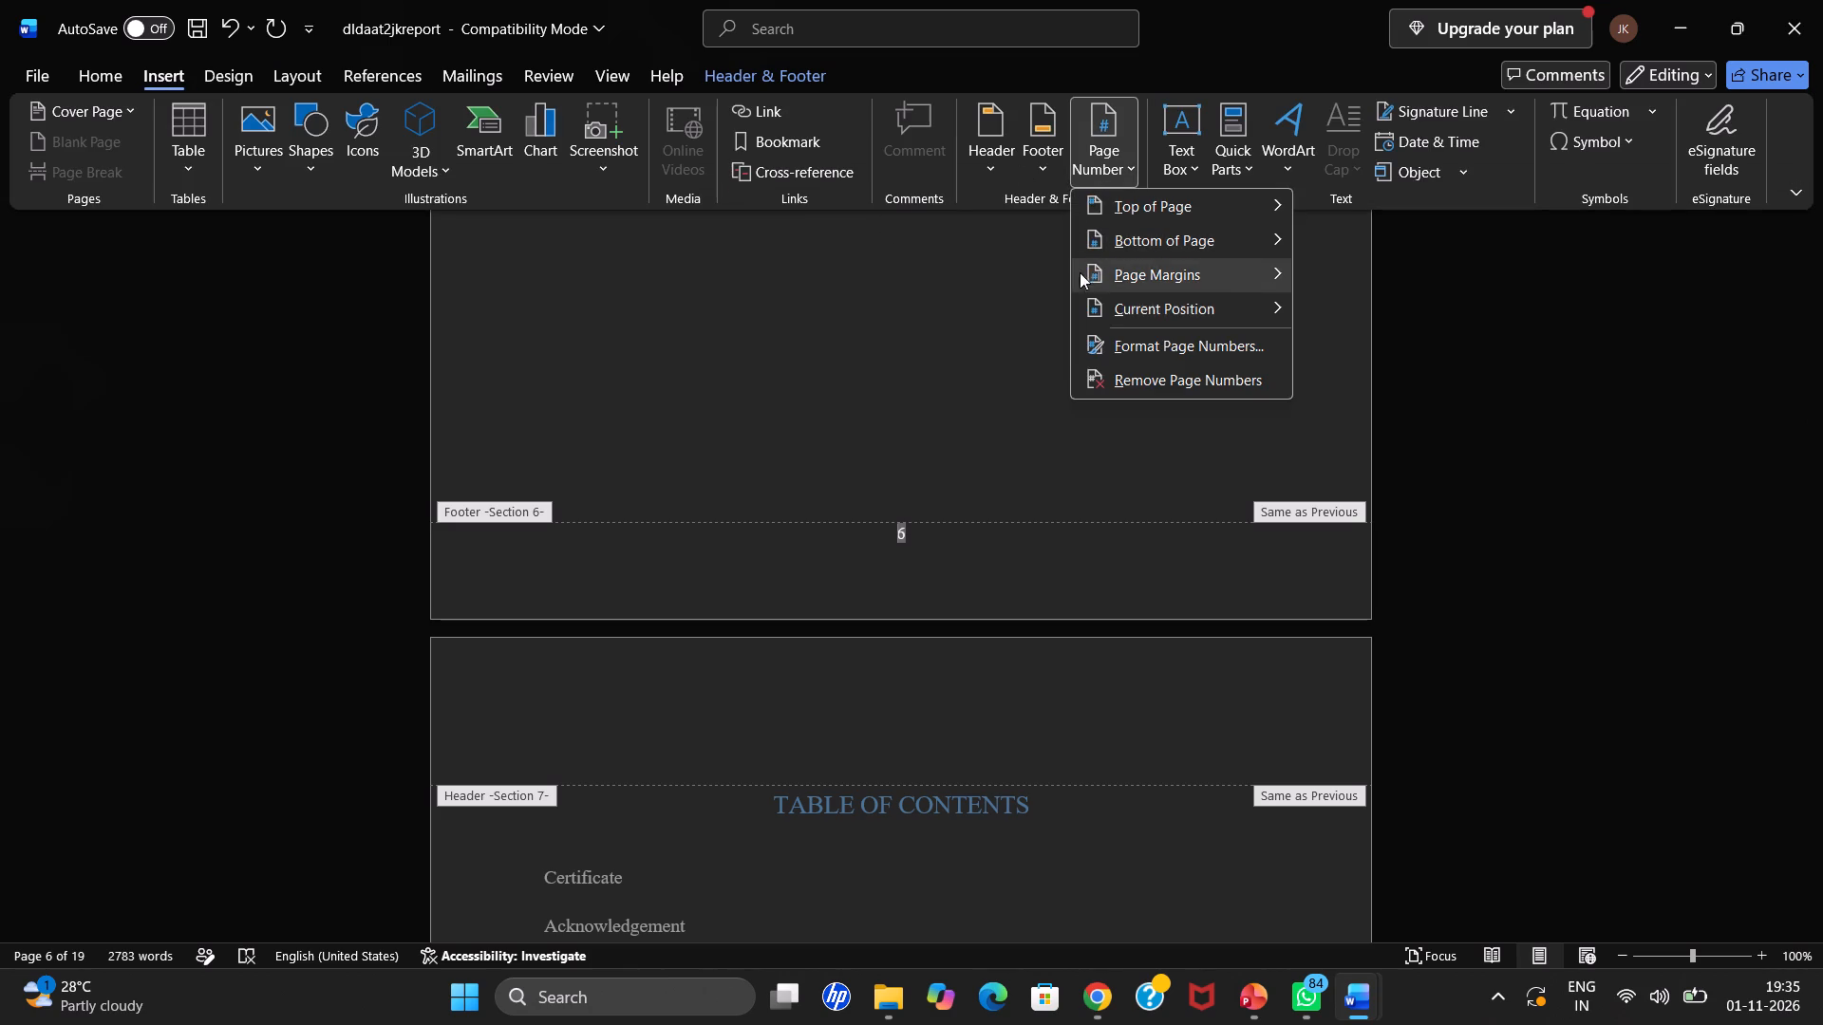
{"action": "left_click", "coordinate": [1115, 353]}
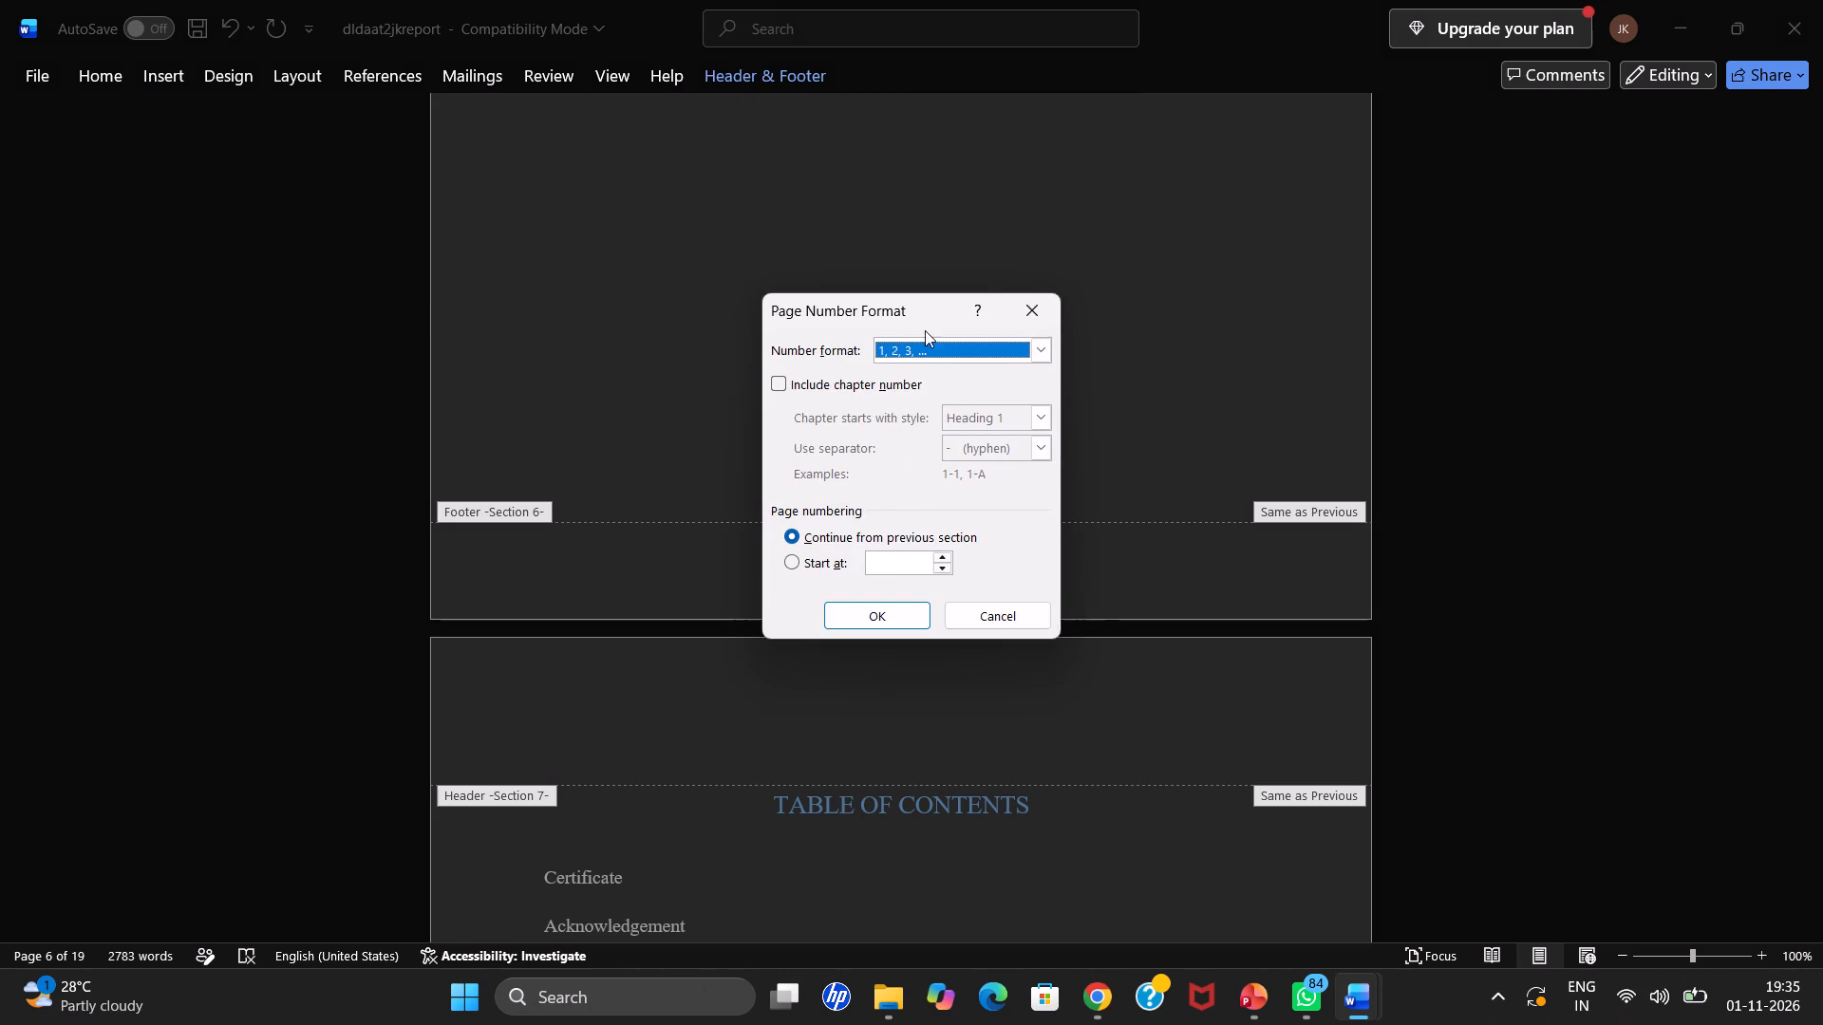
{"action": "left_click", "coordinate": [928, 352]}
{"action": "scroll", "coordinate": [925, 354], "scroll_direction": "down", "scroll_amount": 10}
{"action": "left_click", "coordinate": [935, 430]}
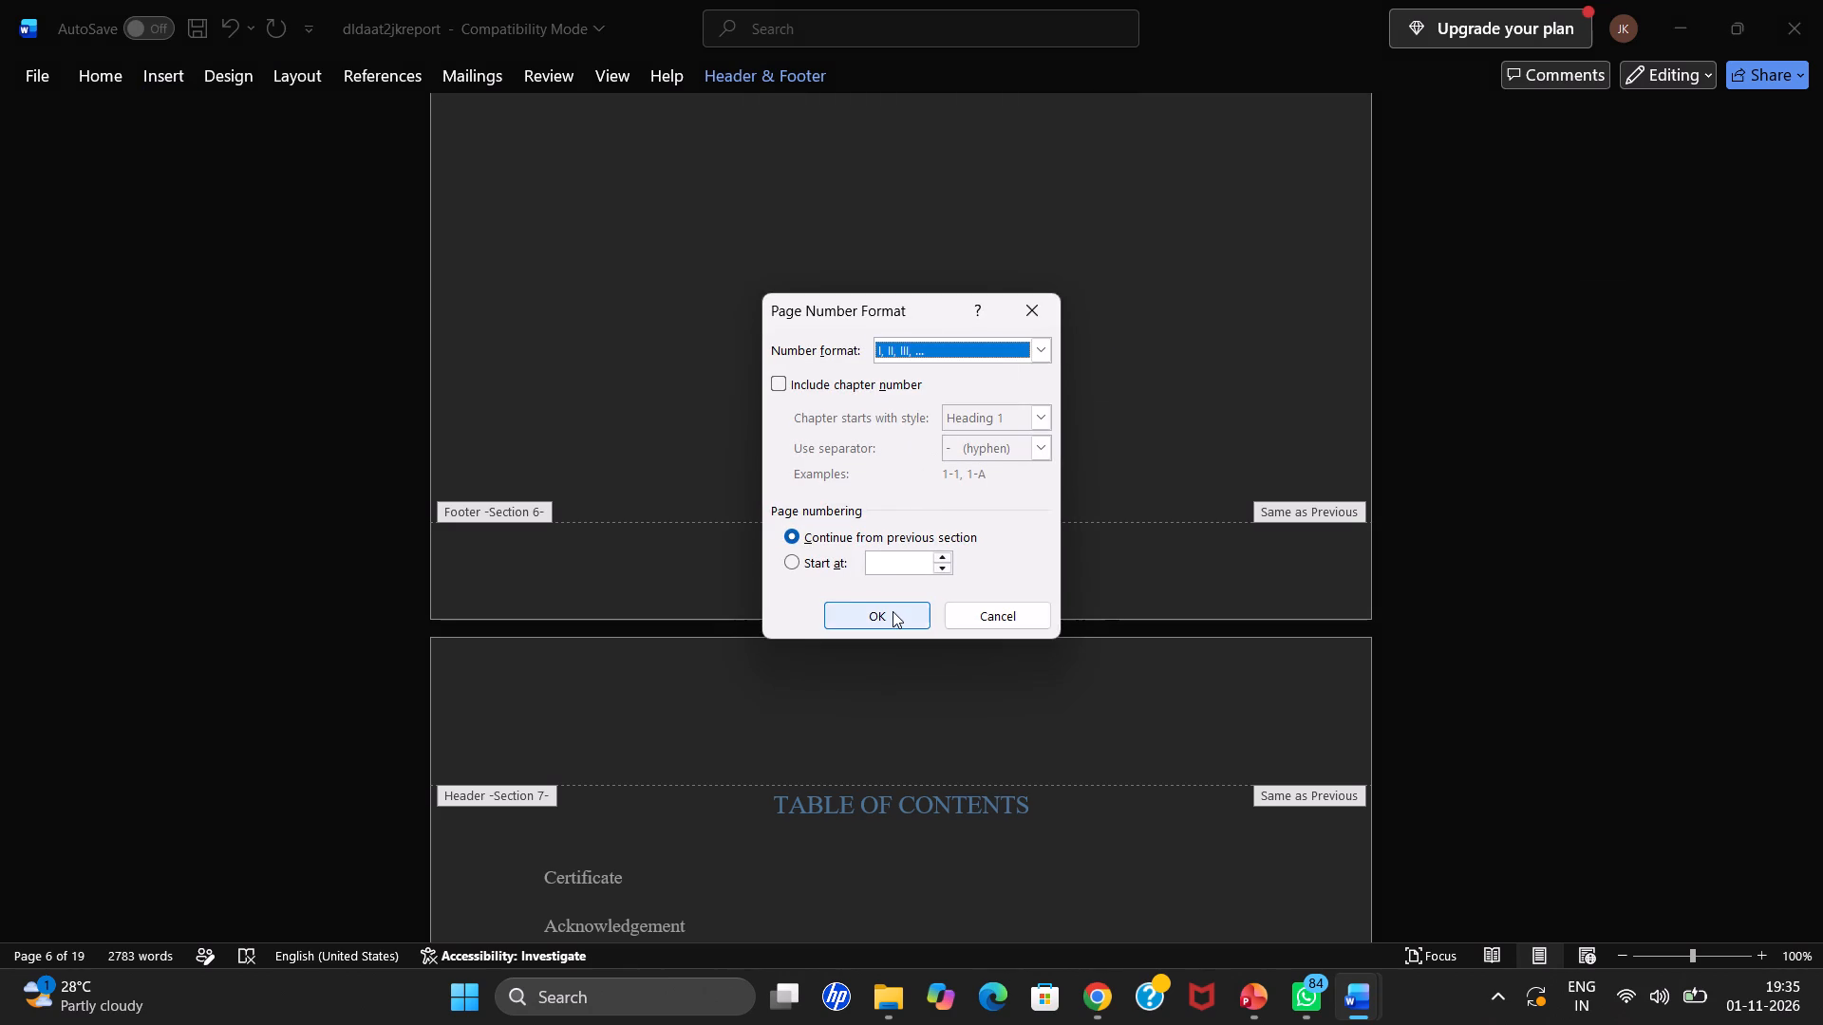
{"action": "left_click", "coordinate": [893, 611]}
Format the page numbers of the Table of Contents section (section 7) as I, II, III.
{"action": "scroll", "coordinate": [1040, 233], "scroll_direction": "down", "scroll_amount": 20}
{"action": "scroll", "coordinate": [1040, 233], "scroll_direction": "down", "scroll_amount": 7}
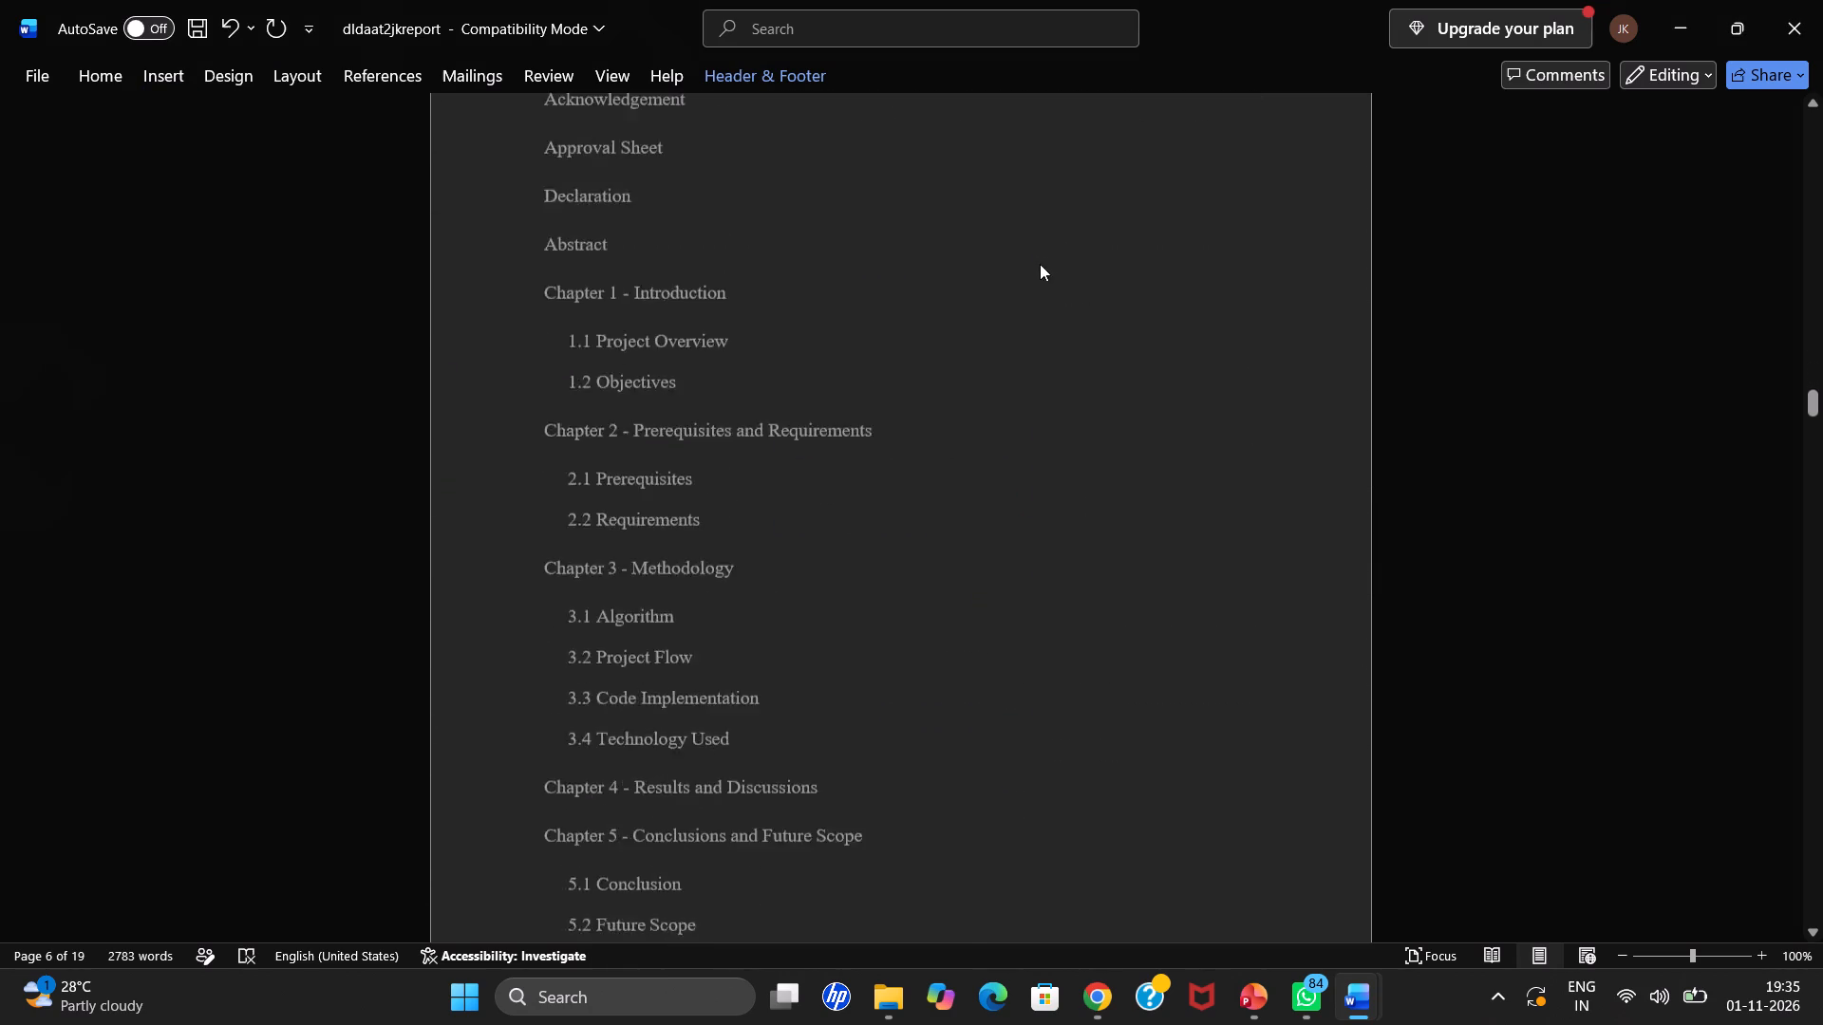
{"action": "left_click", "coordinate": [903, 649]}
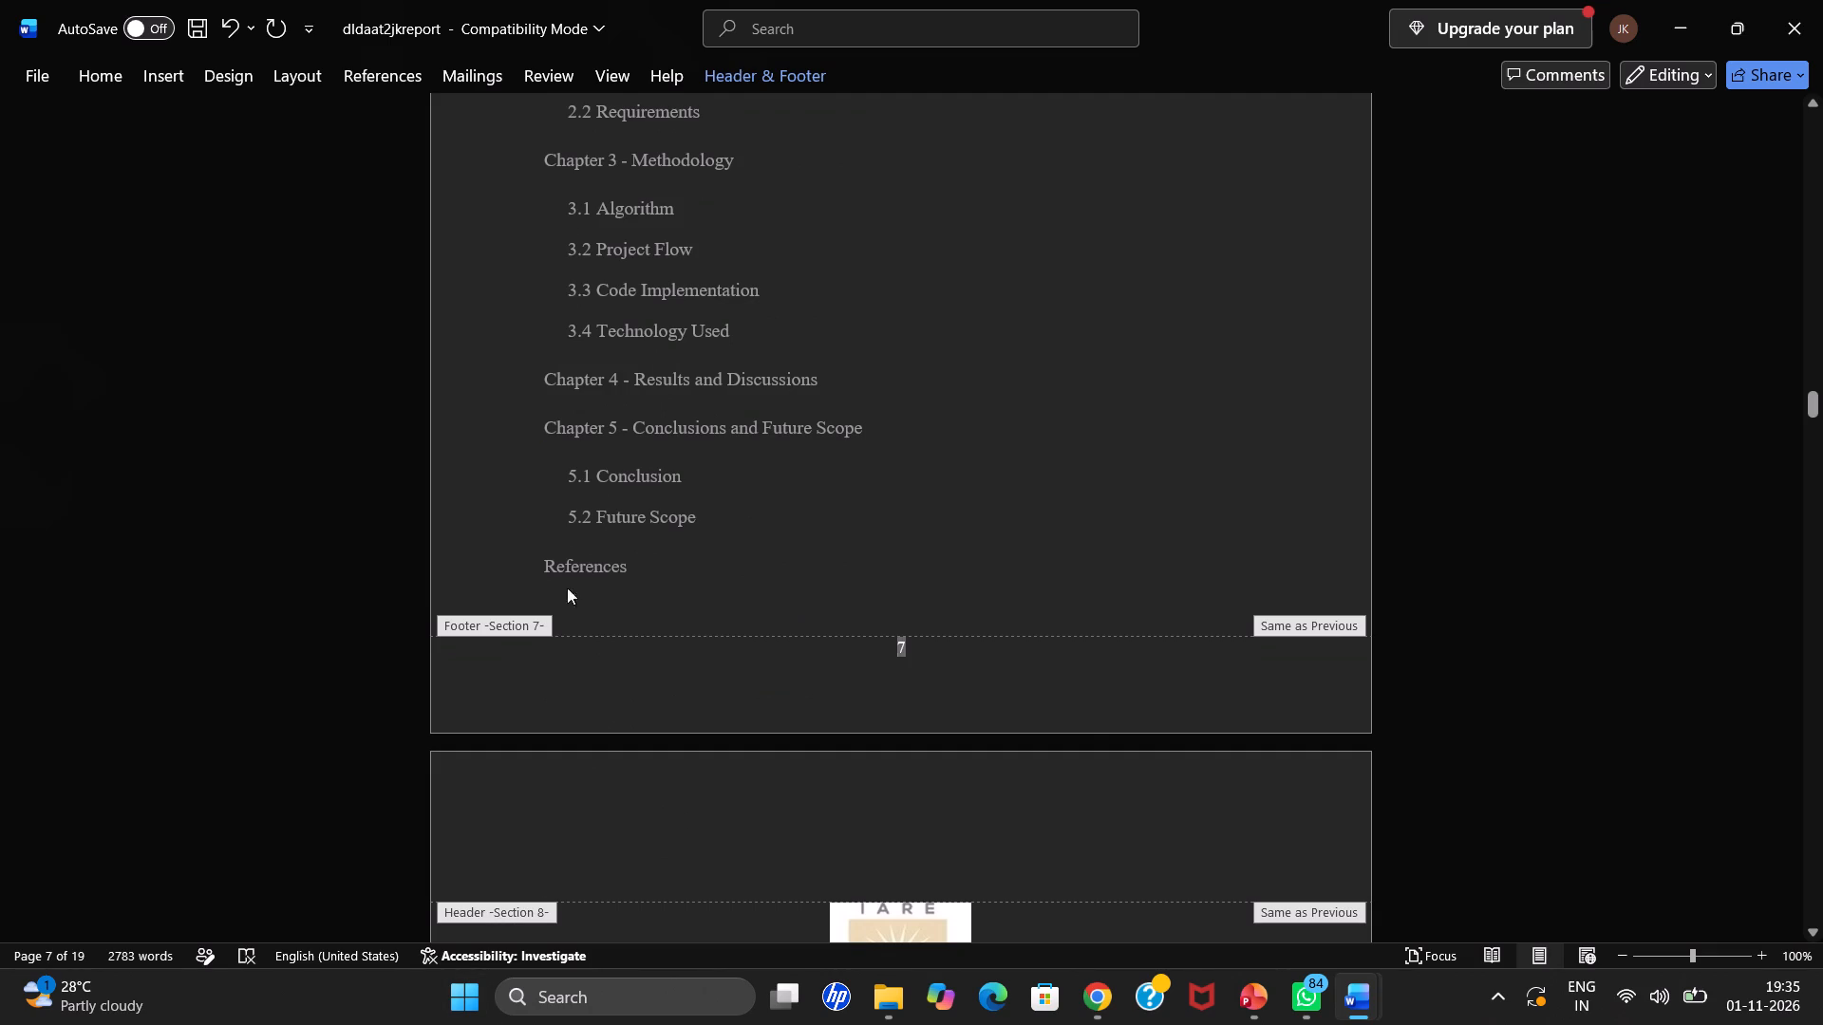
{"action": "left_click", "coordinate": [154, 86]}
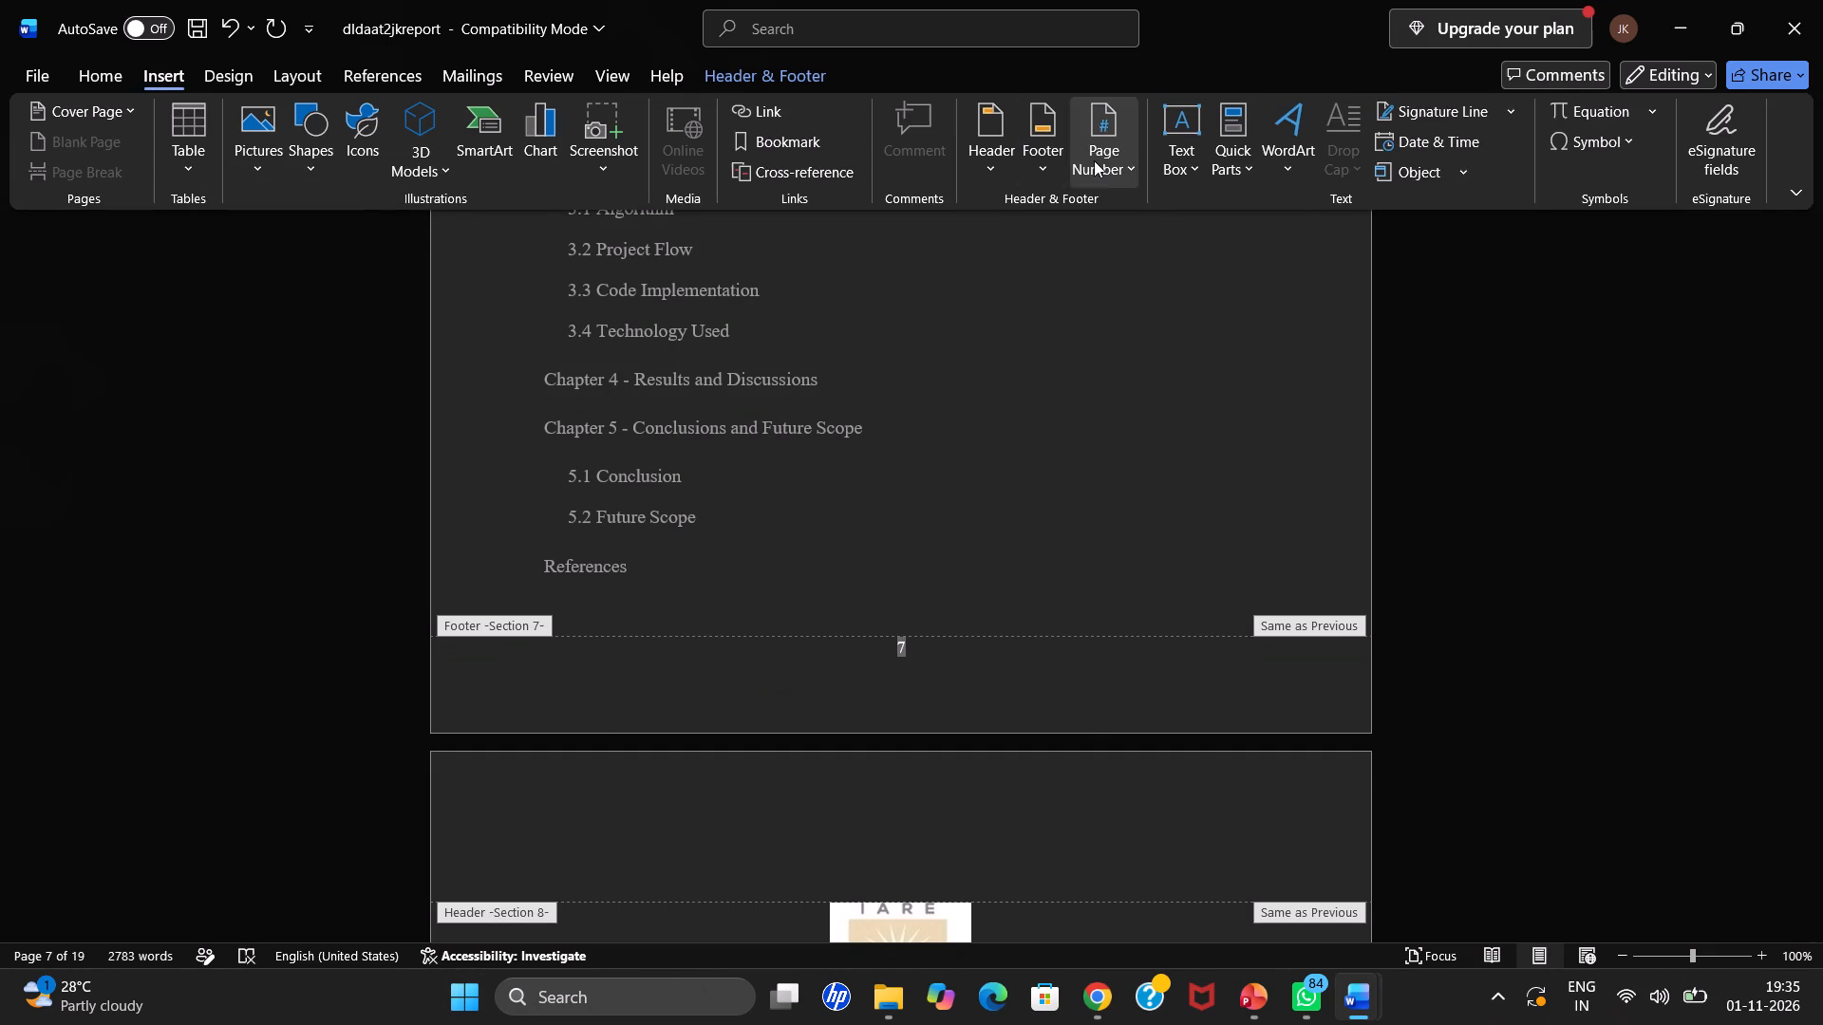
{"action": "left_click", "coordinate": [1094, 160]}
{"action": "scroll", "coordinate": [1130, 302], "scroll_direction": "down", "scroll_amount": 6}
{"action": "left_click", "coordinate": [1146, 351]}
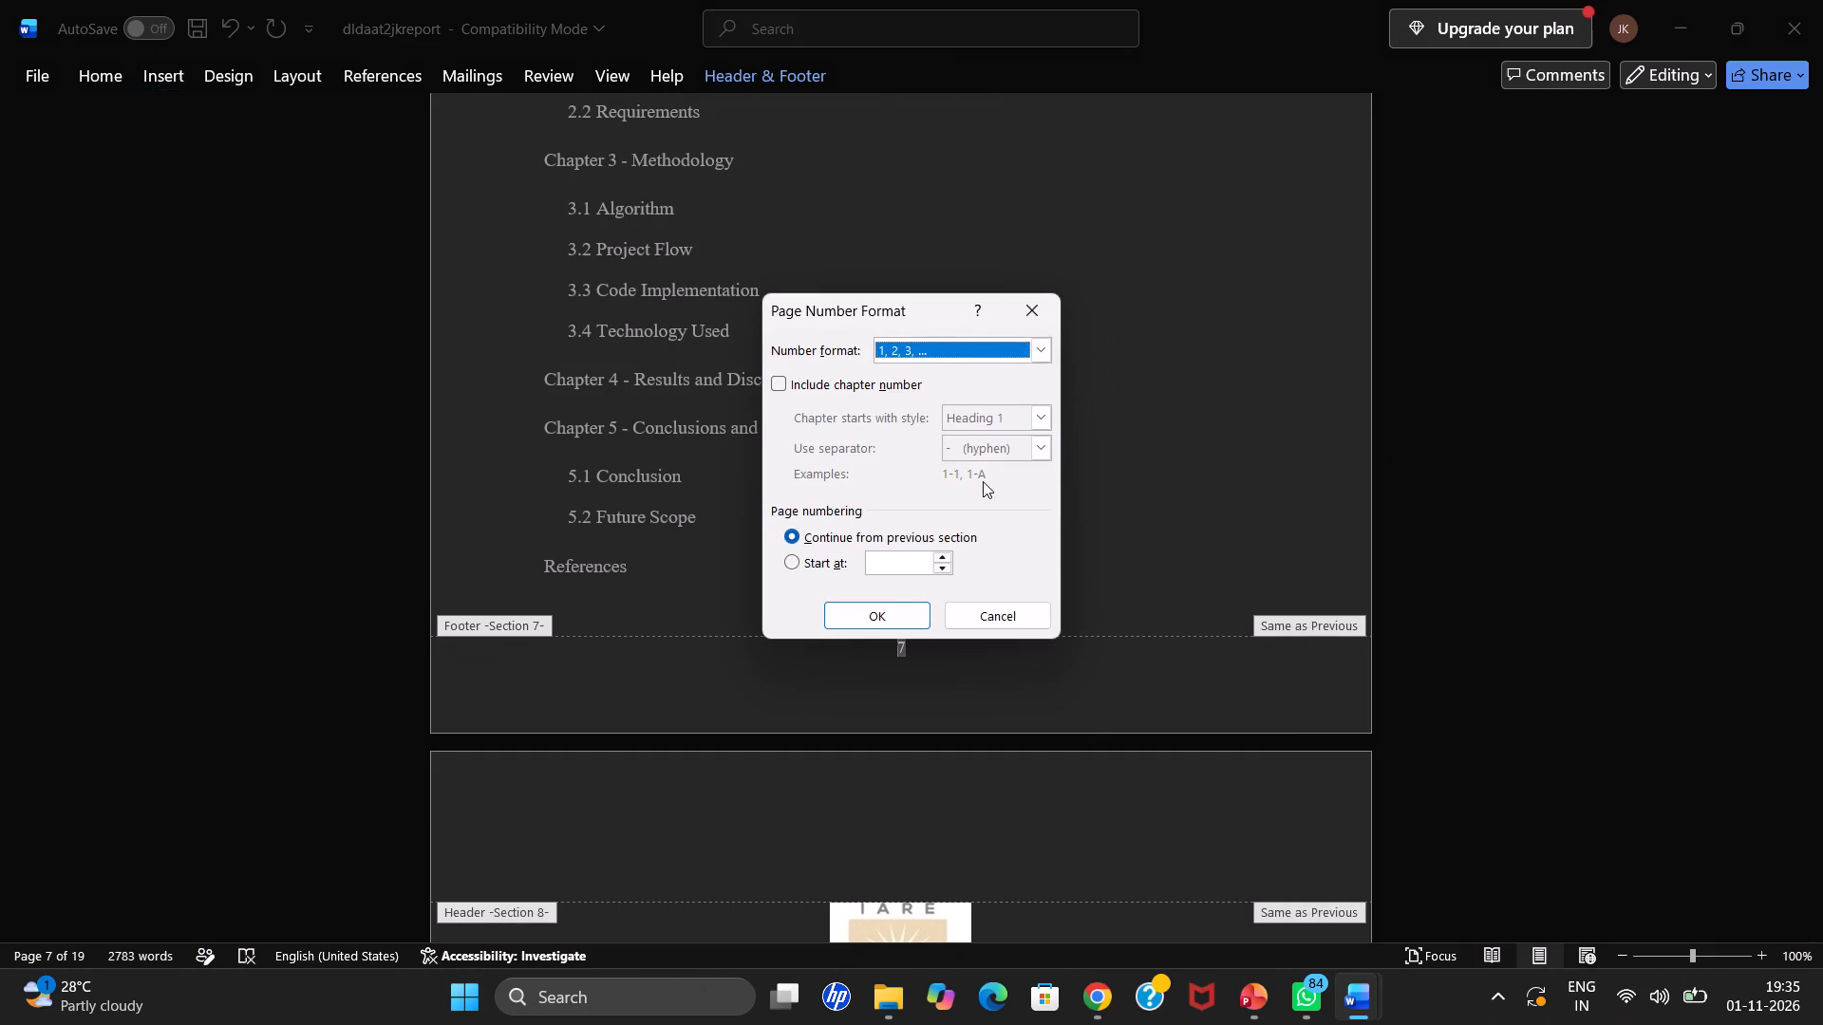
{"action": "left_click", "coordinate": [964, 347]}
{"action": "scroll", "coordinate": [964, 378], "scroll_direction": "down", "scroll_amount": 10}
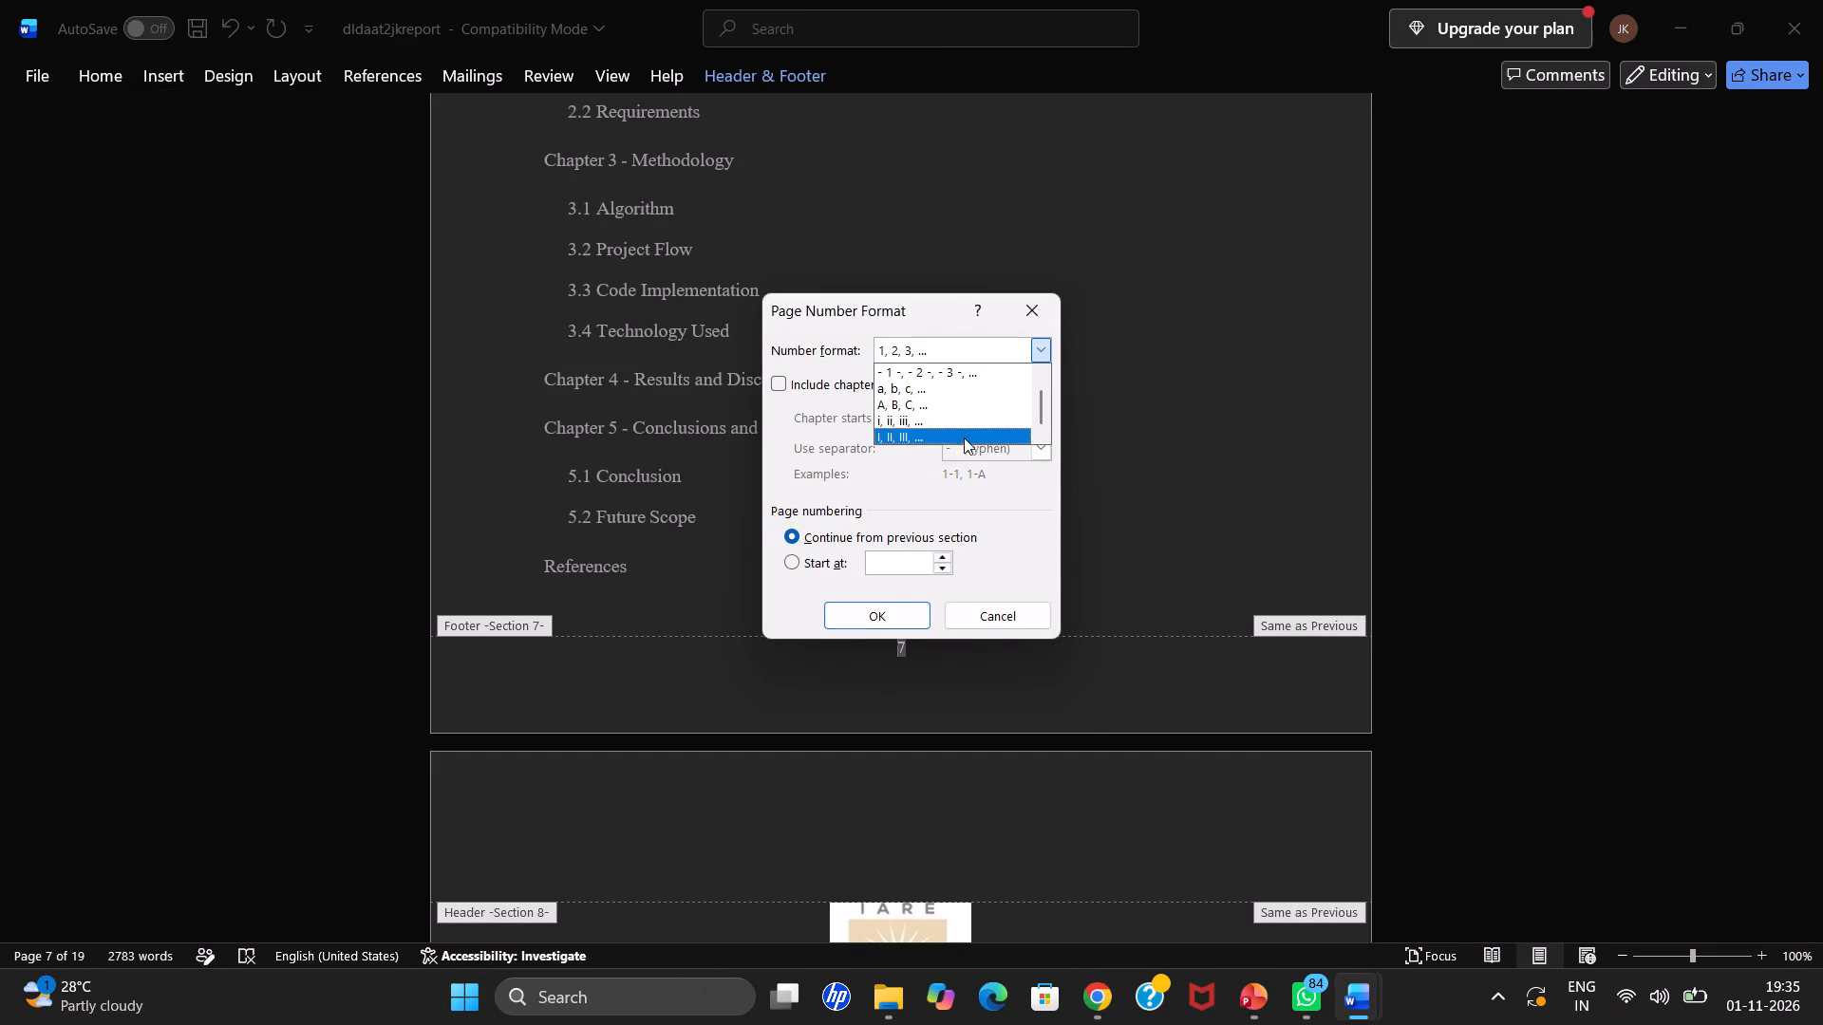
{"action": "left_click", "coordinate": [967, 444]}
{"action": "left_click", "coordinate": [889, 614]}
Format the page numbers of section 8, the declaration page before the Abstract, as I, II, III.
{"action": "scroll", "coordinate": [880, 642], "scroll_direction": "down", "scroll_amount": 6}
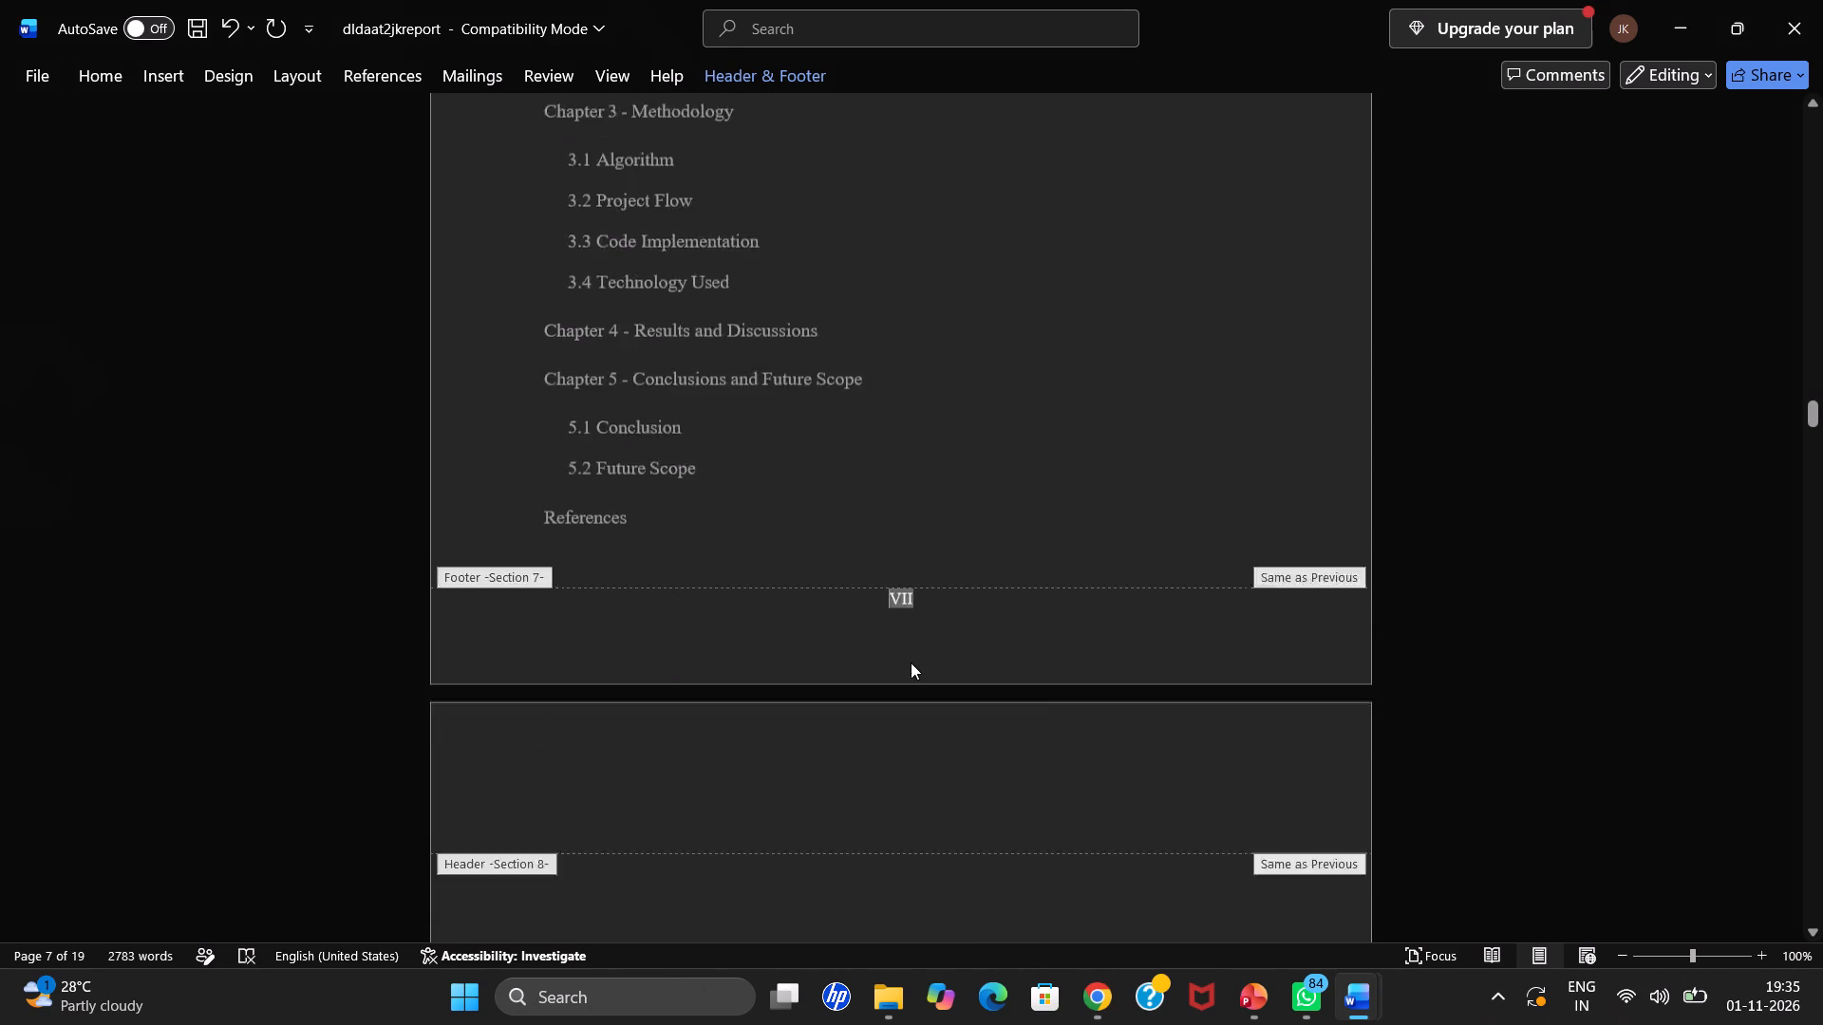
{"action": "scroll", "coordinate": [911, 662], "scroll_direction": "down", "scroll_amount": 12}
{"action": "scroll", "coordinate": [954, 765], "scroll_direction": "down", "scroll_amount": 10}
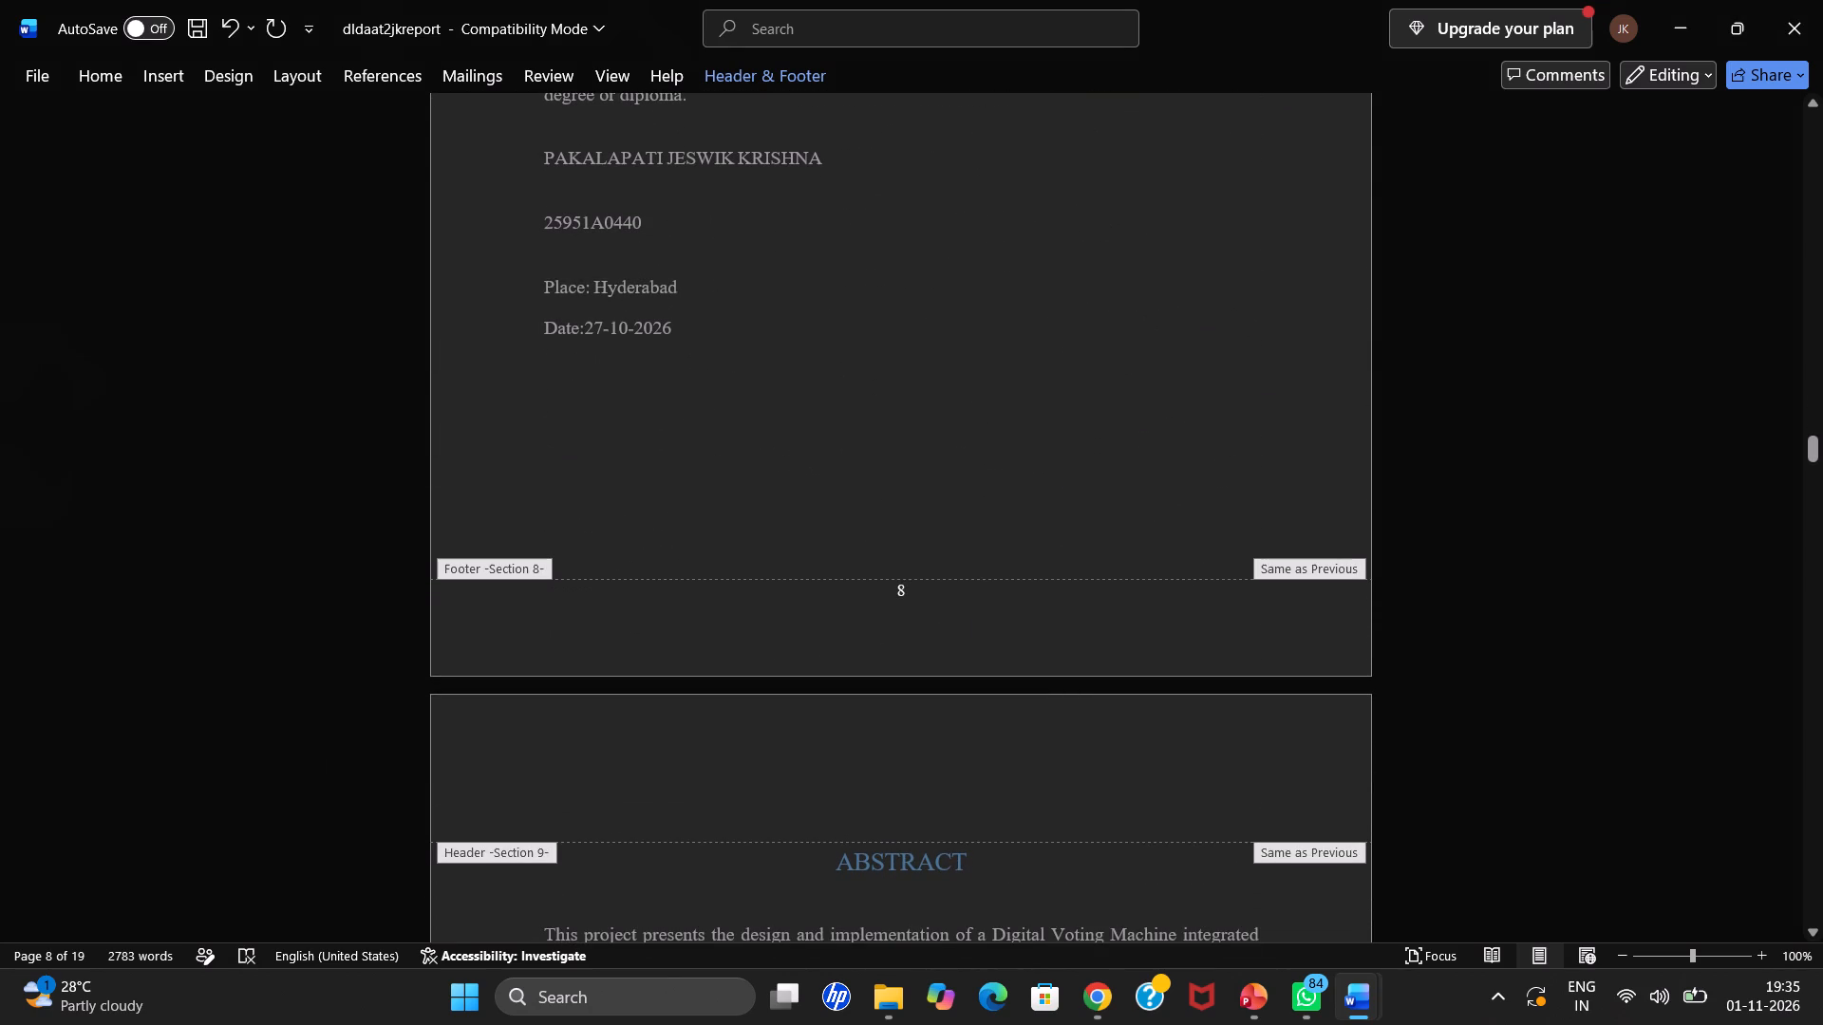
{"action": "left_click", "coordinate": [901, 592]}
{"action": "left_click", "coordinate": [183, 71]}
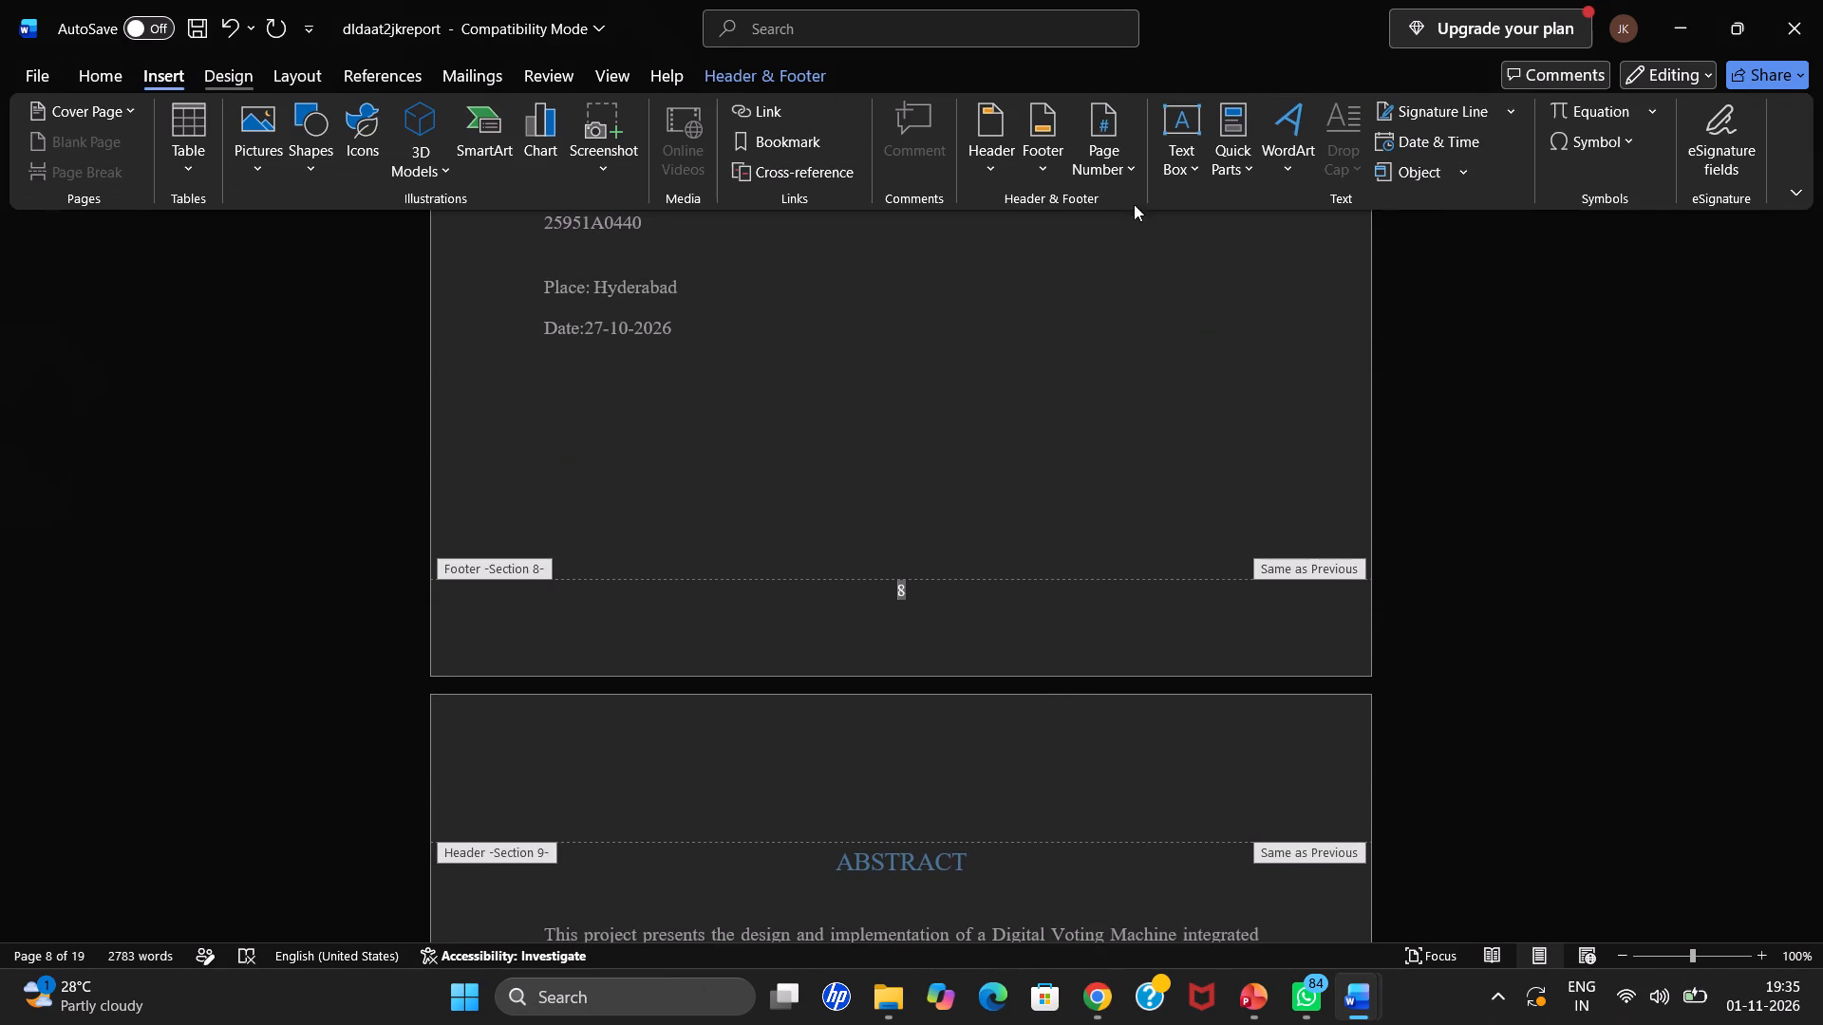
{"action": "left_click", "coordinate": [1130, 159]}
{"action": "scroll", "coordinate": [1064, 302], "scroll_direction": "down", "scroll_amount": 6}
{"action": "left_click", "coordinate": [1148, 348]}
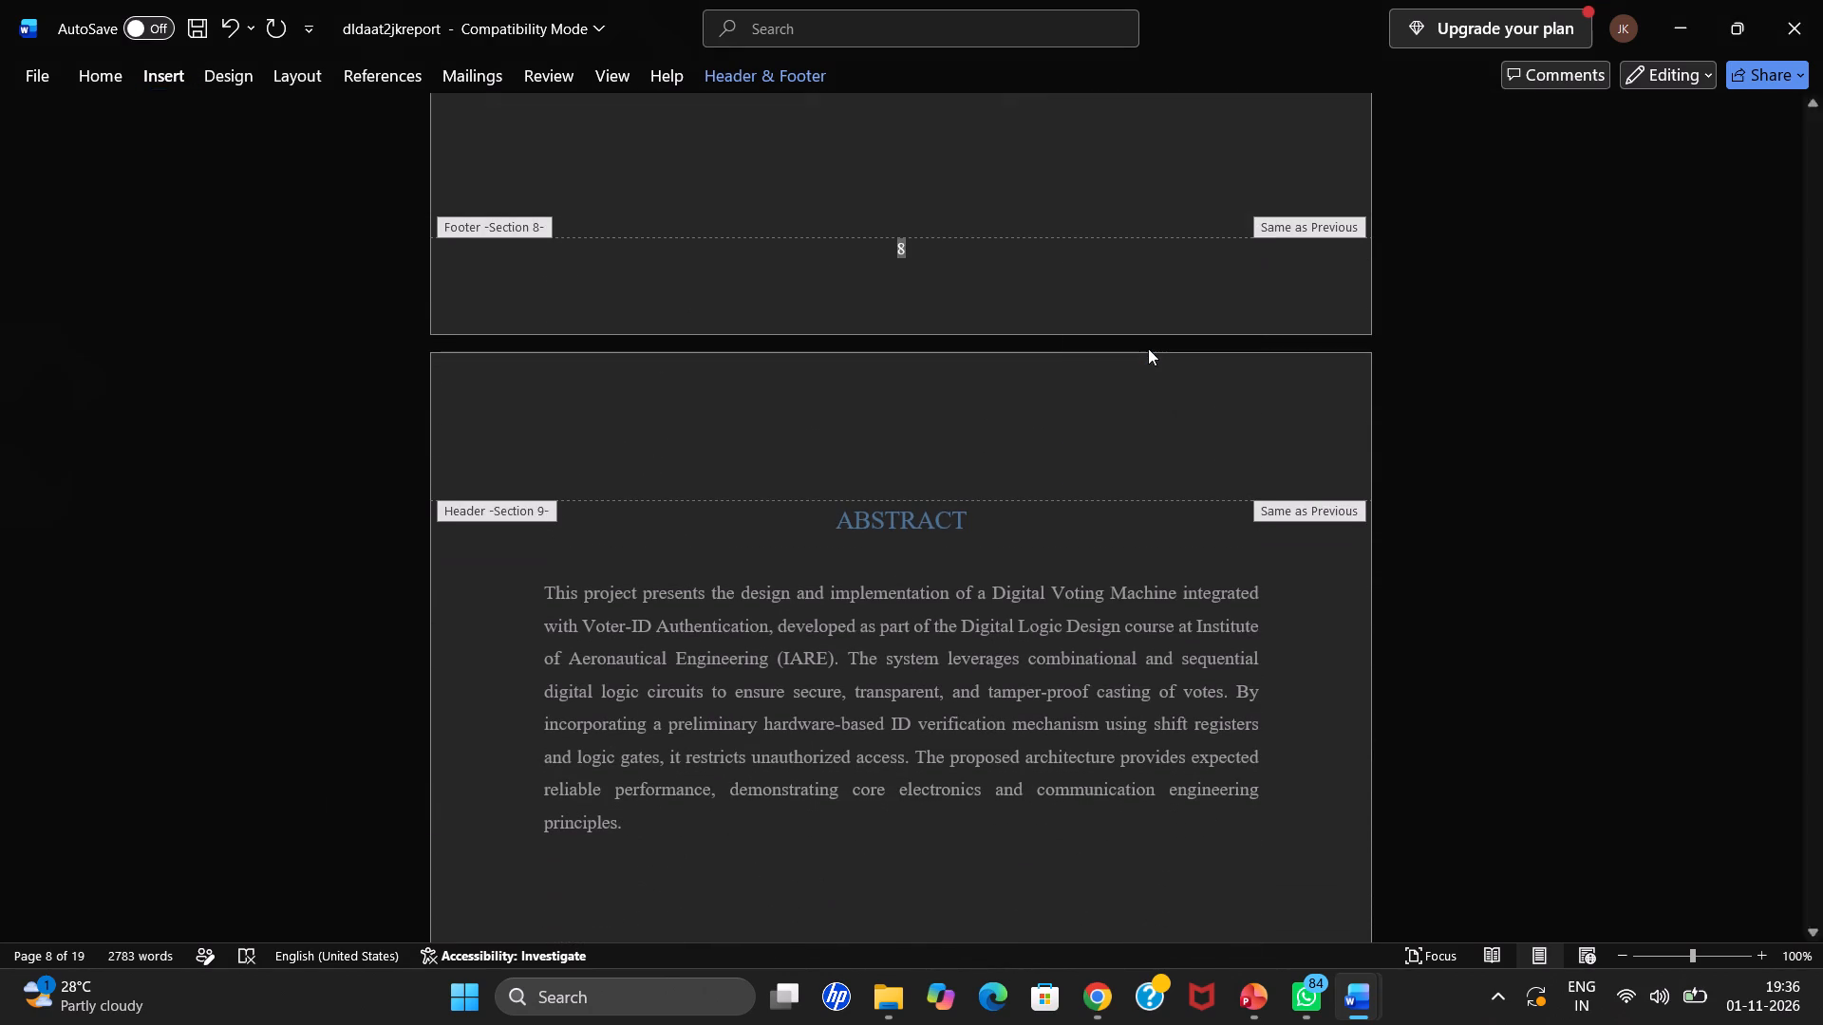
{"action": "left_click", "coordinate": [910, 343]}
{"action": "scroll", "coordinate": [911, 350], "scroll_direction": "down", "scroll_amount": 10}
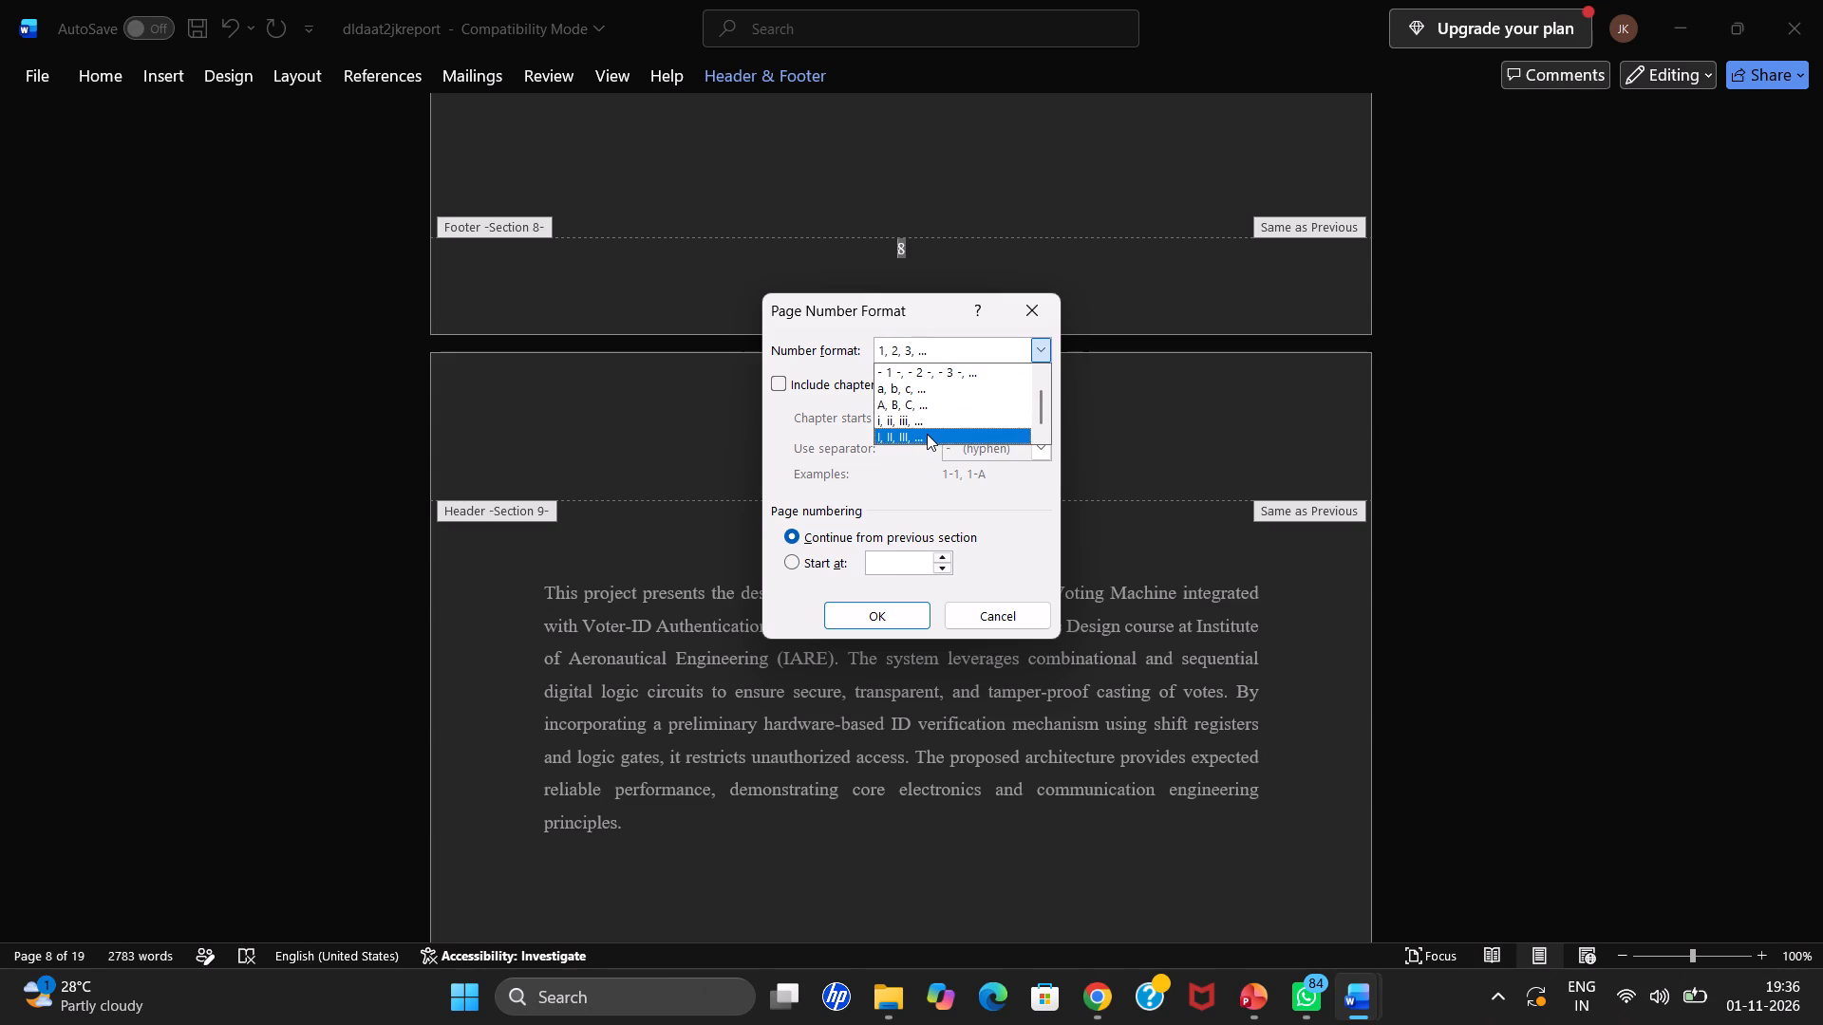
{"action": "left_click", "coordinate": [929, 434]}
{"action": "left_click", "coordinate": [896, 614]}
Format the page numbers of the Abstract section (section 9) as I, II, III.
{"action": "scroll", "coordinate": [891, 576], "scroll_direction": "down", "scroll_amount": 14}
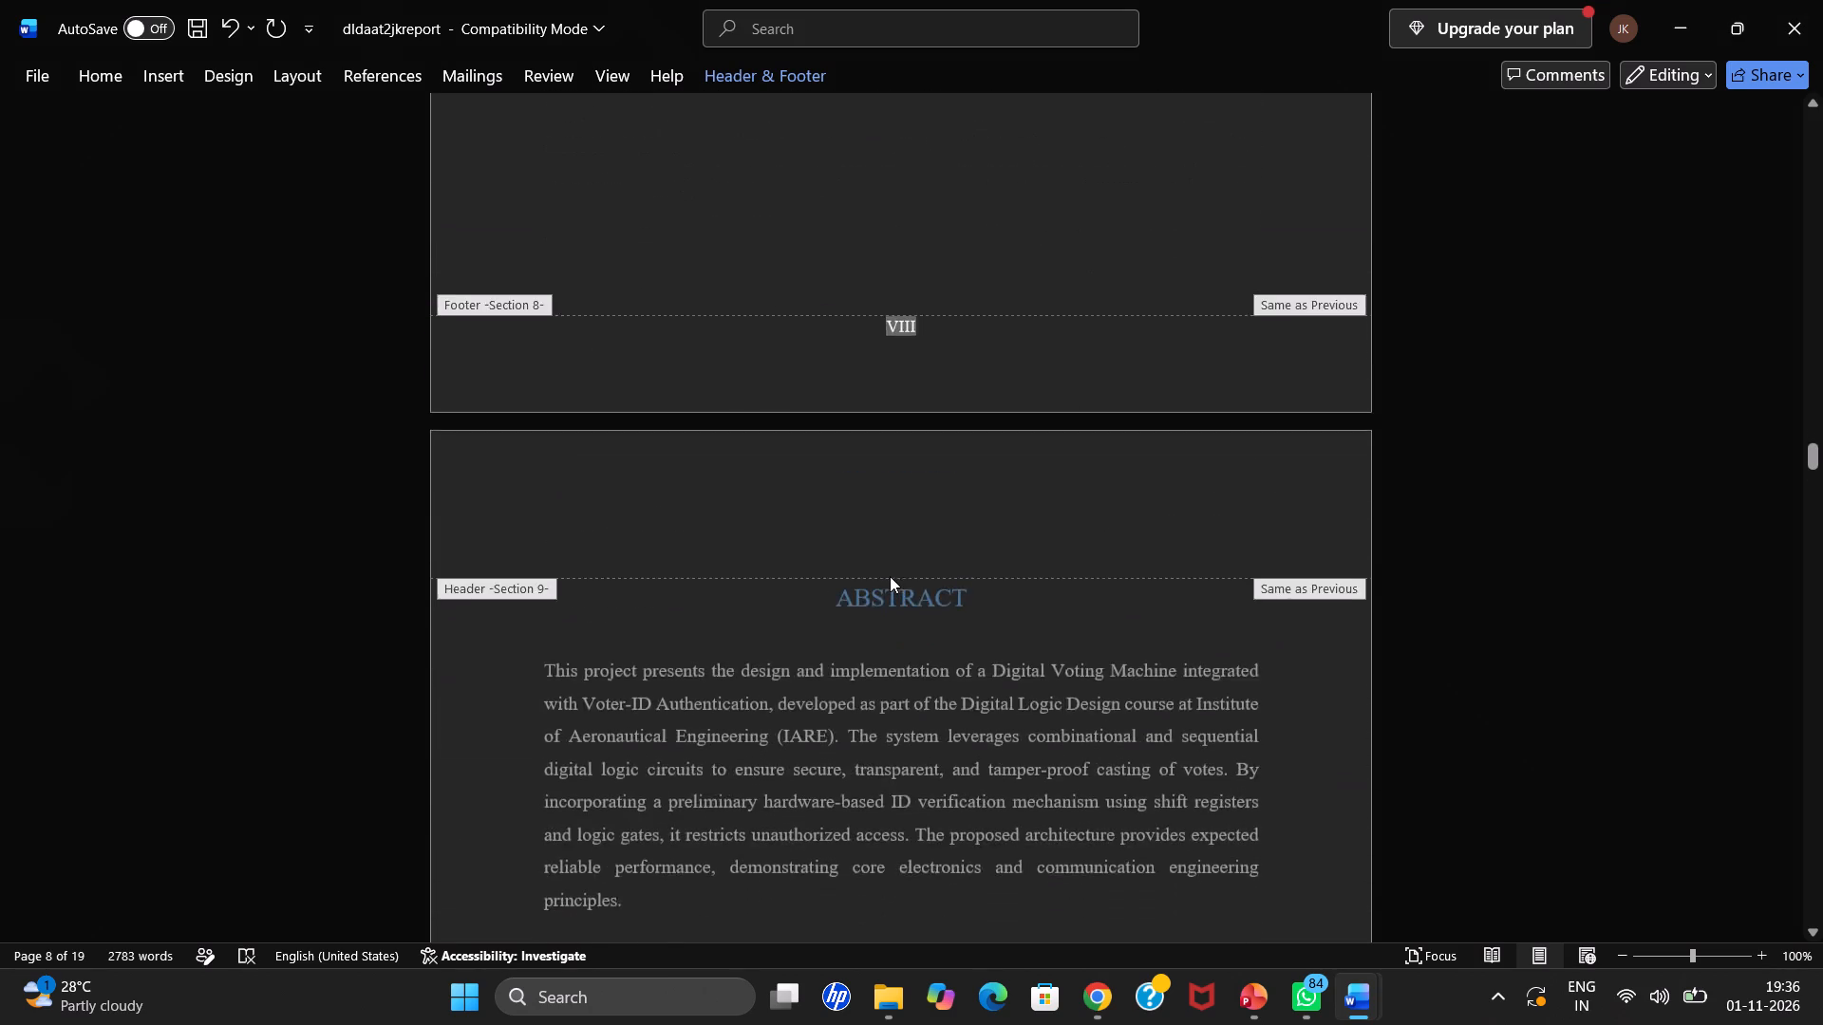
{"action": "scroll", "coordinate": [890, 576], "scroll_direction": "down", "scroll_amount": 18}
{"action": "left_click", "coordinate": [899, 359]}
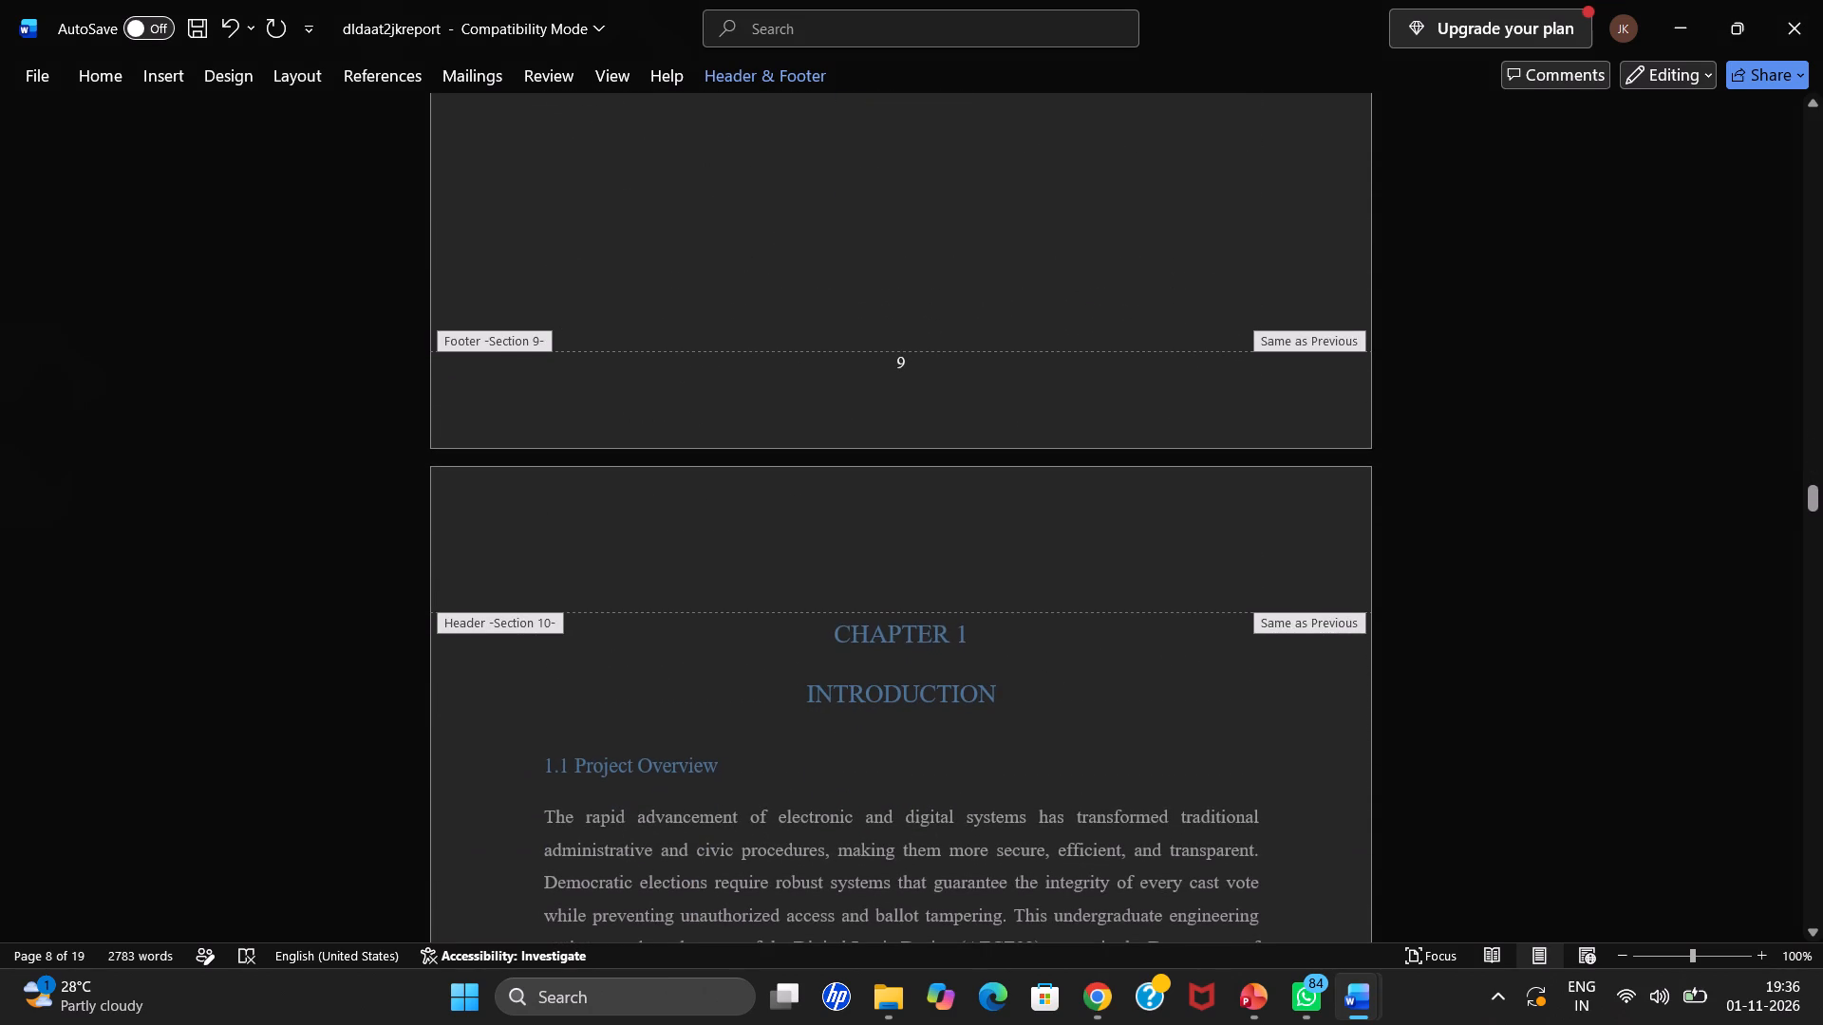
{"action": "left_click", "coordinate": [161, 75]}
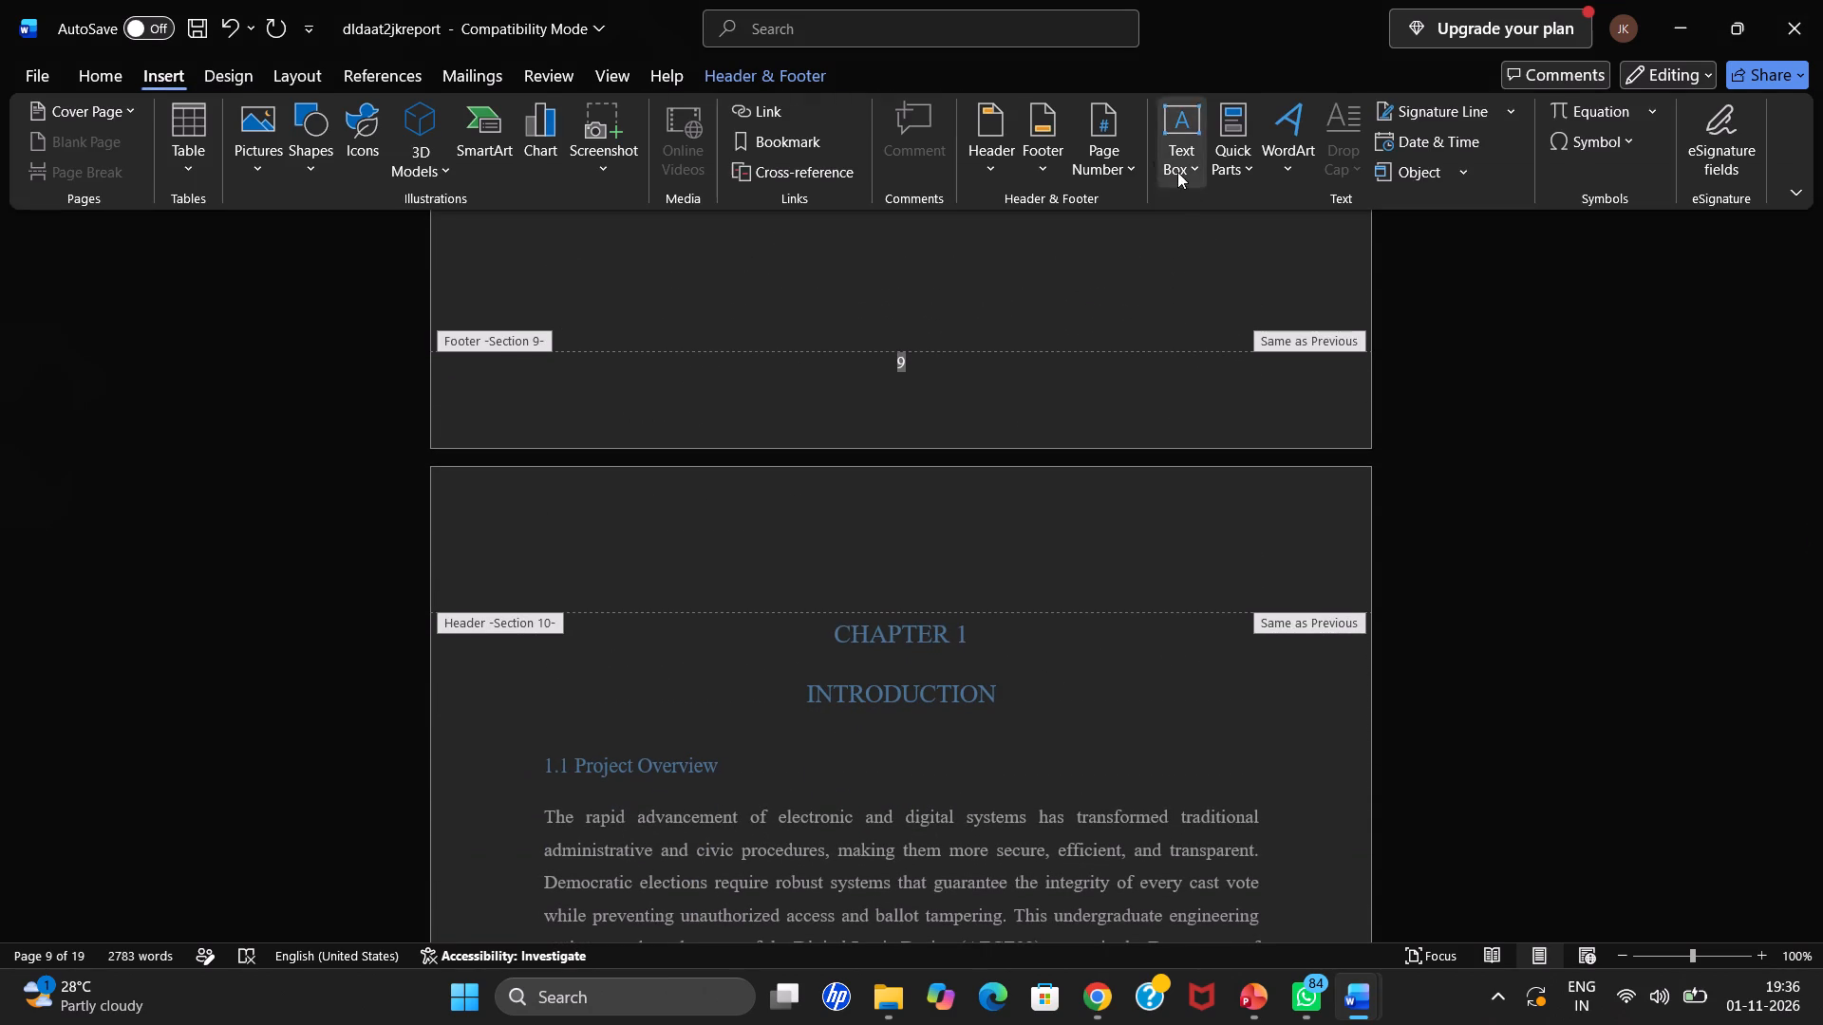
{"action": "left_click", "coordinate": [1069, 165]}
{"action": "left_click", "coordinate": [1080, 162]}
{"action": "left_click", "coordinate": [1157, 355]}
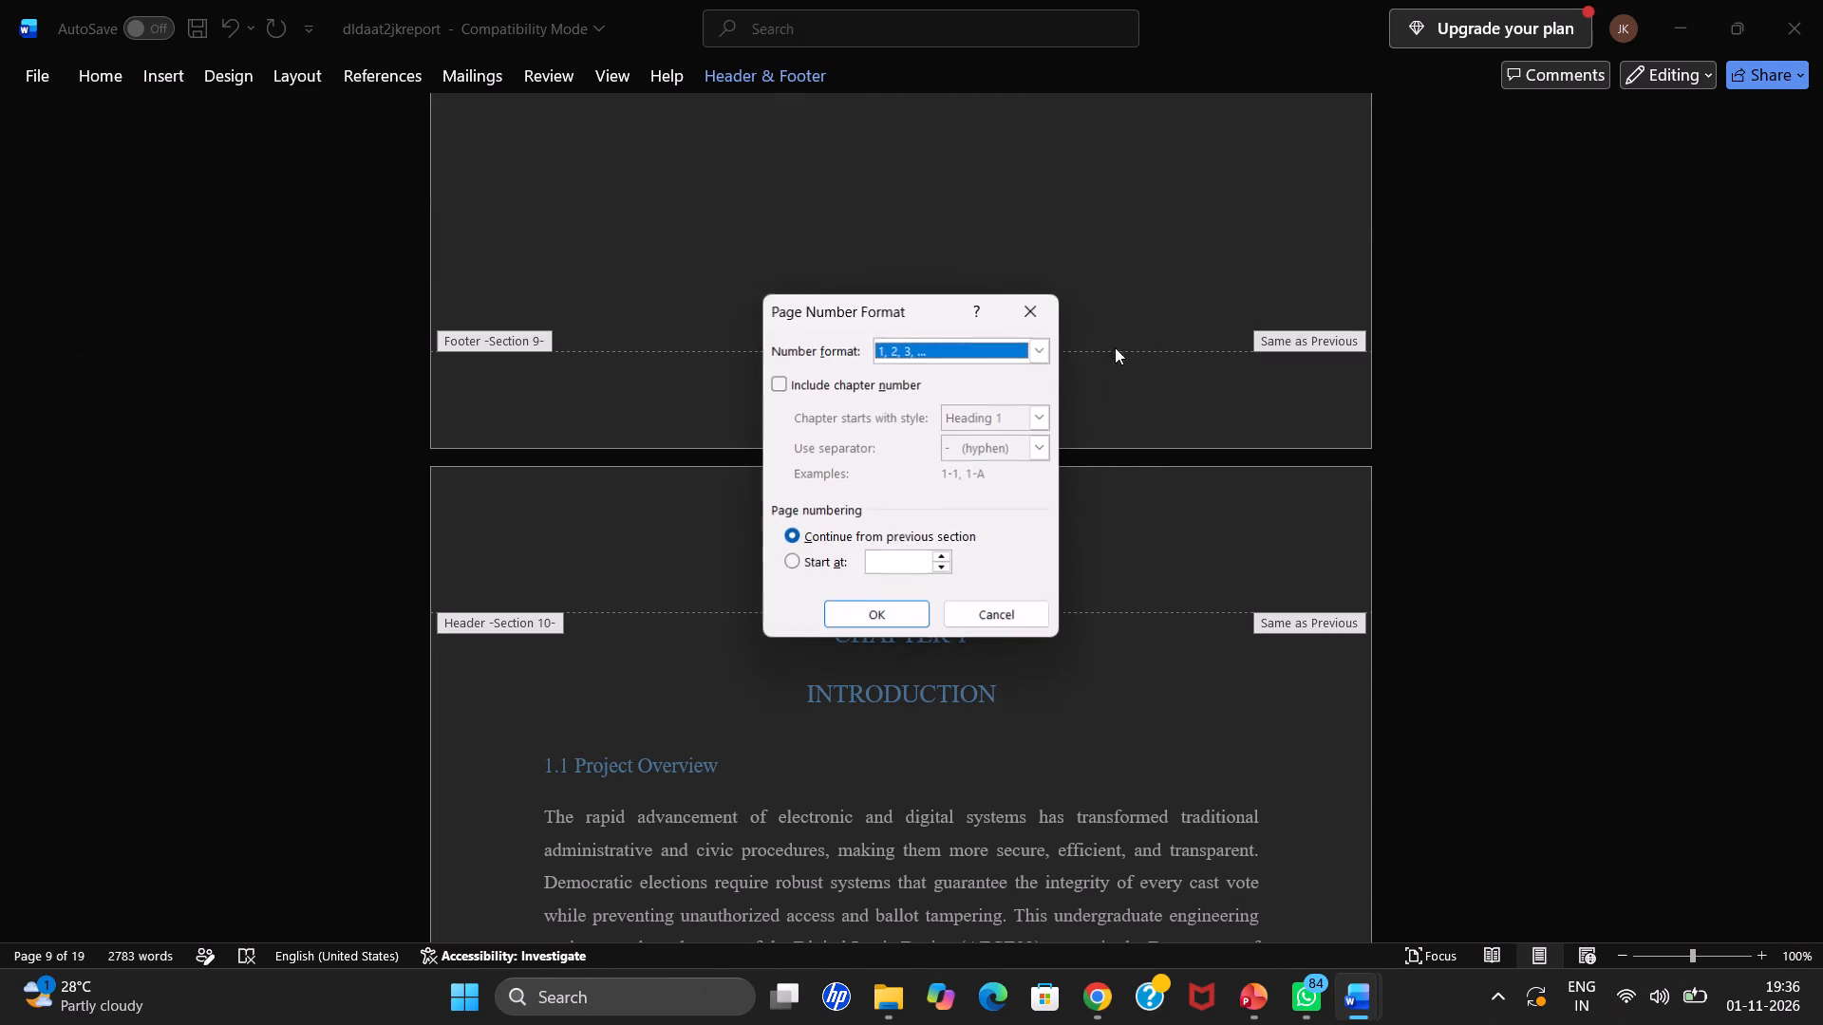
{"action": "left_click", "coordinate": [931, 355]}
{"action": "scroll", "coordinate": [939, 393], "scroll_direction": "down", "scroll_amount": 8}
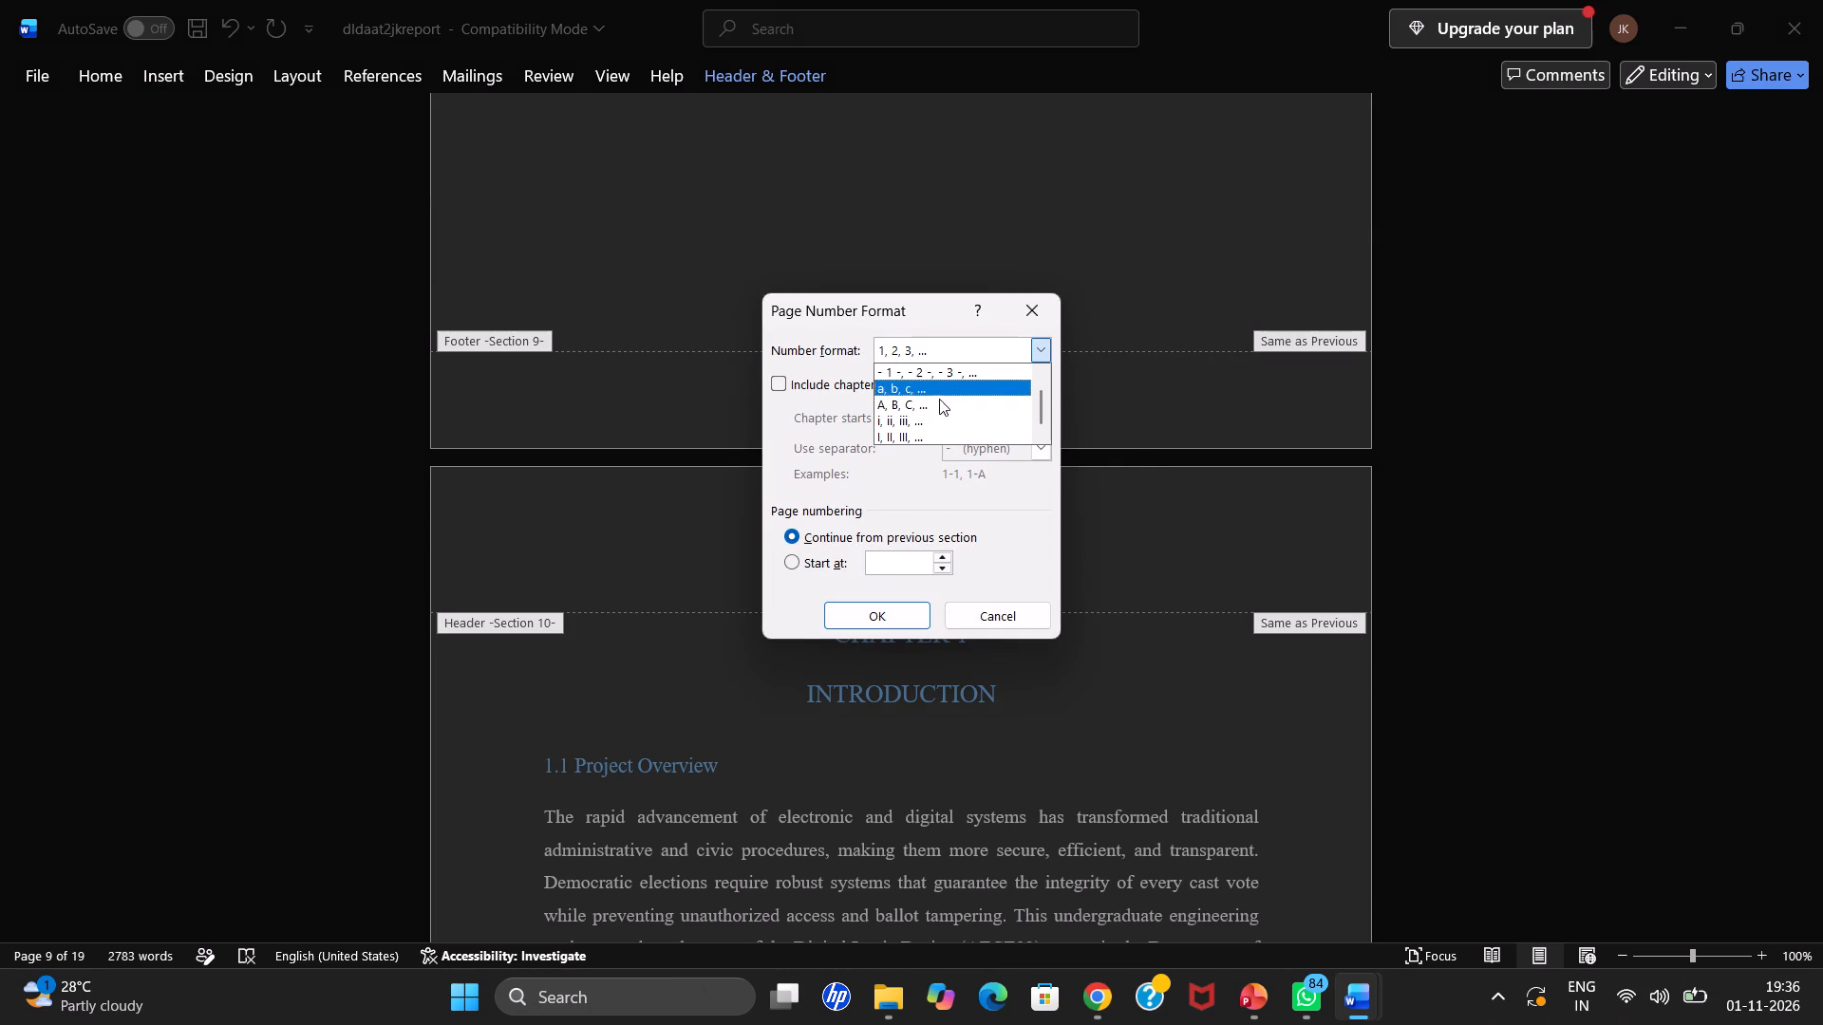
{"action": "left_click", "coordinate": [942, 436]}
{"action": "left_click", "coordinate": [903, 609]}
Save the dldaat2jkreport document with its updated page numbering.
{"action": "scroll", "coordinate": [1011, 428], "scroll_direction": "down", "scroll_amount": 7}
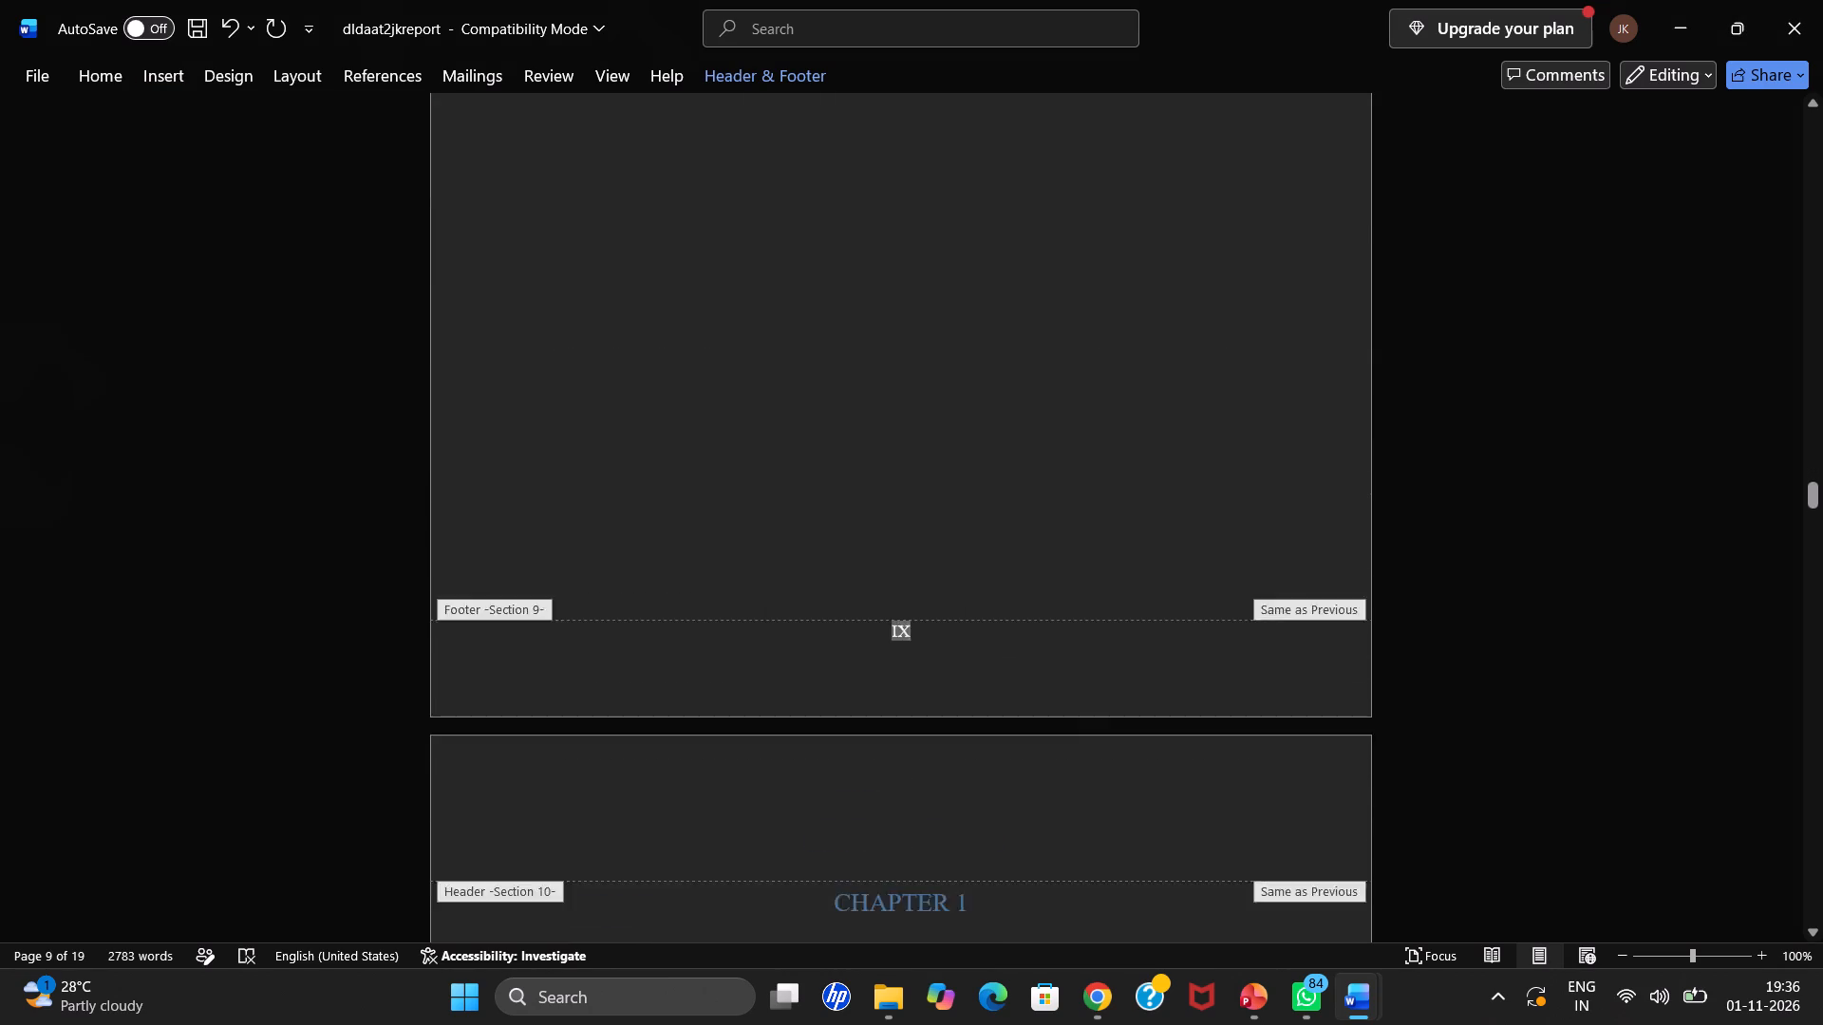
{"action": "scroll", "coordinate": [1023, 432], "scroll_direction": "down", "scroll_amount": 20}
{"action": "scroll", "coordinate": [1023, 432], "scroll_direction": "down", "scroll_amount": 9}
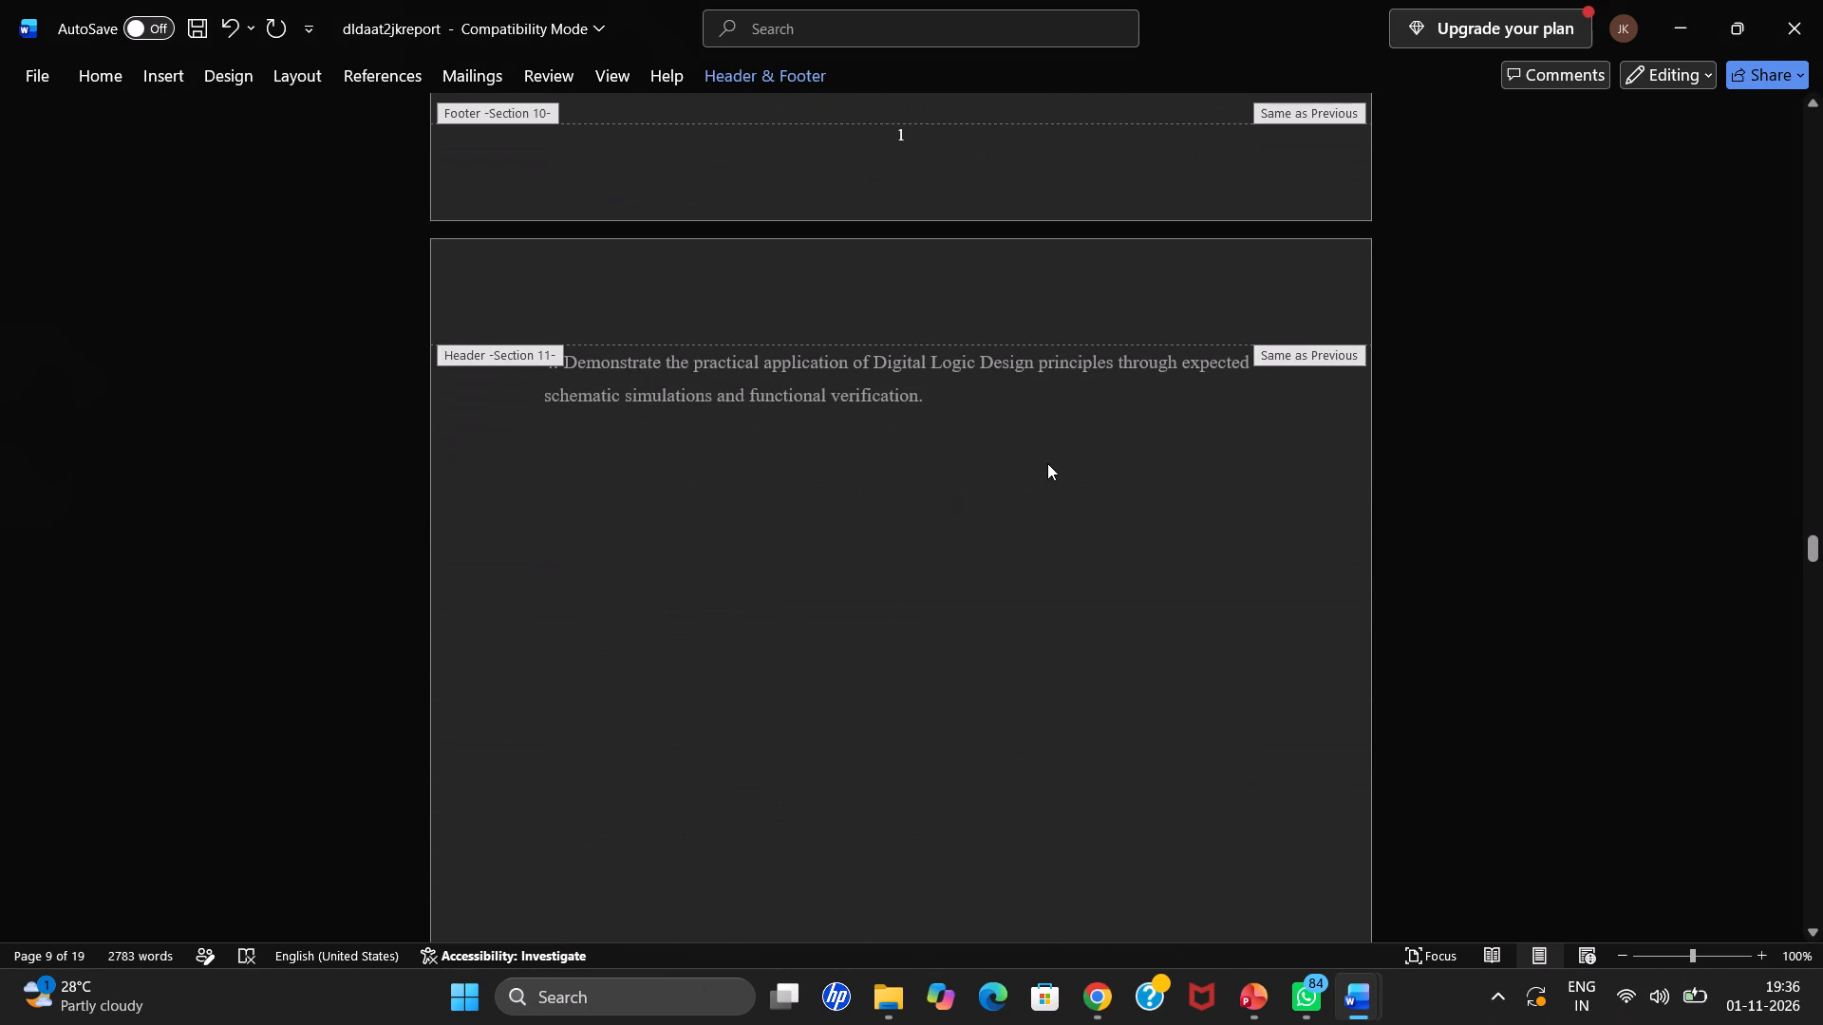
{"action": "key", "text": "ctrl+s"}
{"action": "key", "text": "ctrl+s"}
{"action": "key", "text": "ctrl+s"}
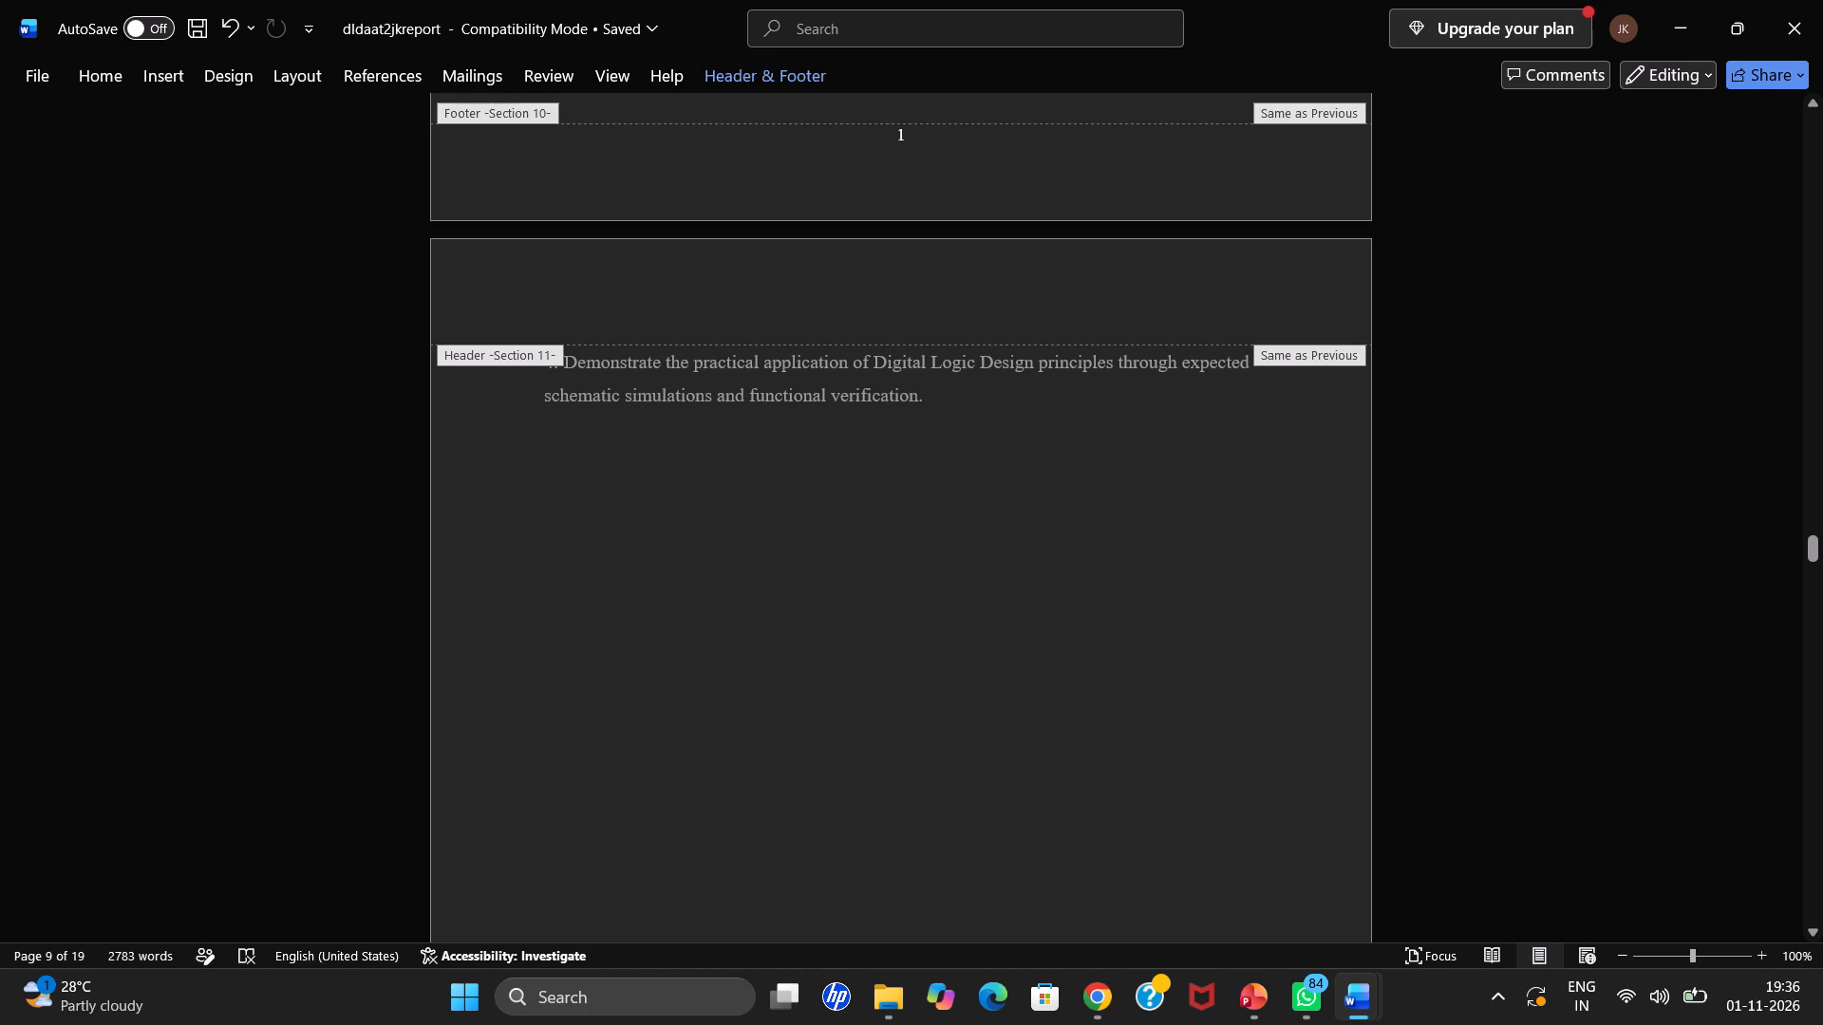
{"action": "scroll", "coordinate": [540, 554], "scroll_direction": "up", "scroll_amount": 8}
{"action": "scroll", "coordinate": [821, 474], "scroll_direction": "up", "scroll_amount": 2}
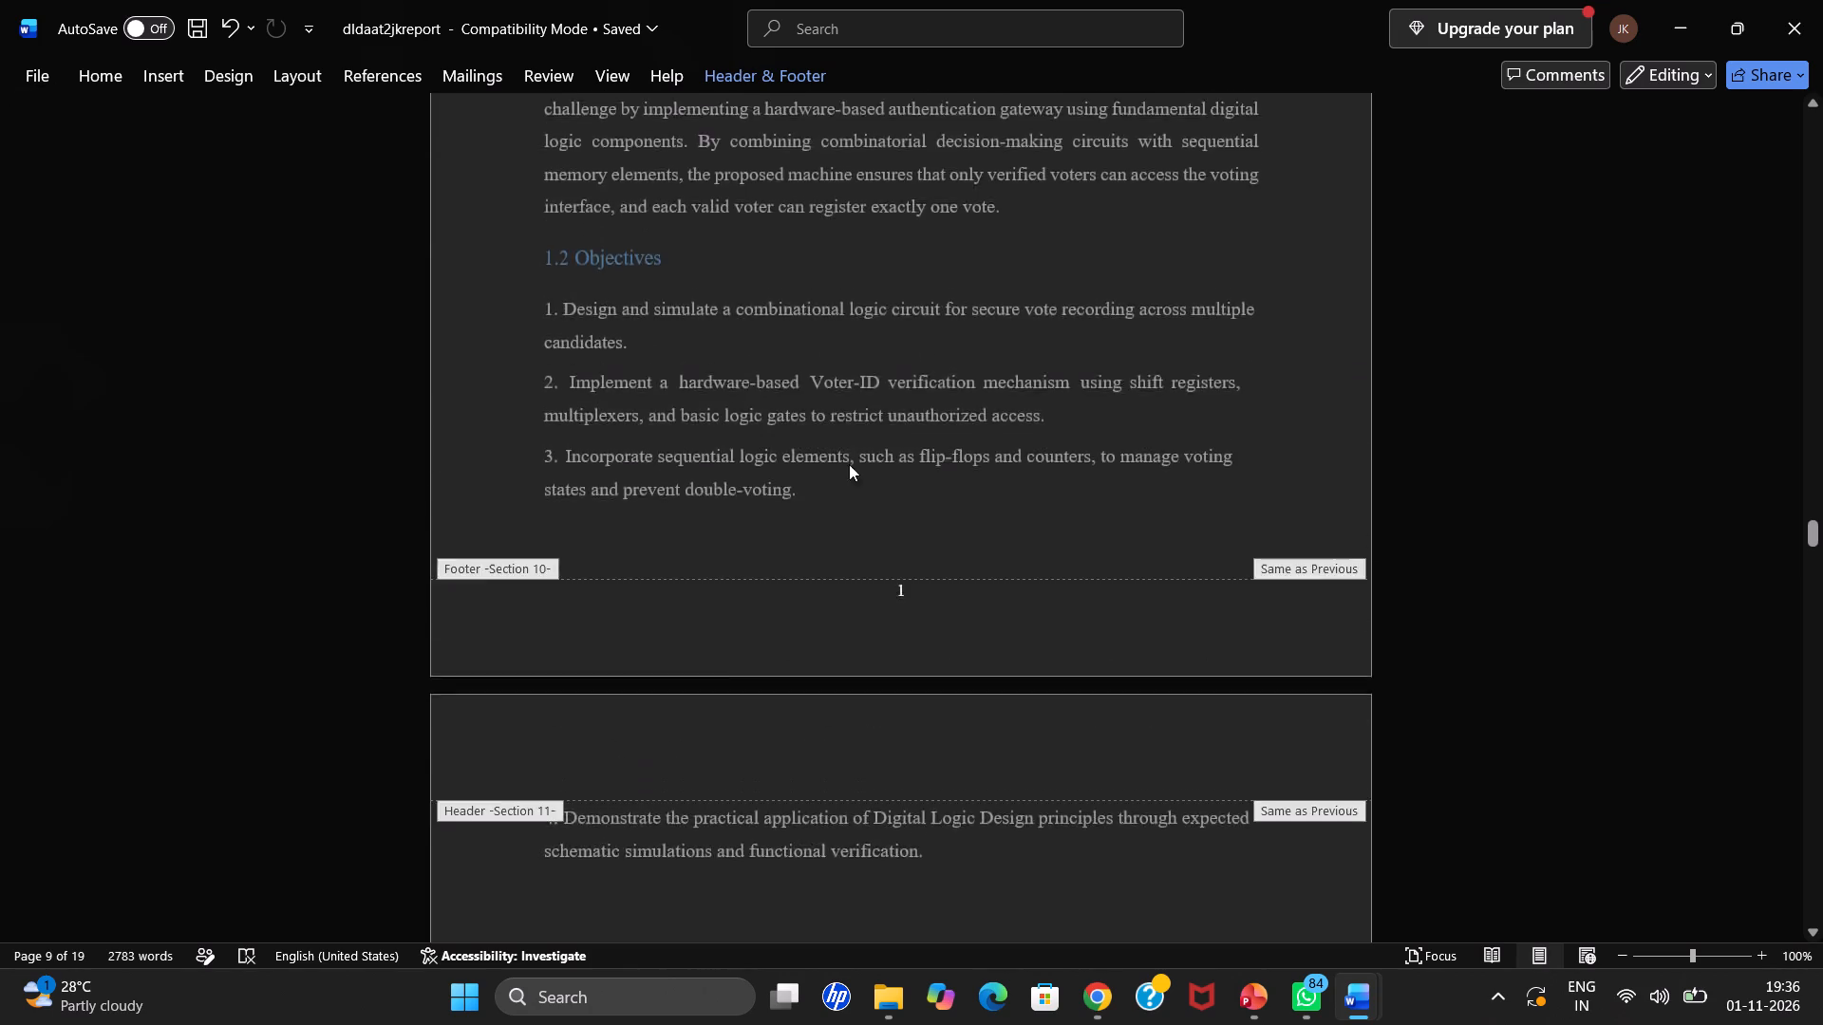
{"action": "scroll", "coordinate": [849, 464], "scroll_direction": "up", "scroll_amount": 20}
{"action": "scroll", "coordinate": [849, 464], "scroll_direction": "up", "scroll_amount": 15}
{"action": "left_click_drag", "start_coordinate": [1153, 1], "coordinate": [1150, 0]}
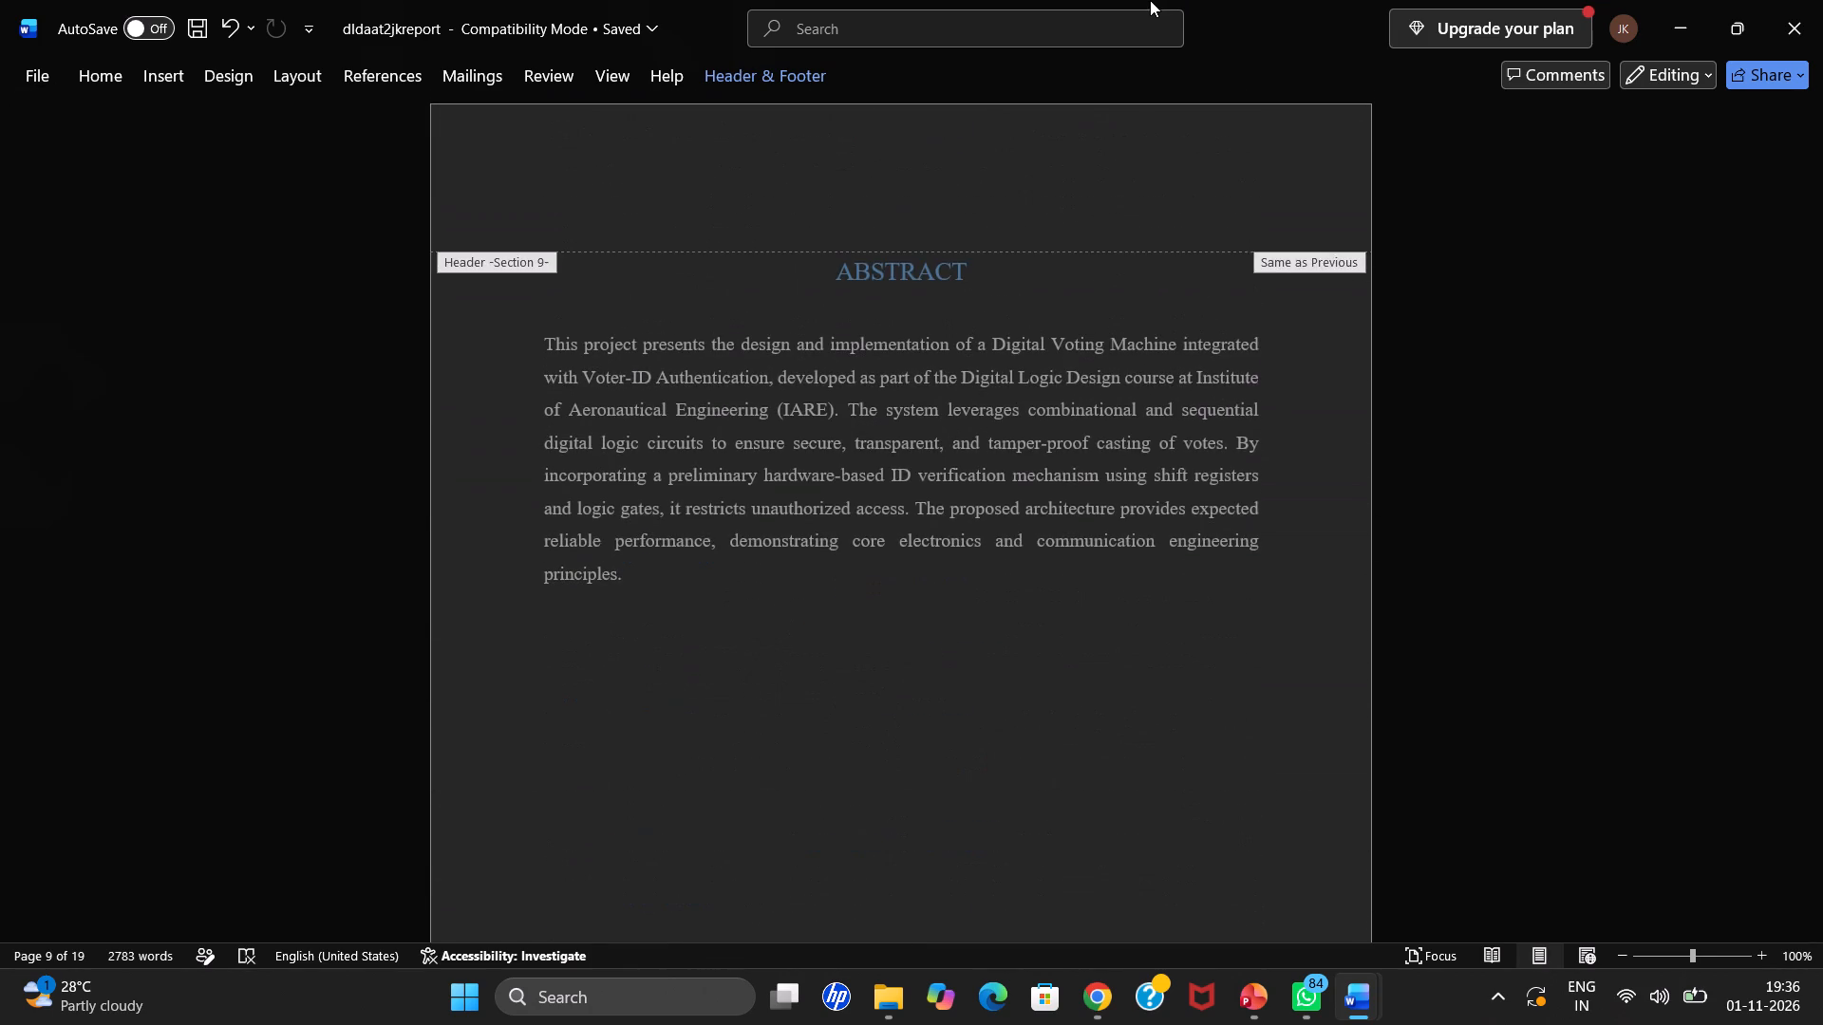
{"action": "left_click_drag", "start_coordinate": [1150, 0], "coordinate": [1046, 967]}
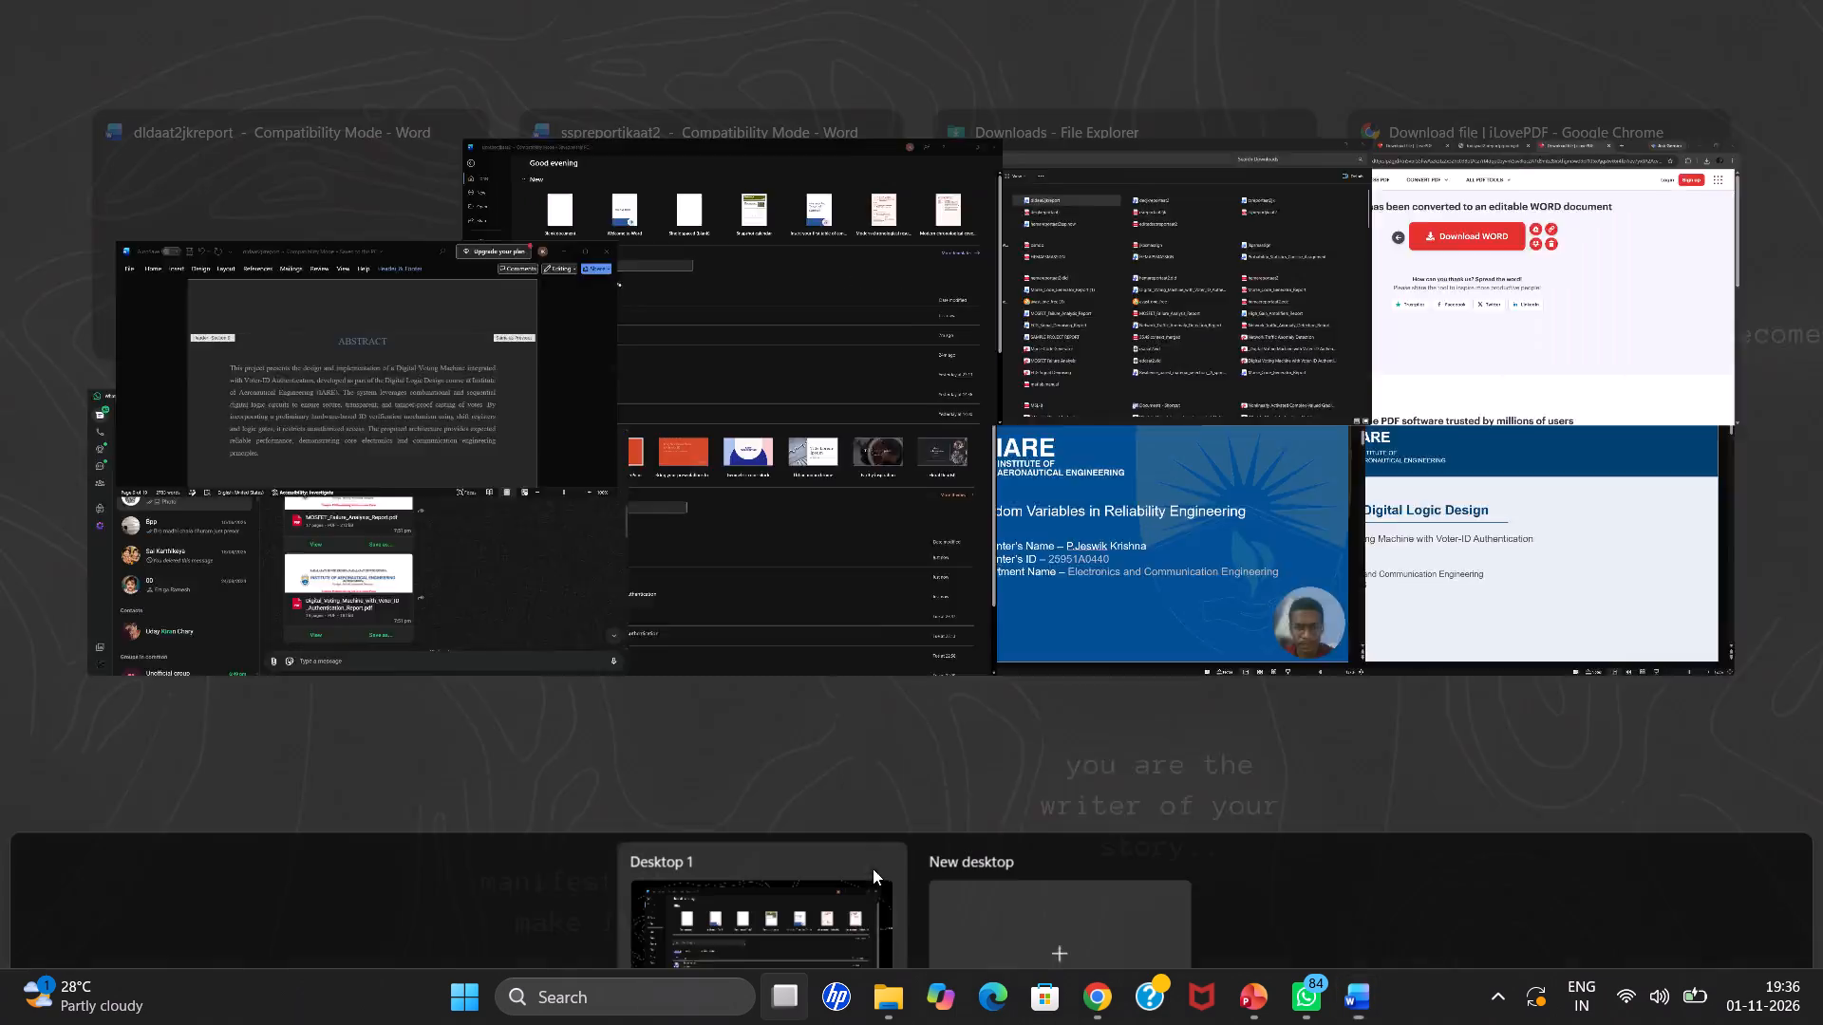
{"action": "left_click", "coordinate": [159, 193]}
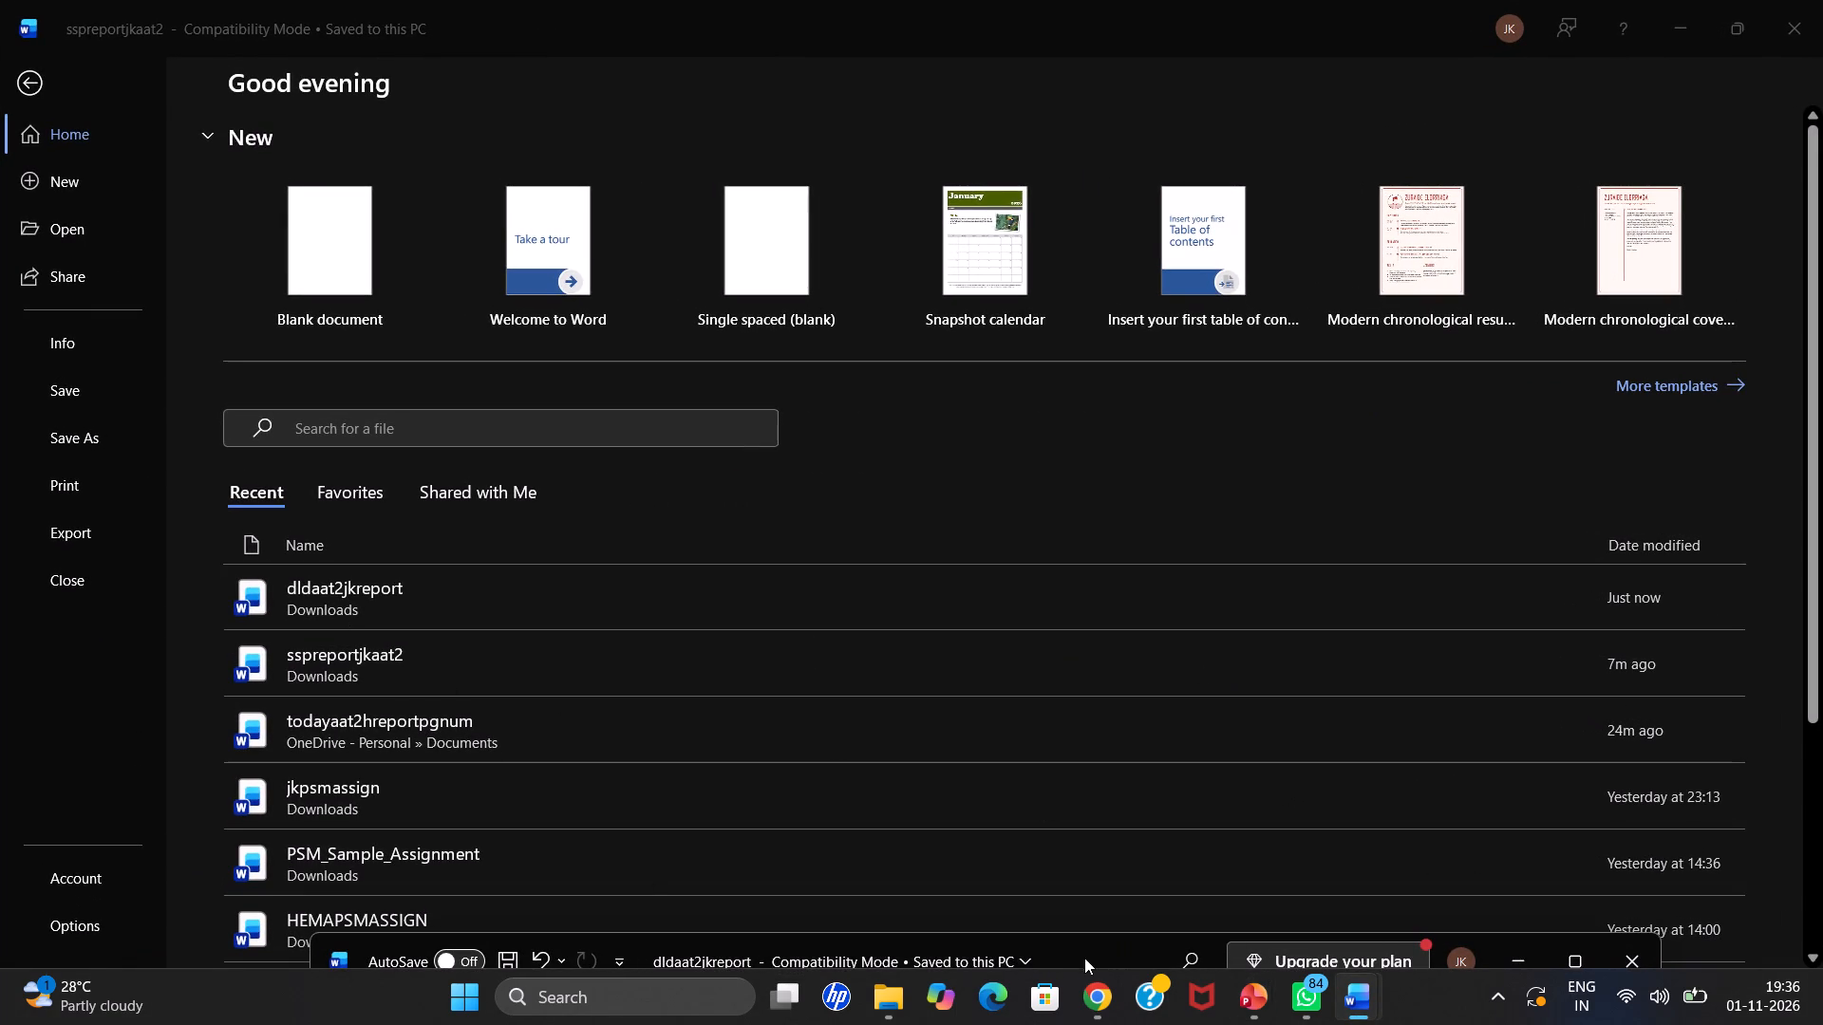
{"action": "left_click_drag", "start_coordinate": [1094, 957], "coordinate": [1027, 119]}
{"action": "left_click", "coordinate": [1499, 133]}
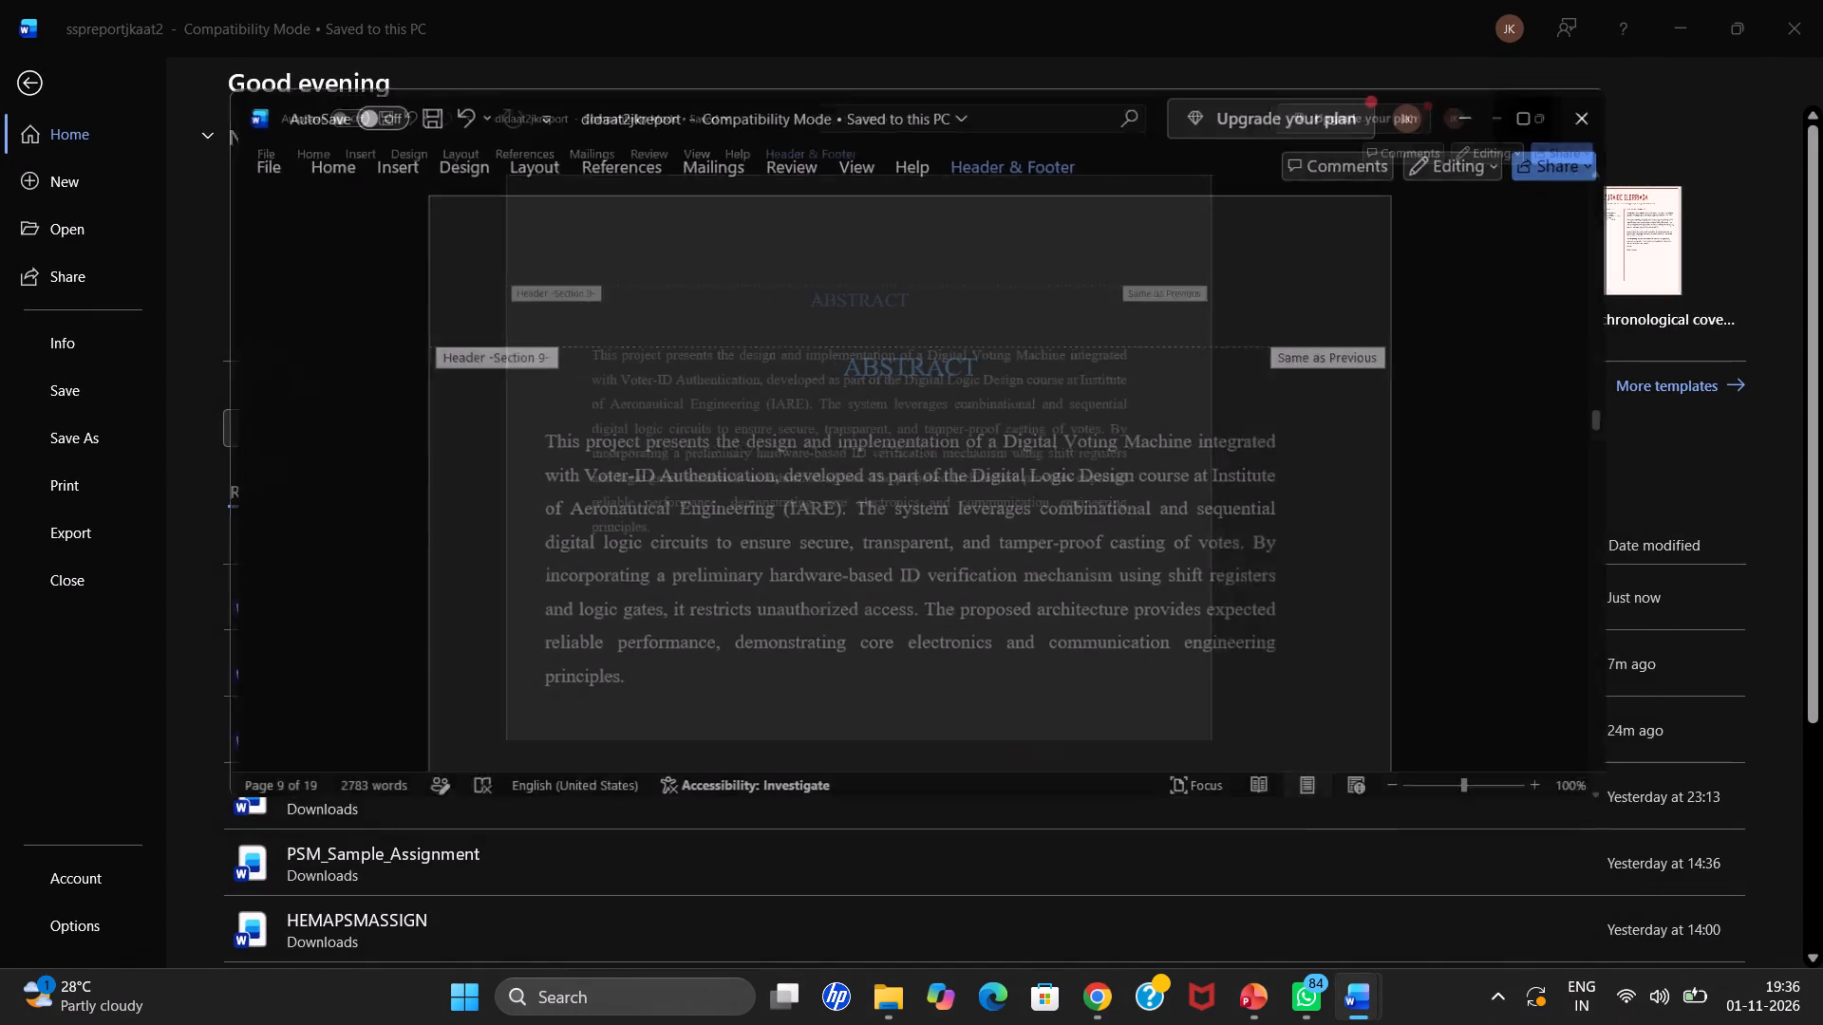
Examine the footer numbering across the front-matter sections back to the self-assessment form, and leave header and footer editing.
{"action": "scroll", "coordinate": [798, 353], "scroll_direction": "up", "scroll_amount": 17}
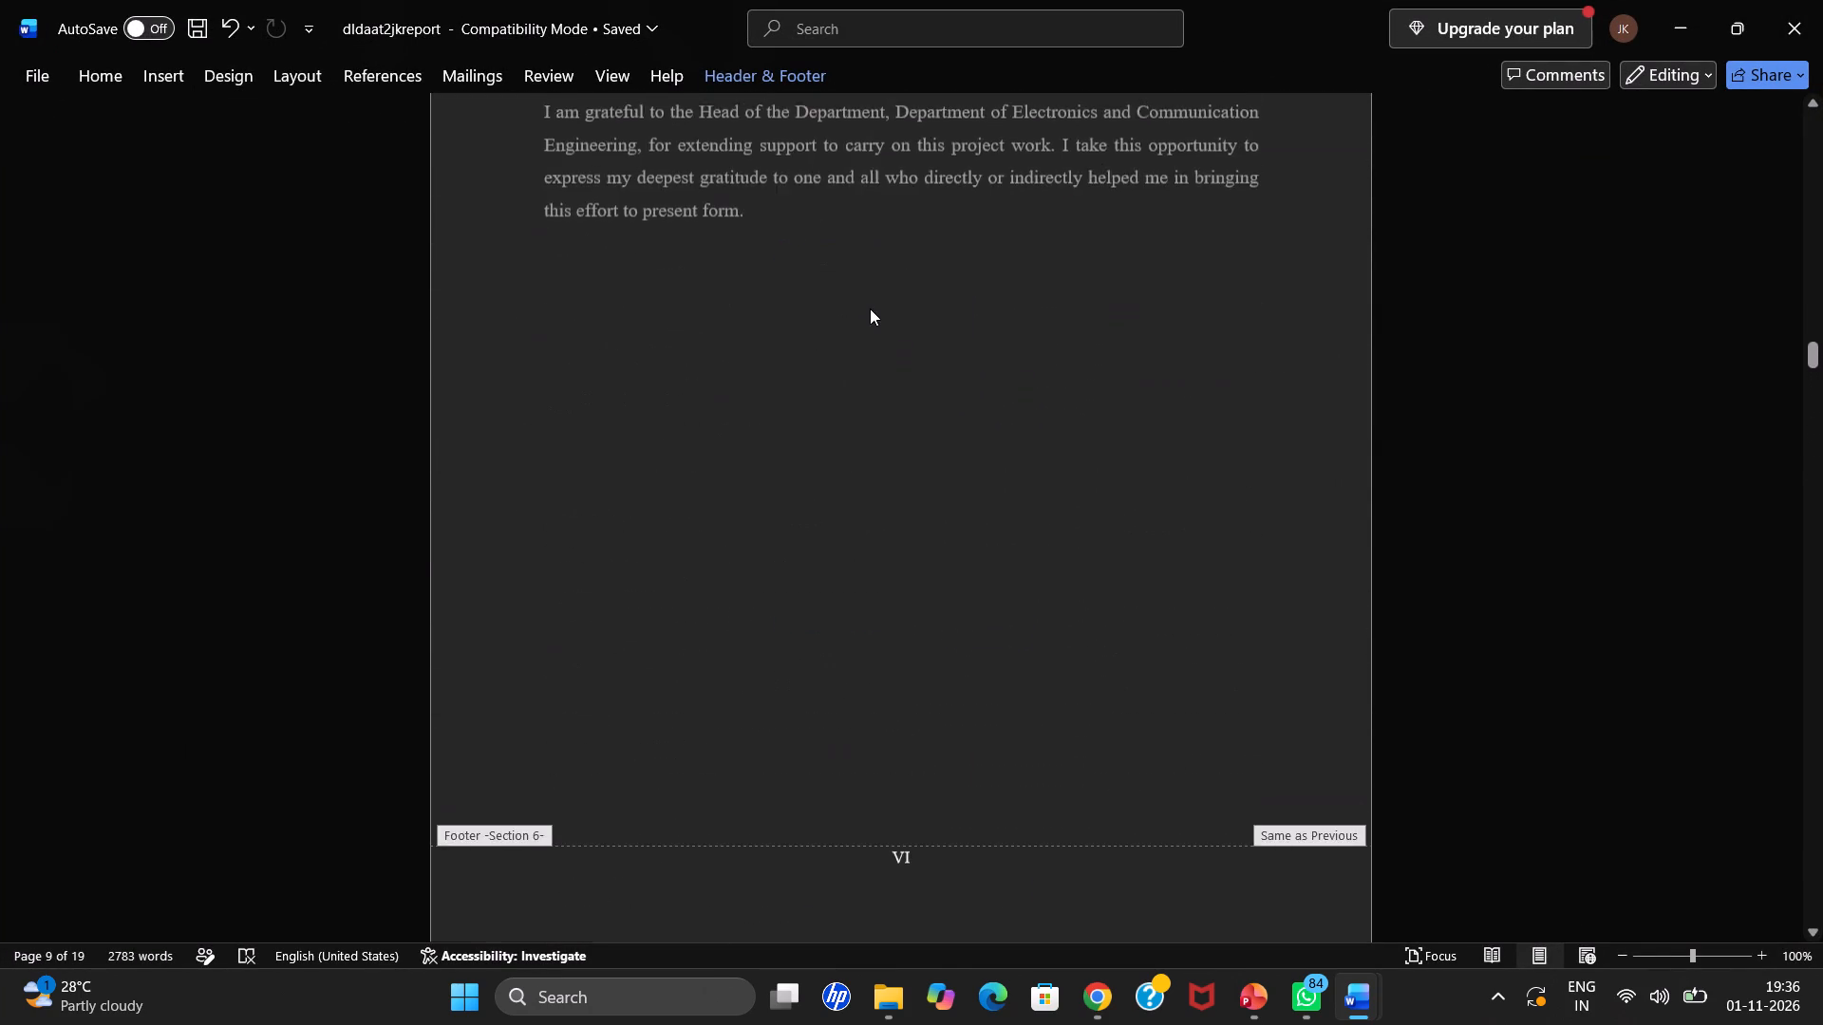
{"action": "scroll", "coordinate": [871, 307], "scroll_direction": "up", "scroll_amount": 8}
{"action": "scroll", "coordinate": [983, 238], "scroll_direction": "up", "scroll_amount": 16}
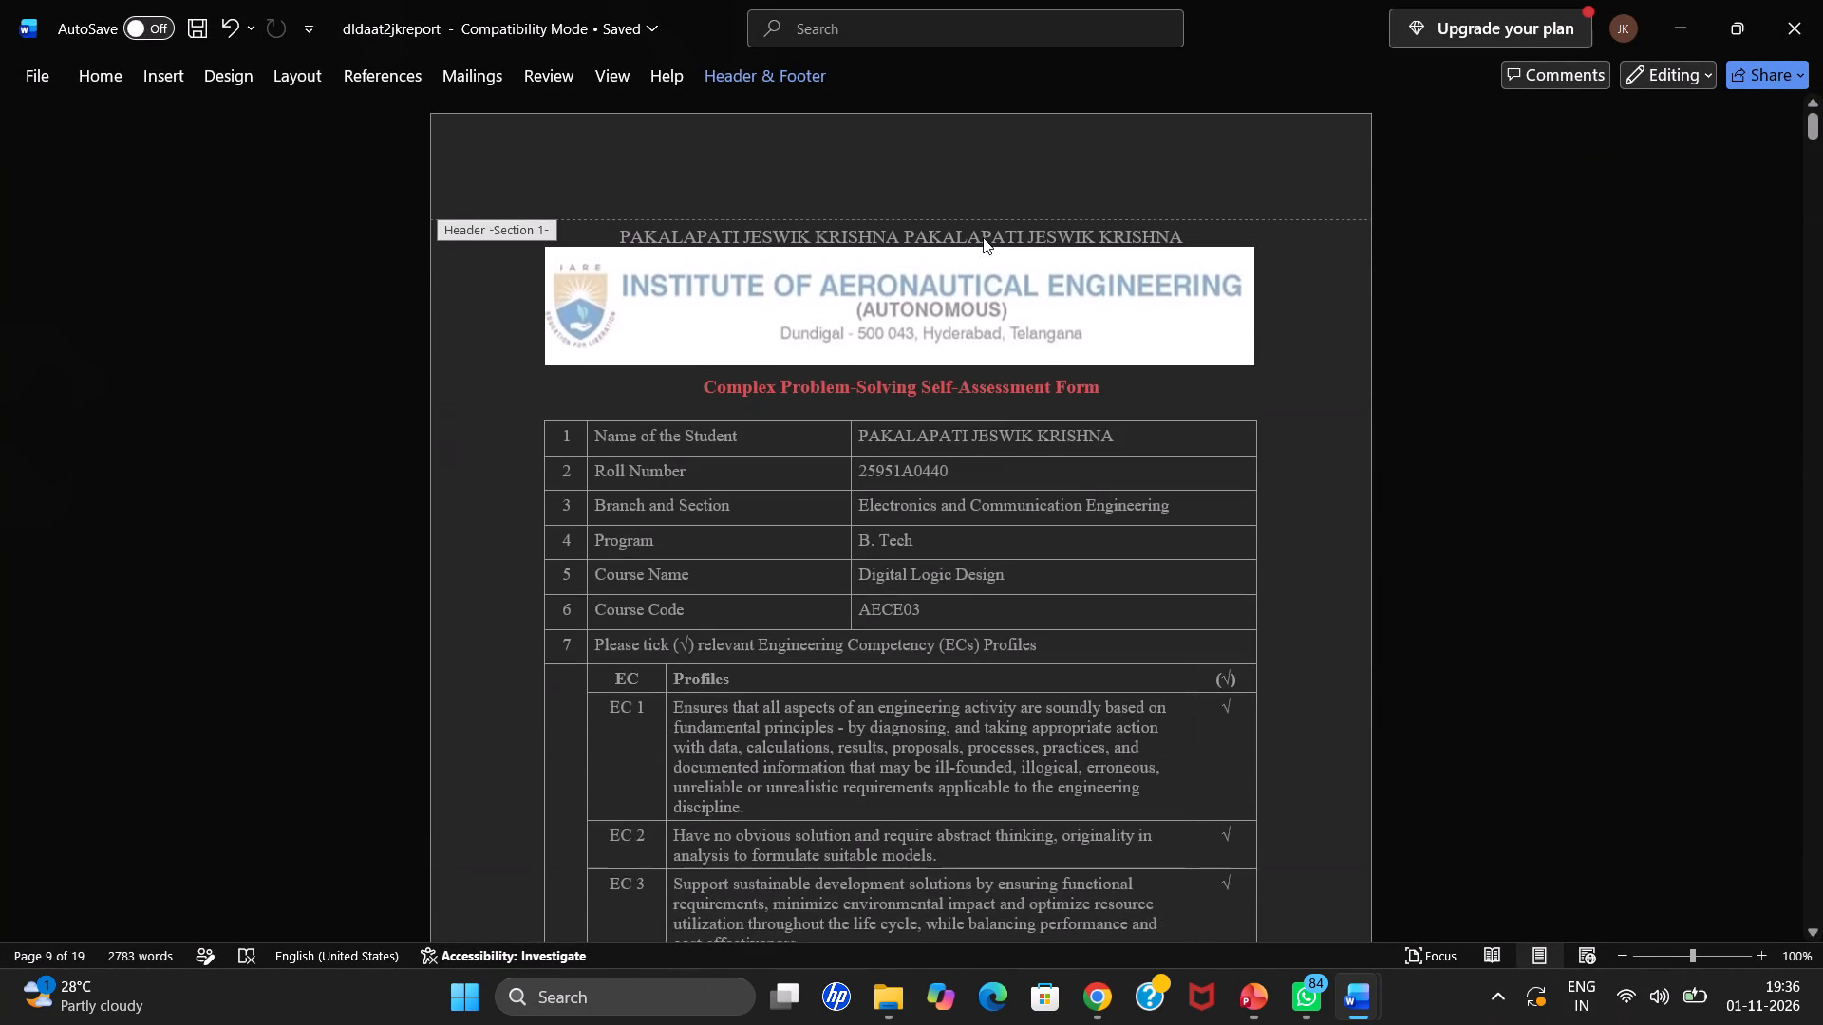
{"action": "scroll", "coordinate": [983, 237], "scroll_direction": "down", "scroll_amount": 3}
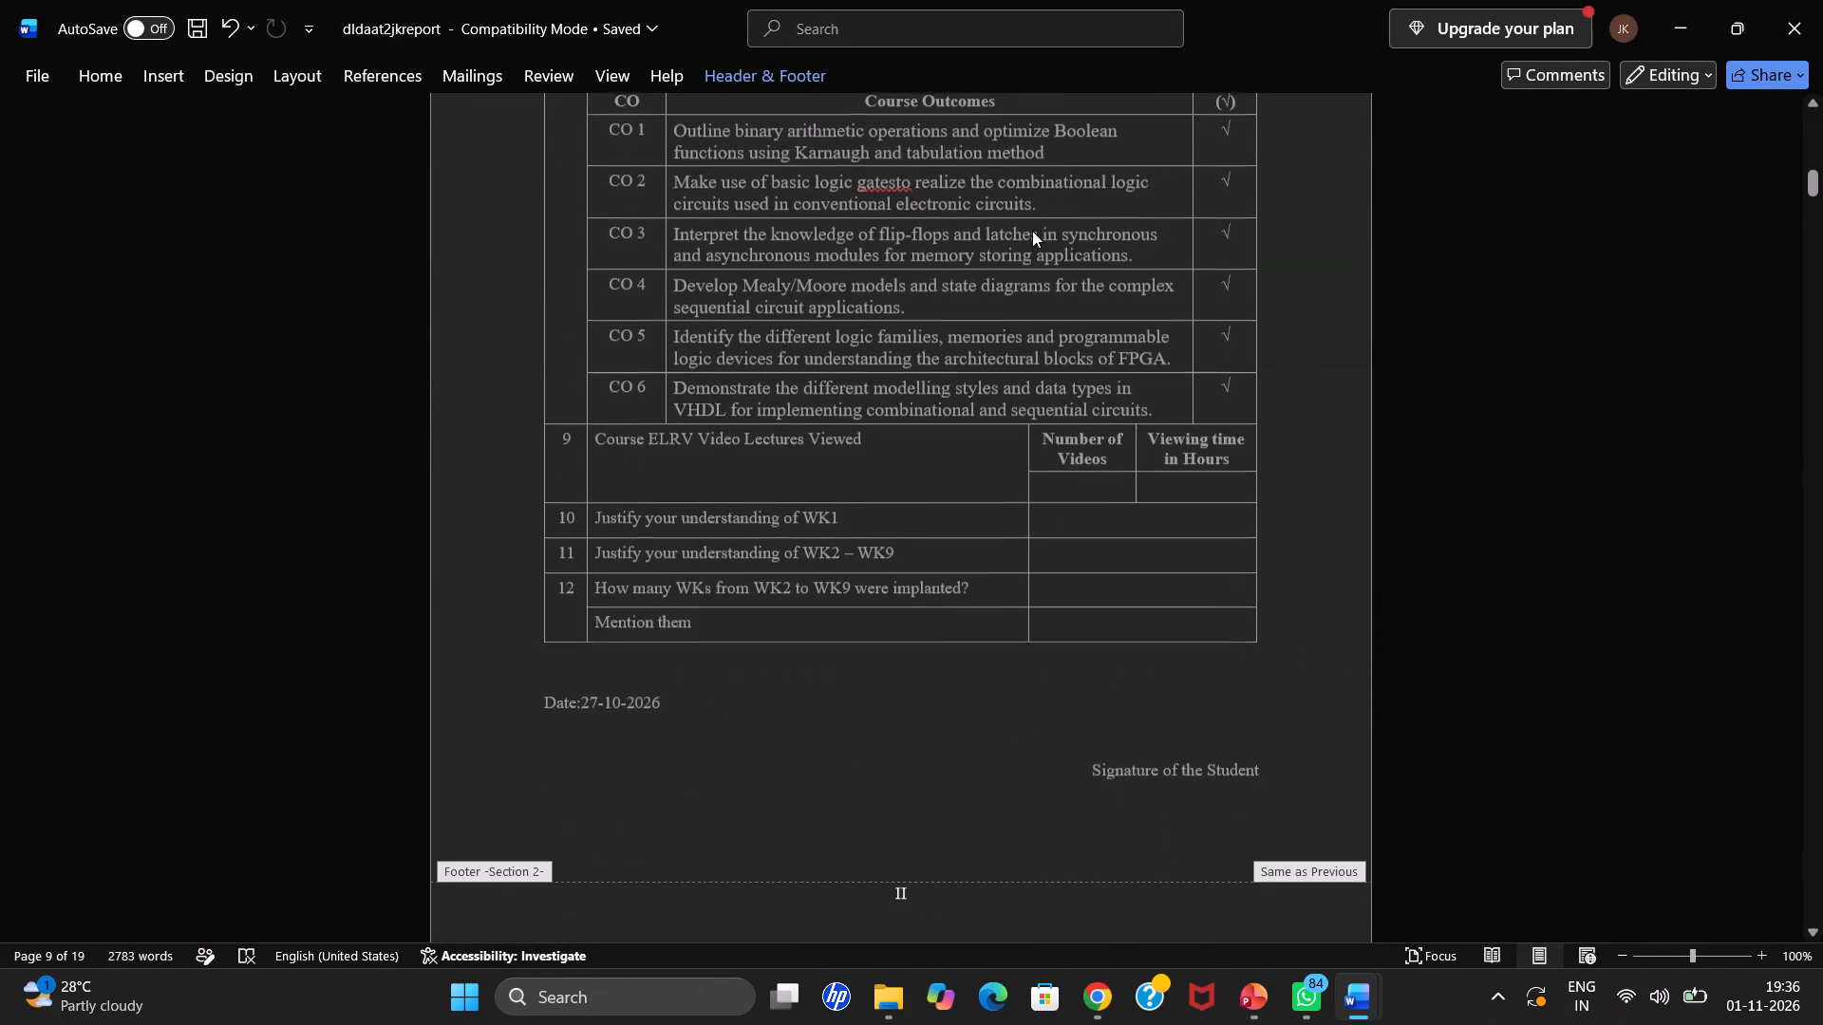
{"action": "key", "text": "Escape"}
Enter the student's name, indented with spaces, on the line above "Signature of the Student" on page II.
{"action": "scroll", "coordinate": [1118, 432], "scroll_direction": "up", "scroll_amount": 5}
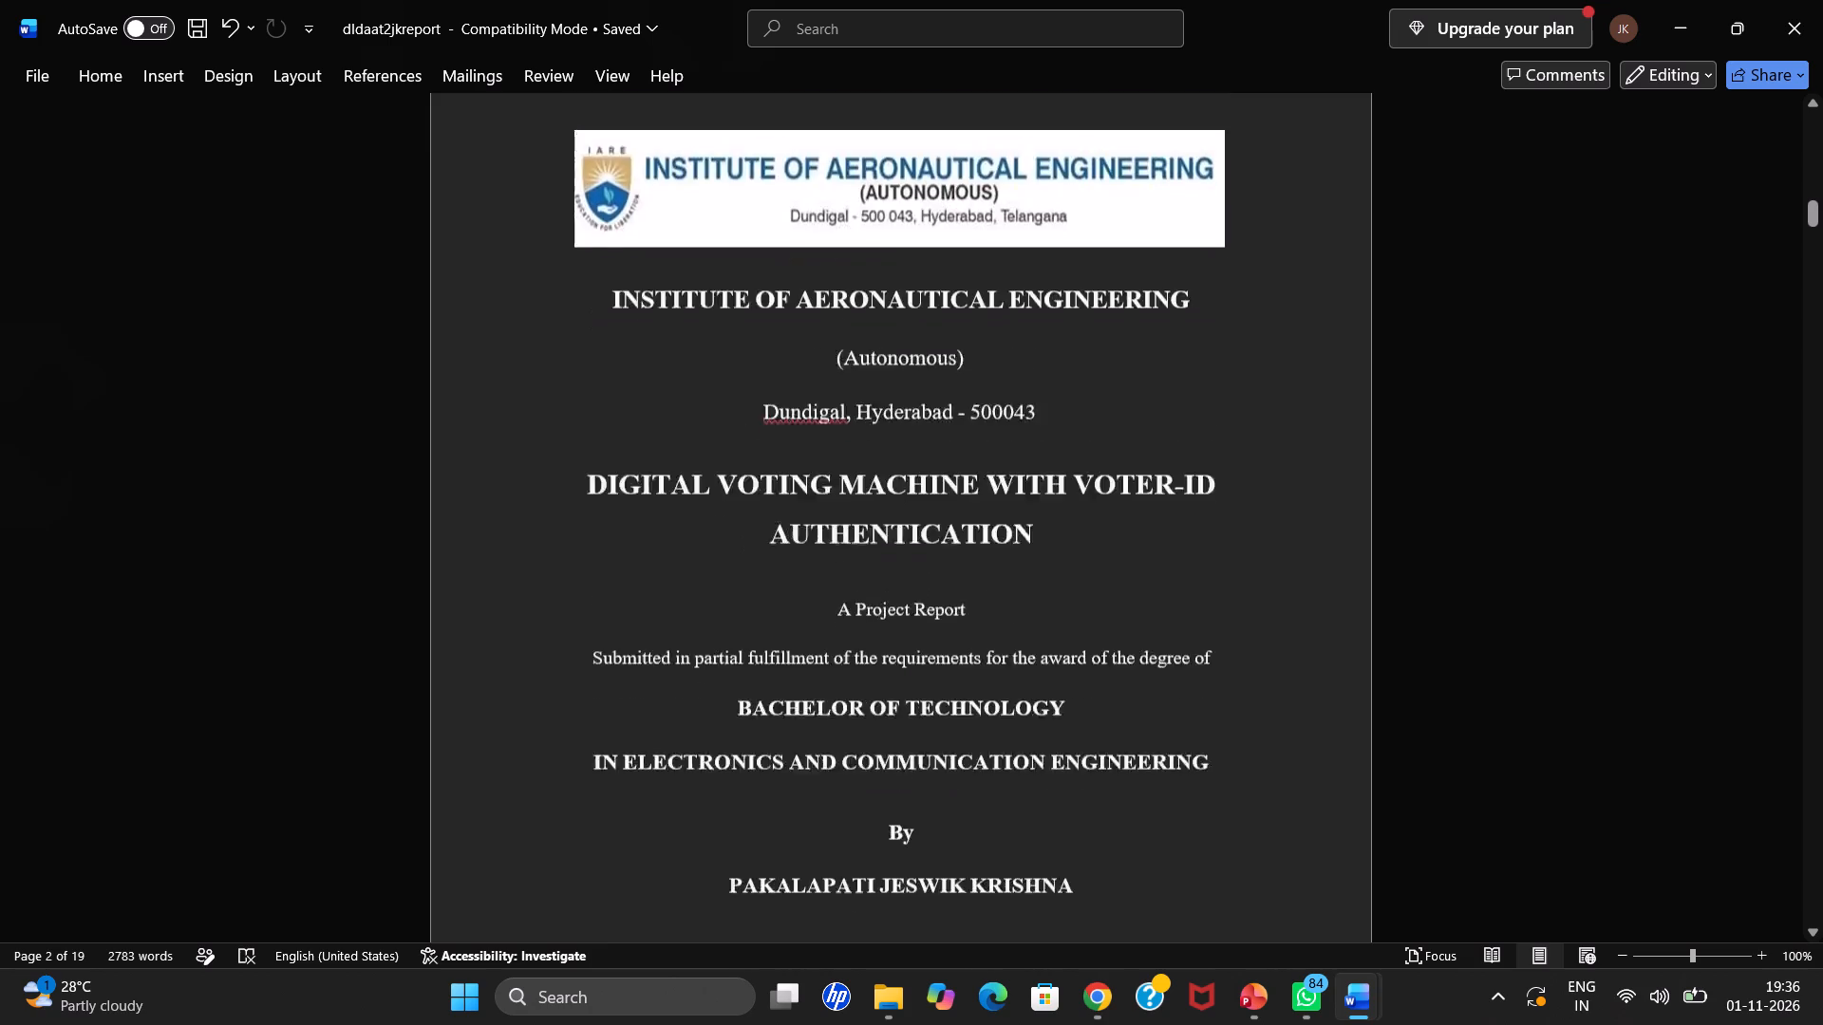
{"action": "scroll", "coordinate": [1118, 429], "scroll_direction": "up", "scroll_amount": 3}
{"action": "scroll", "coordinate": [1118, 429], "scroll_direction": "down", "scroll_amount": 8}
{"action": "scroll", "coordinate": [1118, 425], "scroll_direction": "up", "scroll_amount": 11}
{"action": "scroll", "coordinate": [1118, 415], "scroll_direction": "up", "scroll_amount": 10}
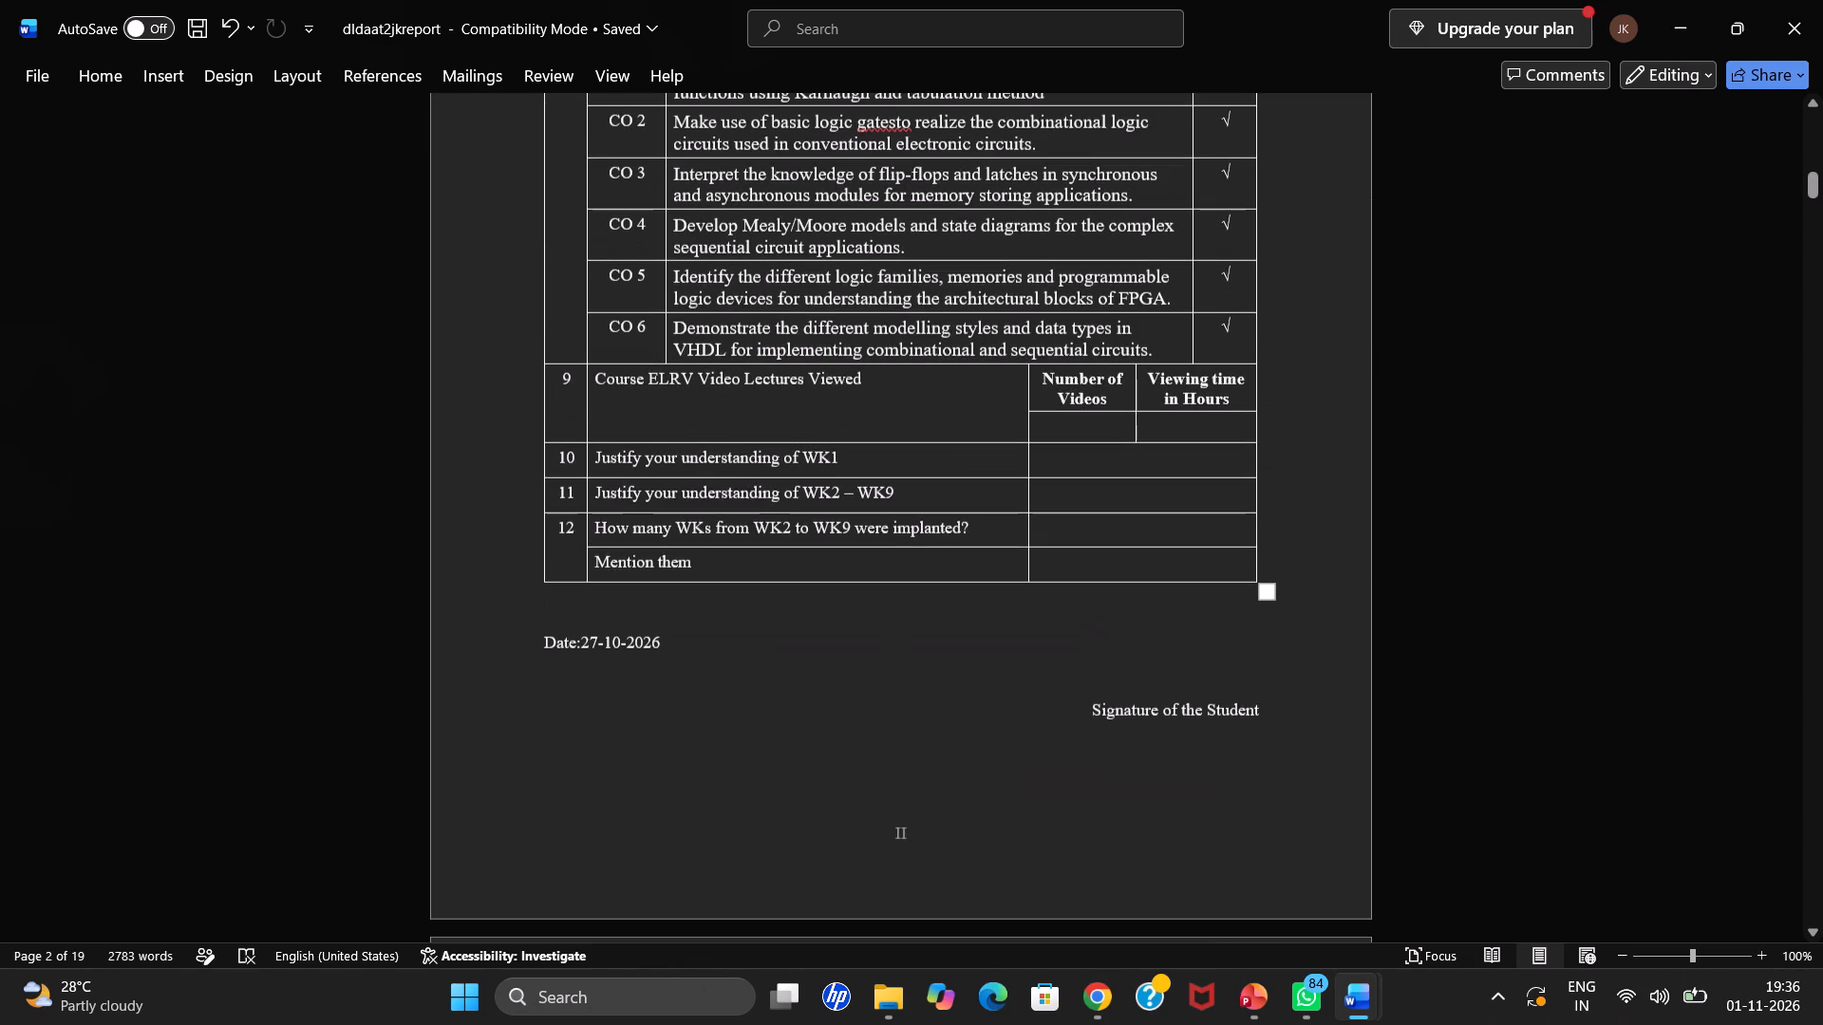
{"action": "left_click", "coordinate": [934, 705]}
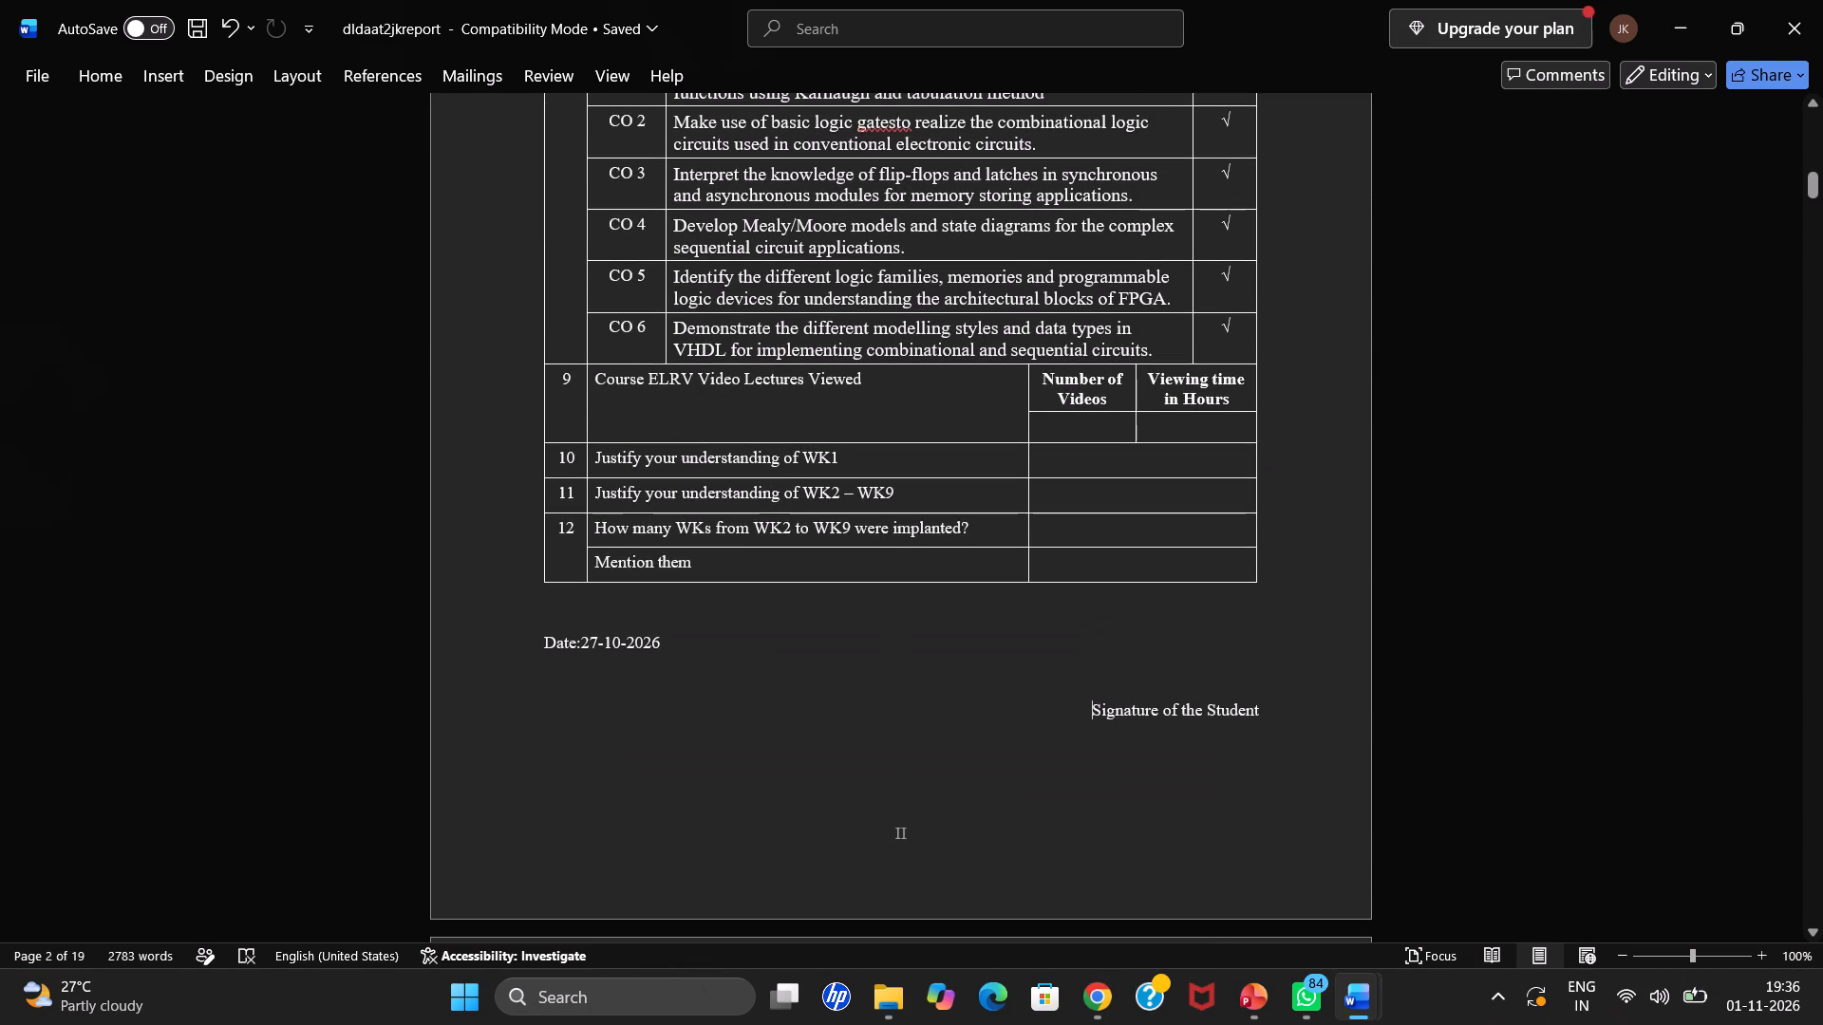
{"action": "key", "text": "Up"}
{"action": "key", "text": "space"}
{"action": "key", "text": "space"}
{"action": "key", "text": "space"}
{"action": "key", "text": "space"}
{"action": "key", "text": "space"}
{"action": "key", "text": "space"}
{"action": "key", "text": "space"}
{"action": "key", "text": "space"}
{"action": "key", "text": "space"}
{"action": "key", "text": "space"}
{"action": "key", "text": "space"}
{"action": "key", "text": "space"}
{"action": "key", "text": "space"}
{"action": "key", "text": "space"}
{"action": "key", "text": "space"}
{"action": "key", "text": "space"}
{"action": "key", "text": "space"}
{"action": "key", "text": "space"}
{"action": "key", "text": "space"}
{"action": "key", "text": "space"}
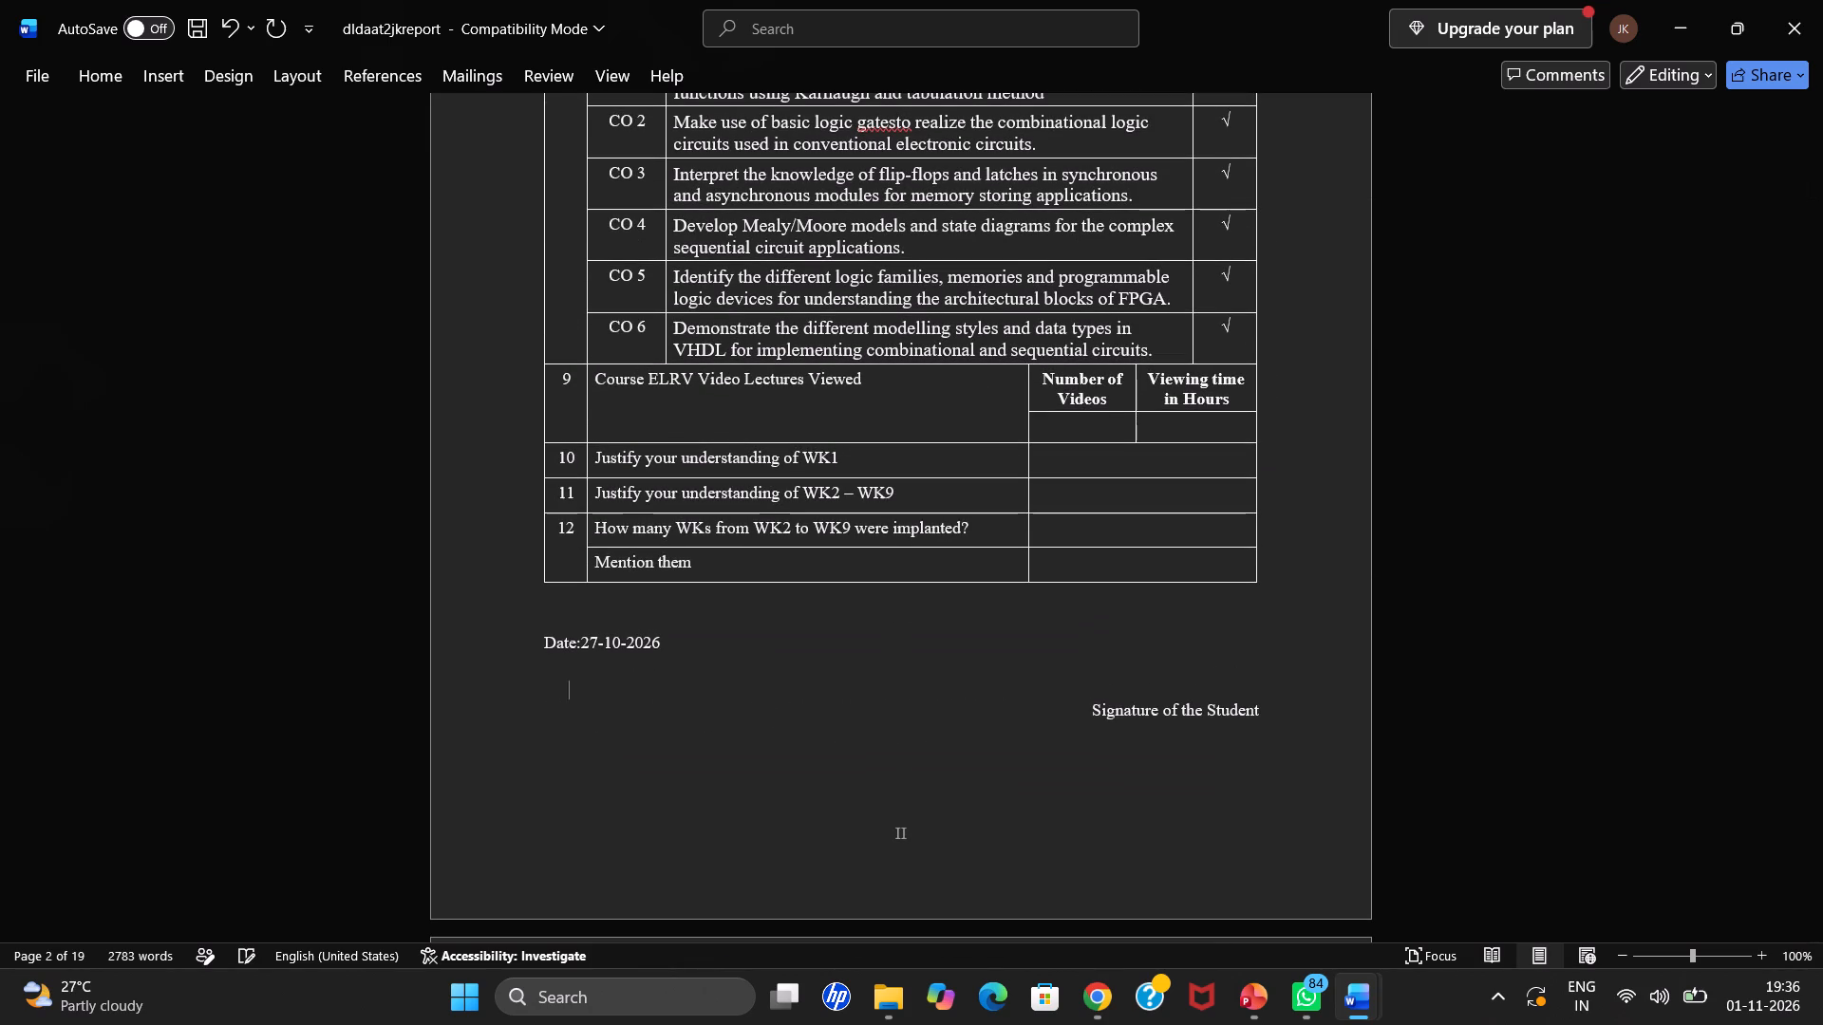
{"action": "key", "text": "space"}
{"action": "key", "text": "space"}
{"action": "key", "text": "space"}
{"action": "key", "text": "space"}
{"action": "key", "text": "space"}
{"action": "key", "text": "space"}
{"action": "key", "text": "space"}
{"action": "key", "text": "space"}
{"action": "key", "text": "space"}
{"action": "key", "text": "space"}
{"action": "key", "text": "space"}
{"action": "key", "text": "space"}
{"action": "key", "text": "space"}
{"action": "key", "text": "space"}
{"action": "key", "text": "space"}
{"action": "key", "text": "space"}
{"action": "key", "text": "space"}
{"action": "key", "text": "space"}
{"action": "key", "text": "space"}
{"action": "key", "text": "space"}
{"action": "key", "text": "space"}
{"action": "key", "text": "space"}
{"action": "key", "text": "space"}
{"action": "key", "text": "space"}
{"action": "key", "text": "space"}
{"action": "key", "text": "space"}
{"action": "key", "text": "space"}
{"action": "key", "text": "space"}
{"action": "key", "text": "space"}
{"action": "key", "text": "space"}
{"action": "key", "text": "space"}
{"action": "key", "text": "space"}
{"action": "key", "text": "space"}
{"action": "key", "text": "space"}
{"action": "key", "text": "space"}
{"action": "key", "text": "space"}
{"action": "key", "text": "space"}
{"action": "key", "text": "space"}
{"action": "key", "text": "space"}
{"action": "key", "text": "space"}
{"action": "key", "text": "space"}
{"action": "key", "text": "space"}
{"action": "key", "text": "space"}
{"action": "key", "text": "space"}
{"action": "key", "text": "space"}
{"action": "key", "text": "space"}
{"action": "key", "text": "space"}
{"action": "key", "text": "space"}
{"action": "key", "text": "space"}
{"action": "key", "text": "space"}
{"action": "key", "text": "space"}
{"action": "key", "text": "space"}
{"action": "key", "text": "space"}
{"action": "key", "text": "space"}
{"action": "key", "text": "space"}
{"action": "key", "text": "space"}
{"action": "key", "text": "space"}
{"action": "key", "text": "space"}
{"action": "key", "text": "Tab"}
{"action": "key", "text": "shift+o"}
{"action": "key", "text": "BackSpace"}
{"action": "key", "text": "shift+p"}
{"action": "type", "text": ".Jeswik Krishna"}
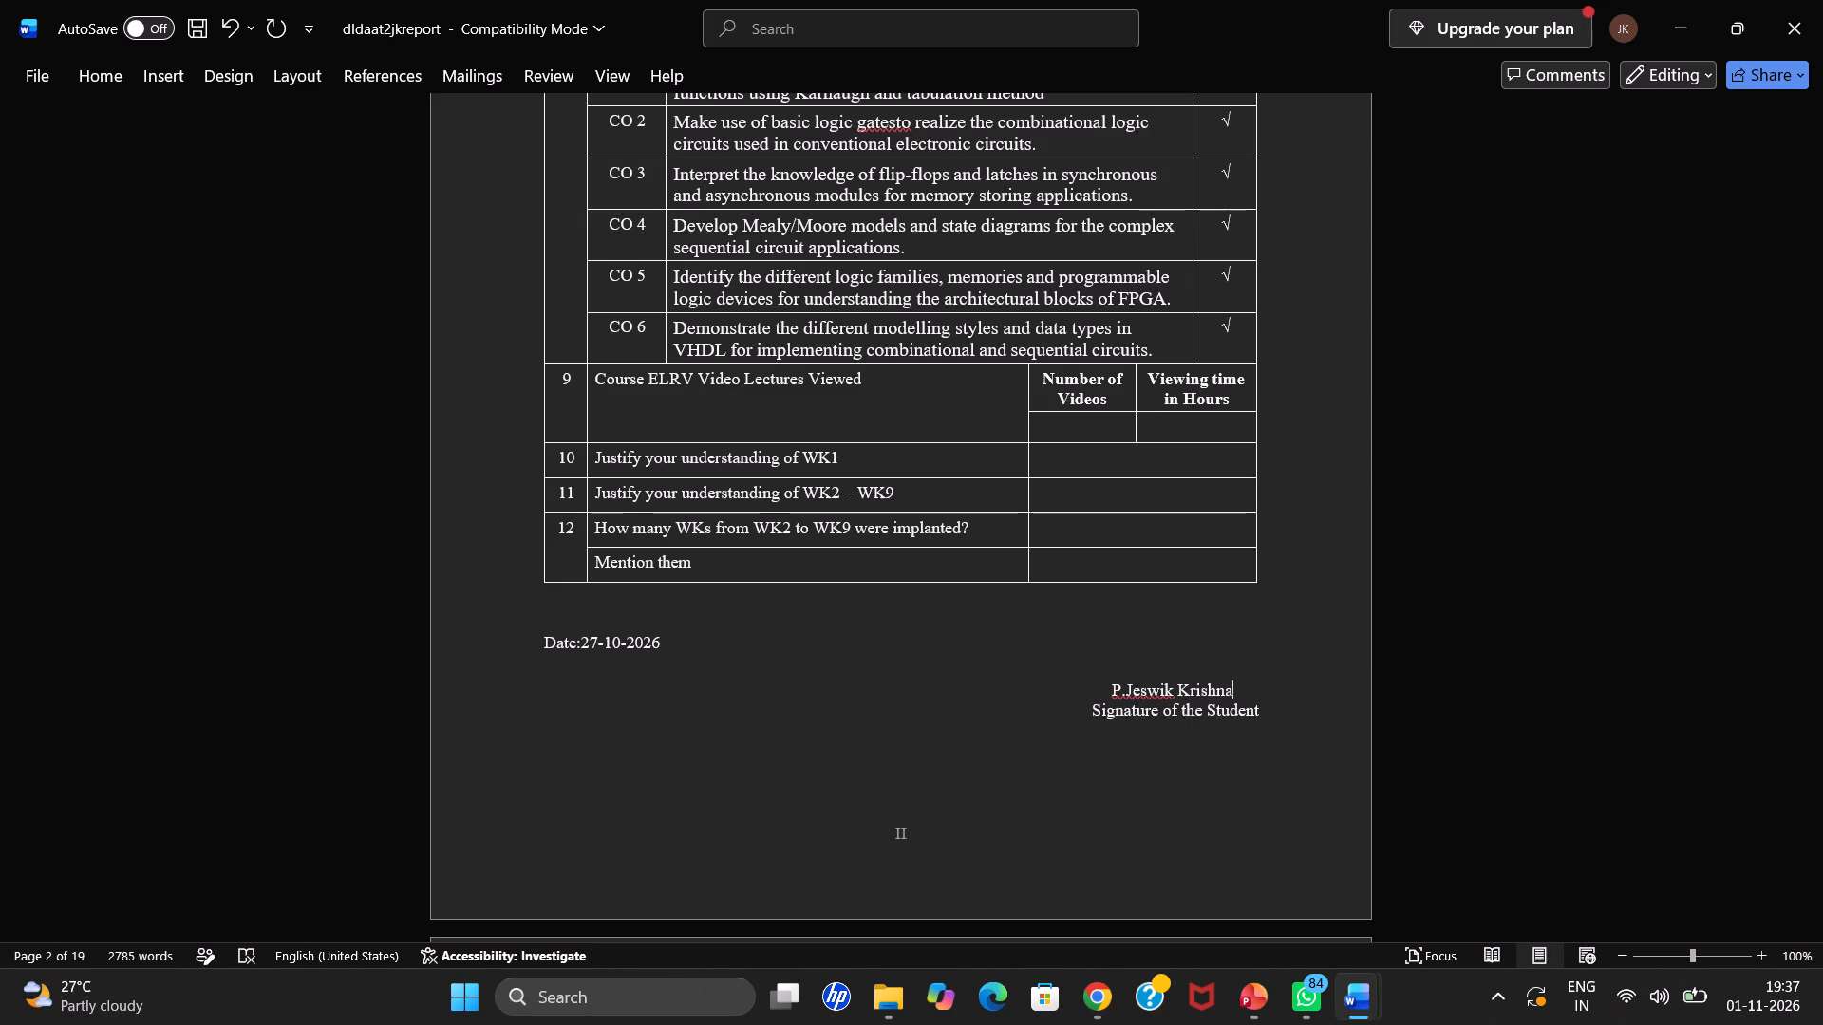
Save the signed dldaat2jkreport document.
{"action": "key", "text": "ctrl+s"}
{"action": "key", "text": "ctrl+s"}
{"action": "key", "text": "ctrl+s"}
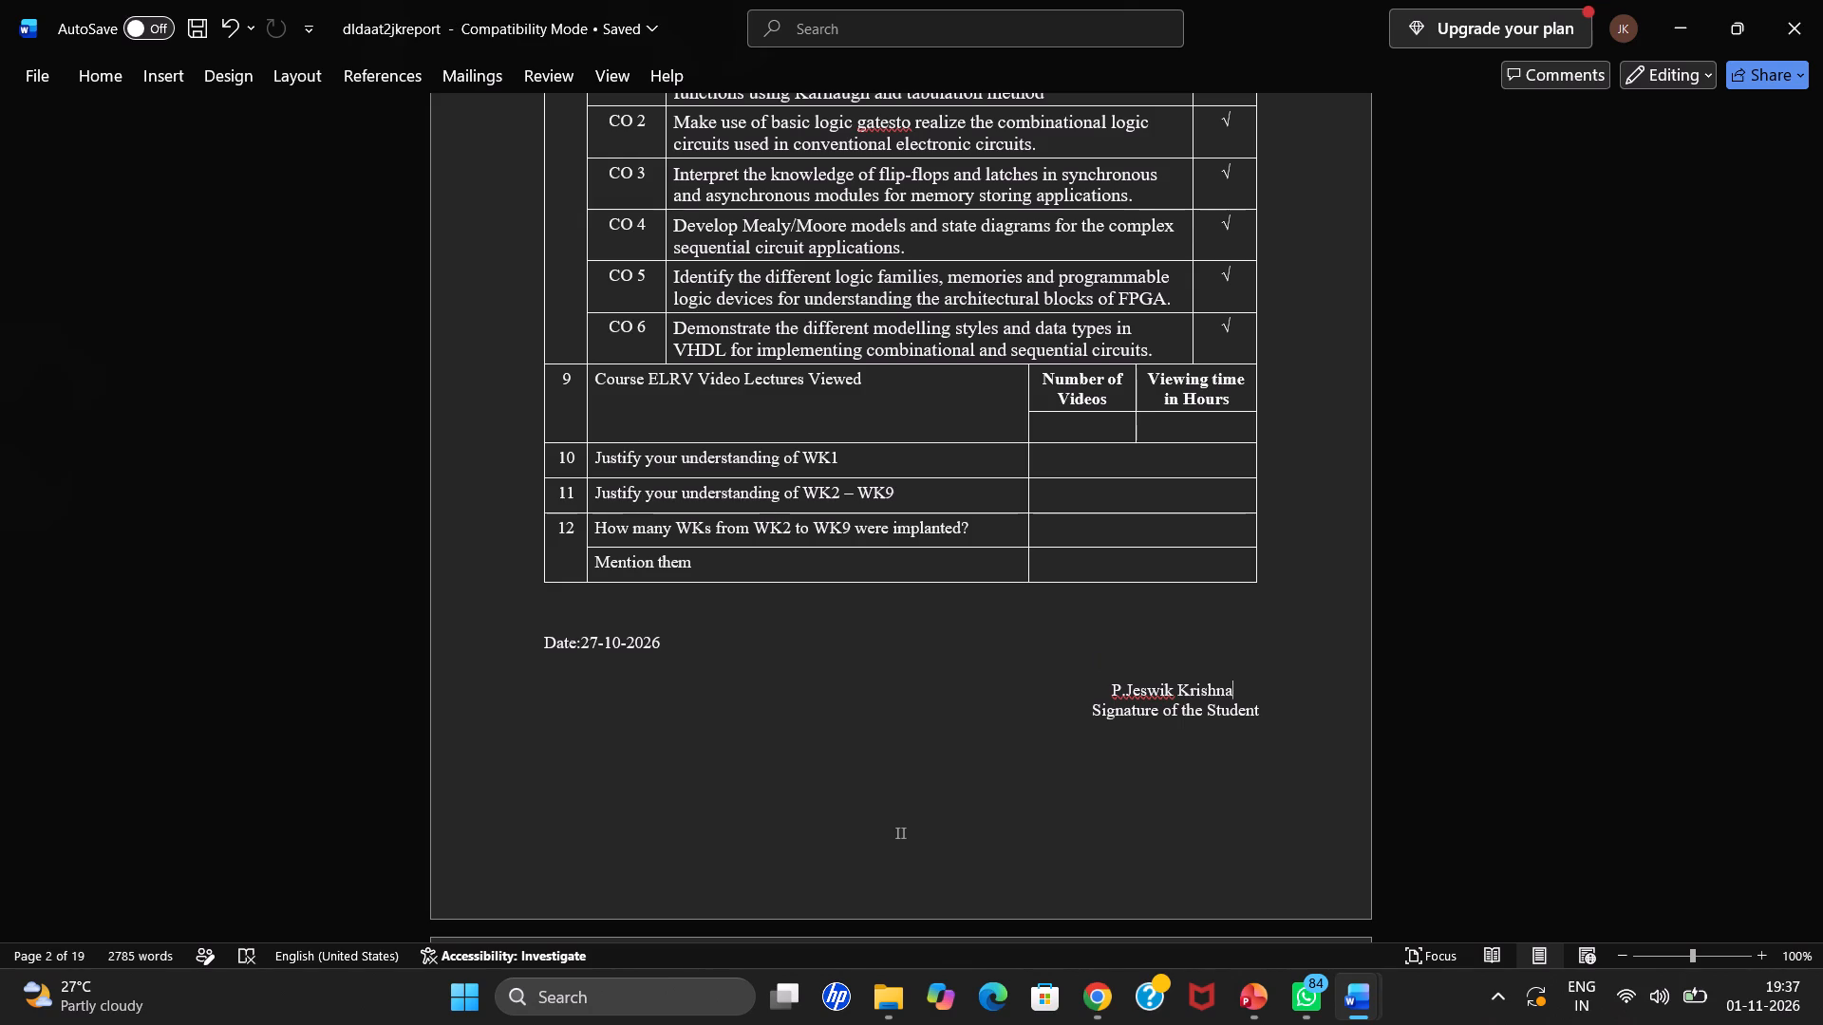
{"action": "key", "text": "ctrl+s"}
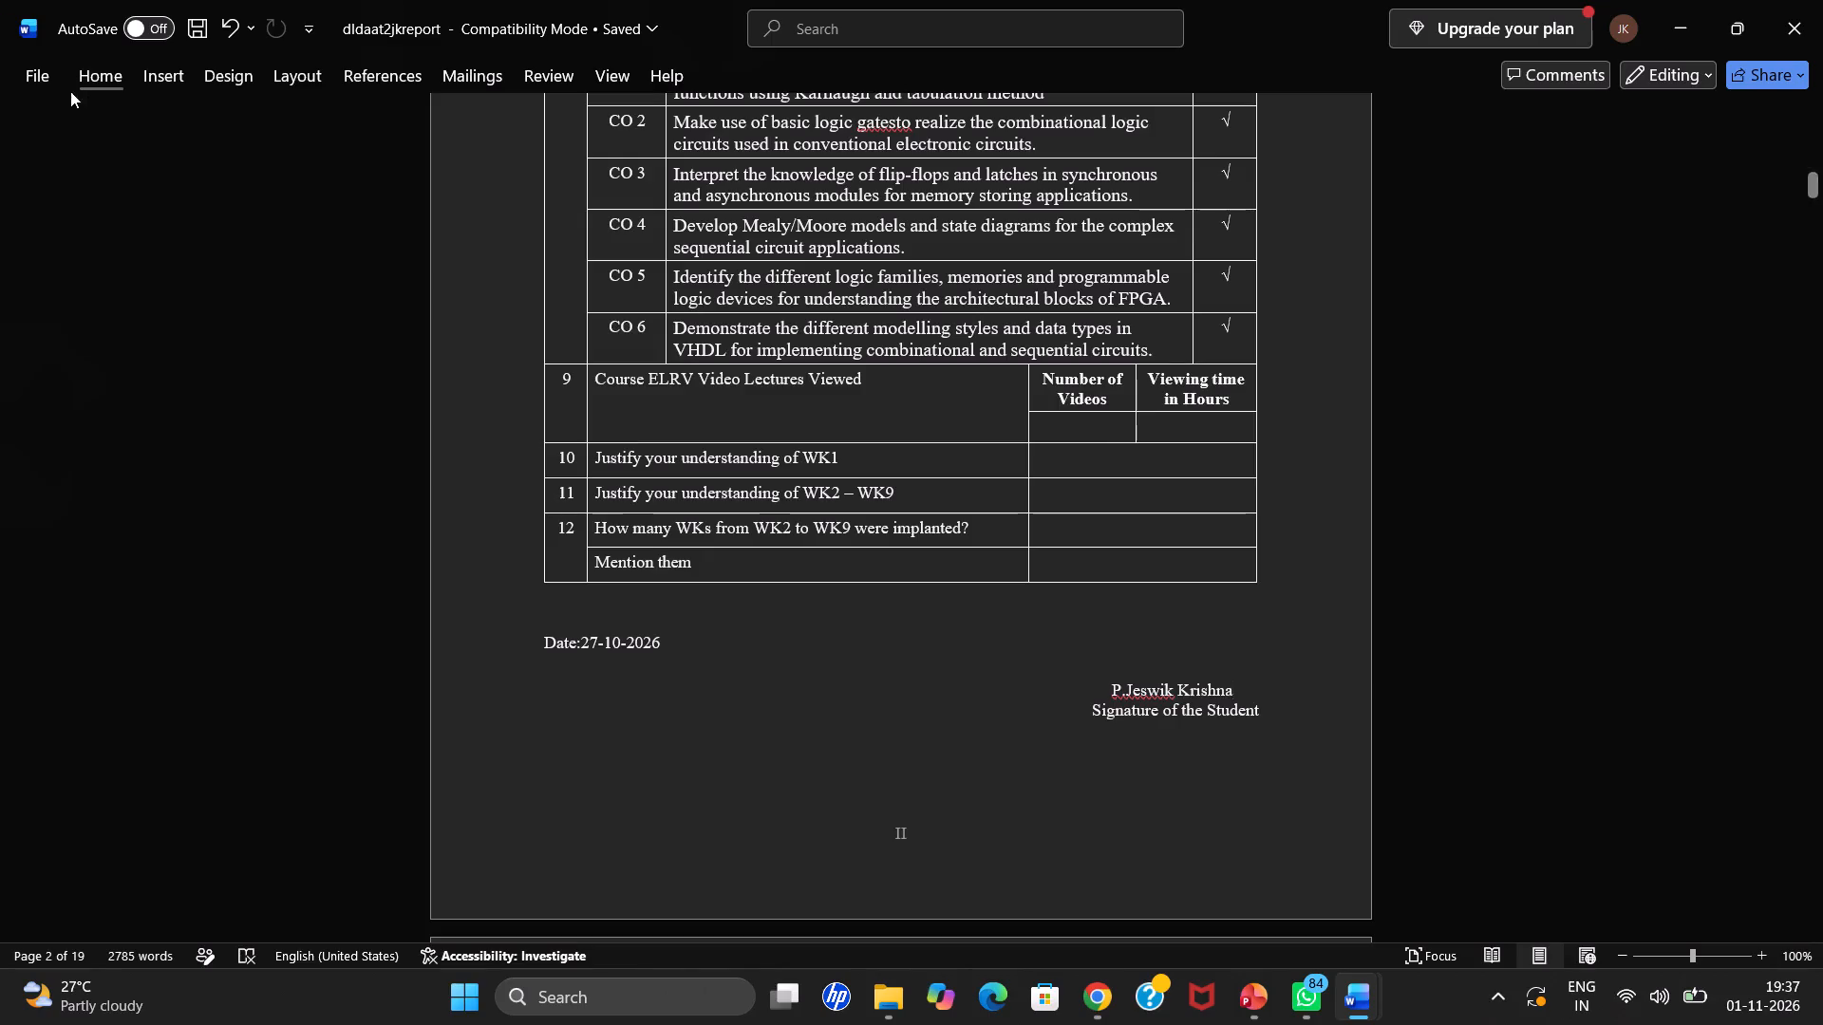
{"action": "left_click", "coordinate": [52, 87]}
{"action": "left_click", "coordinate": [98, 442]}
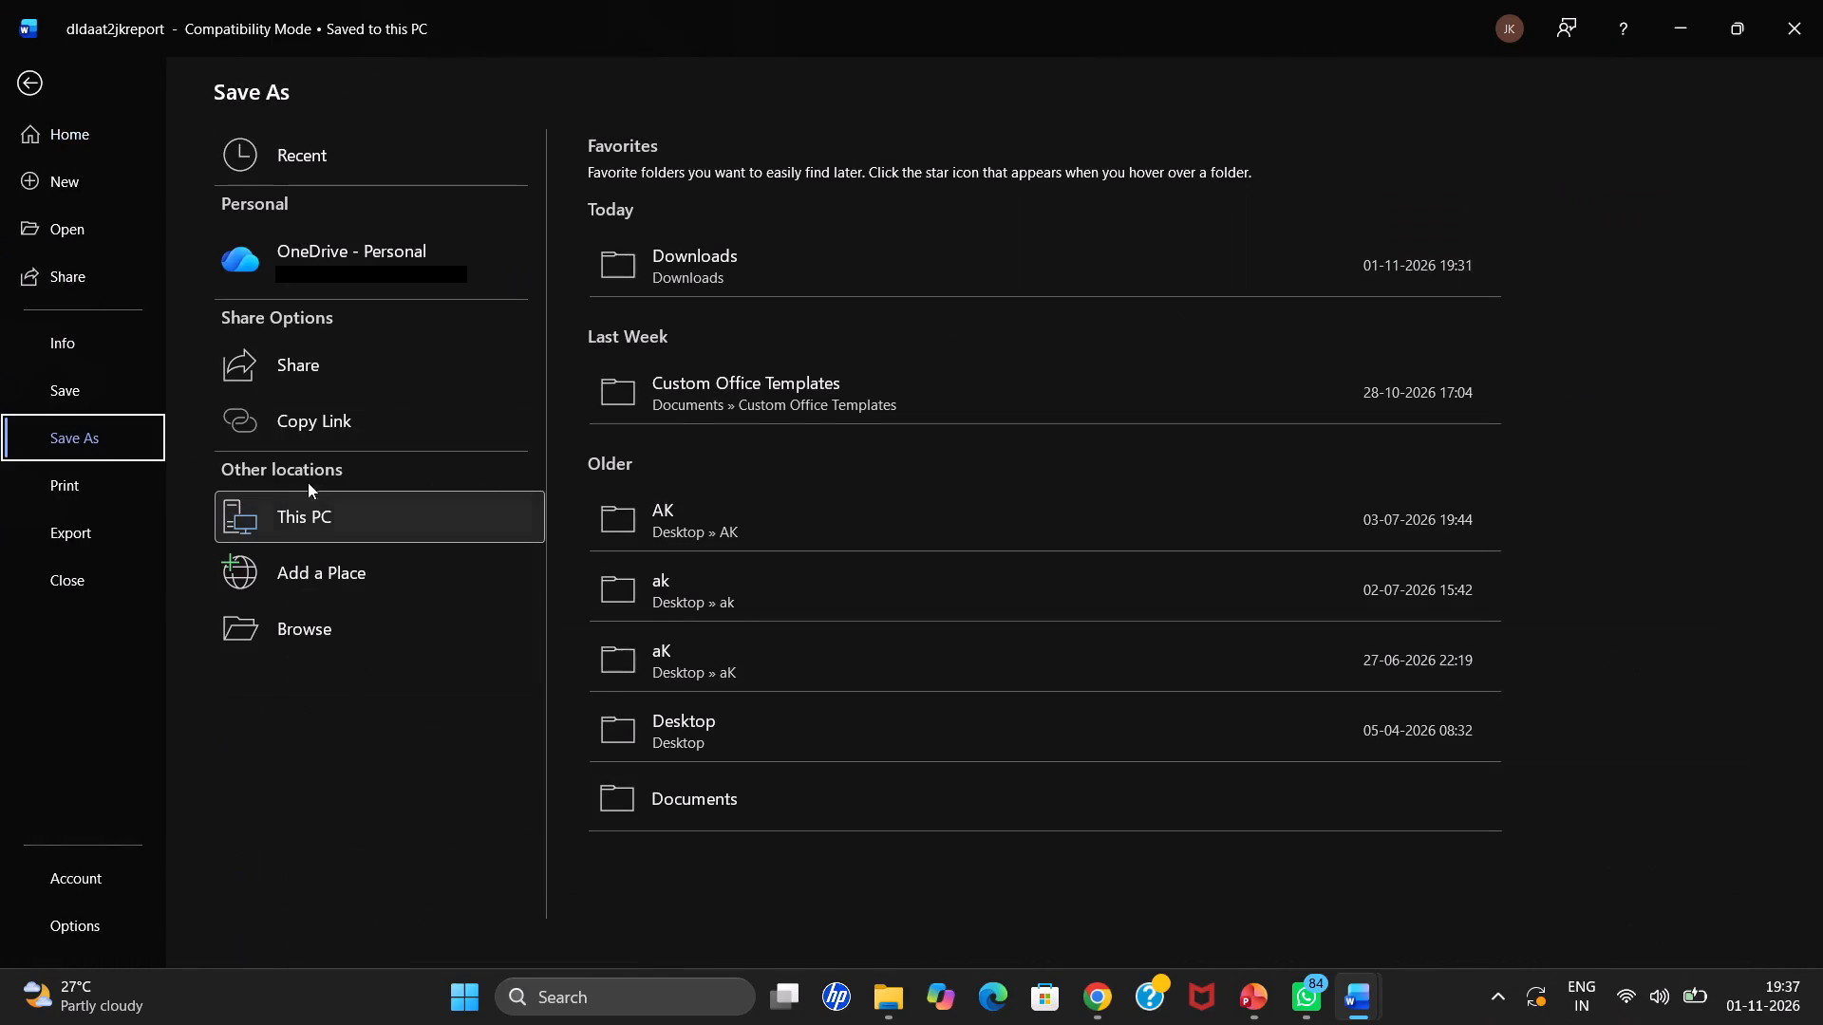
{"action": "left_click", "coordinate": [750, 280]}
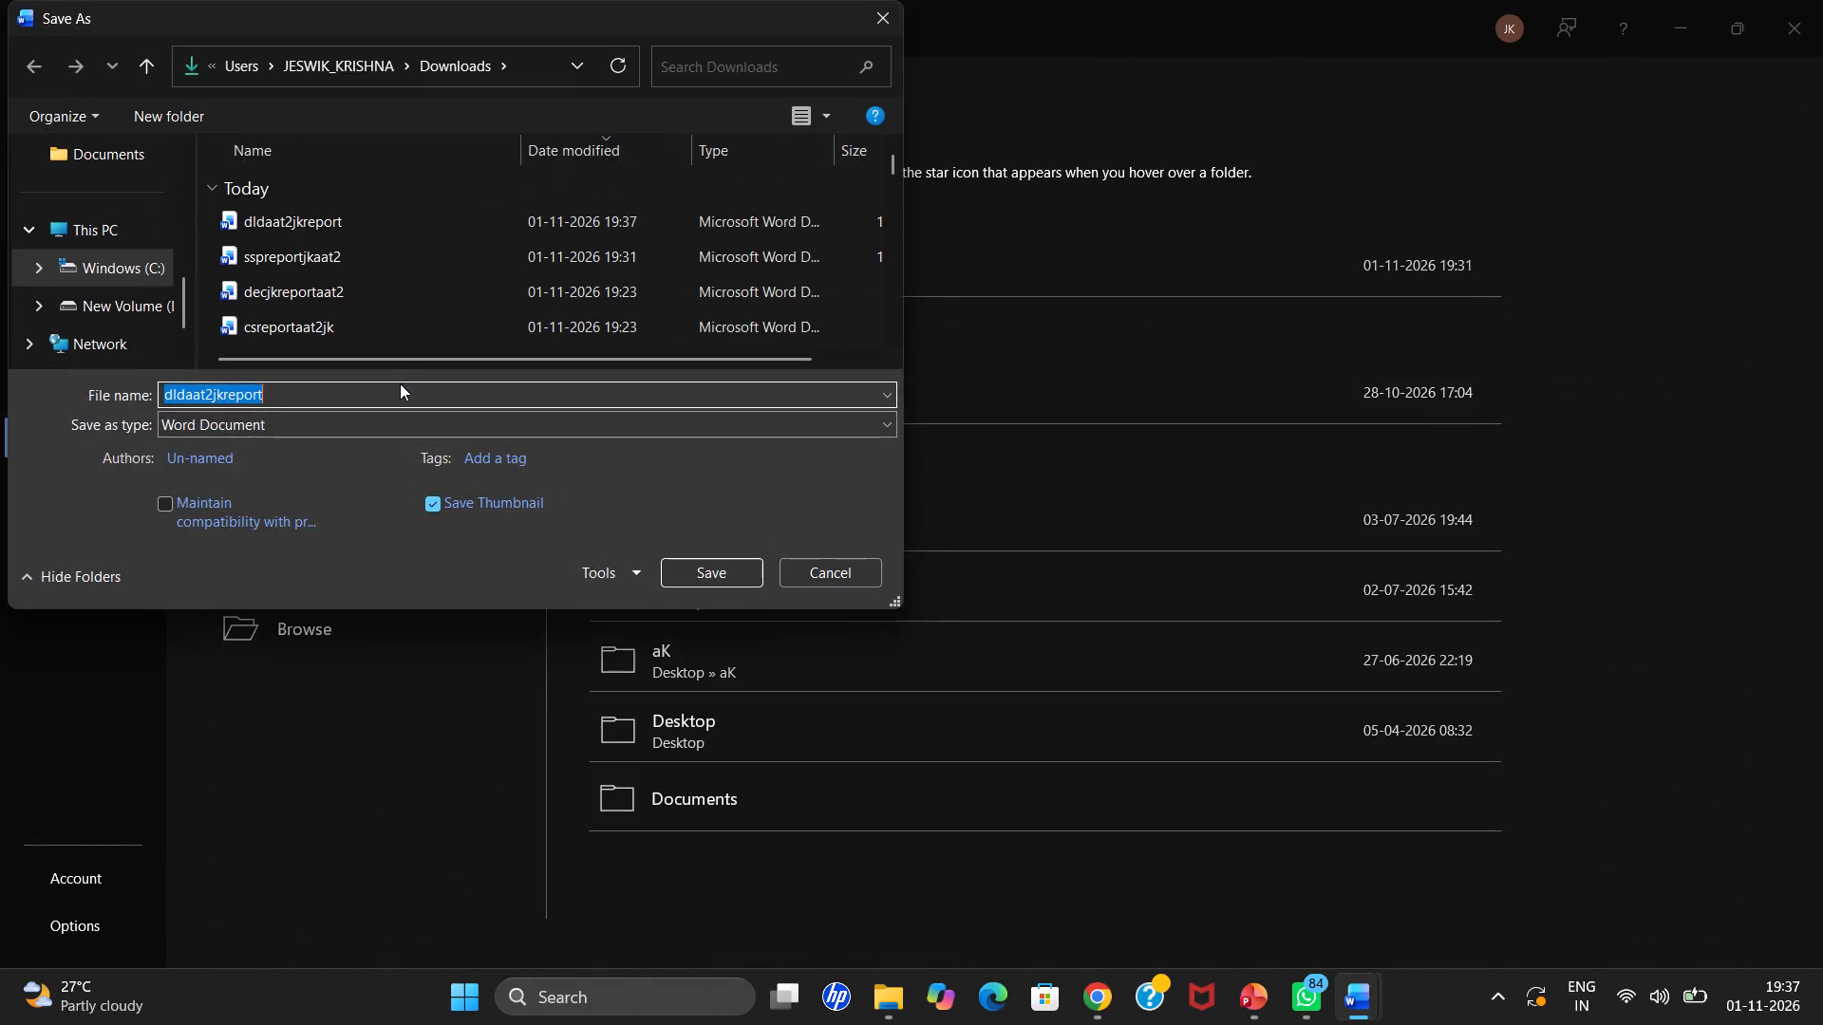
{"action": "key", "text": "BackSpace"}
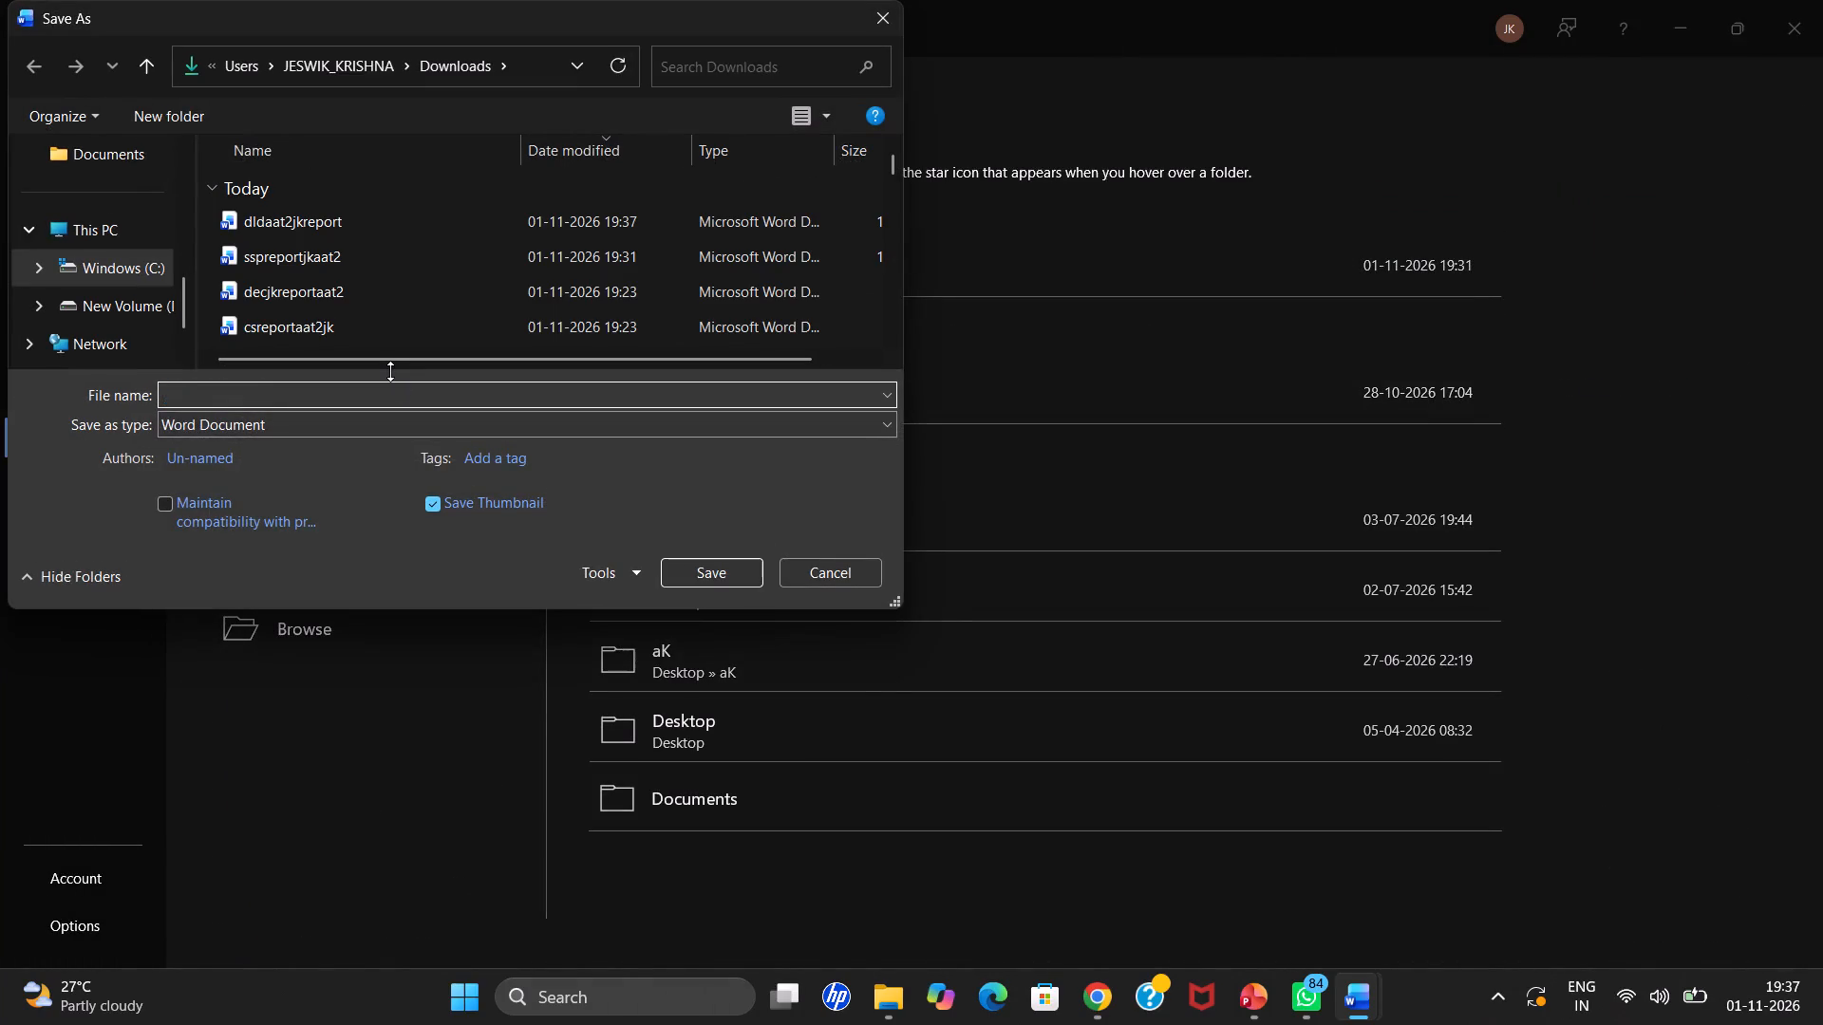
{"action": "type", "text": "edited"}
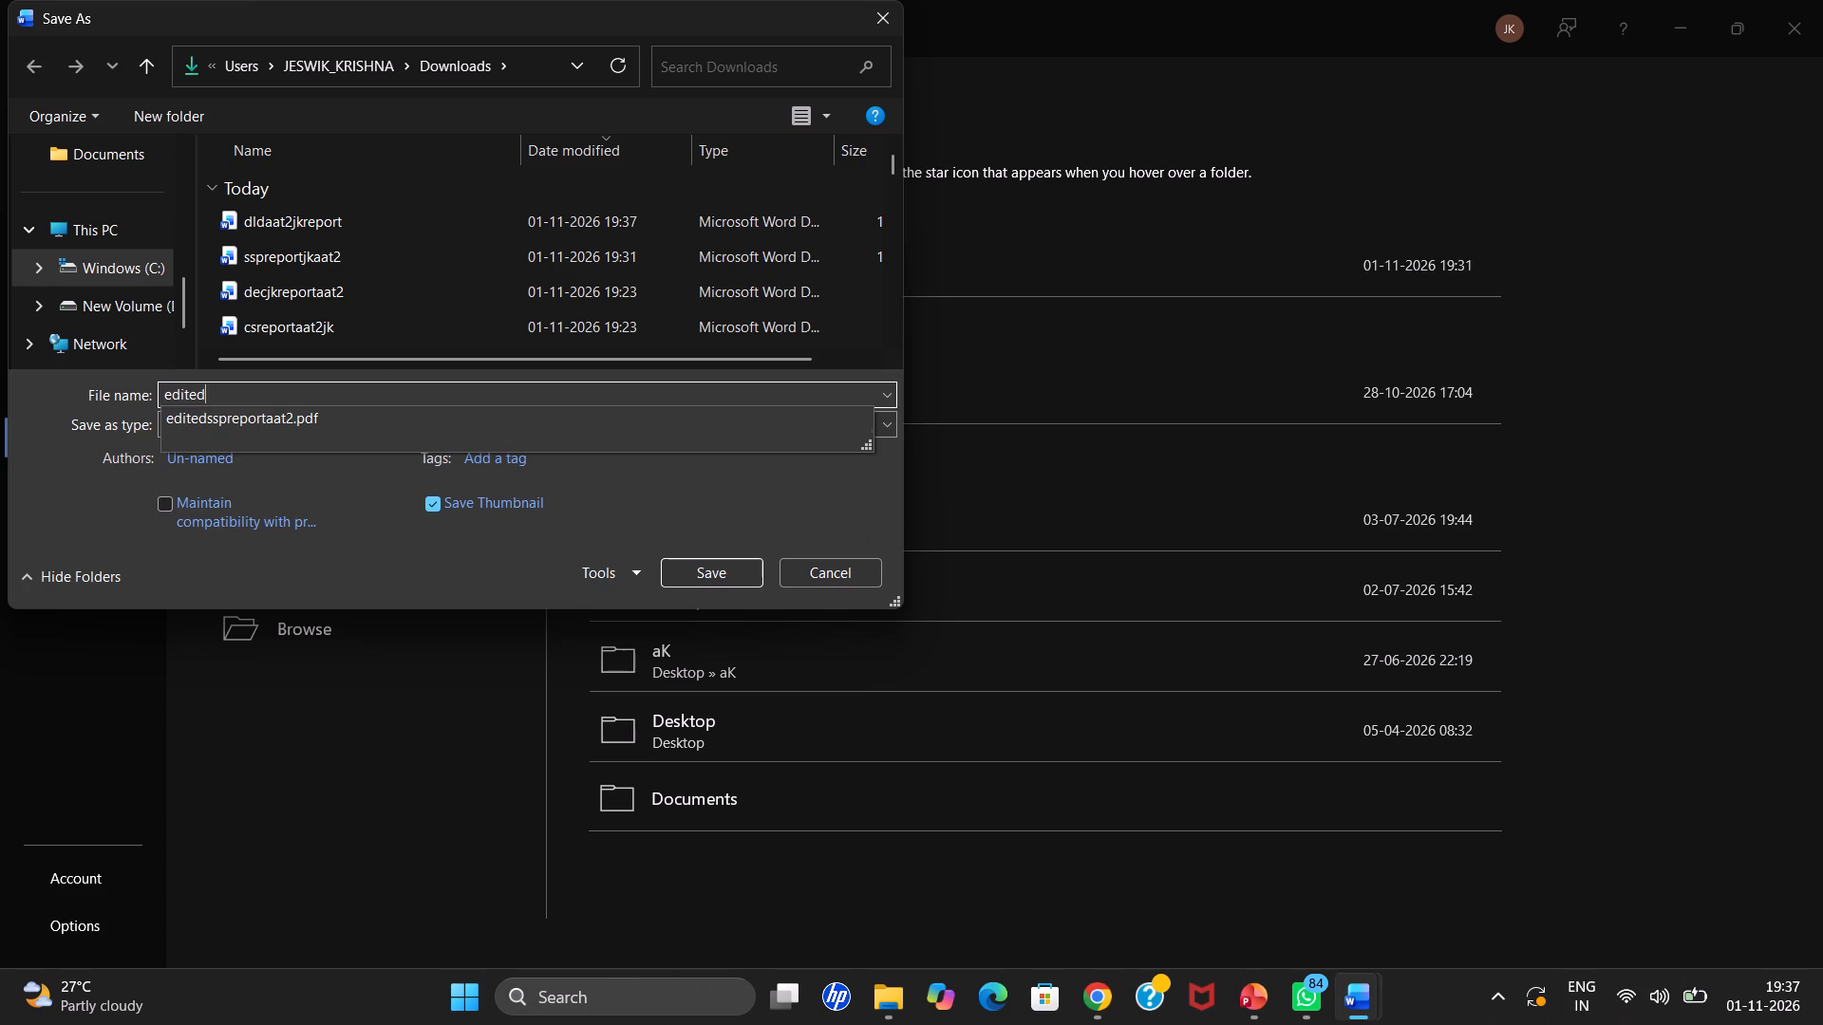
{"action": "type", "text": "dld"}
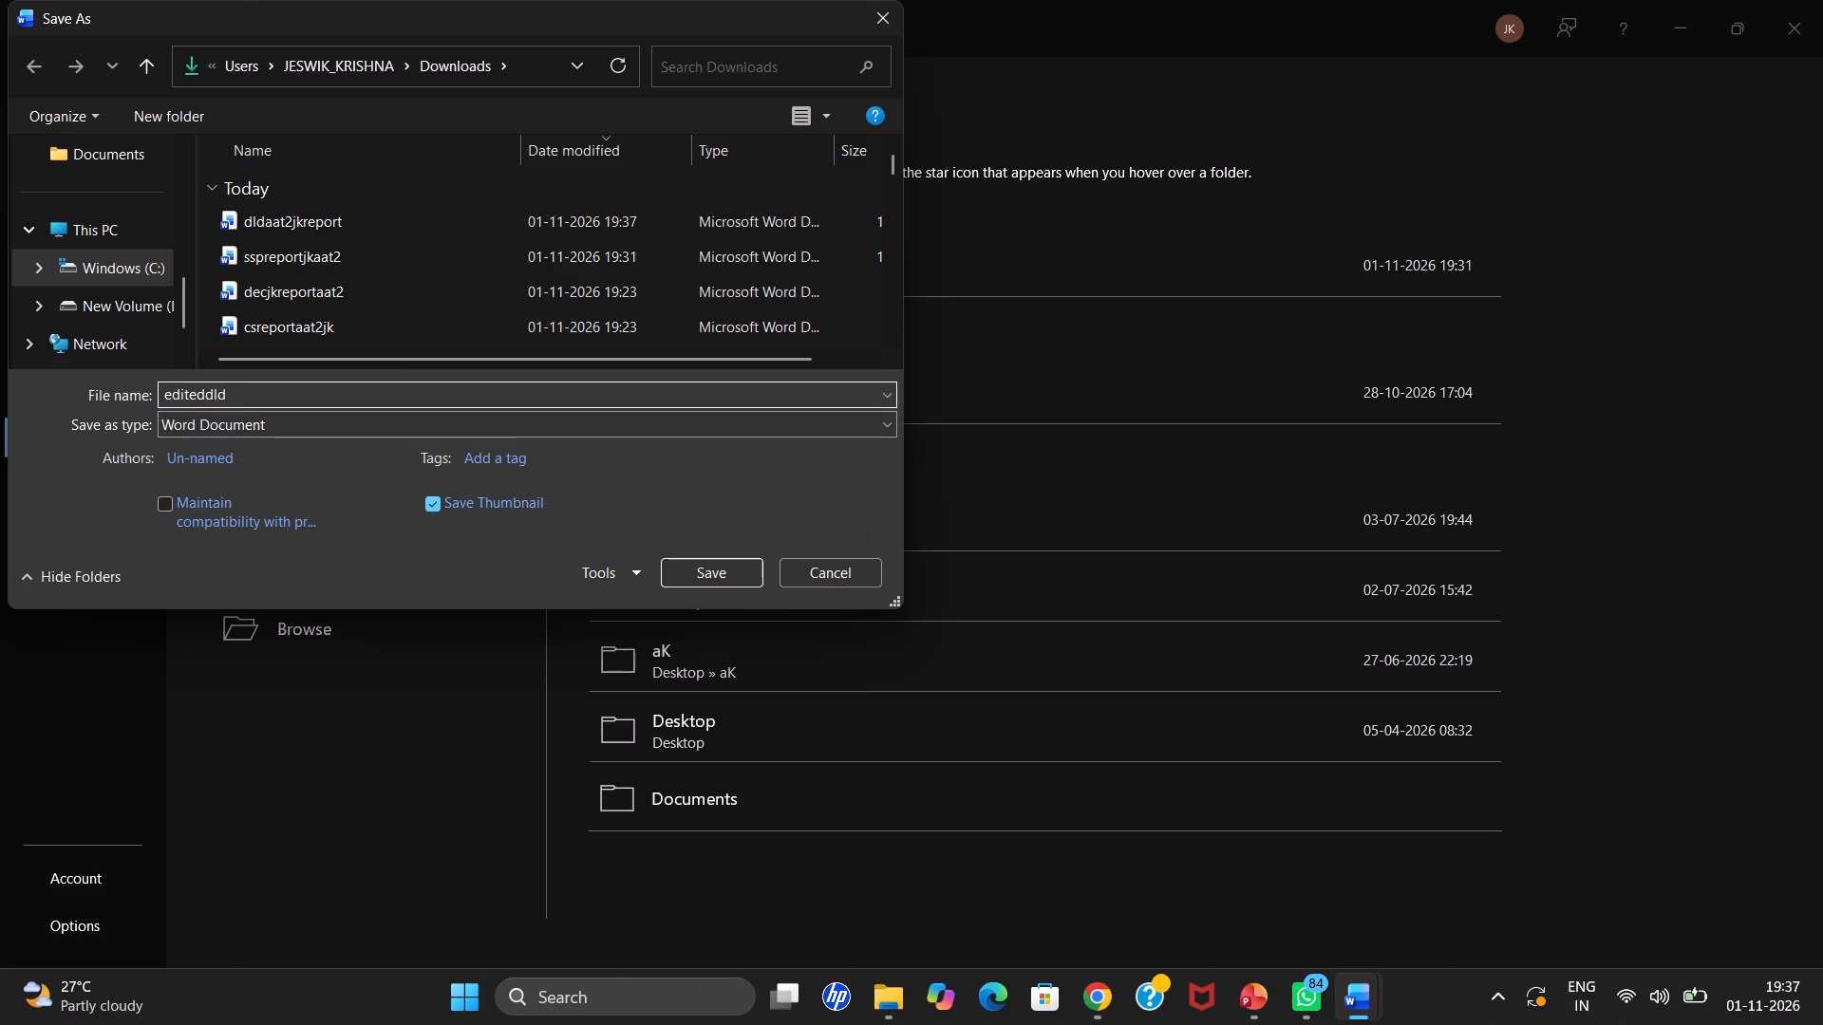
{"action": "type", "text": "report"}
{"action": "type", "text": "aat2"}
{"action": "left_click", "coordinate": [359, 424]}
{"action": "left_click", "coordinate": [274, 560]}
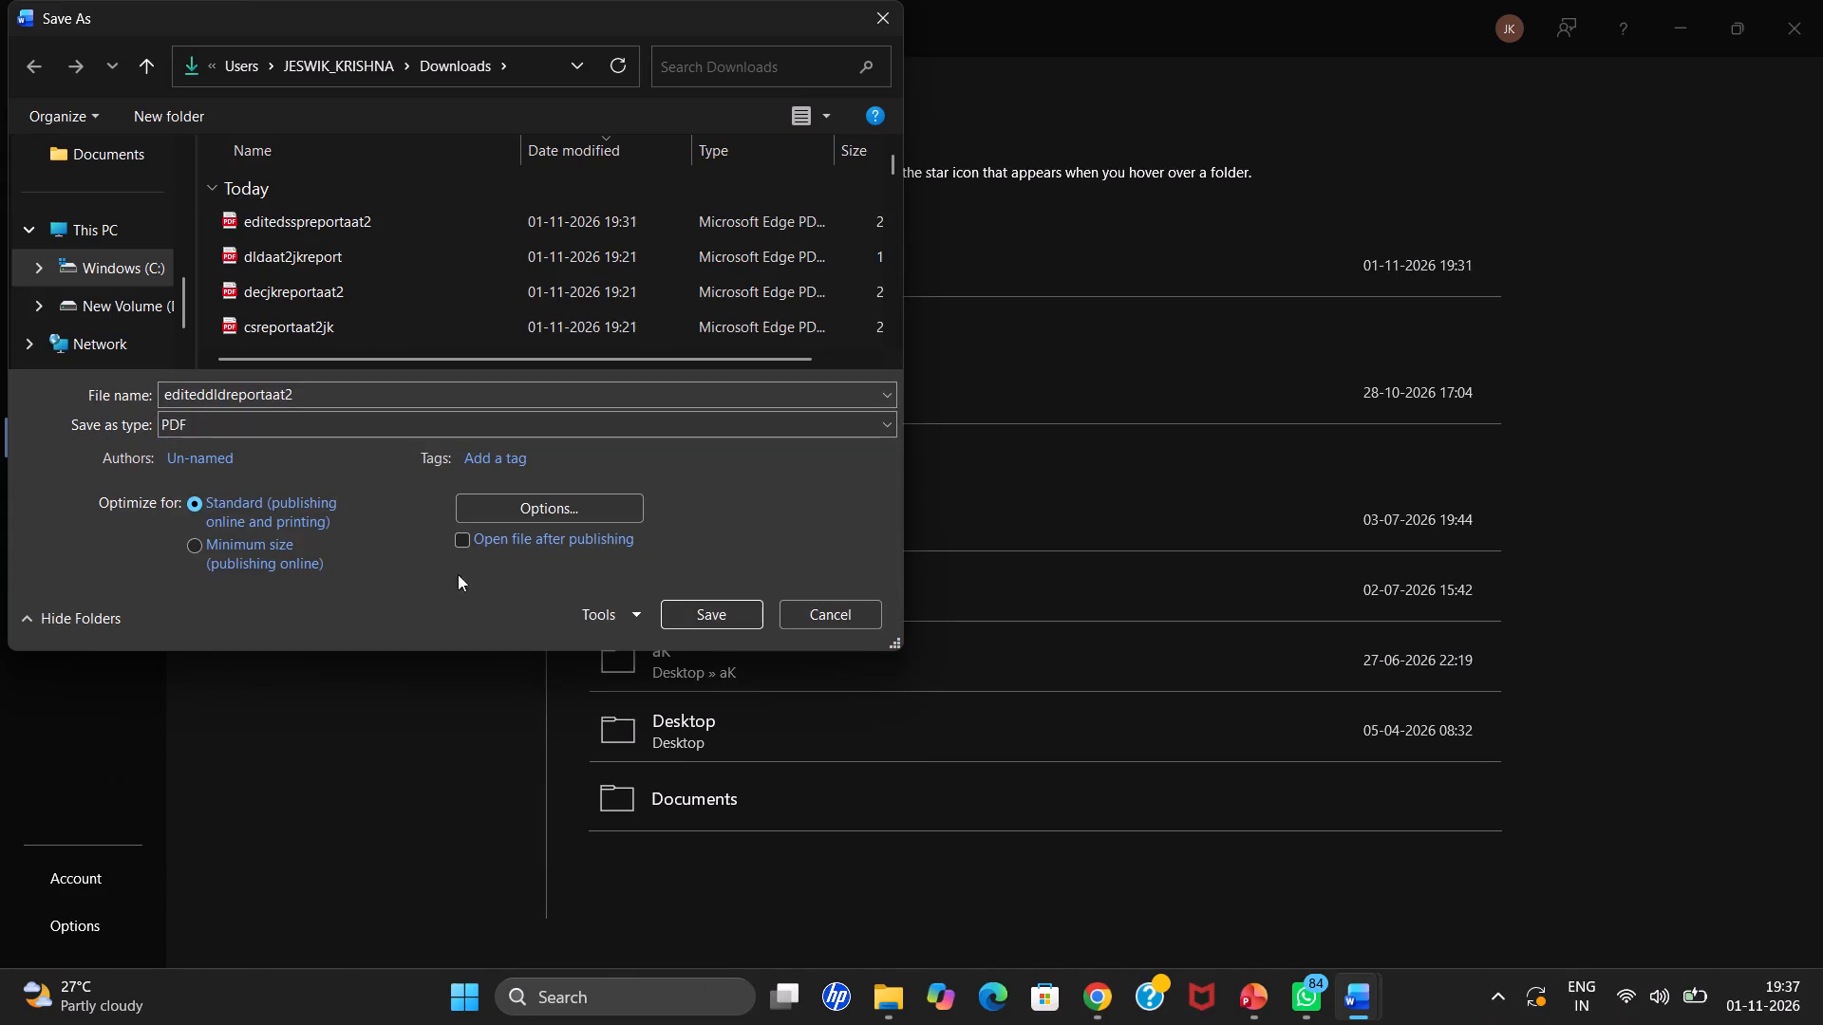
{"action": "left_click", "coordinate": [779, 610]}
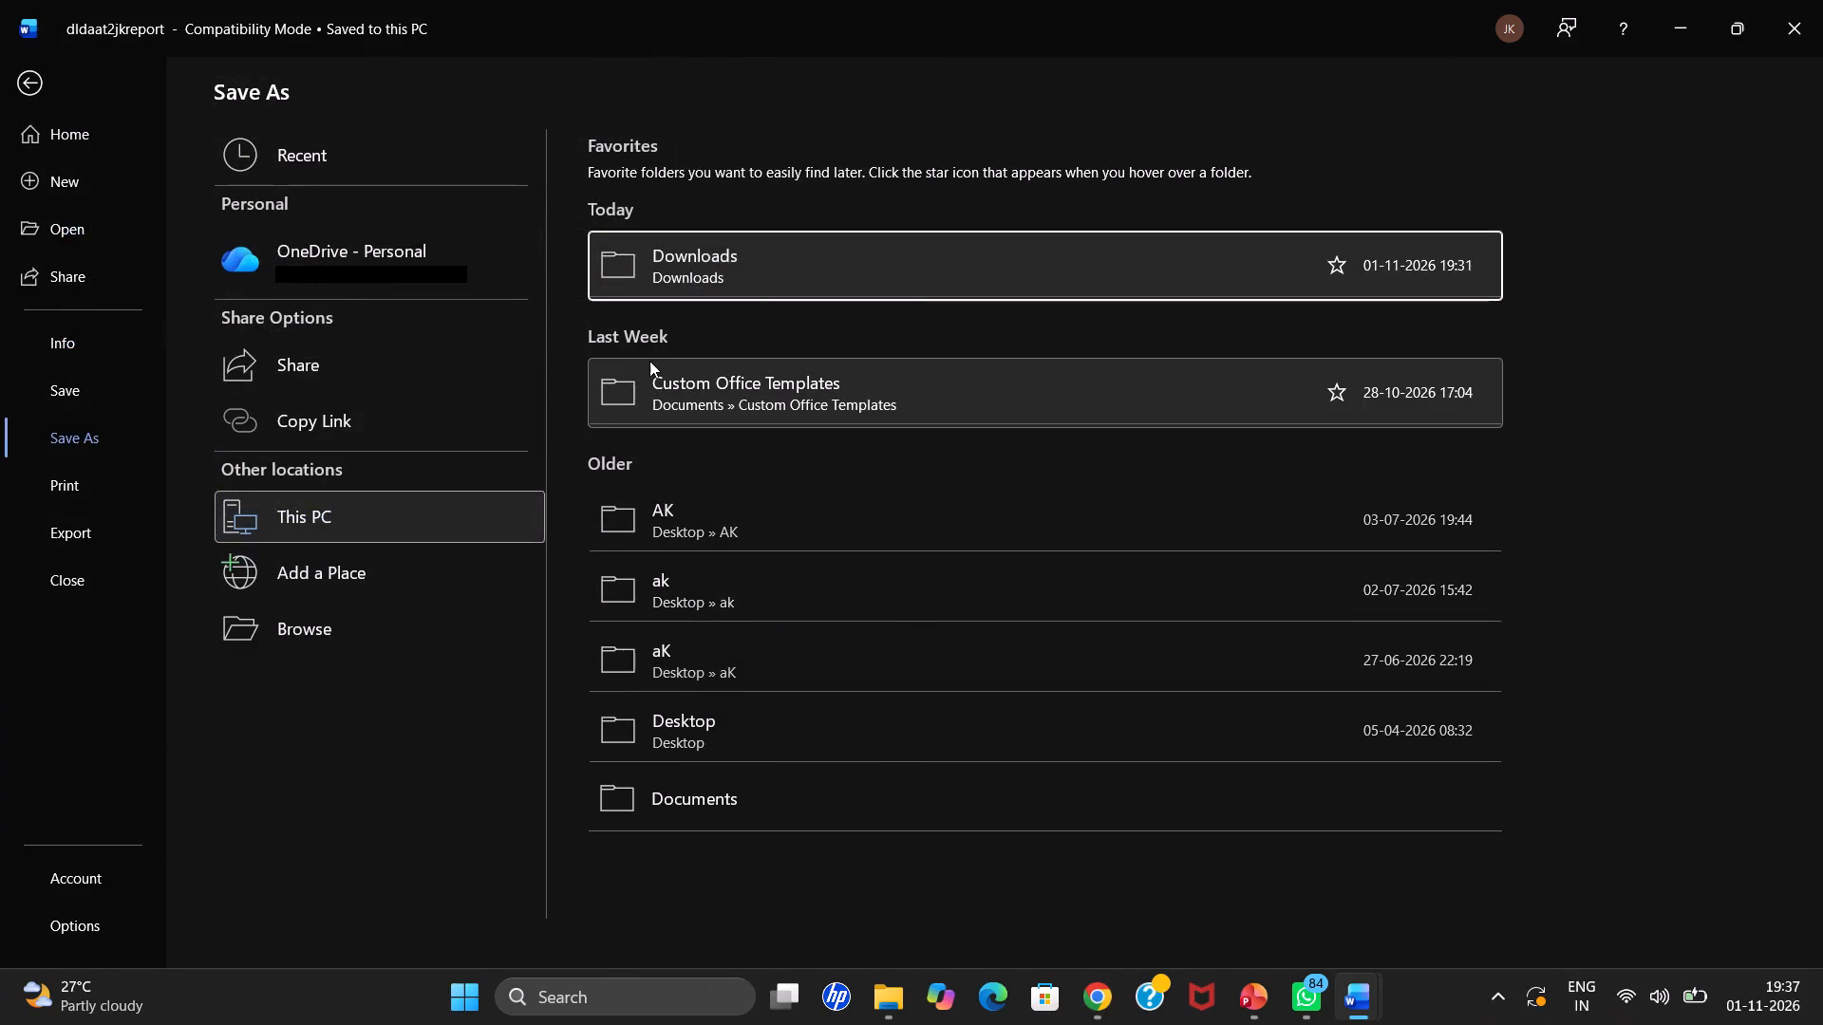
Export the signed DLD report as a PDF named editeddldreportaat2 in the Downloads folder.
{"action": "left_click", "coordinate": [695, 278]}
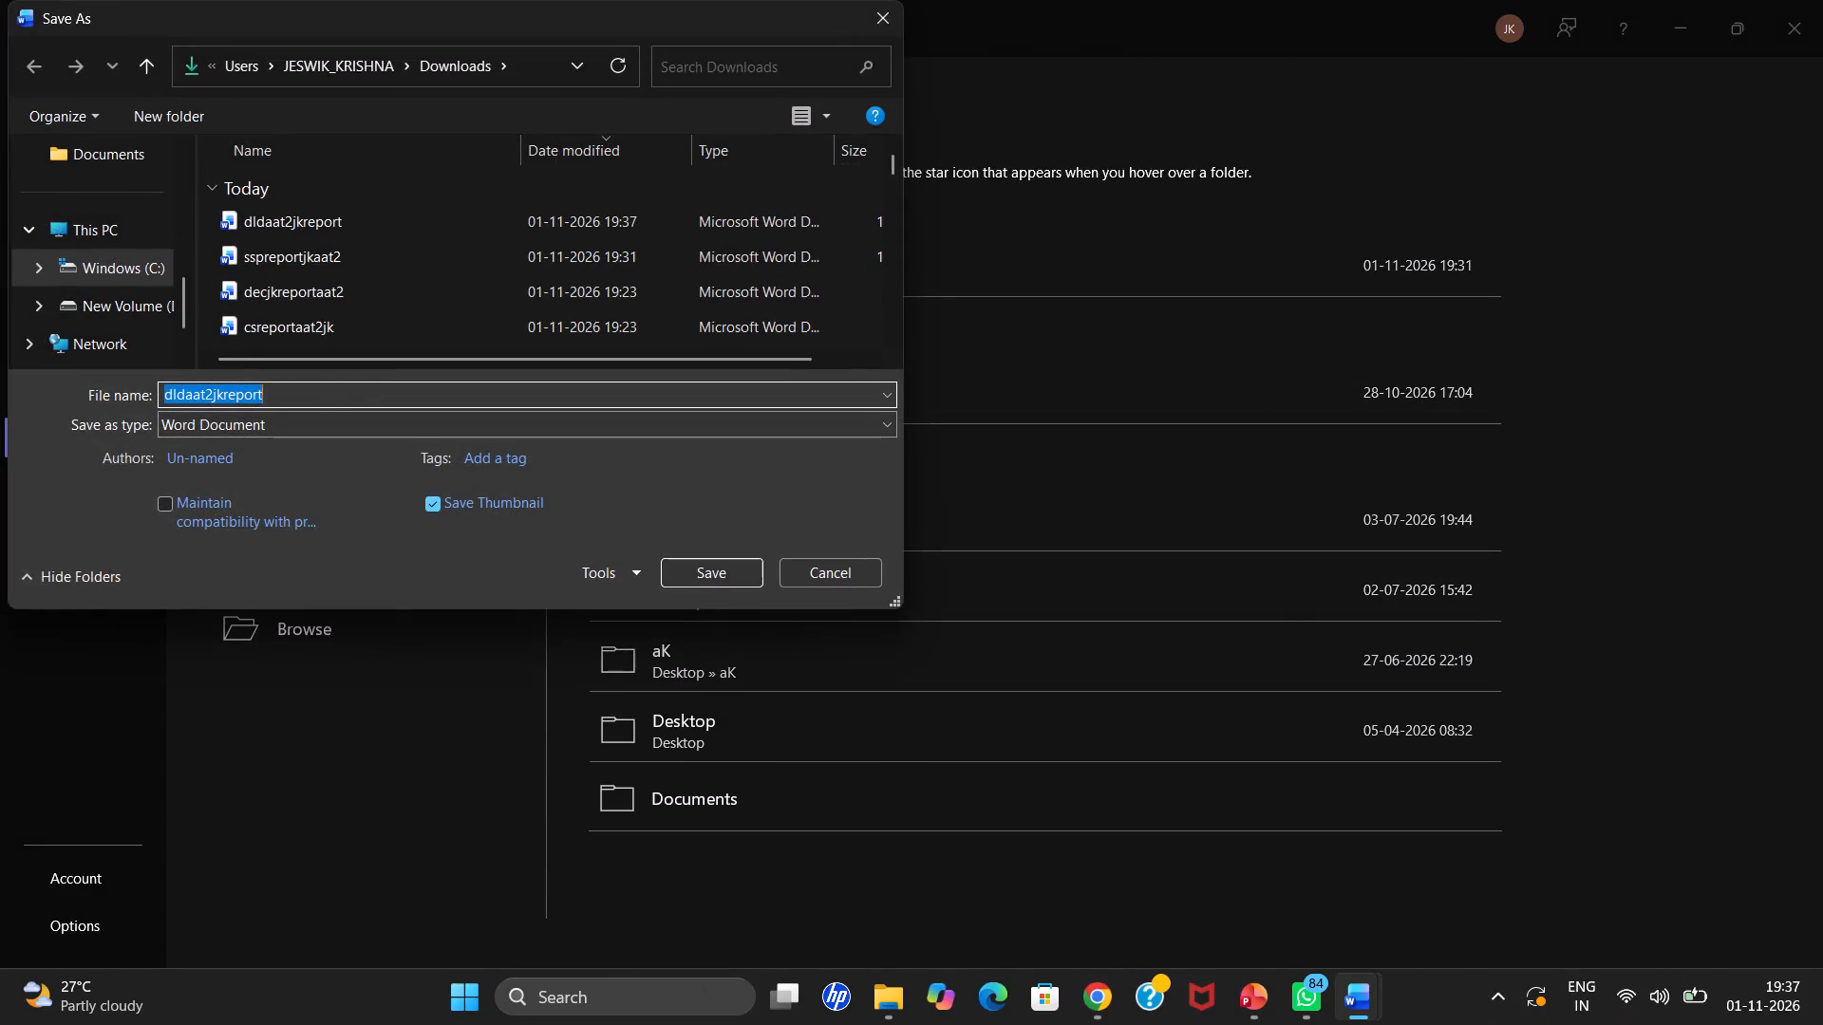
{"action": "key", "text": "BackSpace"}
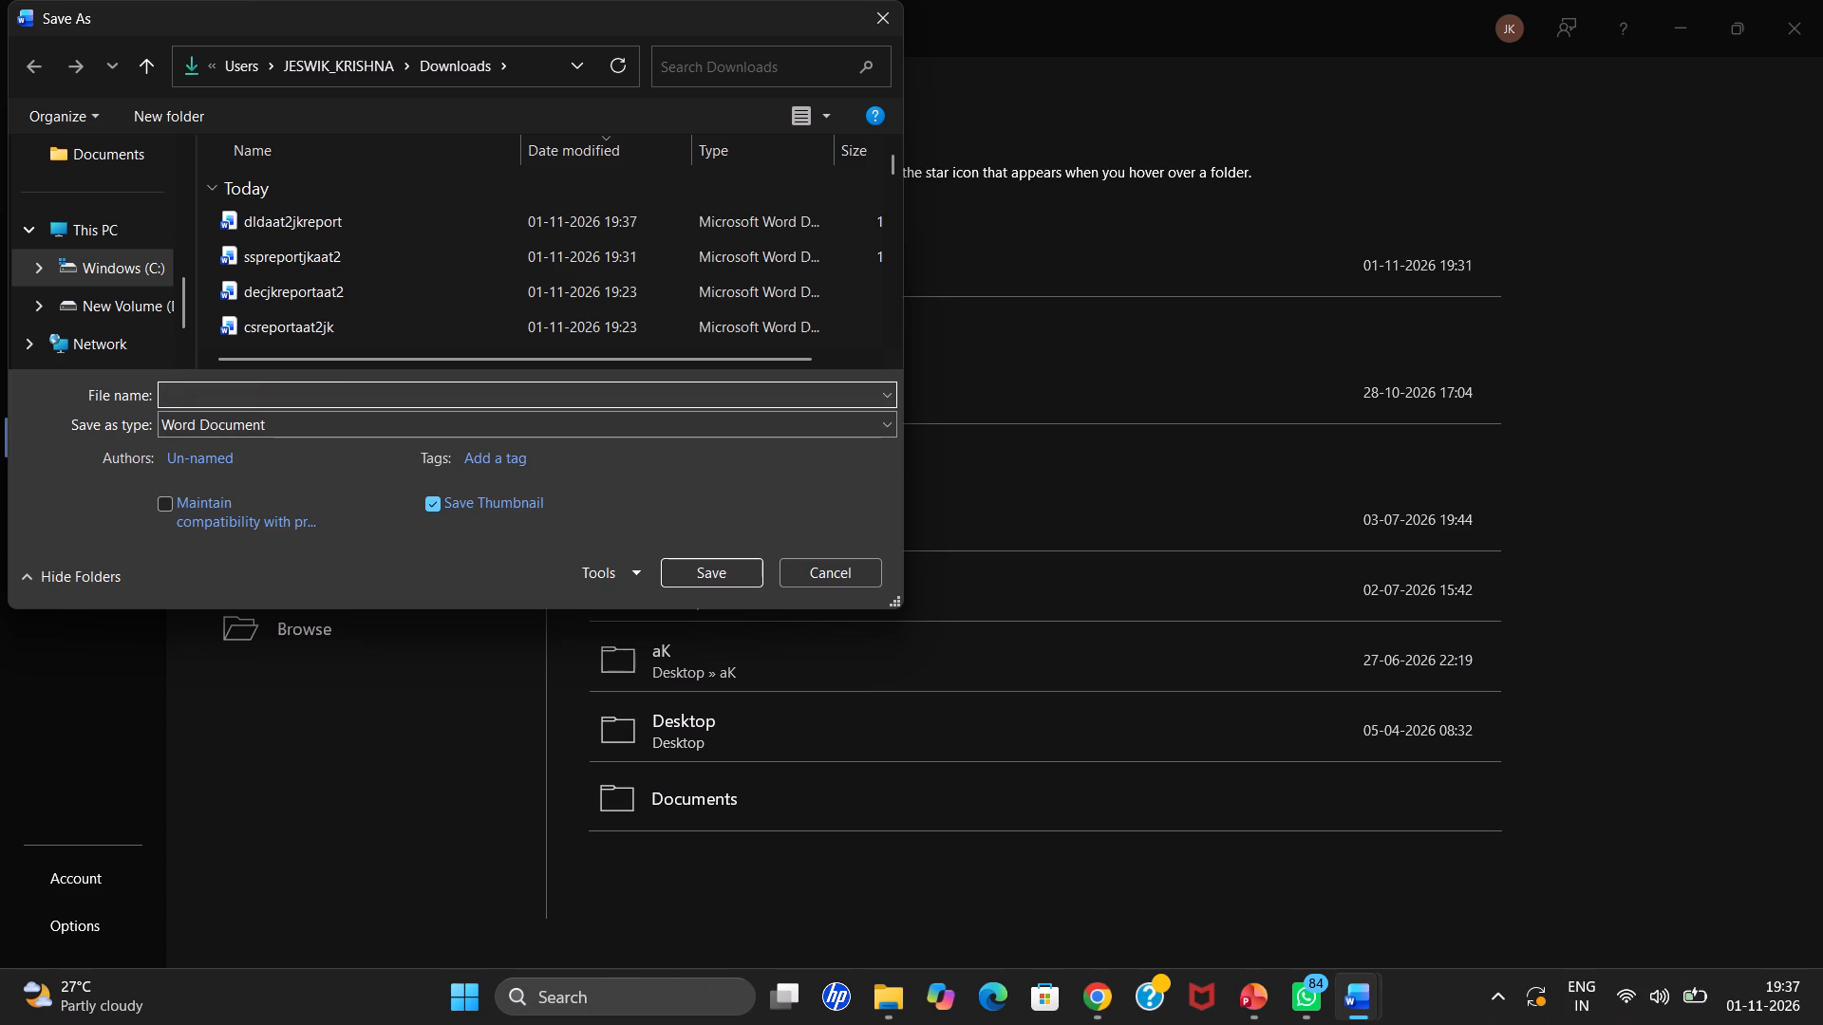
{"action": "type", "text": "edoted"}
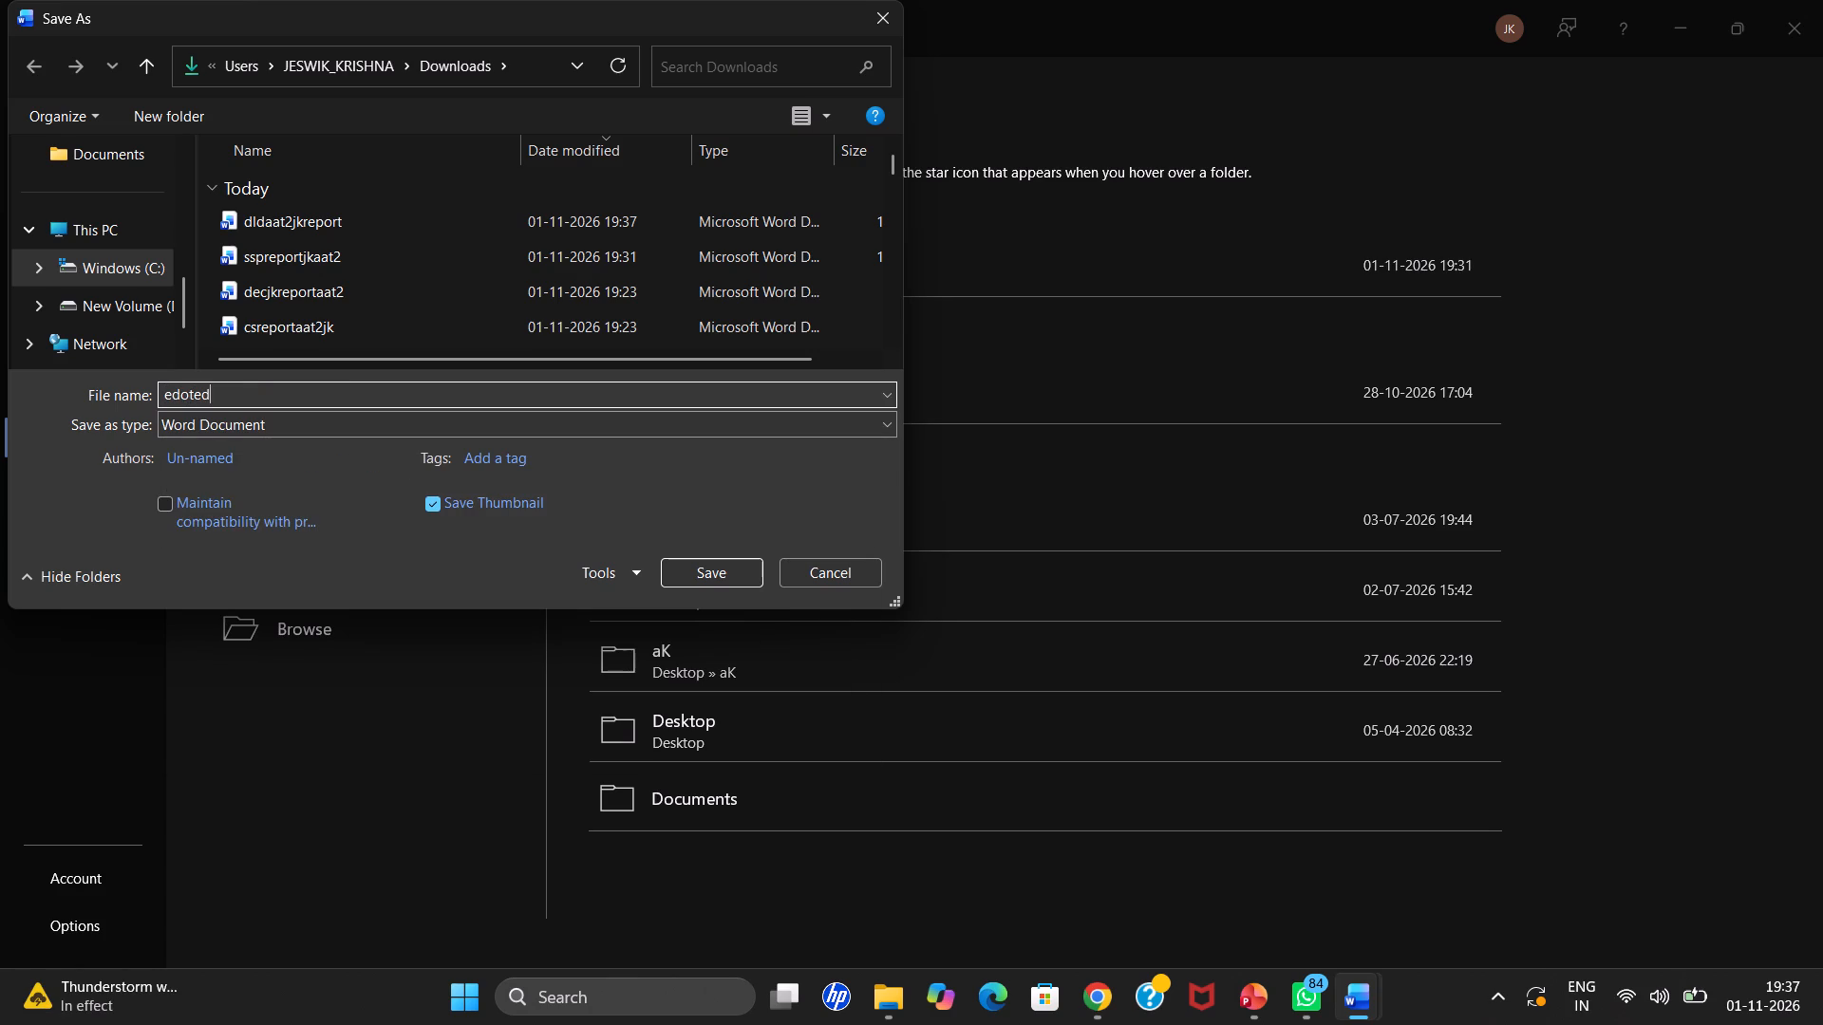
{"action": "key", "text": "BackSpace"}
{"action": "key", "text": "BackSpace"}
{"action": "key", "text": "BackSpace"}
{"action": "key", "text": "BackSpace"}
{"action": "key", "text": "i"}
{"action": "type", "text": "ted"}
{"action": "type", "text": "dld"}
{"action": "type", "text": "reo"}
{"action": "key", "text": "BackSpace"}
{"action": "type", "text": "pot"}
{"action": "key", "text": "BackSpace"}
{"action": "type", "text": "rt"}
{"action": "type", "text": "aat2"}
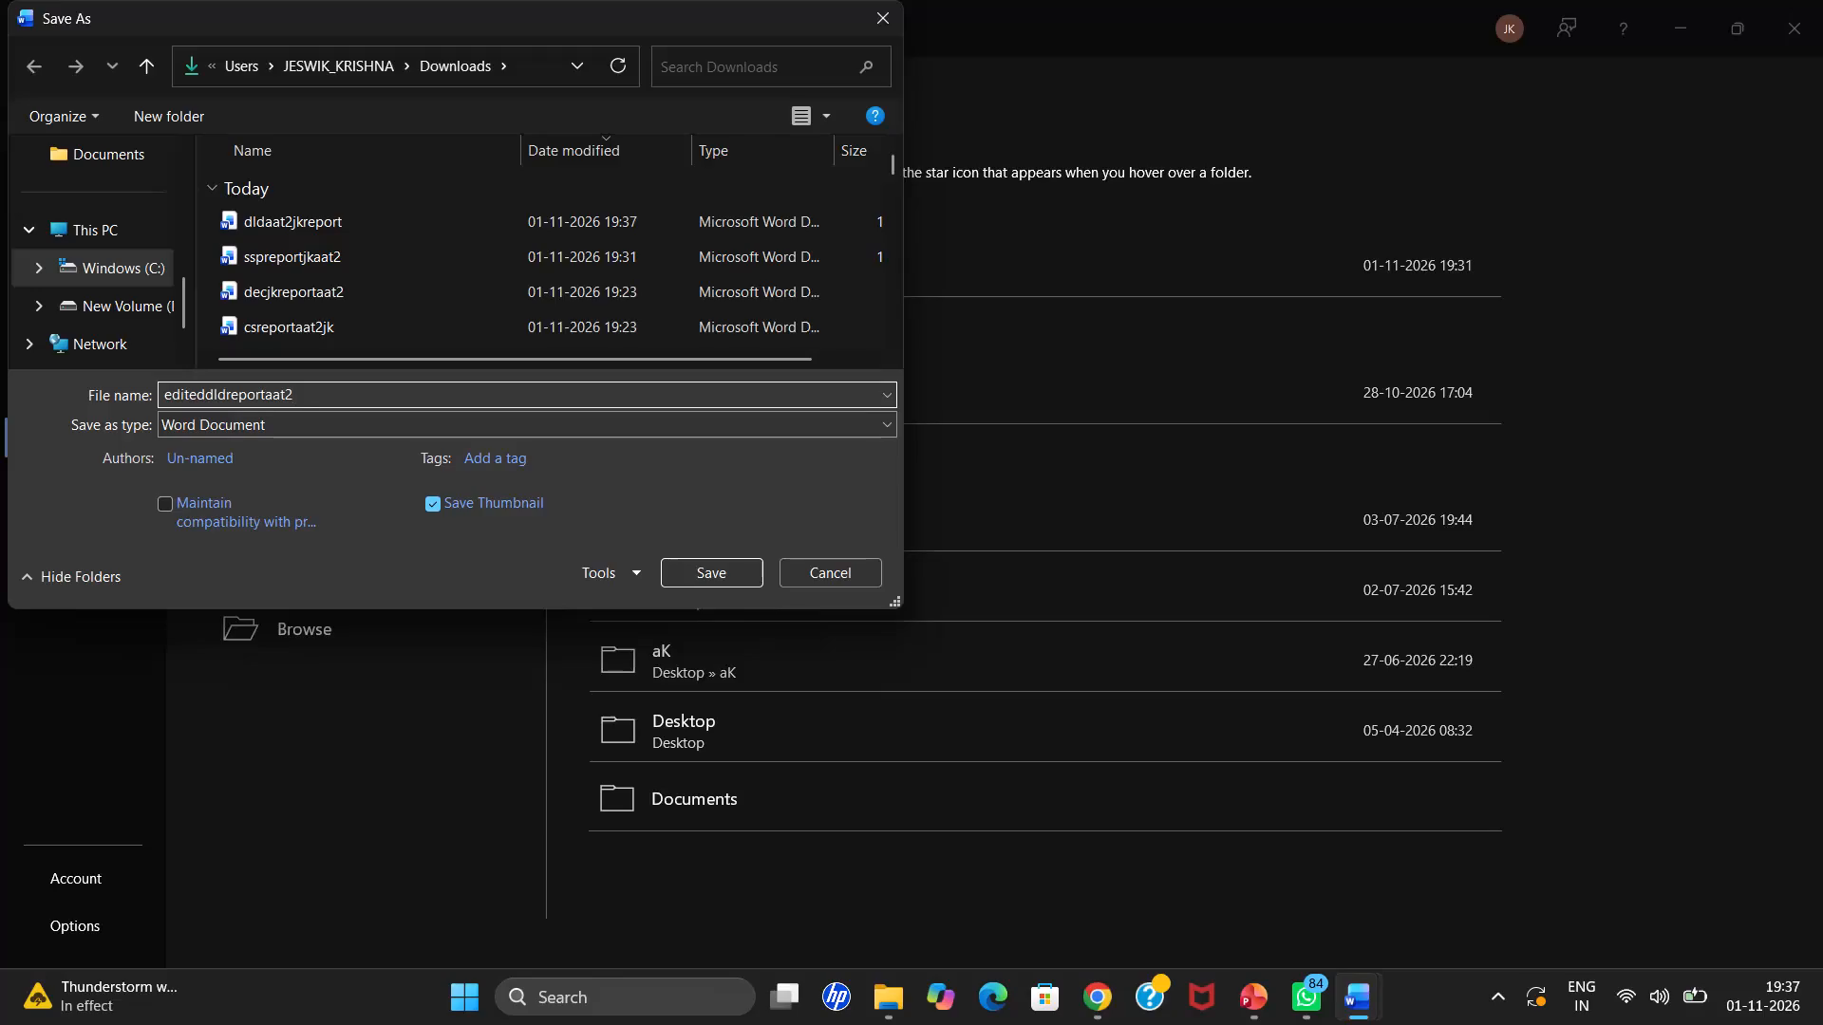
{"action": "left_click", "coordinate": [269, 416]}
{"action": "left_click", "coordinate": [213, 555]}
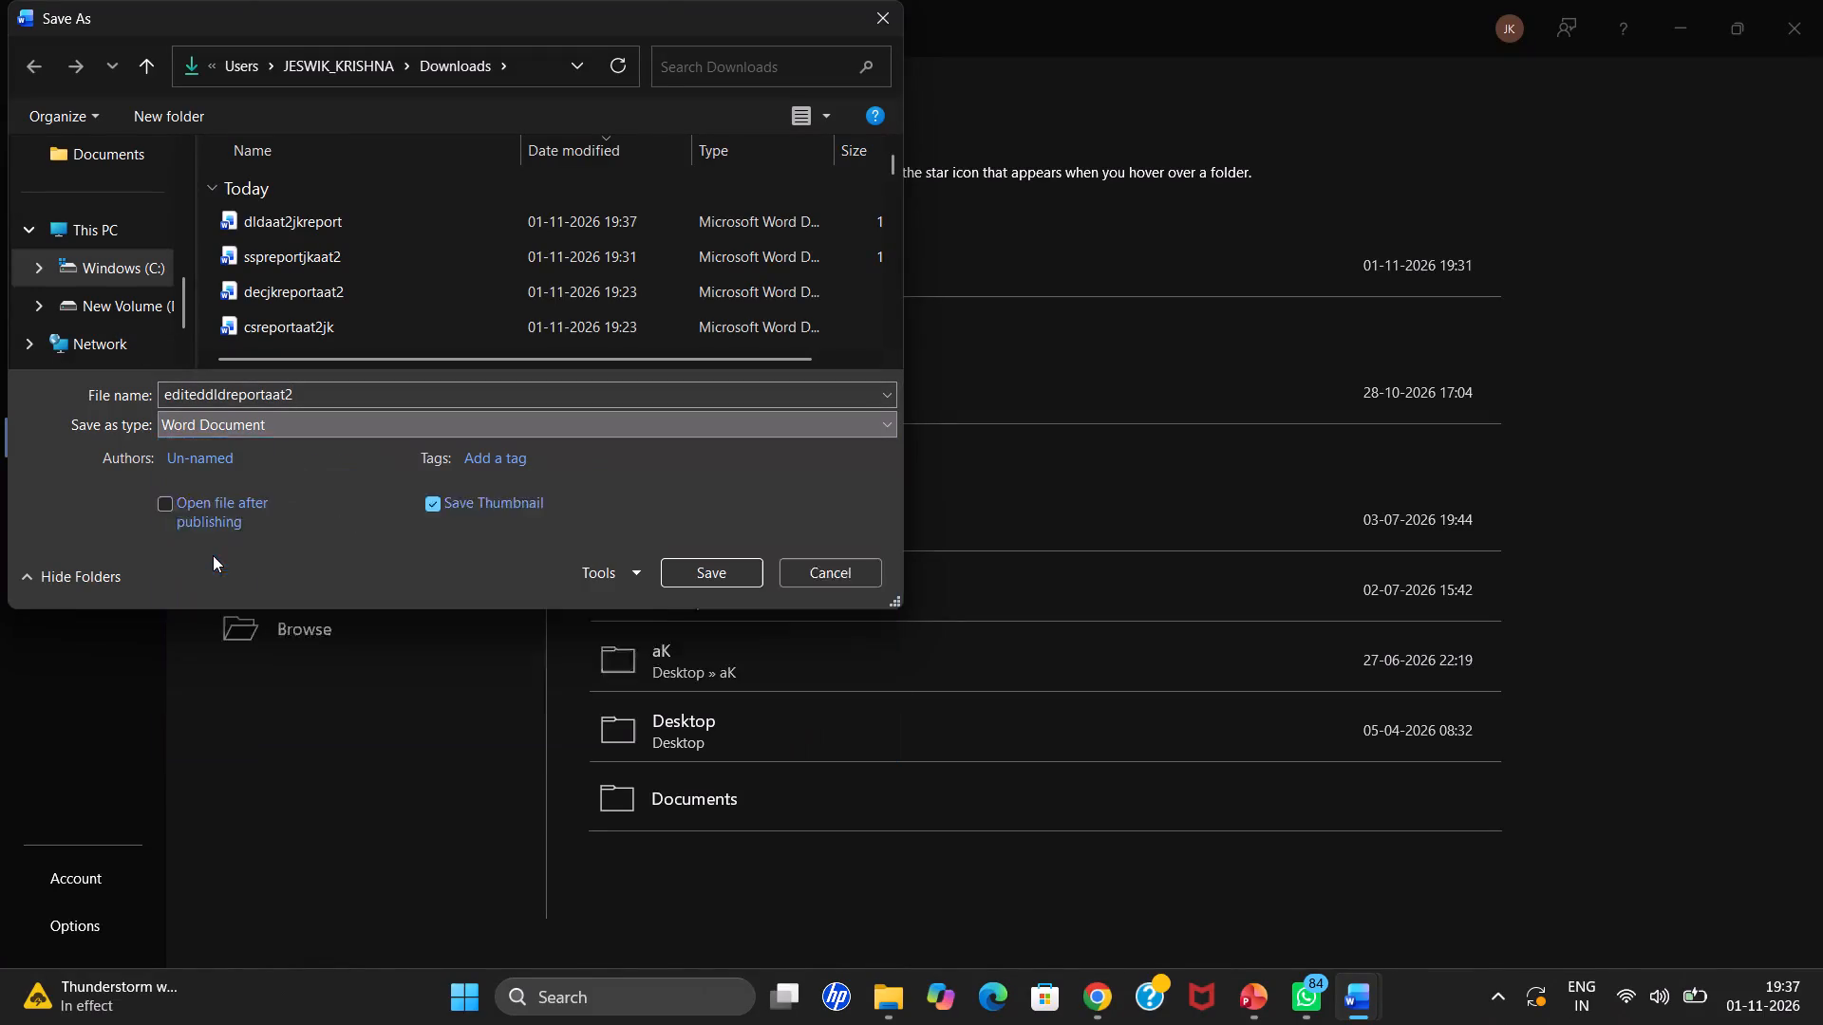
{"action": "left_click", "coordinate": [727, 611]}
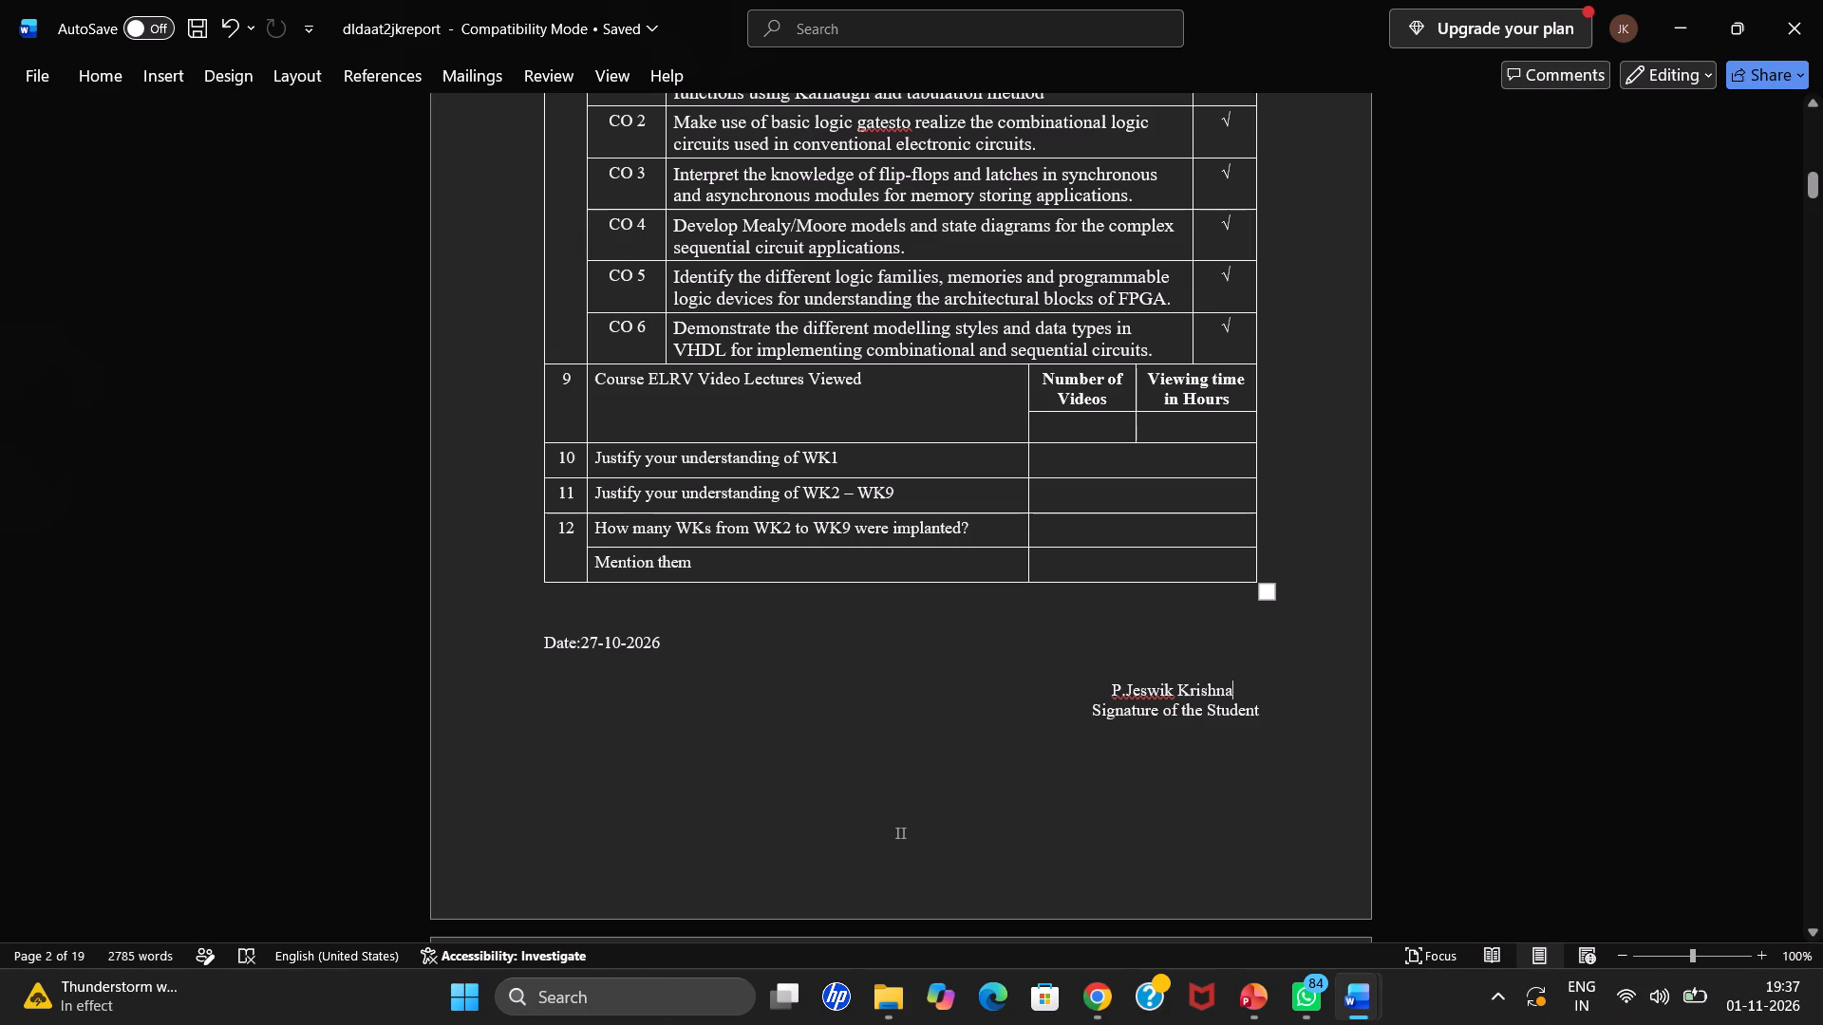
Open the sspreportjkaat2 PDF from Downloads, examine its self-assessment form down to the student signature line, and close it.
{"action": "left_click", "coordinate": [892, 1002]}
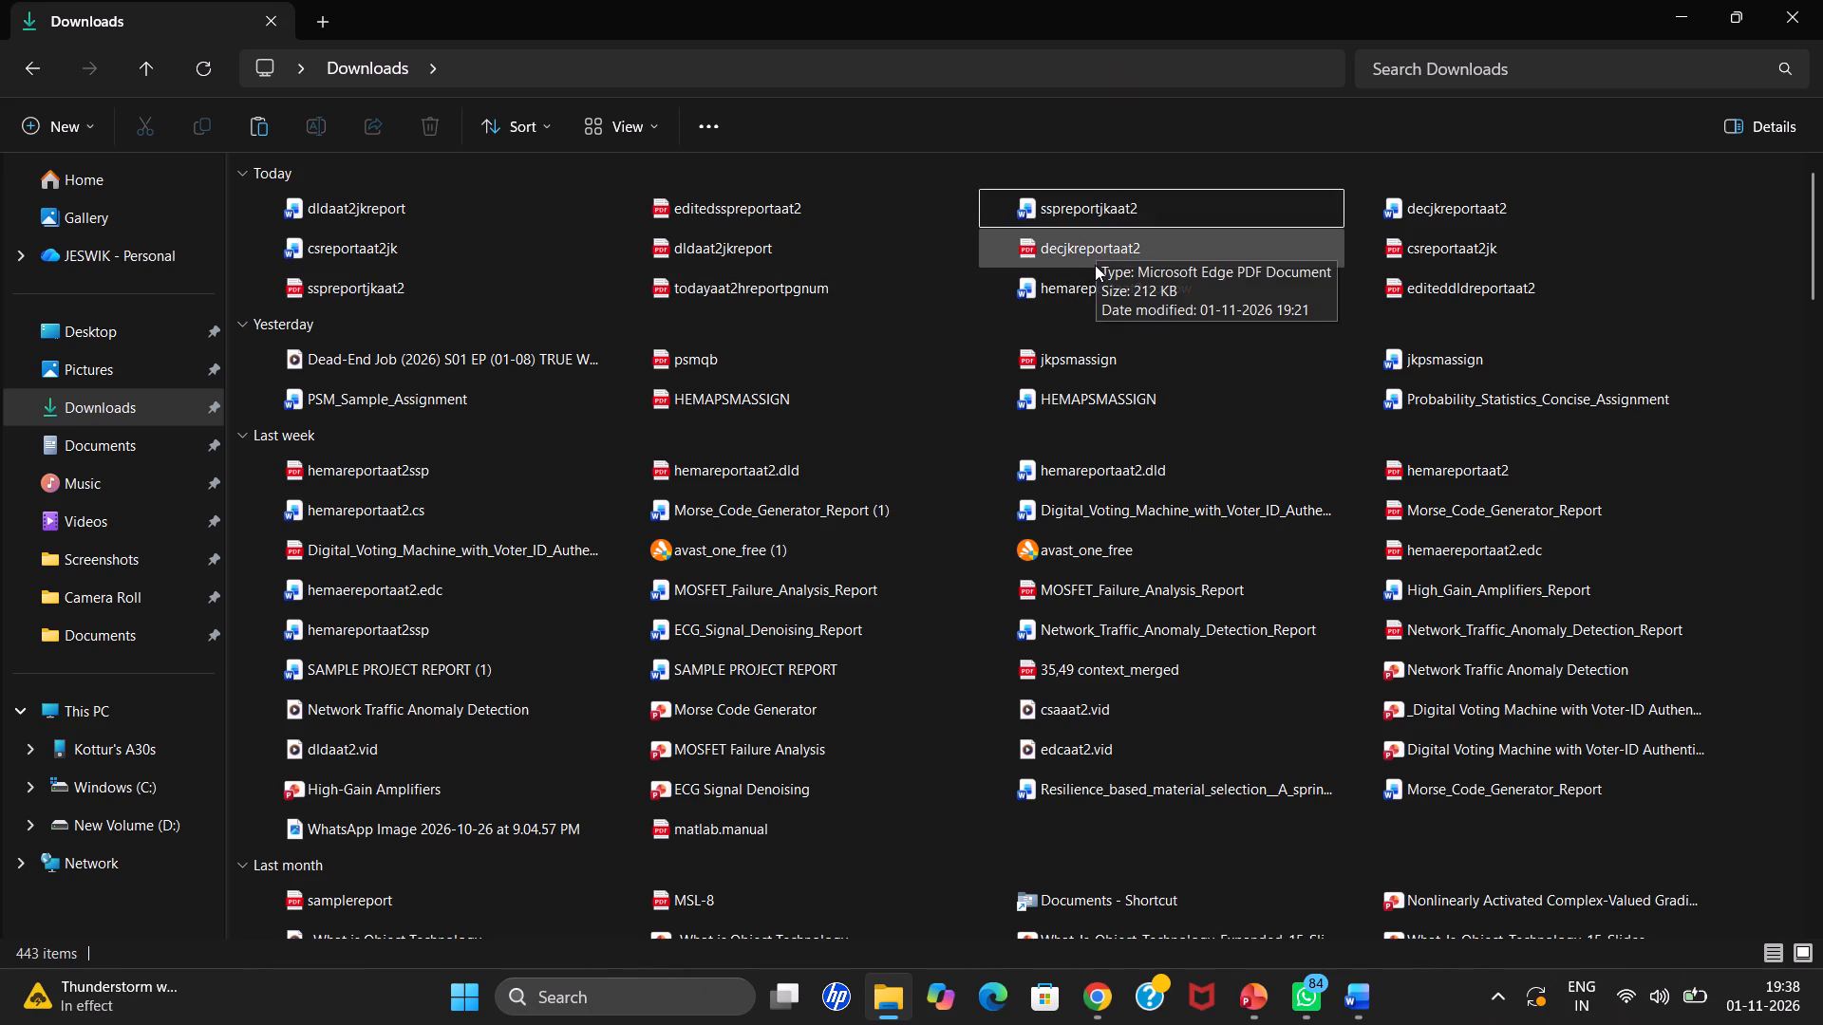
{"action": "double_click", "coordinate": [457, 294]}
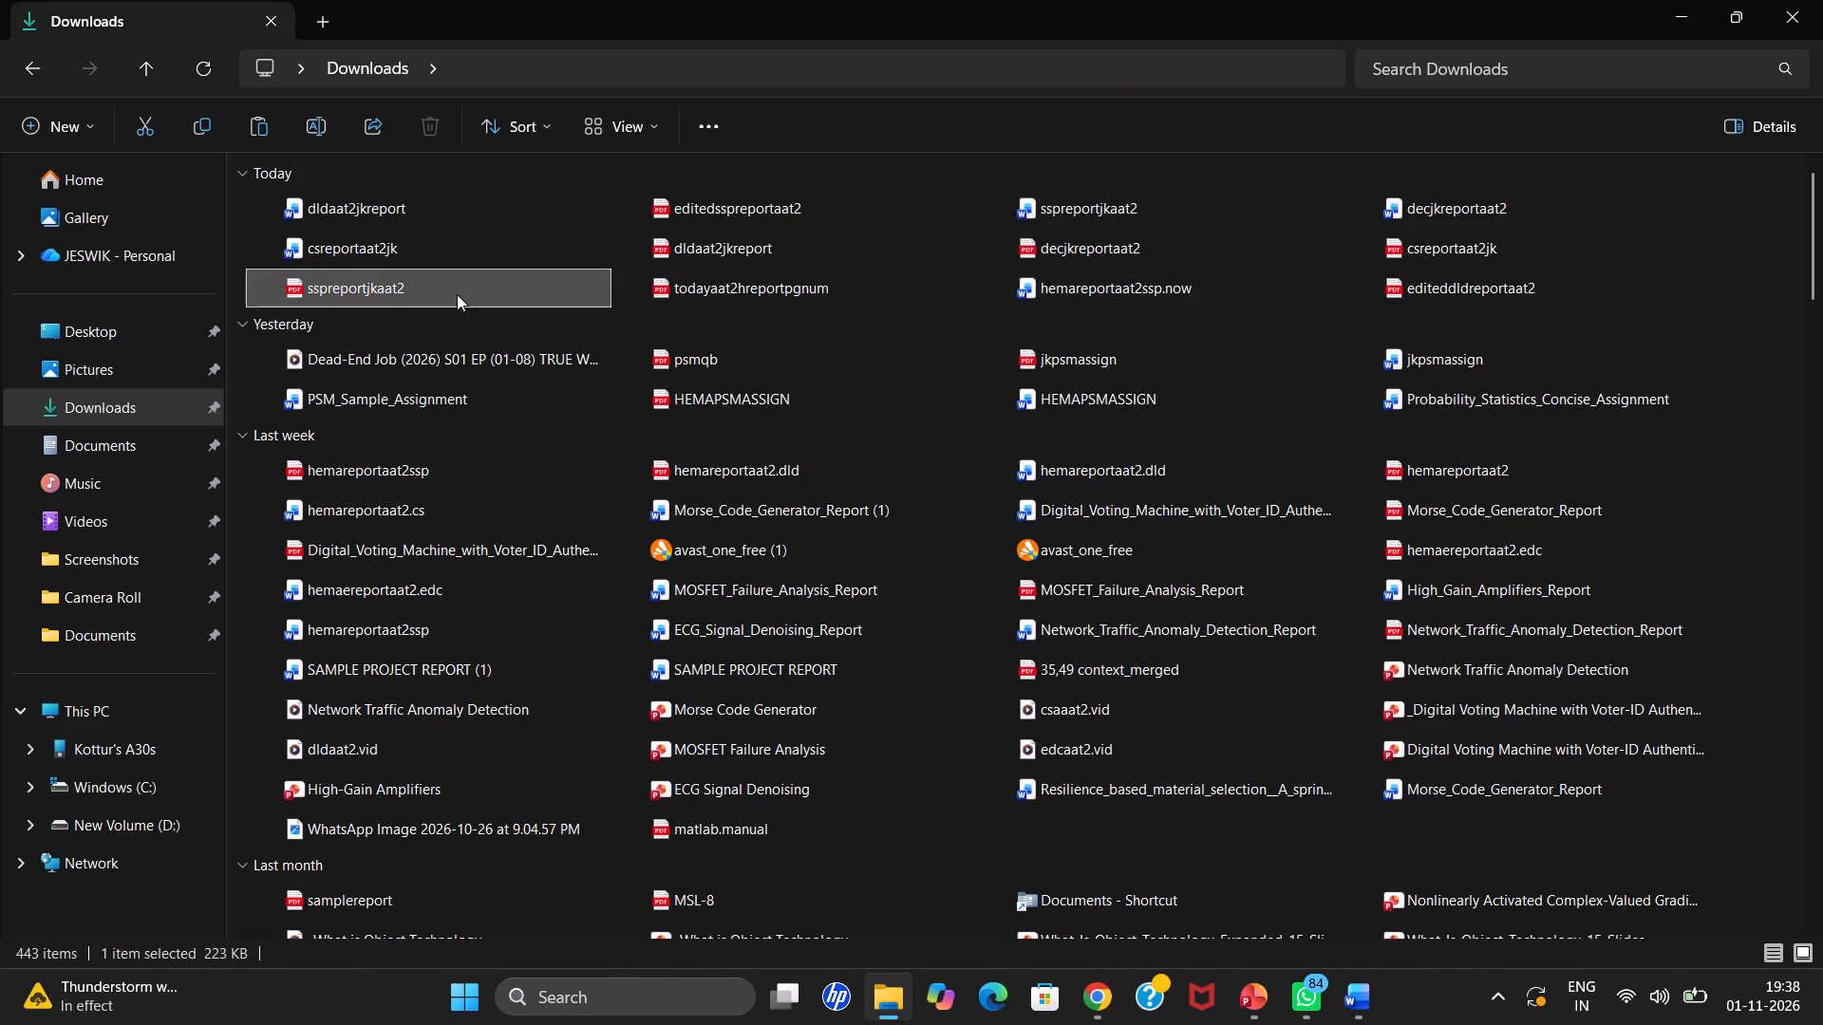
{"action": "scroll", "coordinate": [457, 294], "scroll_direction": "down", "scroll_amount": 4}
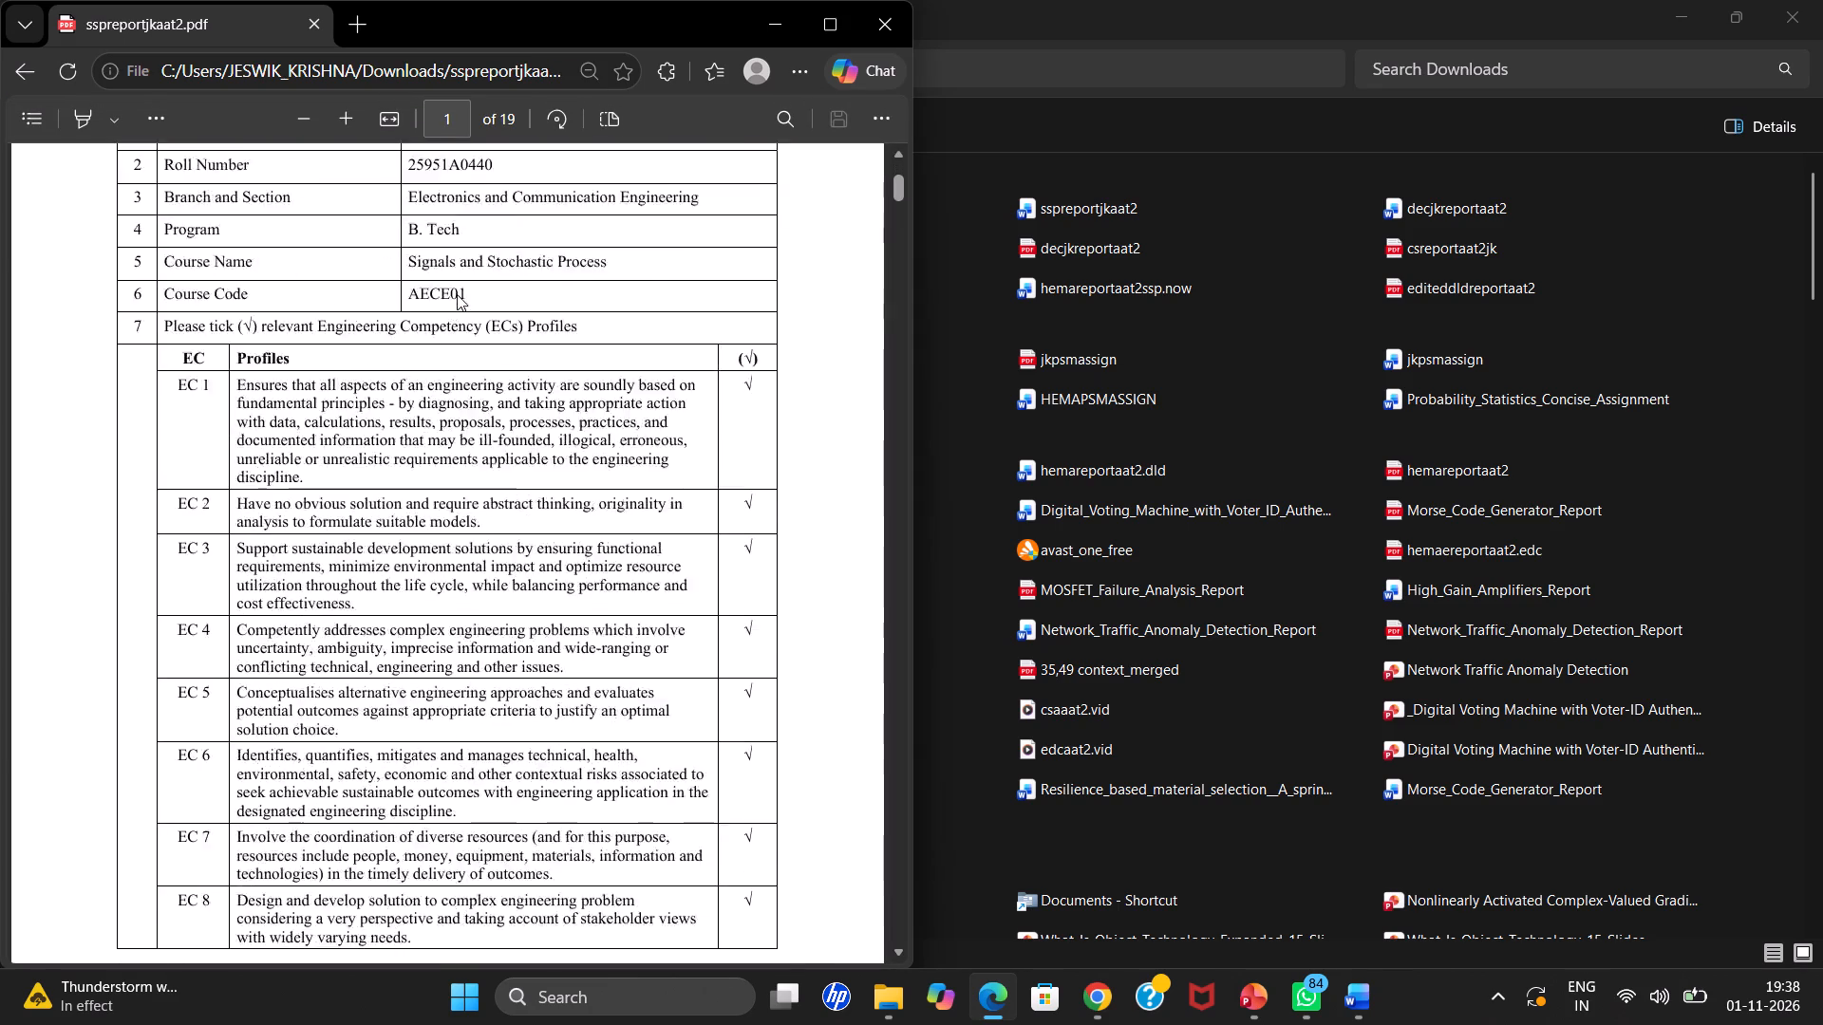
{"action": "scroll", "coordinate": [457, 294], "scroll_direction": "down", "scroll_amount": 9}
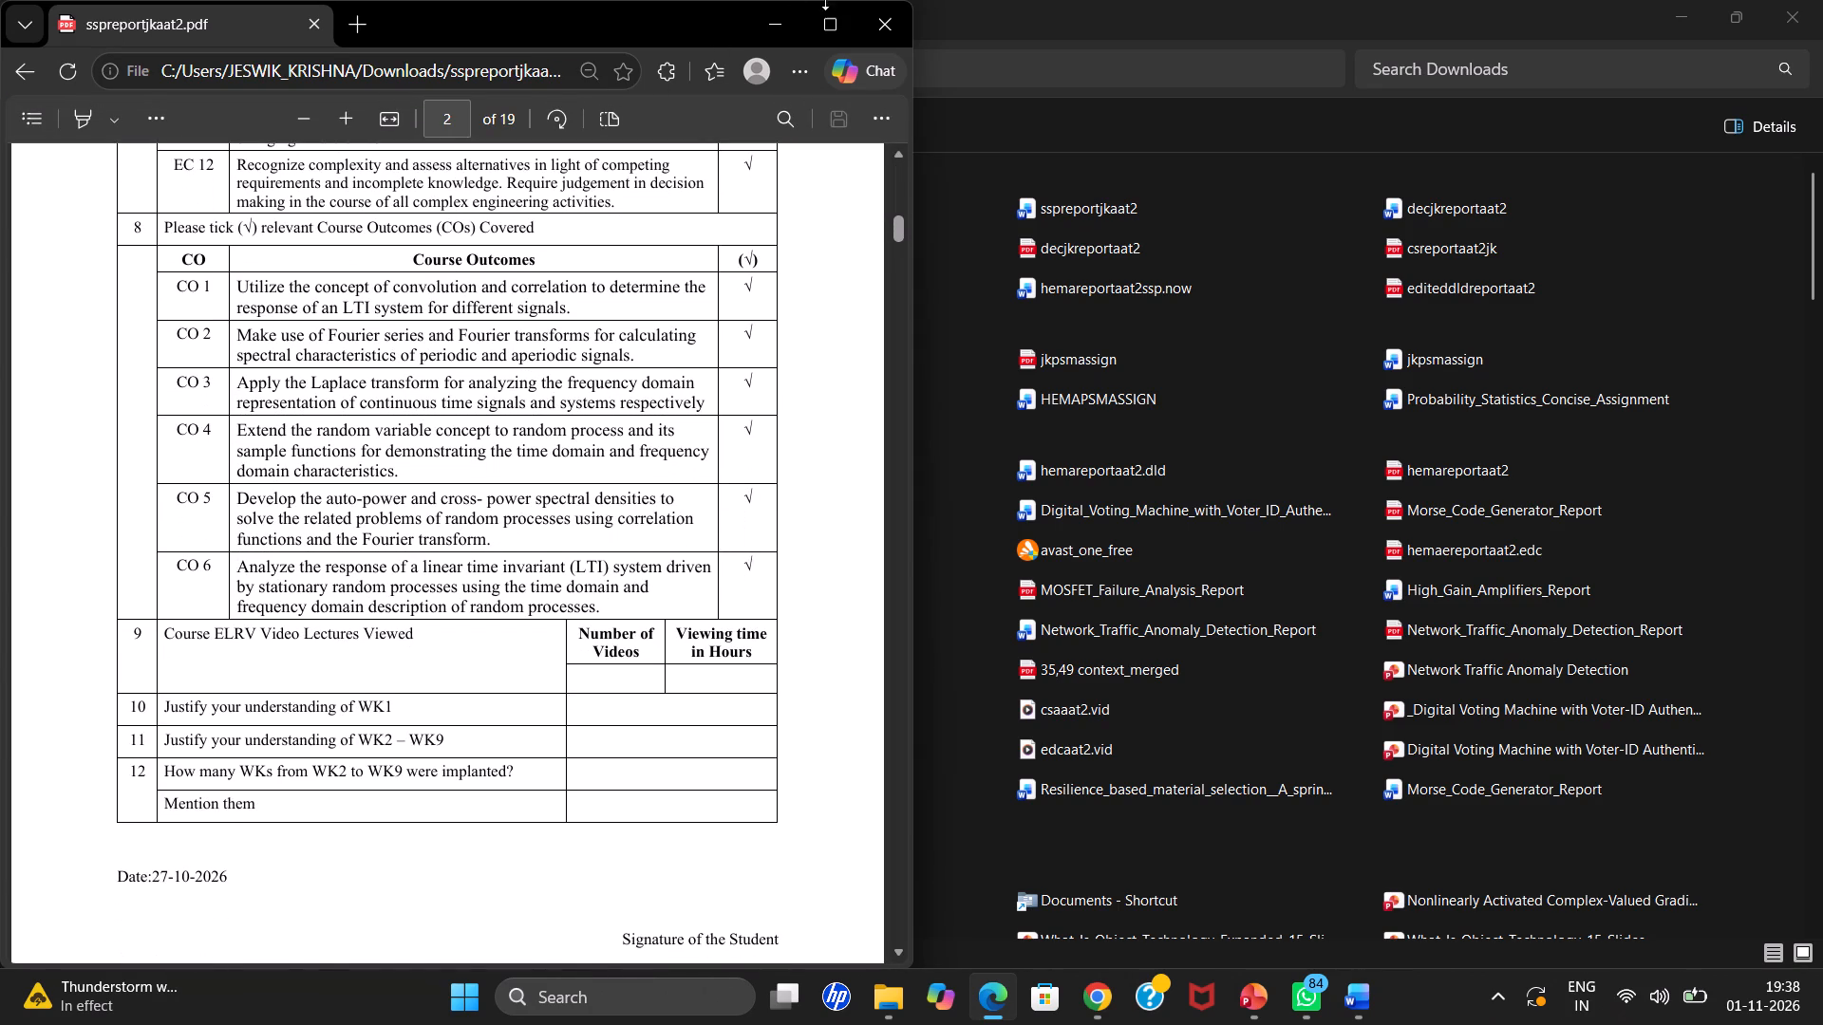
{"action": "left_click", "coordinate": [872, 15]}
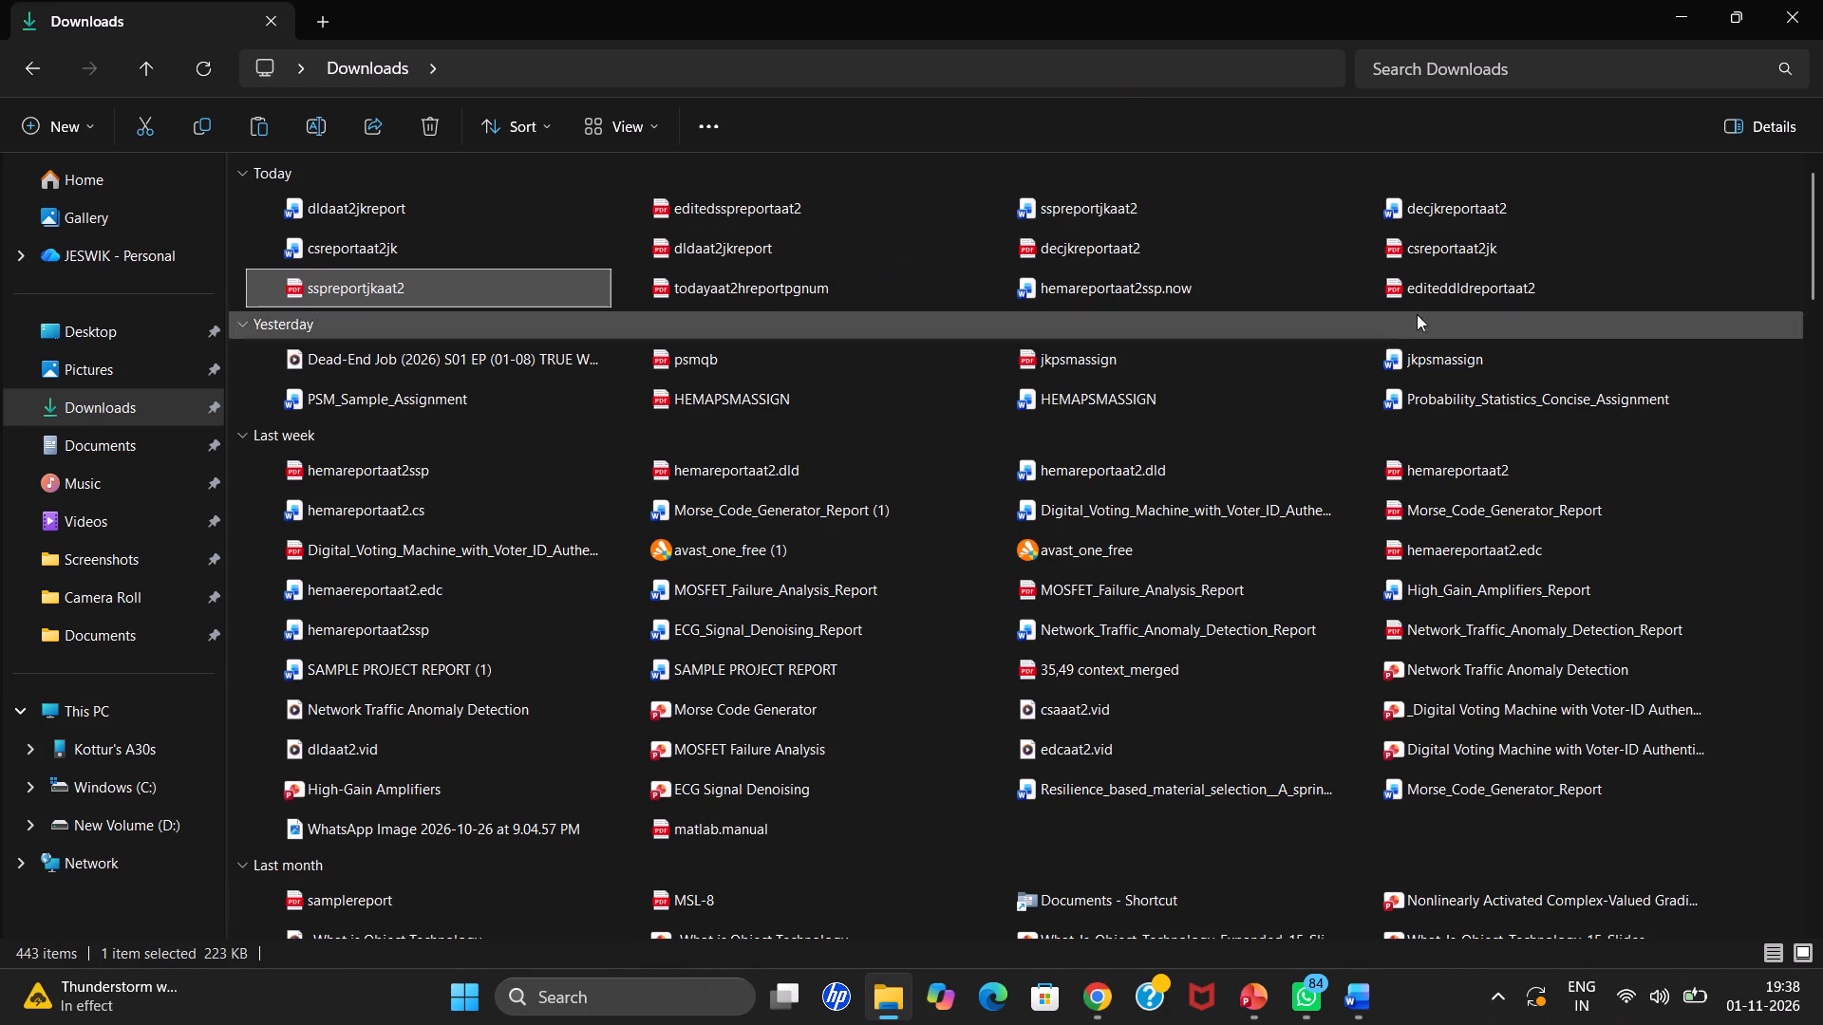
Open the exported editeddldreportaat2 PDF and examine its front-matter pages and page numbers, and return to the Downloads folder.
{"action": "double_click", "coordinate": [1446, 294]}
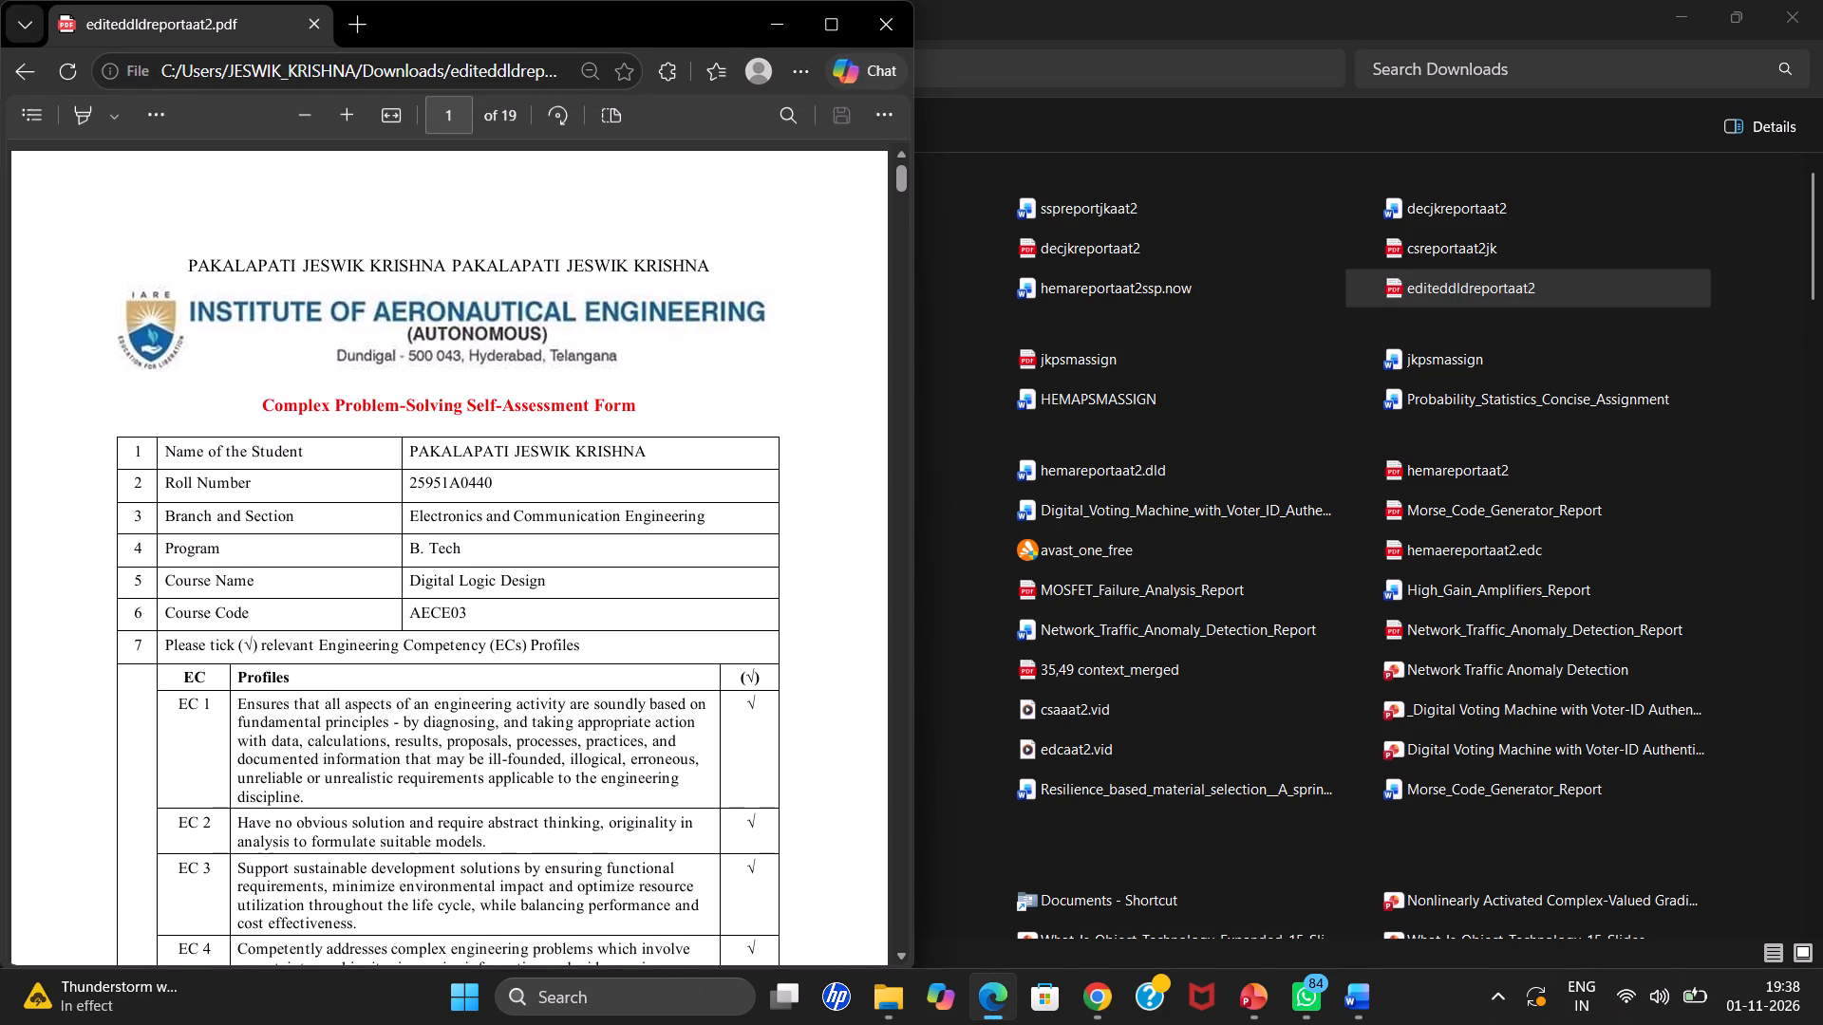
{"action": "scroll", "coordinate": [560, 712], "scroll_direction": "down", "scroll_amount": 19}
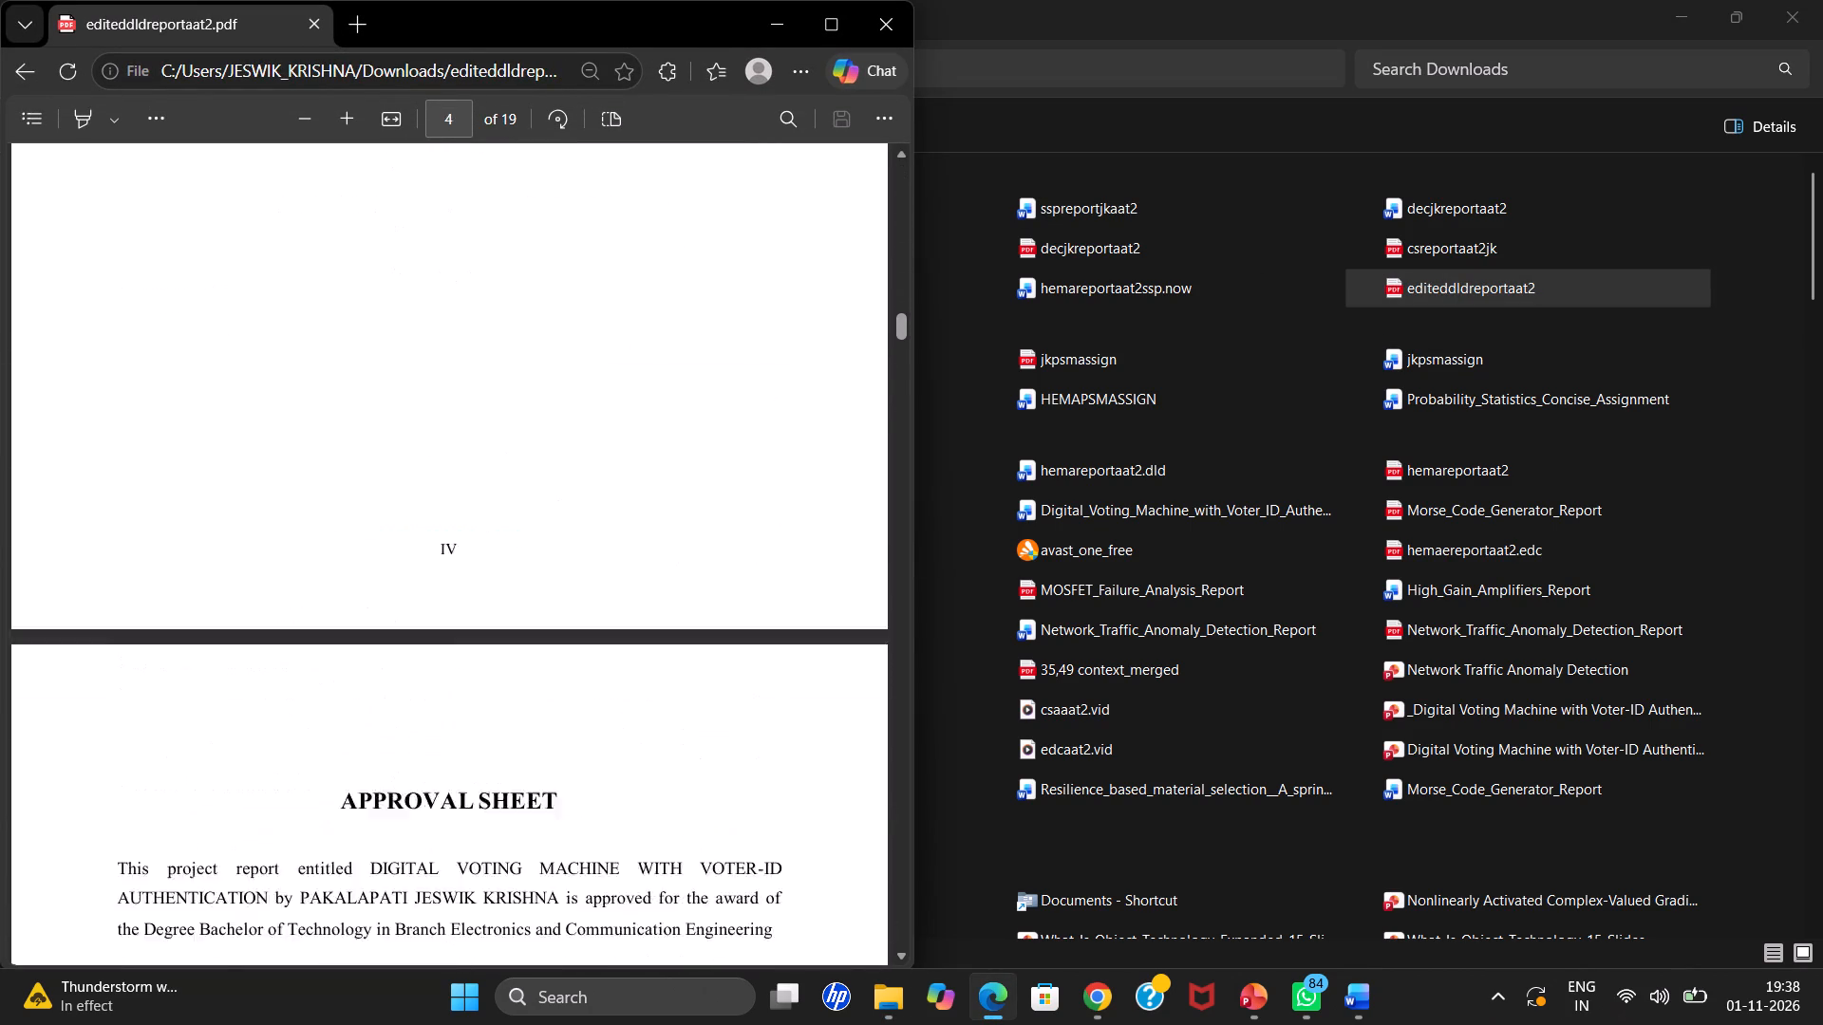
{"action": "scroll", "coordinate": [560, 712], "scroll_direction": "down", "scroll_amount": 1}
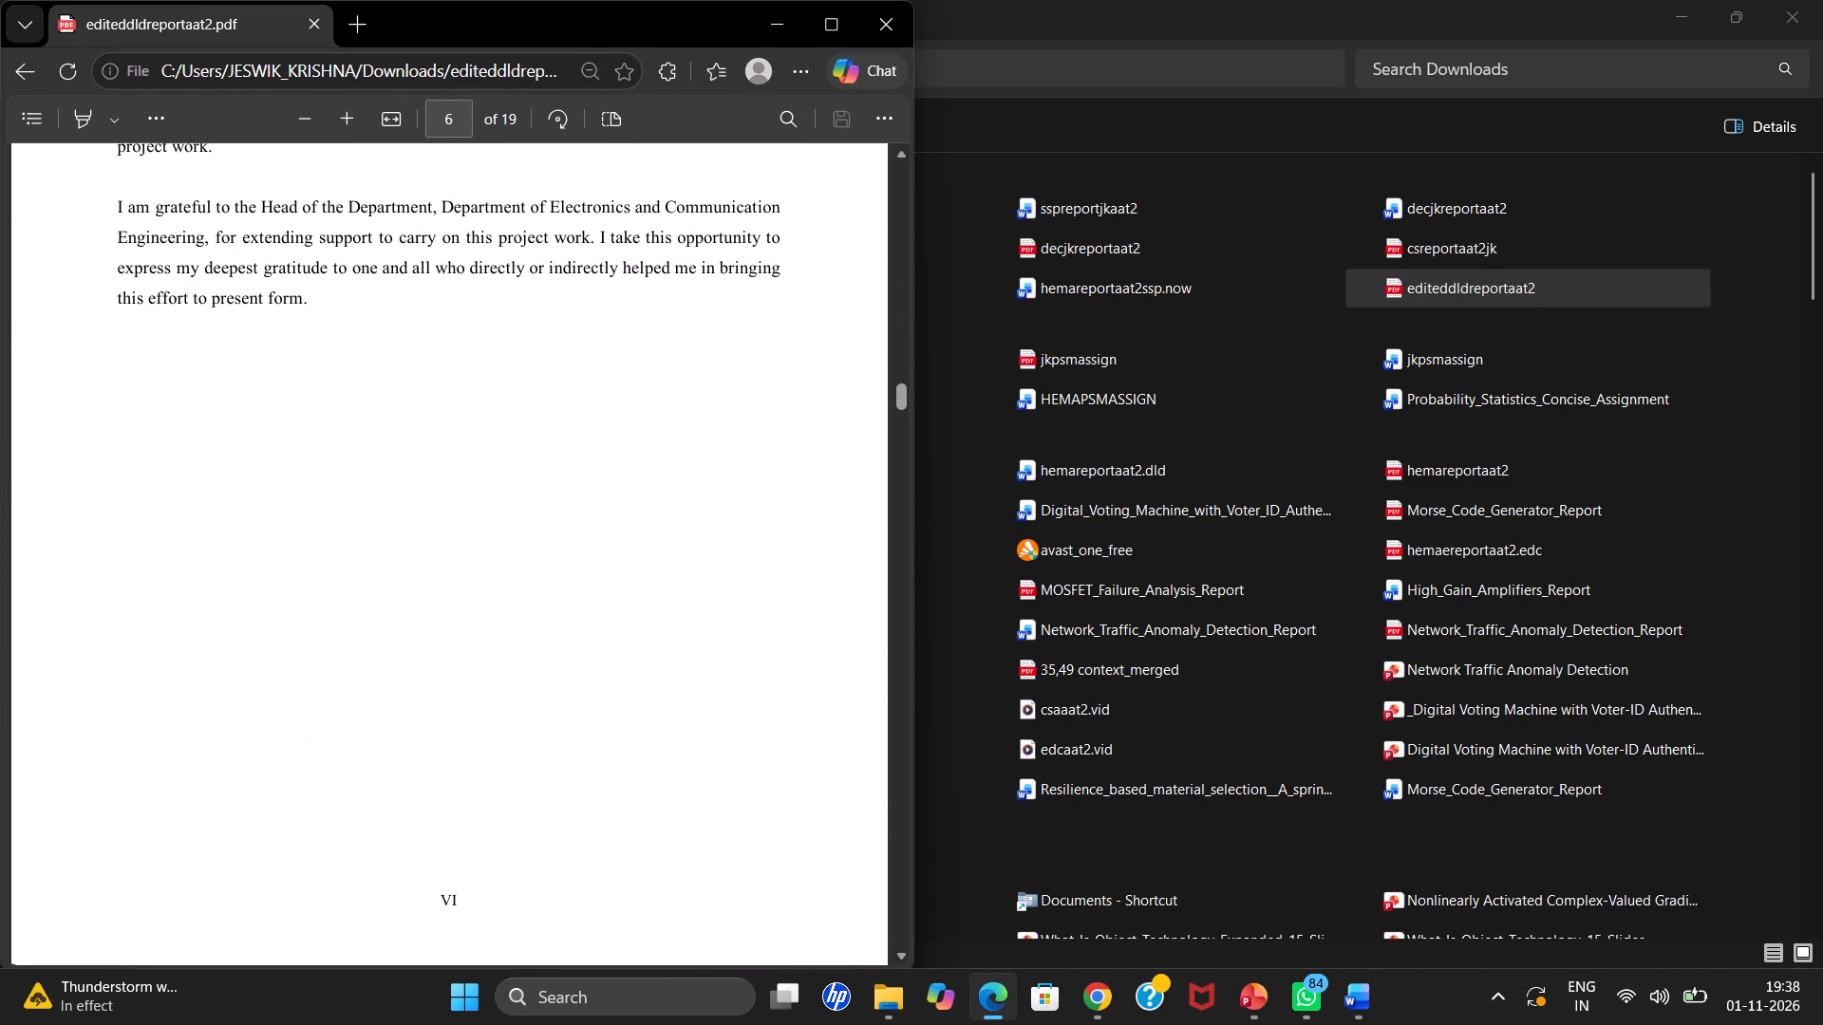
{"action": "left_click", "coordinate": [964, 268]}
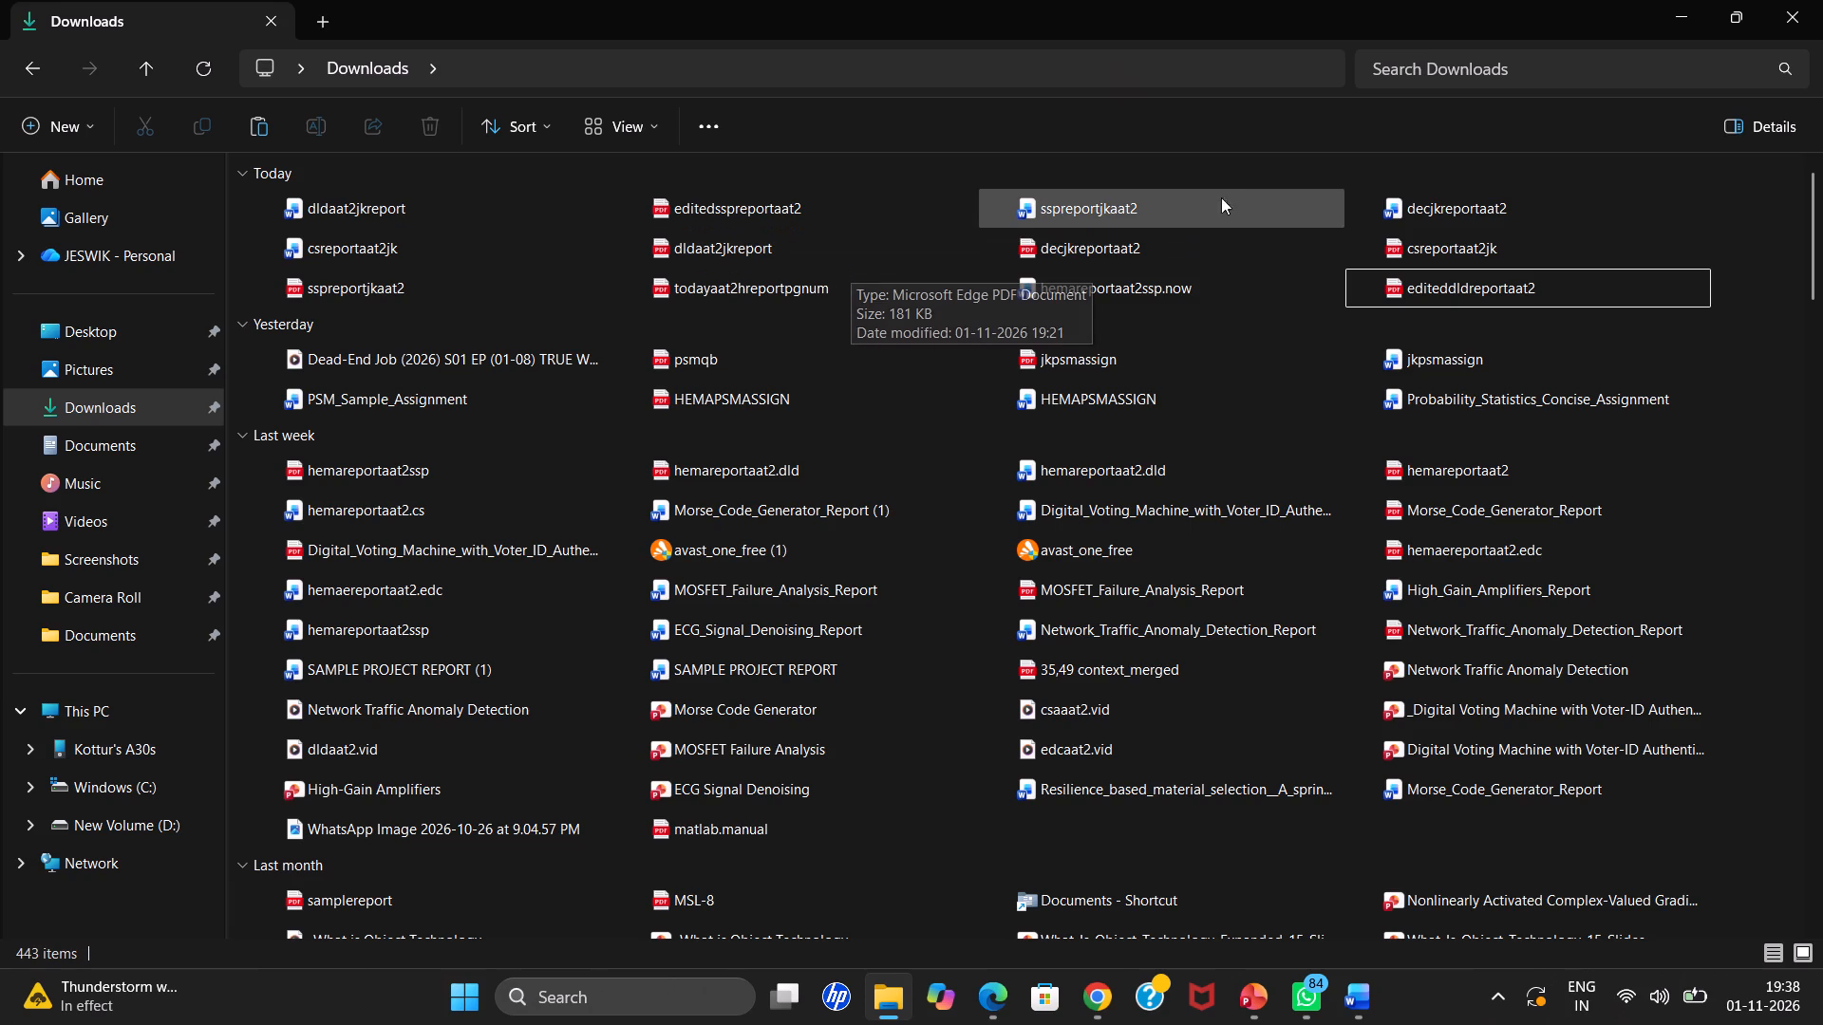
Open the sspreportjkaat2 Word document and examine its front matter, including the student signature and page number on page II.
{"action": "left_click", "coordinate": [1164, 214]}
{"action": "double_click", "coordinate": [1164, 214]}
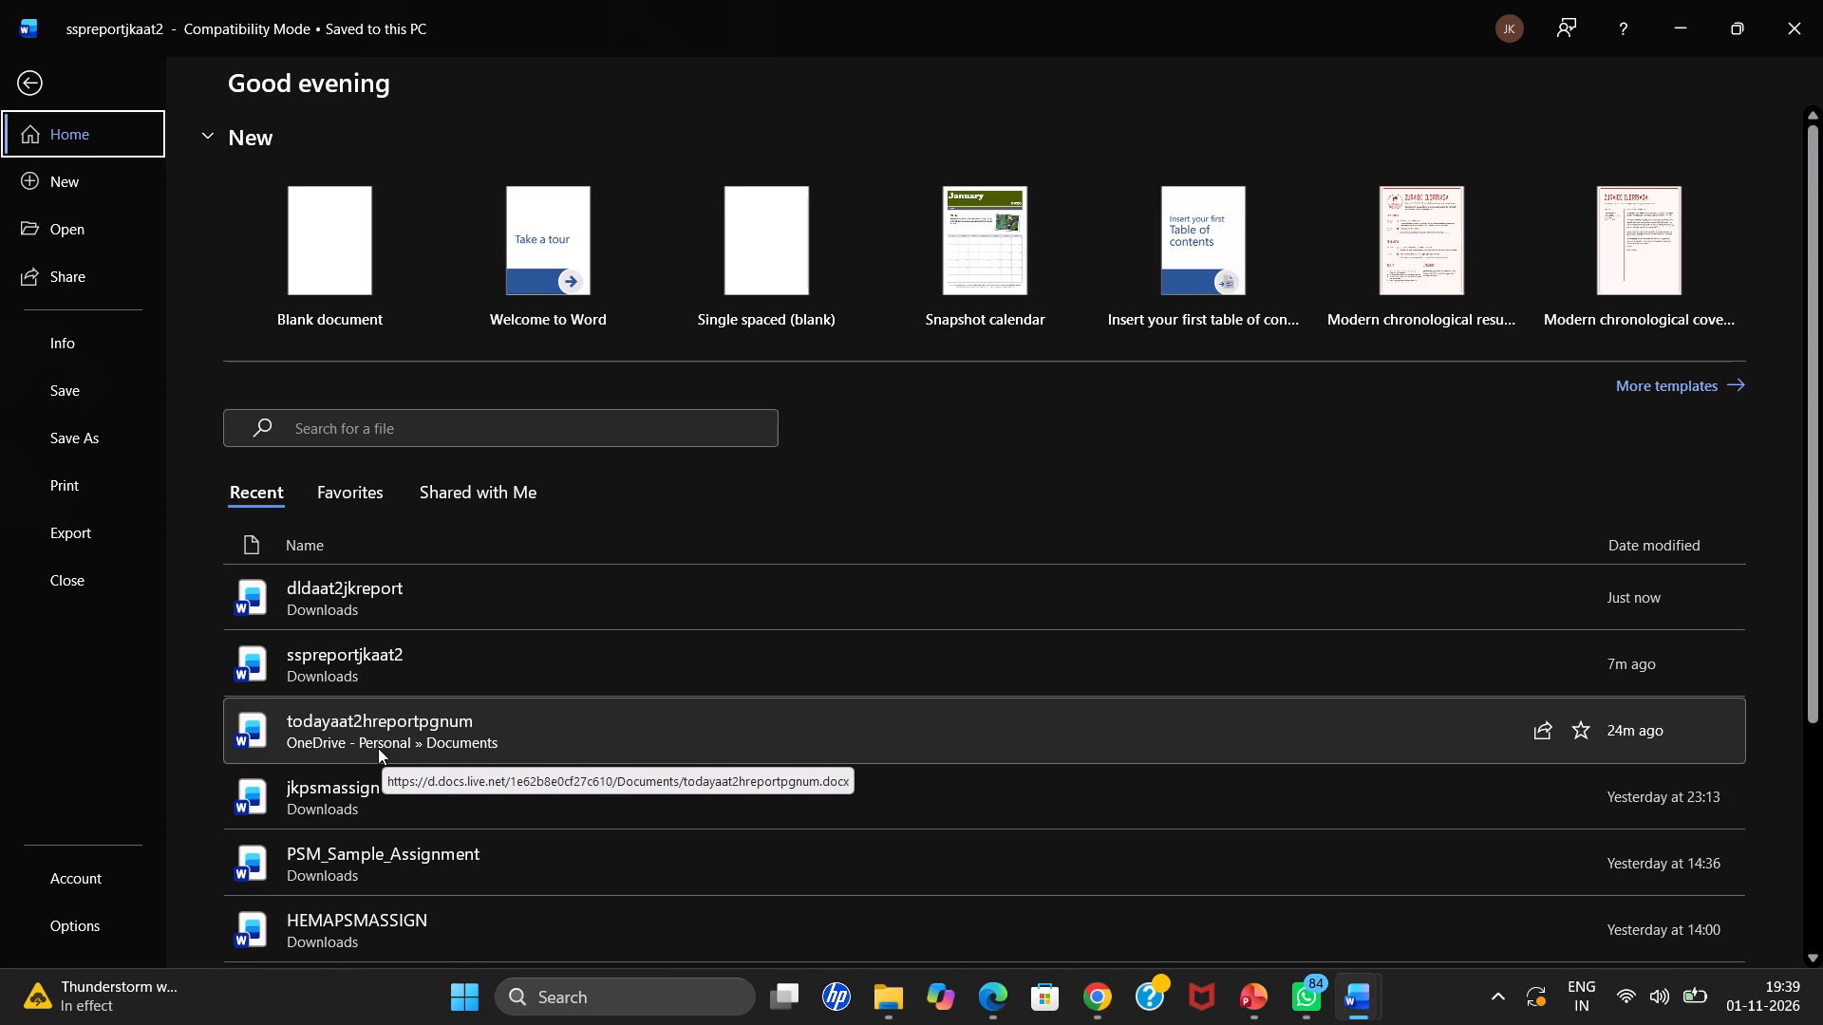
{"action": "double_click", "coordinate": [460, 666]}
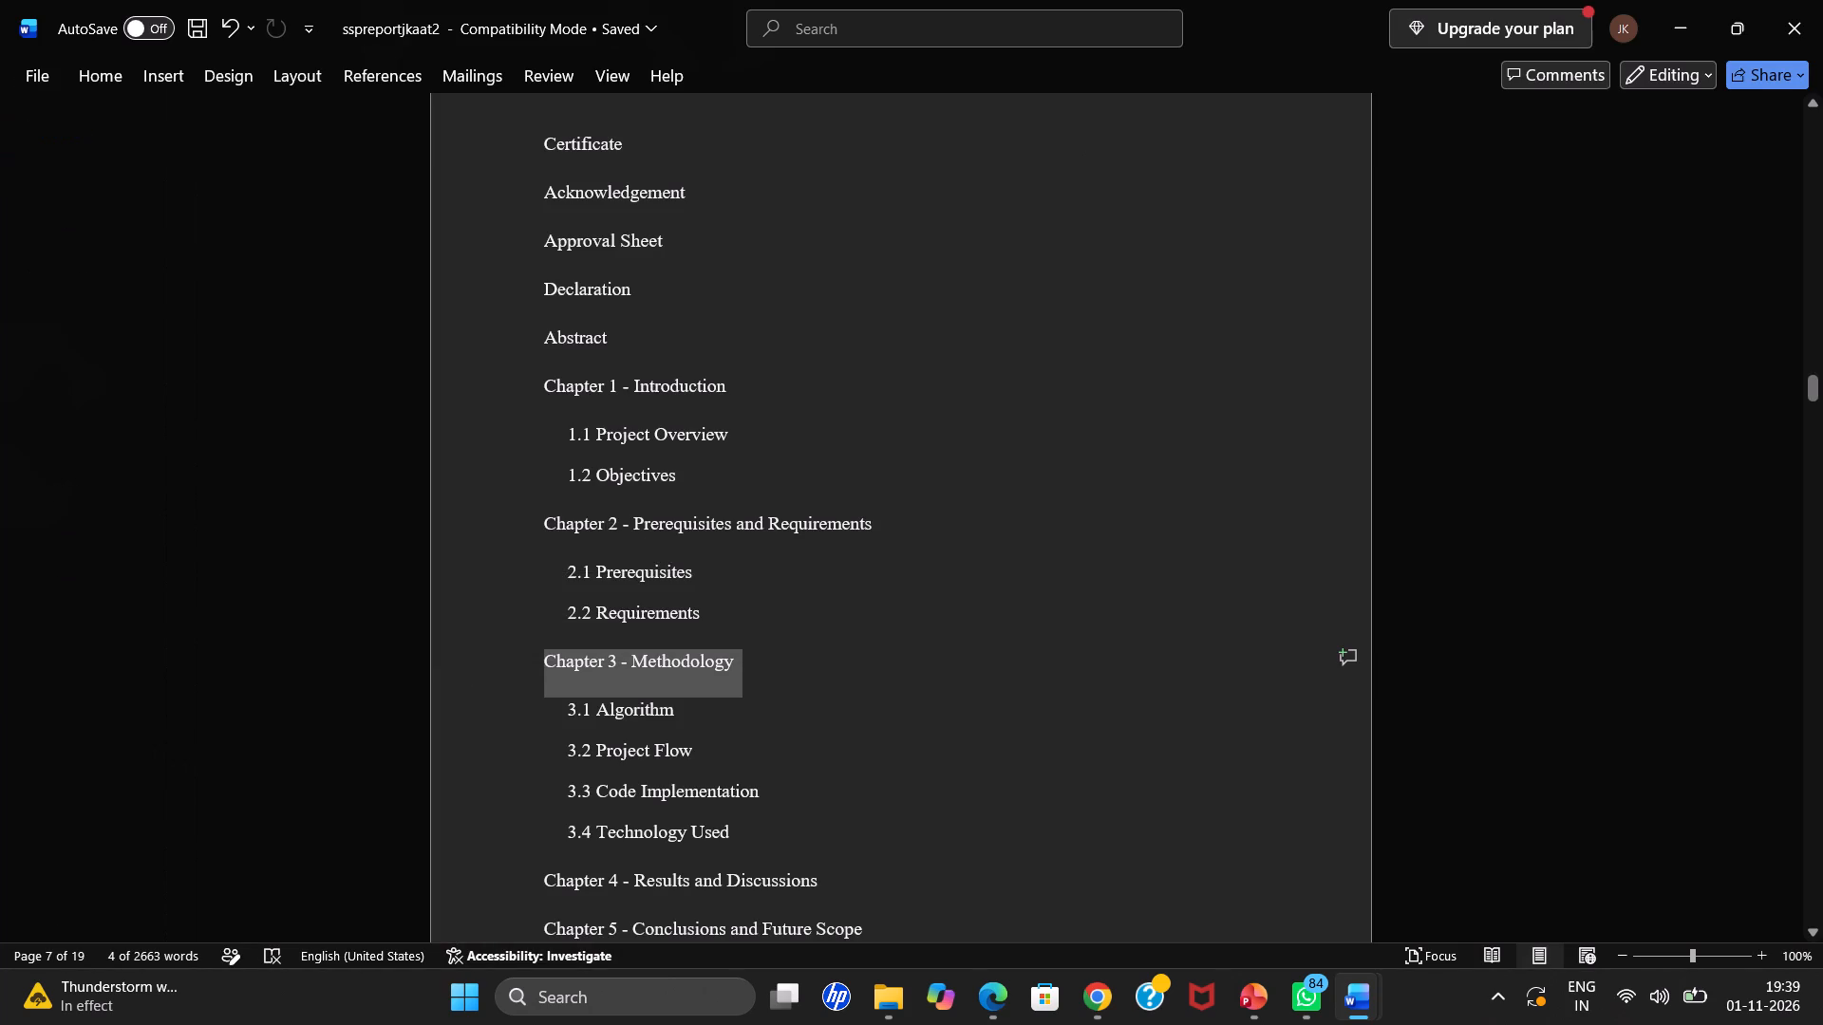
{"action": "scroll", "coordinate": [982, 409], "scroll_direction": "up", "scroll_amount": 19}
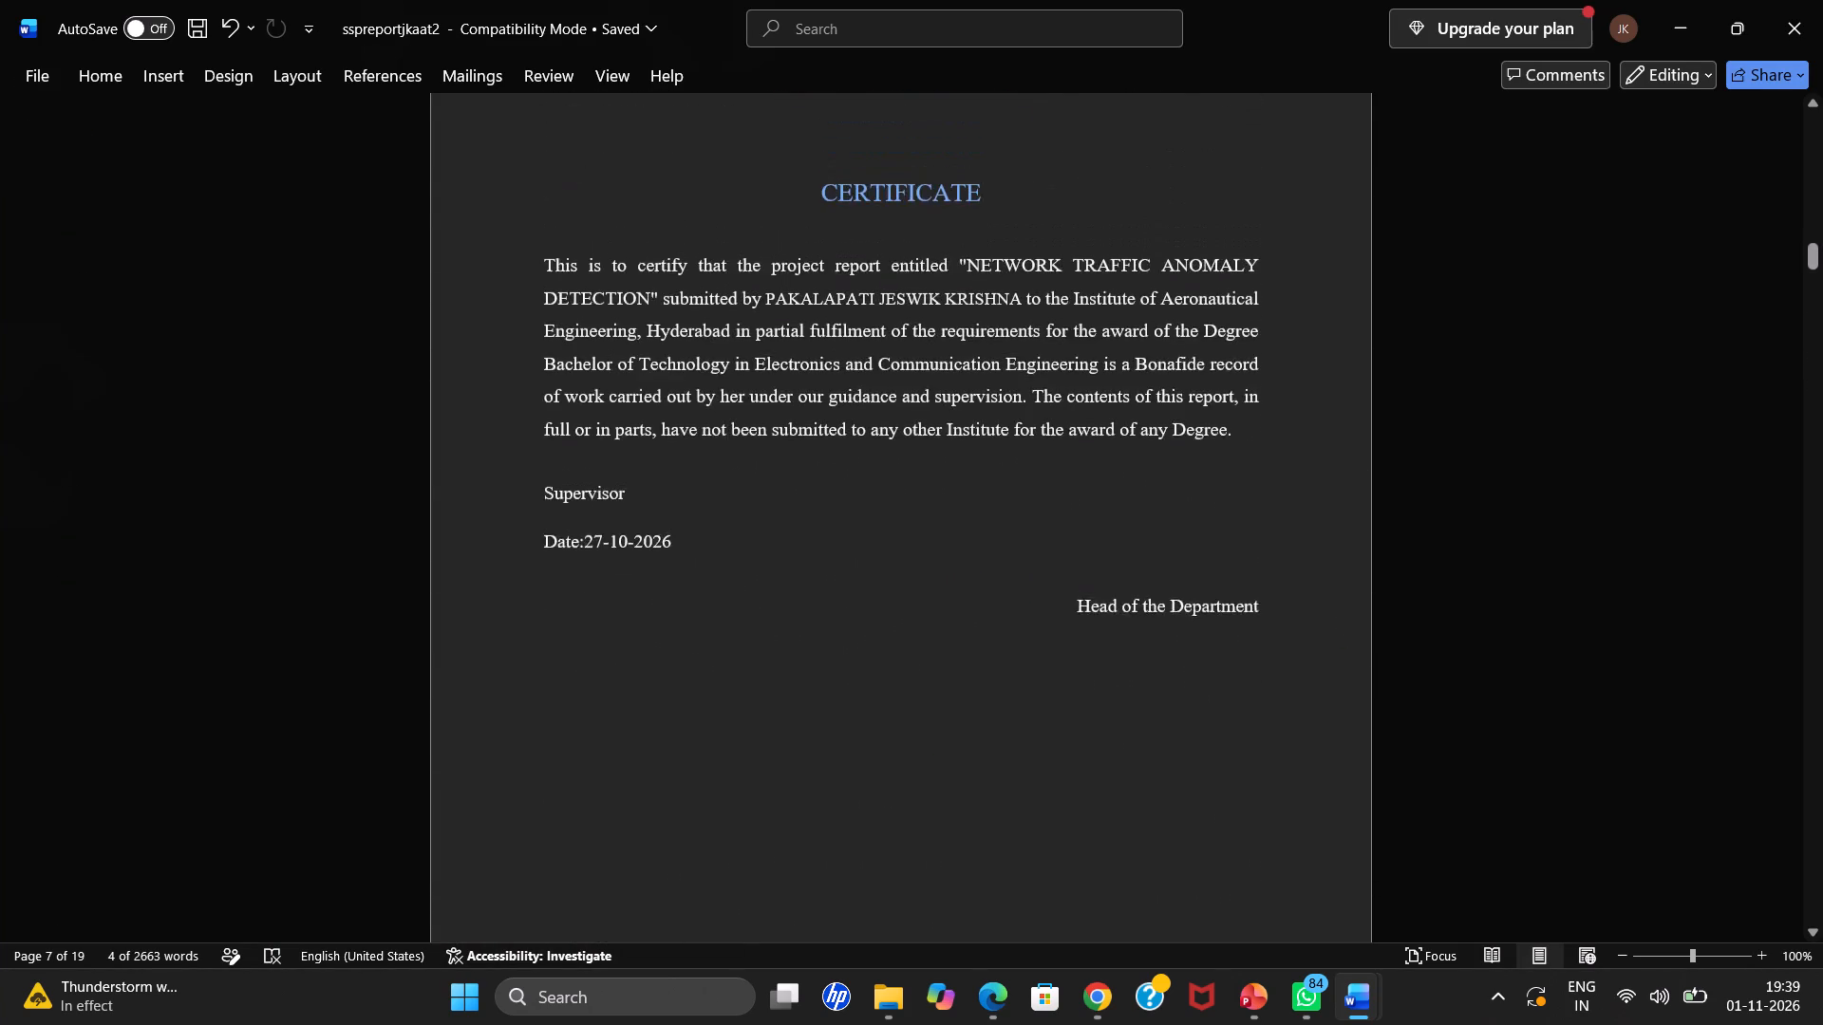
{"action": "scroll", "coordinate": [982, 409], "scroll_direction": "down", "scroll_amount": 2}
{"action": "scroll", "coordinate": [982, 409], "scroll_direction": "up", "scroll_amount": 17}
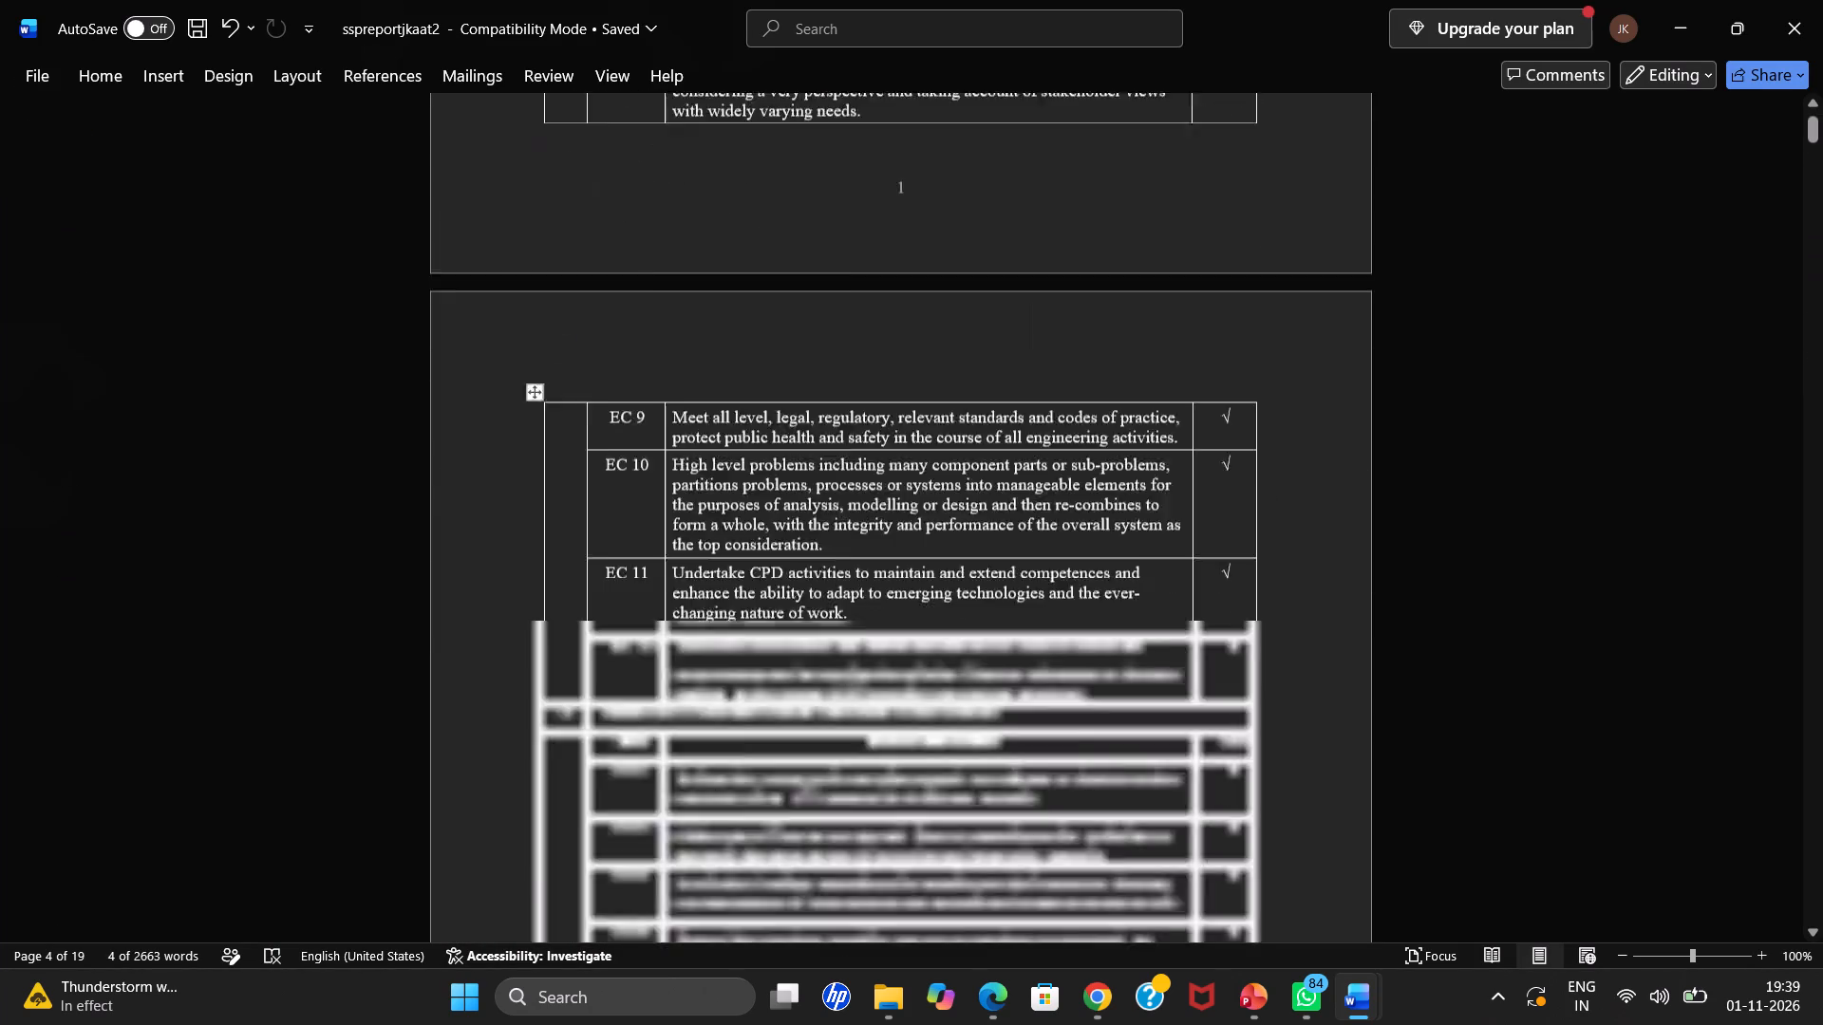
{"action": "scroll", "coordinate": [982, 409], "scroll_direction": "up", "scroll_amount": 3}
{"action": "scroll", "coordinate": [982, 409], "scroll_direction": "down", "scroll_amount": 10}
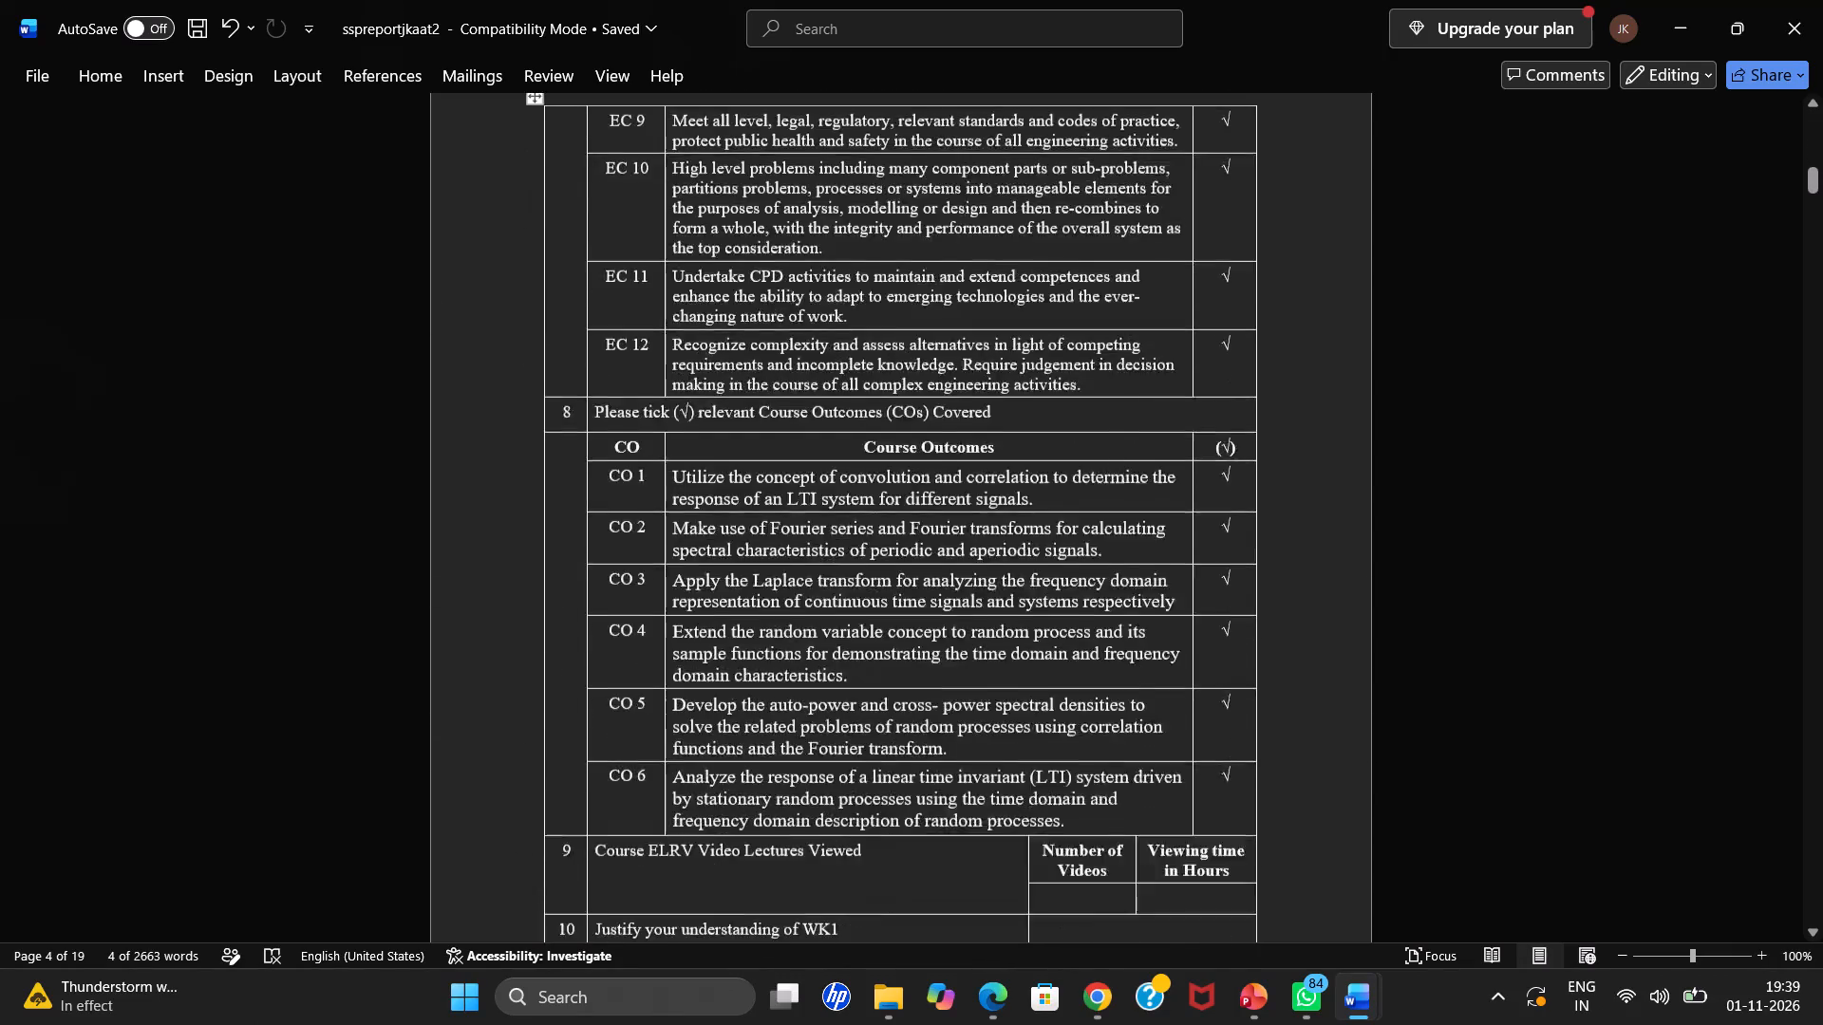
{"action": "scroll", "coordinate": [982, 409], "scroll_direction": "down", "scroll_amount": 1}
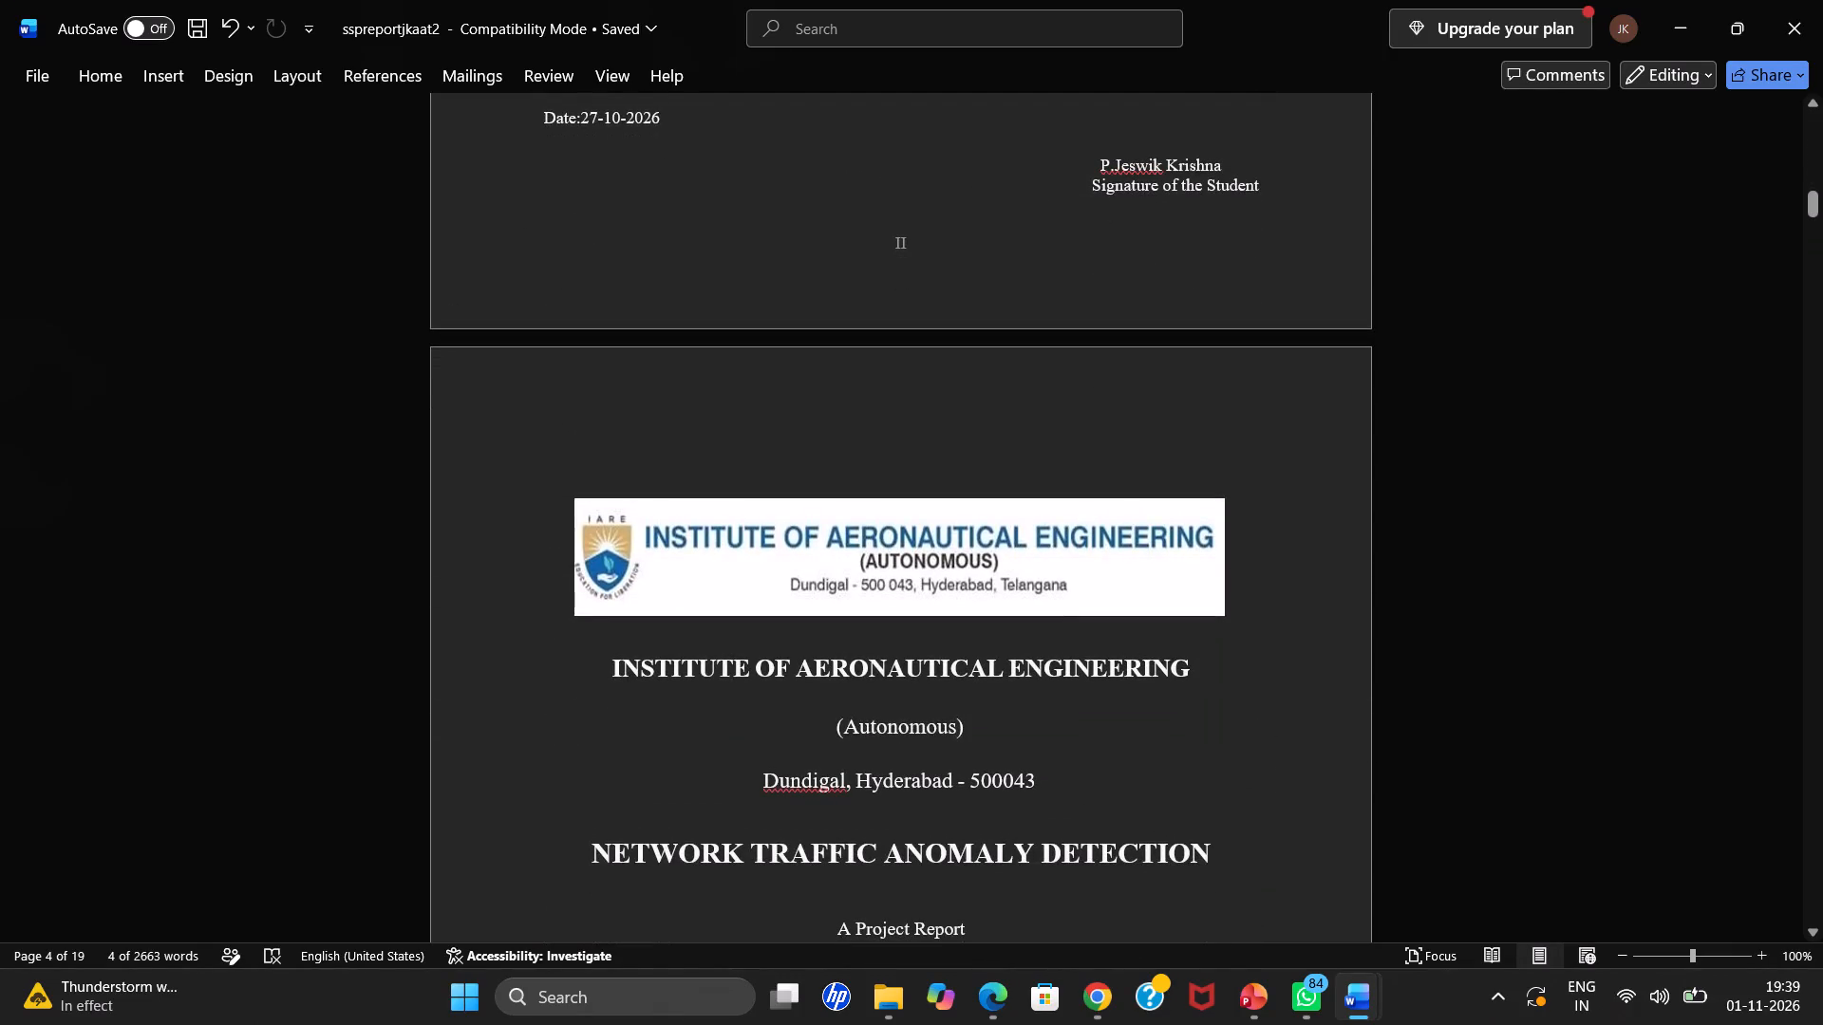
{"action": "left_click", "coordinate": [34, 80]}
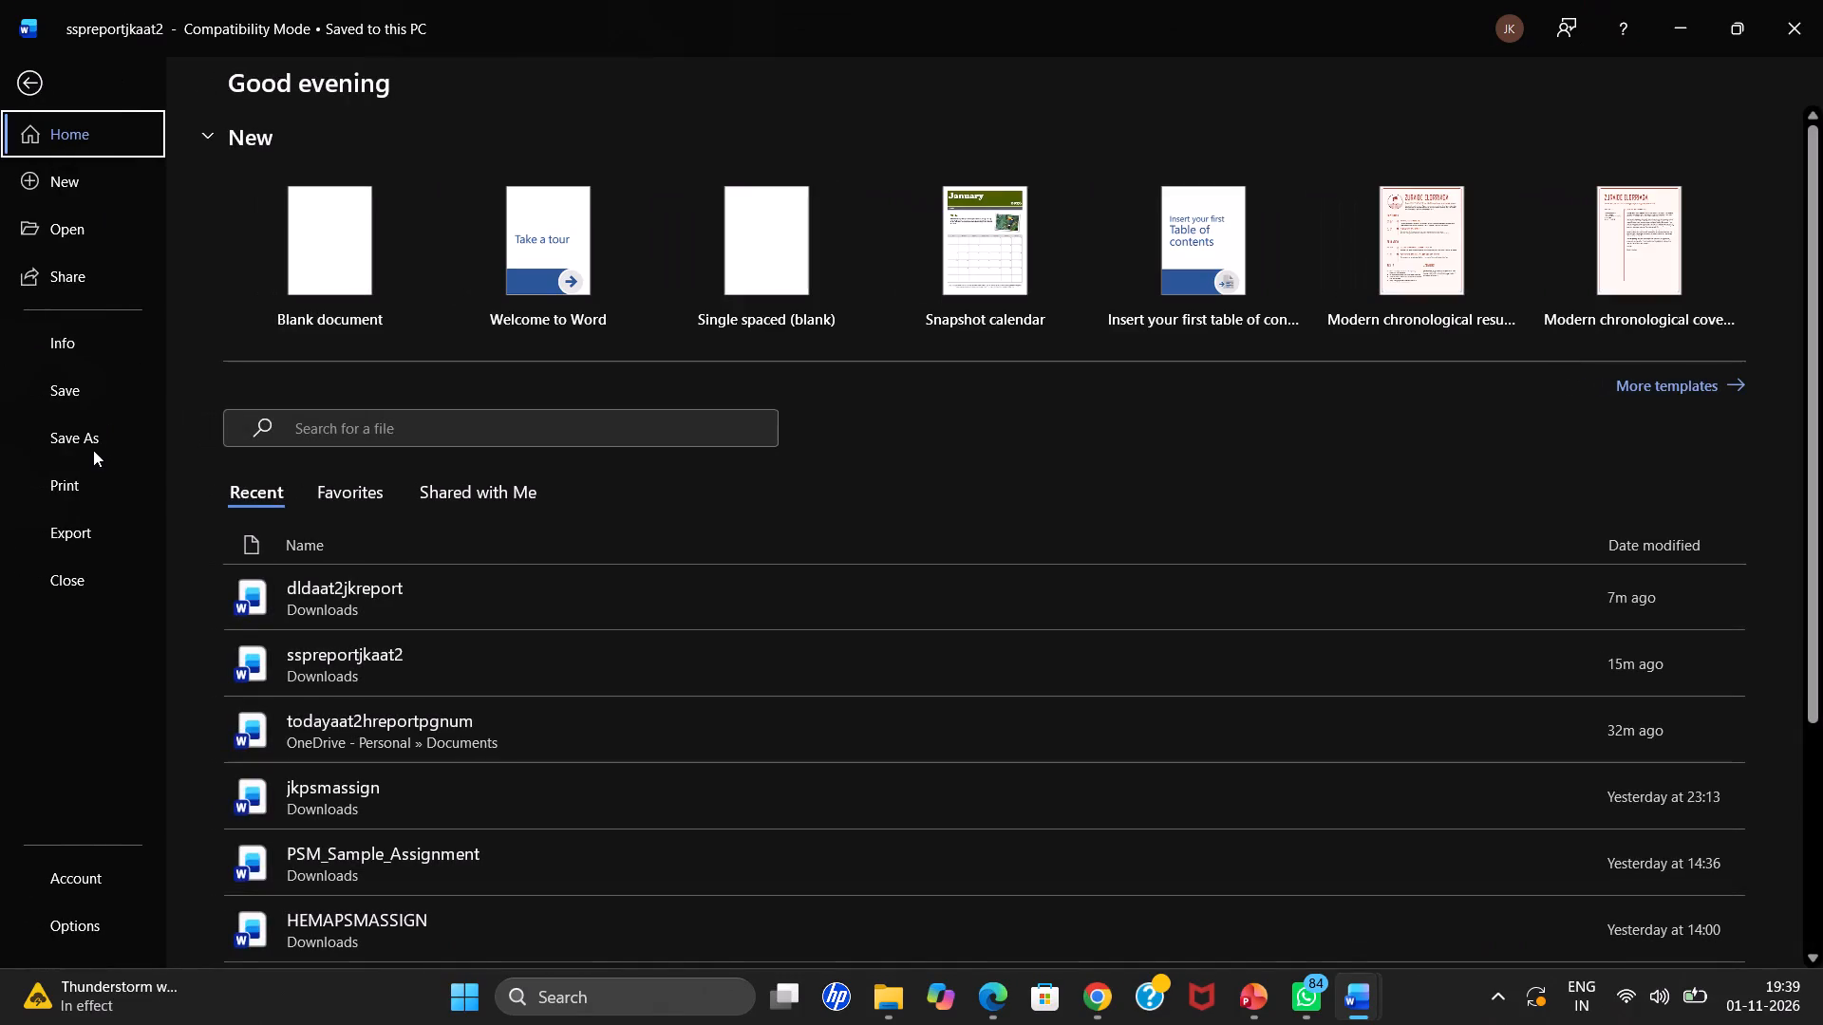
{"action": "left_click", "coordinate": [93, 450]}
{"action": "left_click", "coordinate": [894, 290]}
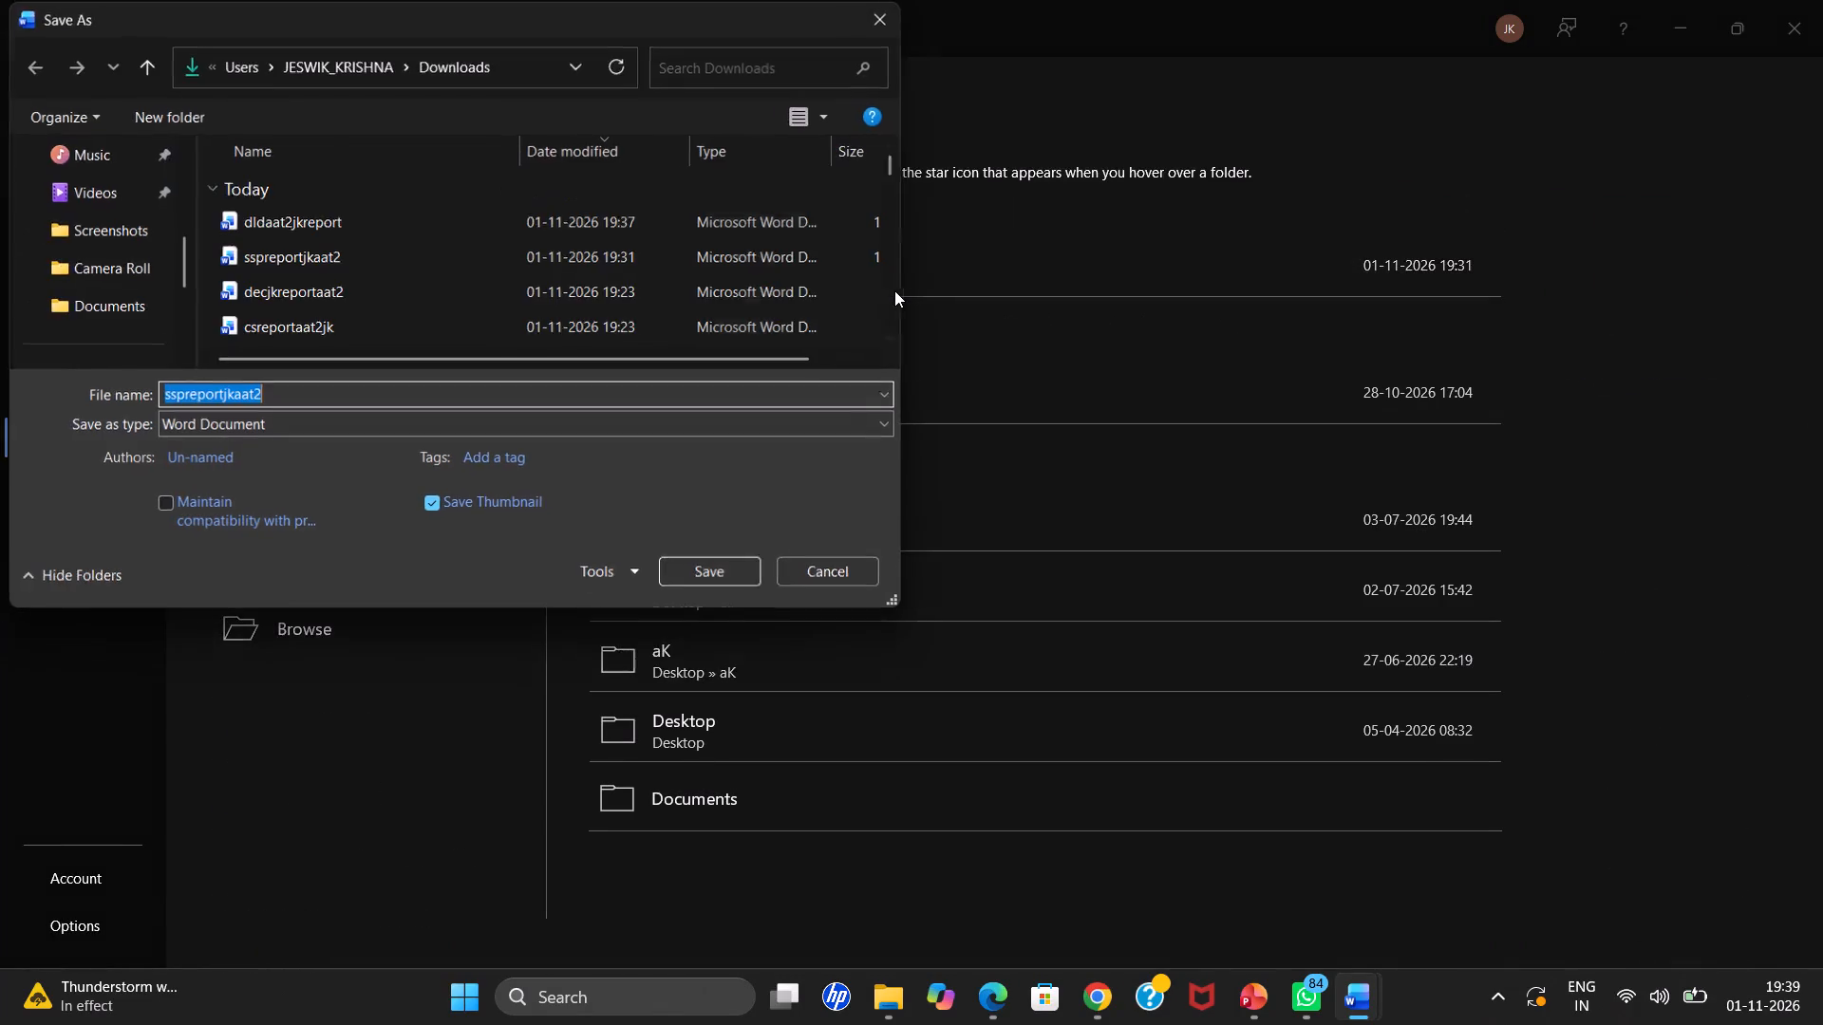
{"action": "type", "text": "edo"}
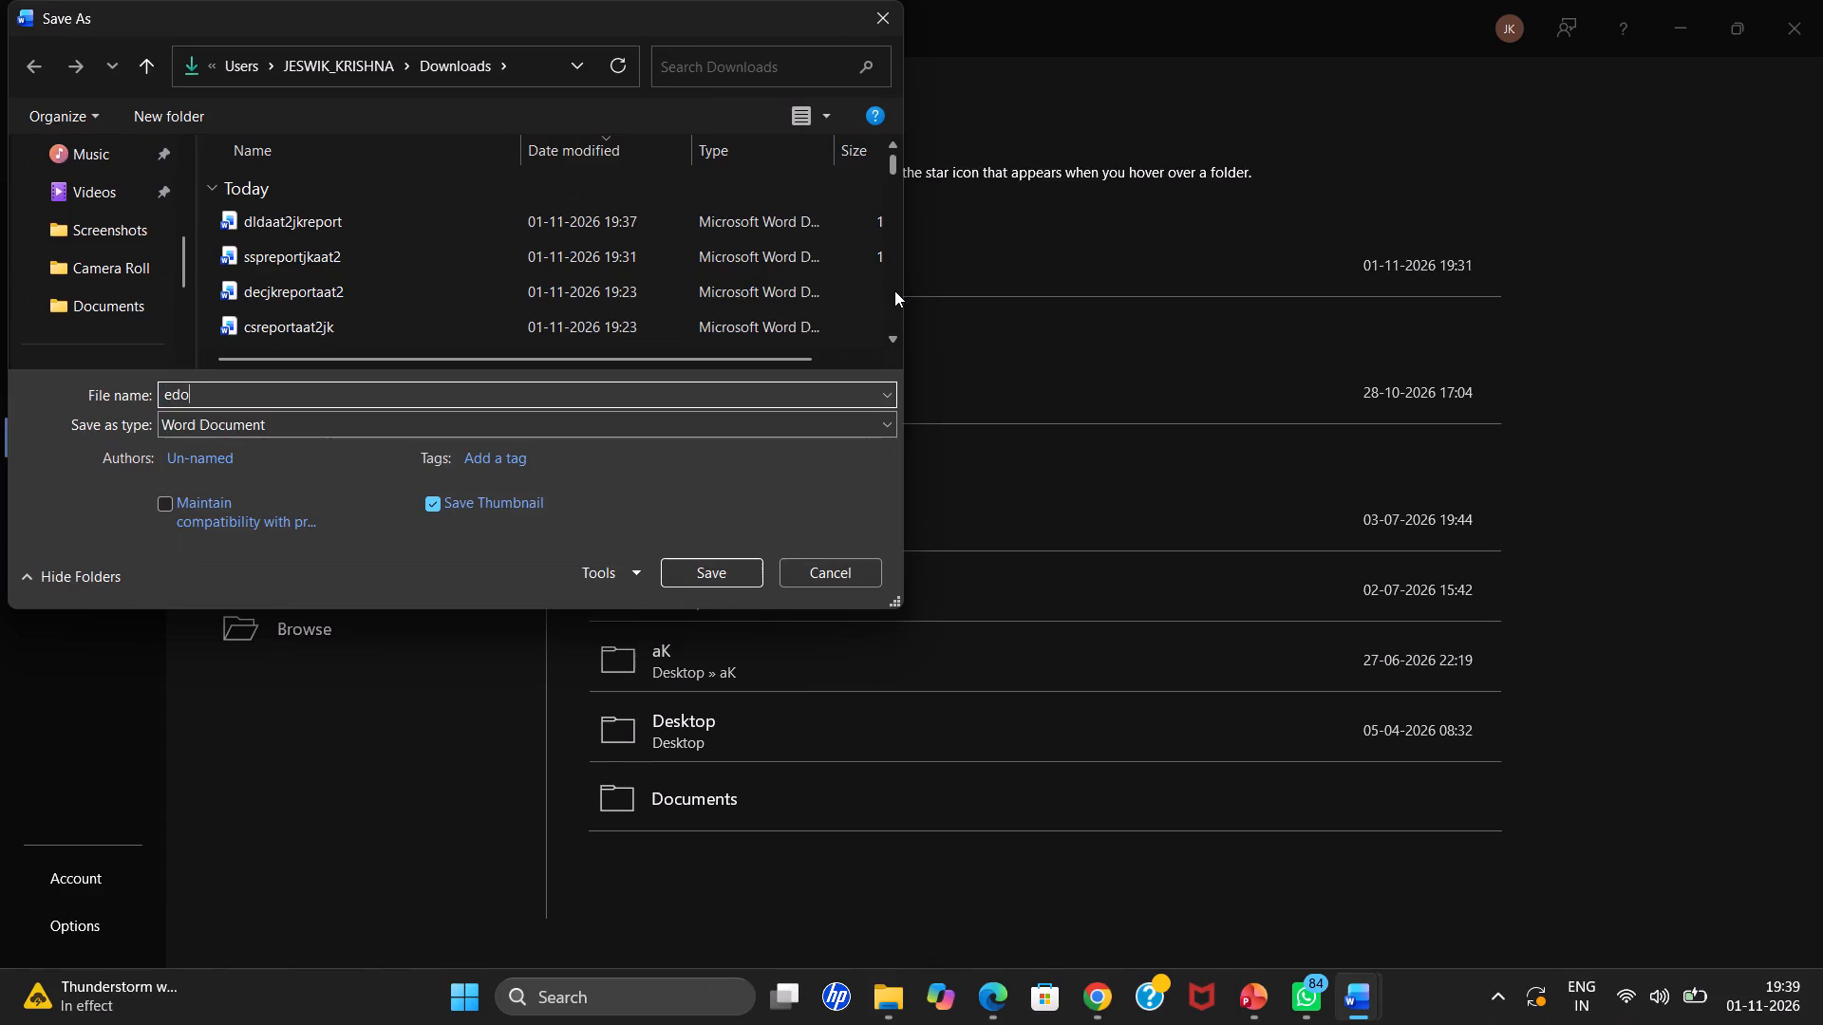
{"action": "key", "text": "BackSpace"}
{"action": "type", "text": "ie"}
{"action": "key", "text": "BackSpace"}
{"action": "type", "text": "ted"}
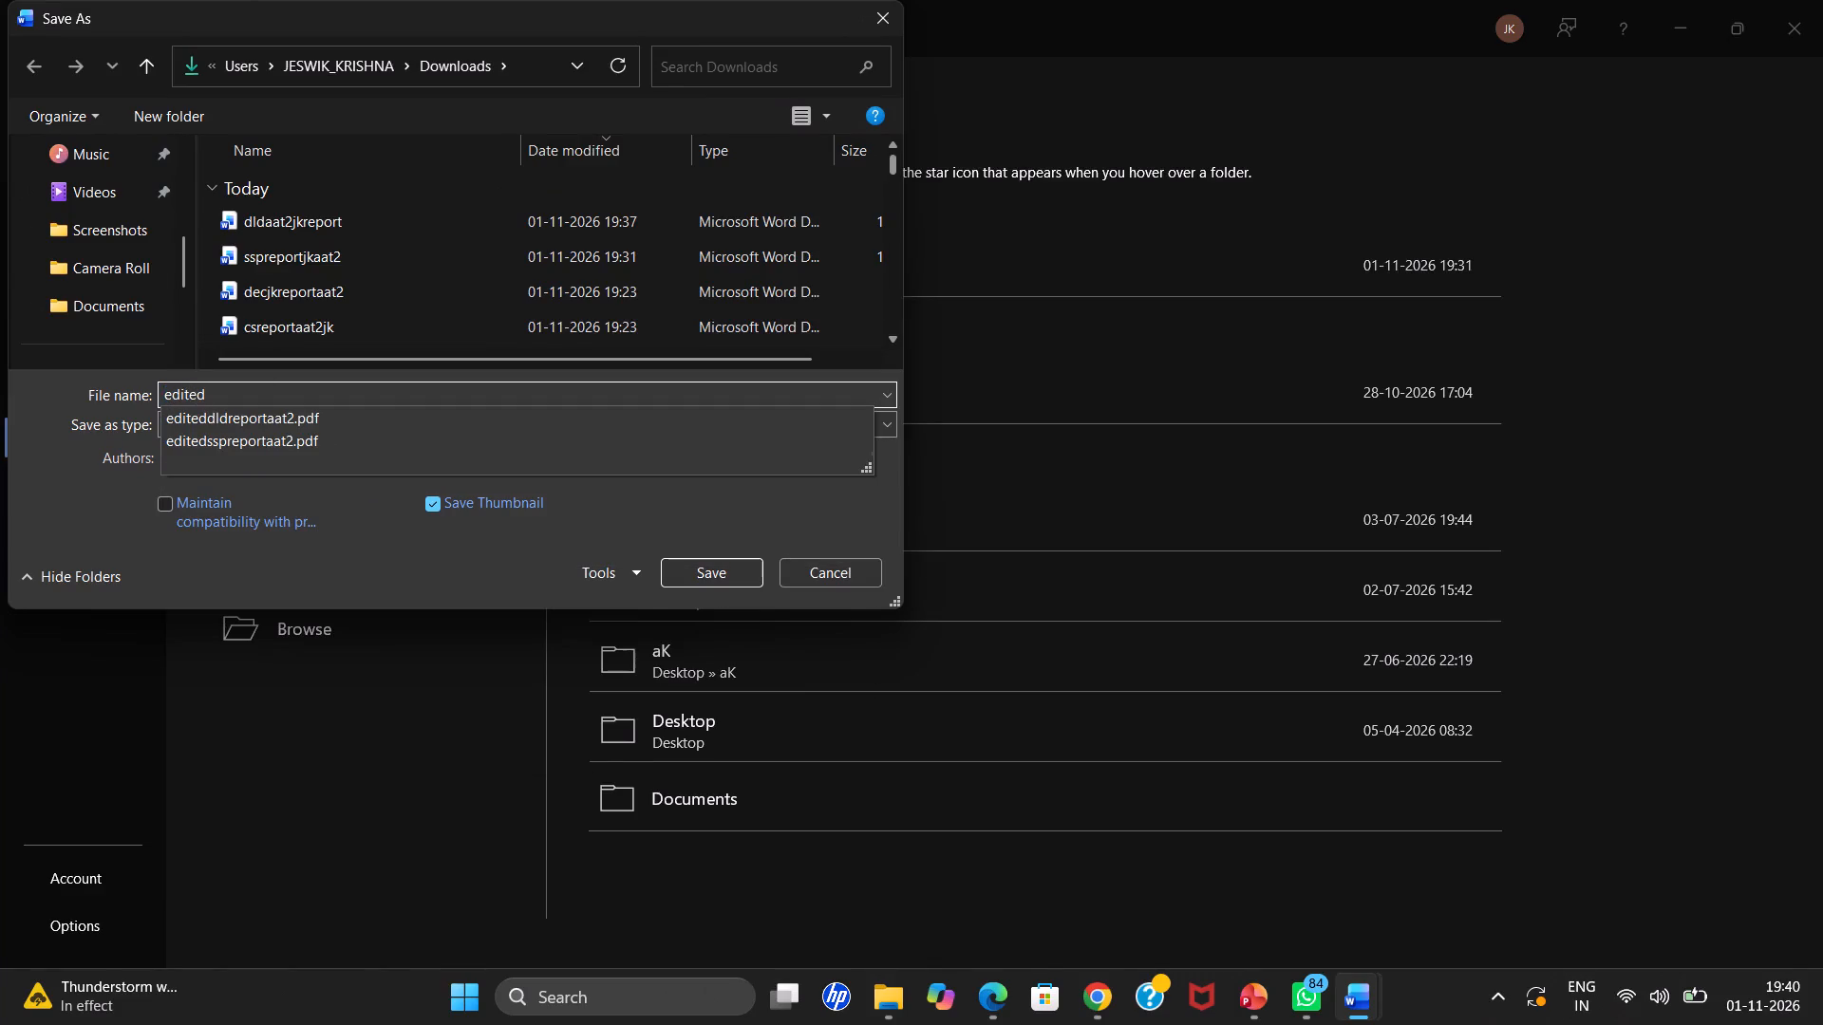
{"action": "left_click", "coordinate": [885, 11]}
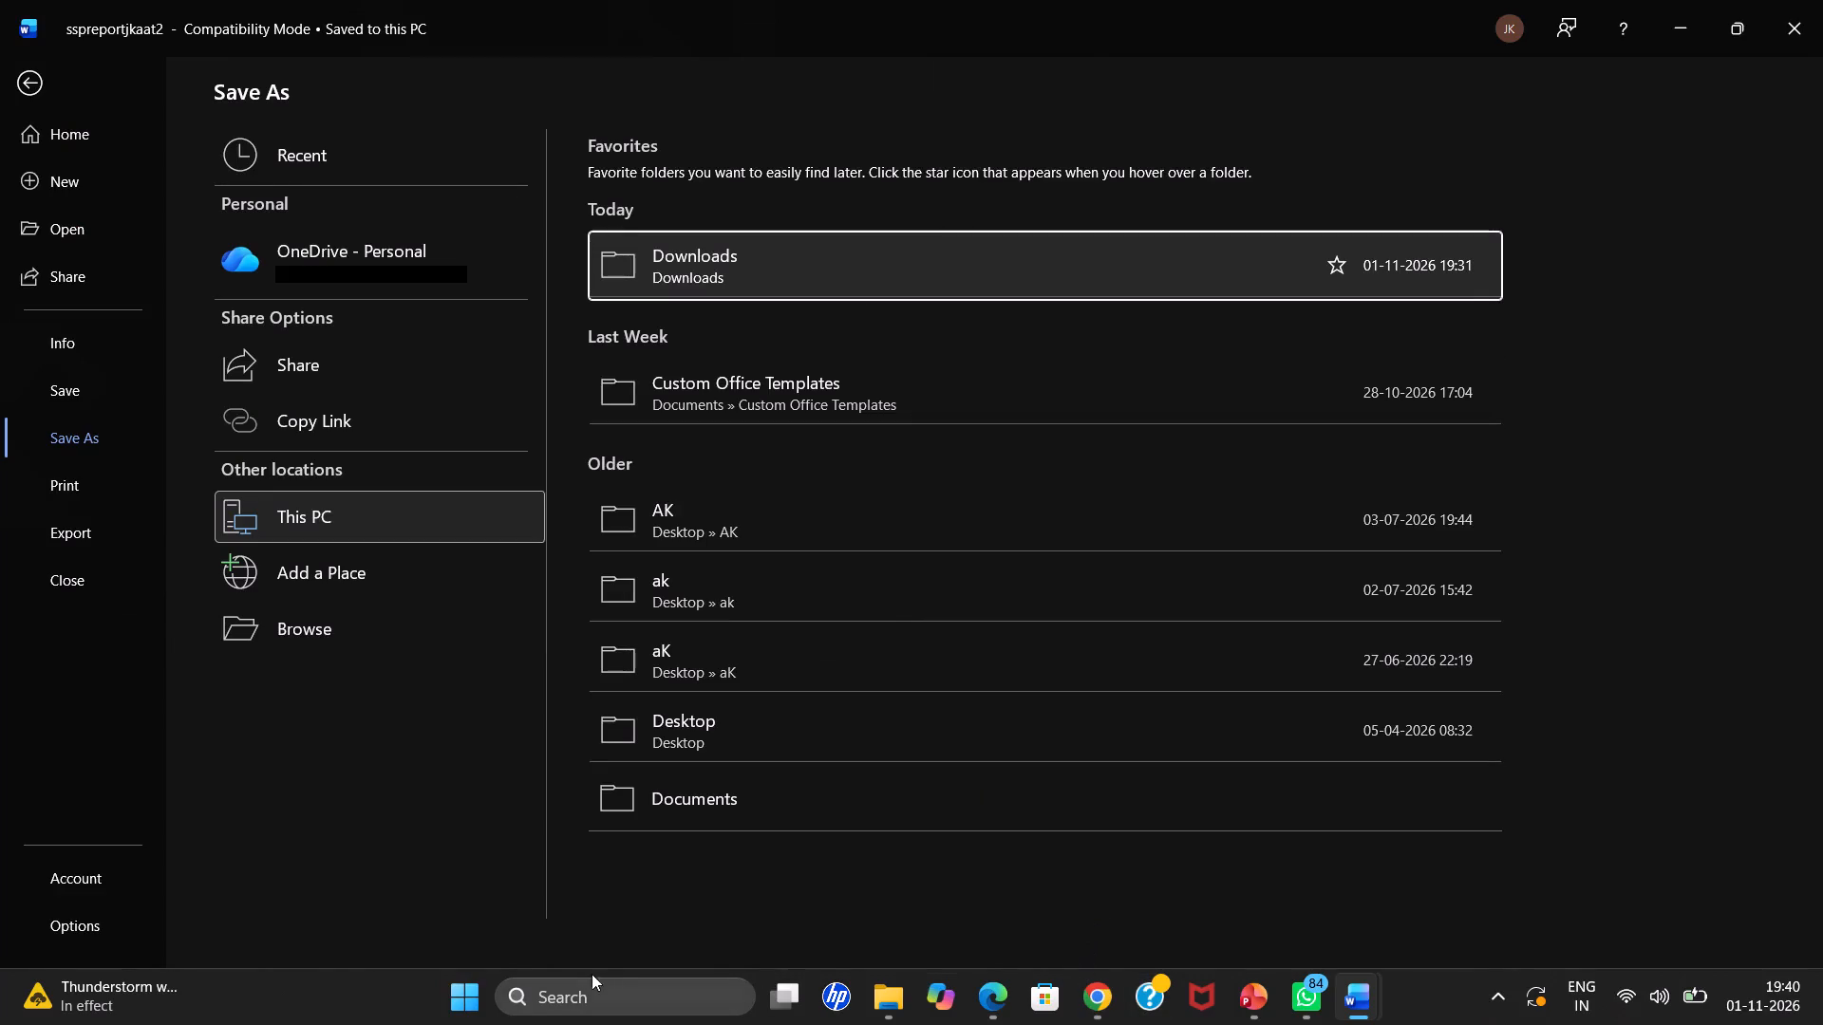
Open the csreportaat2jk Word document from the Downloads folder and enable editing.
{"action": "left_click", "coordinate": [901, 985]}
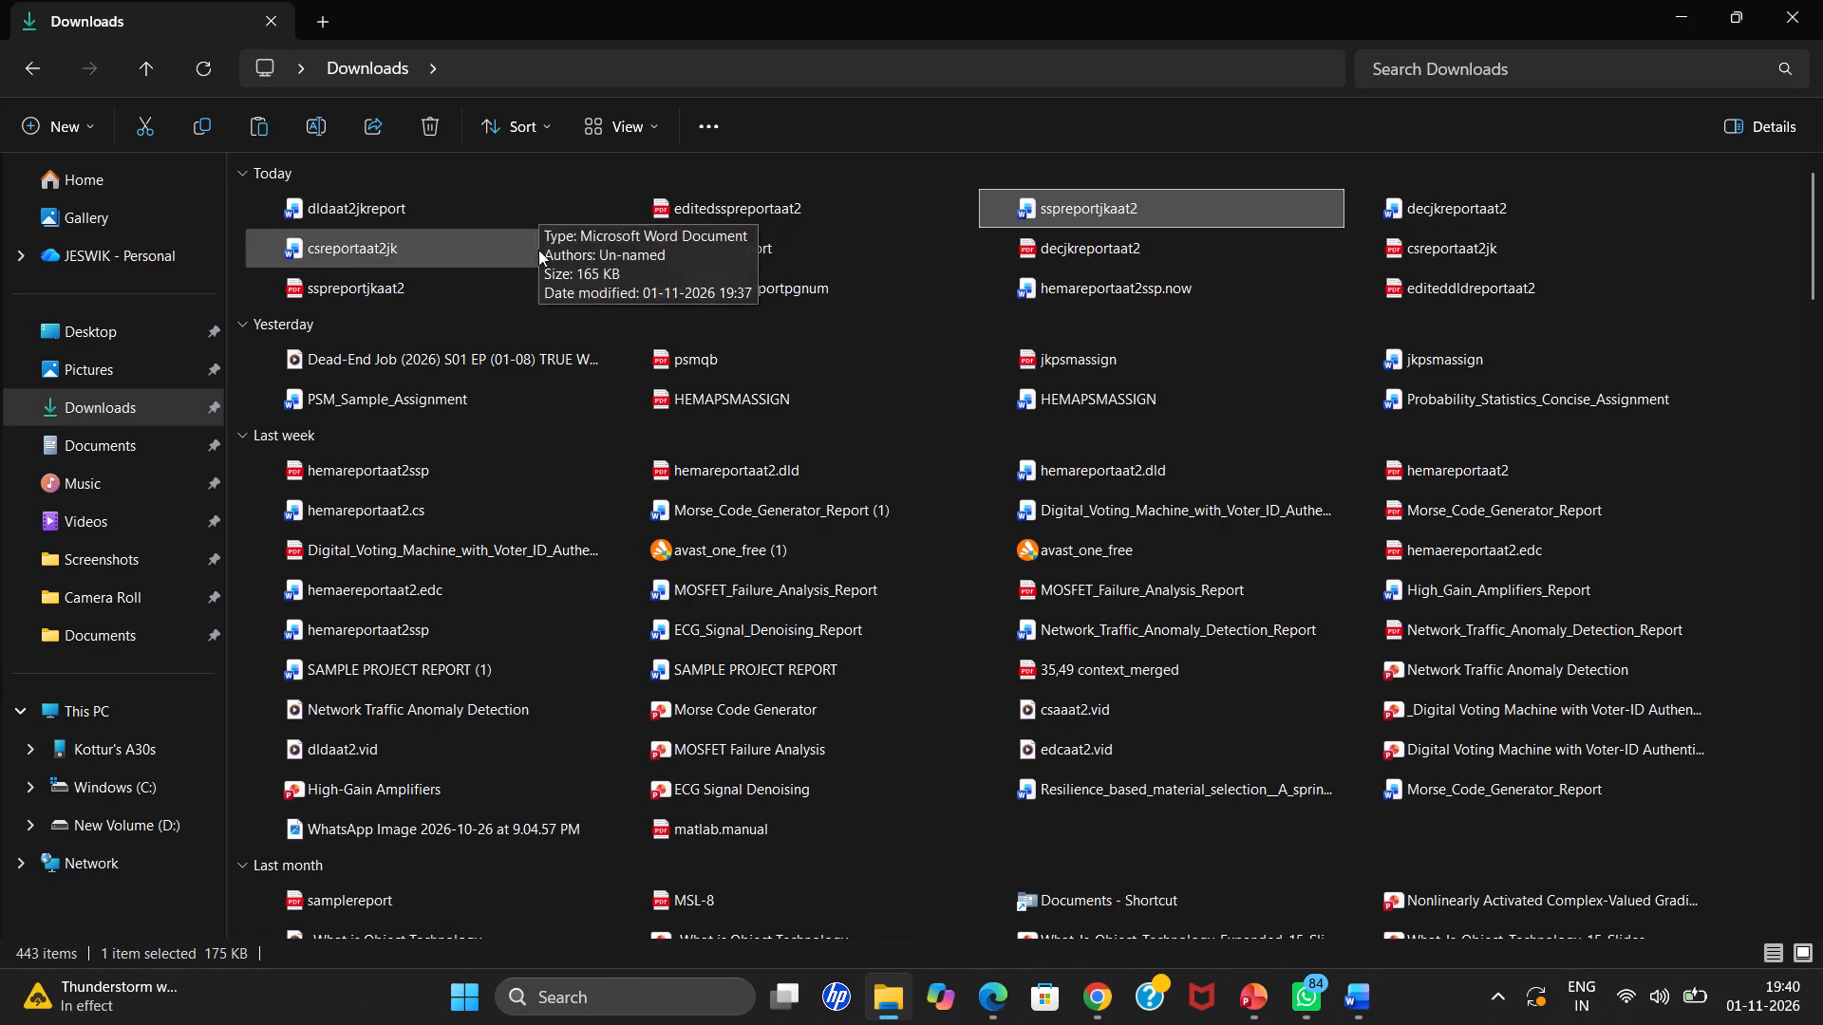
{"action": "double_click", "coordinate": [470, 256]}
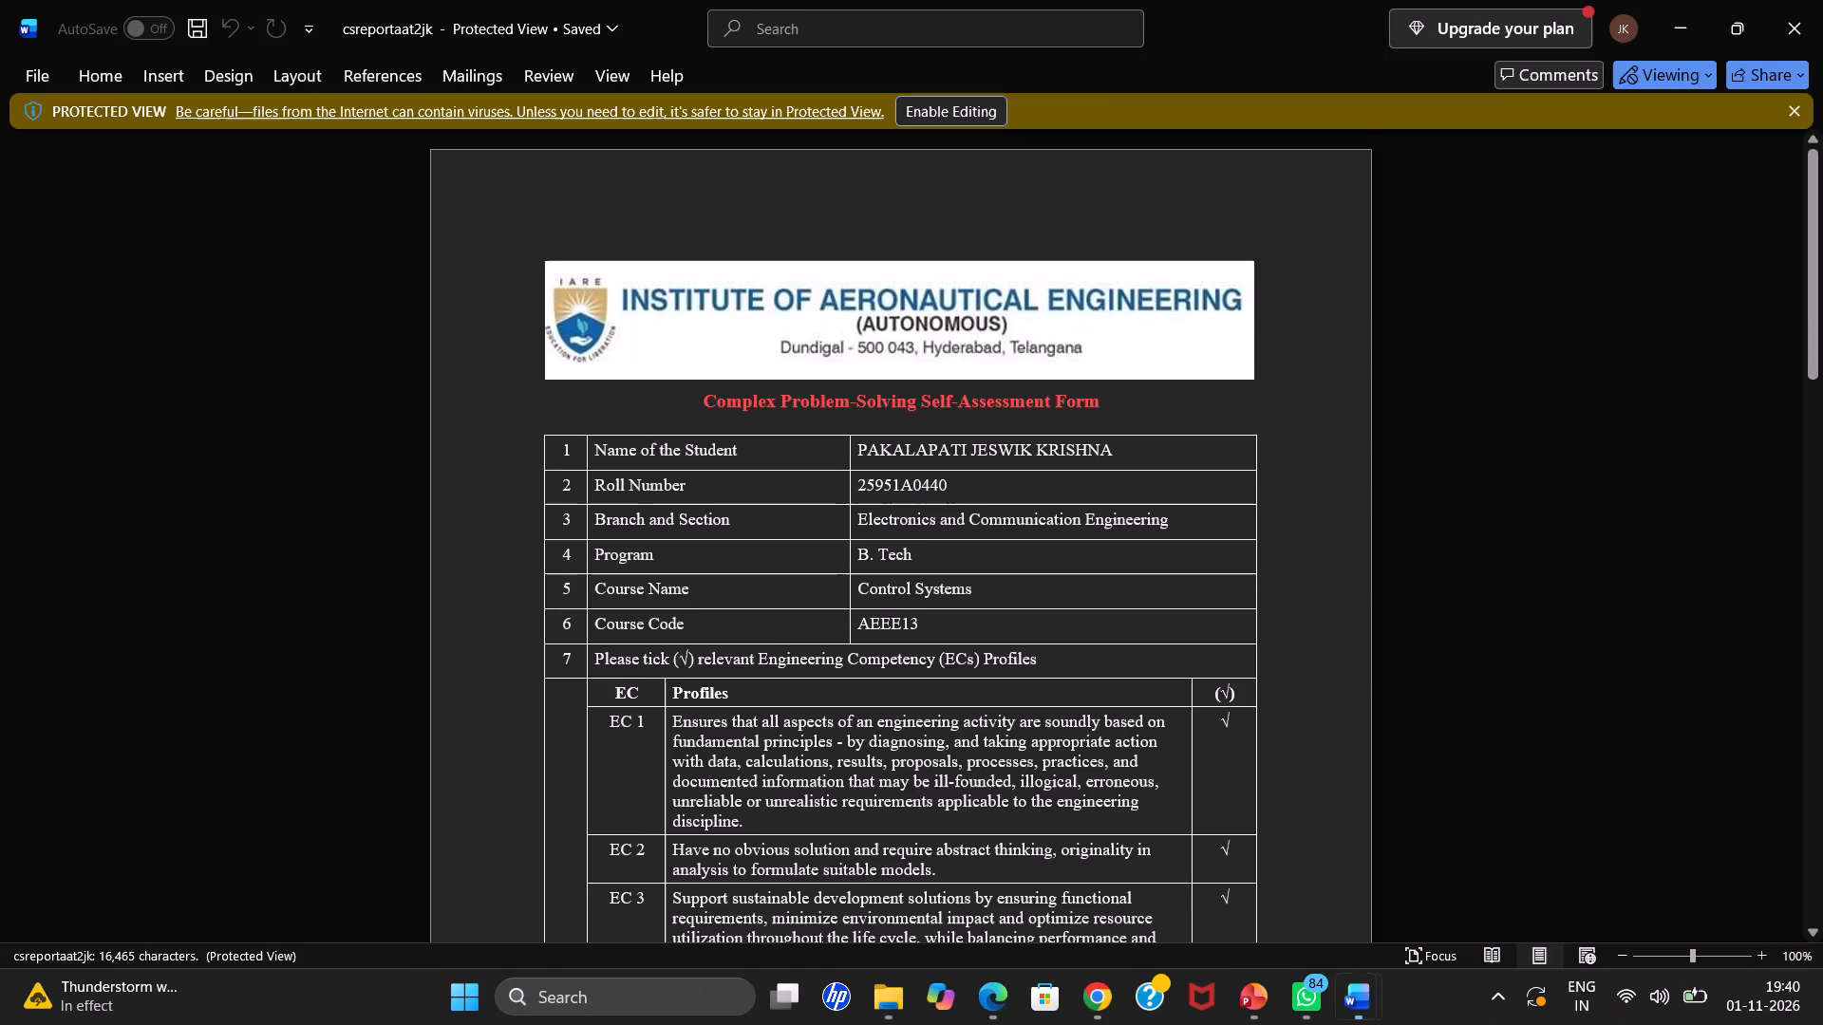
{"action": "left_click", "coordinate": [917, 125]}
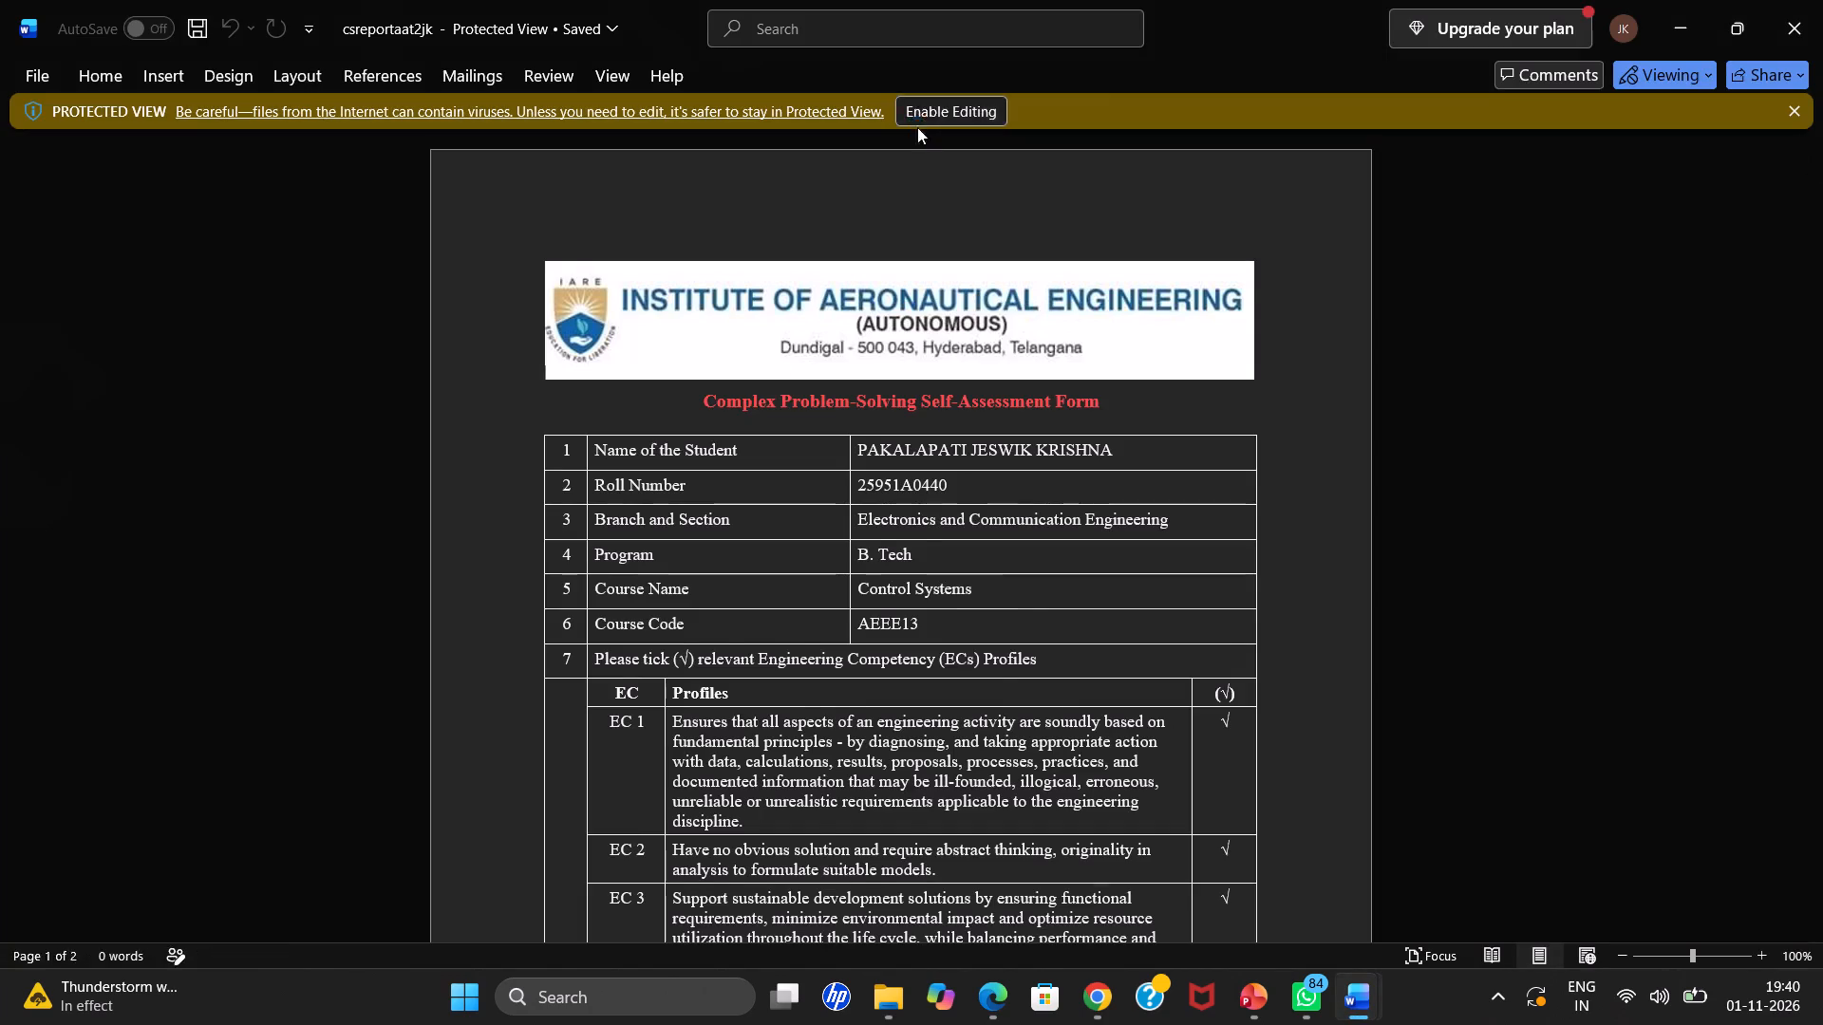
{"action": "scroll", "coordinate": [968, 219], "scroll_direction": "down", "scroll_amount": 20}
{"action": "scroll", "coordinate": [968, 219], "scroll_direction": "down", "scroll_amount": 4}
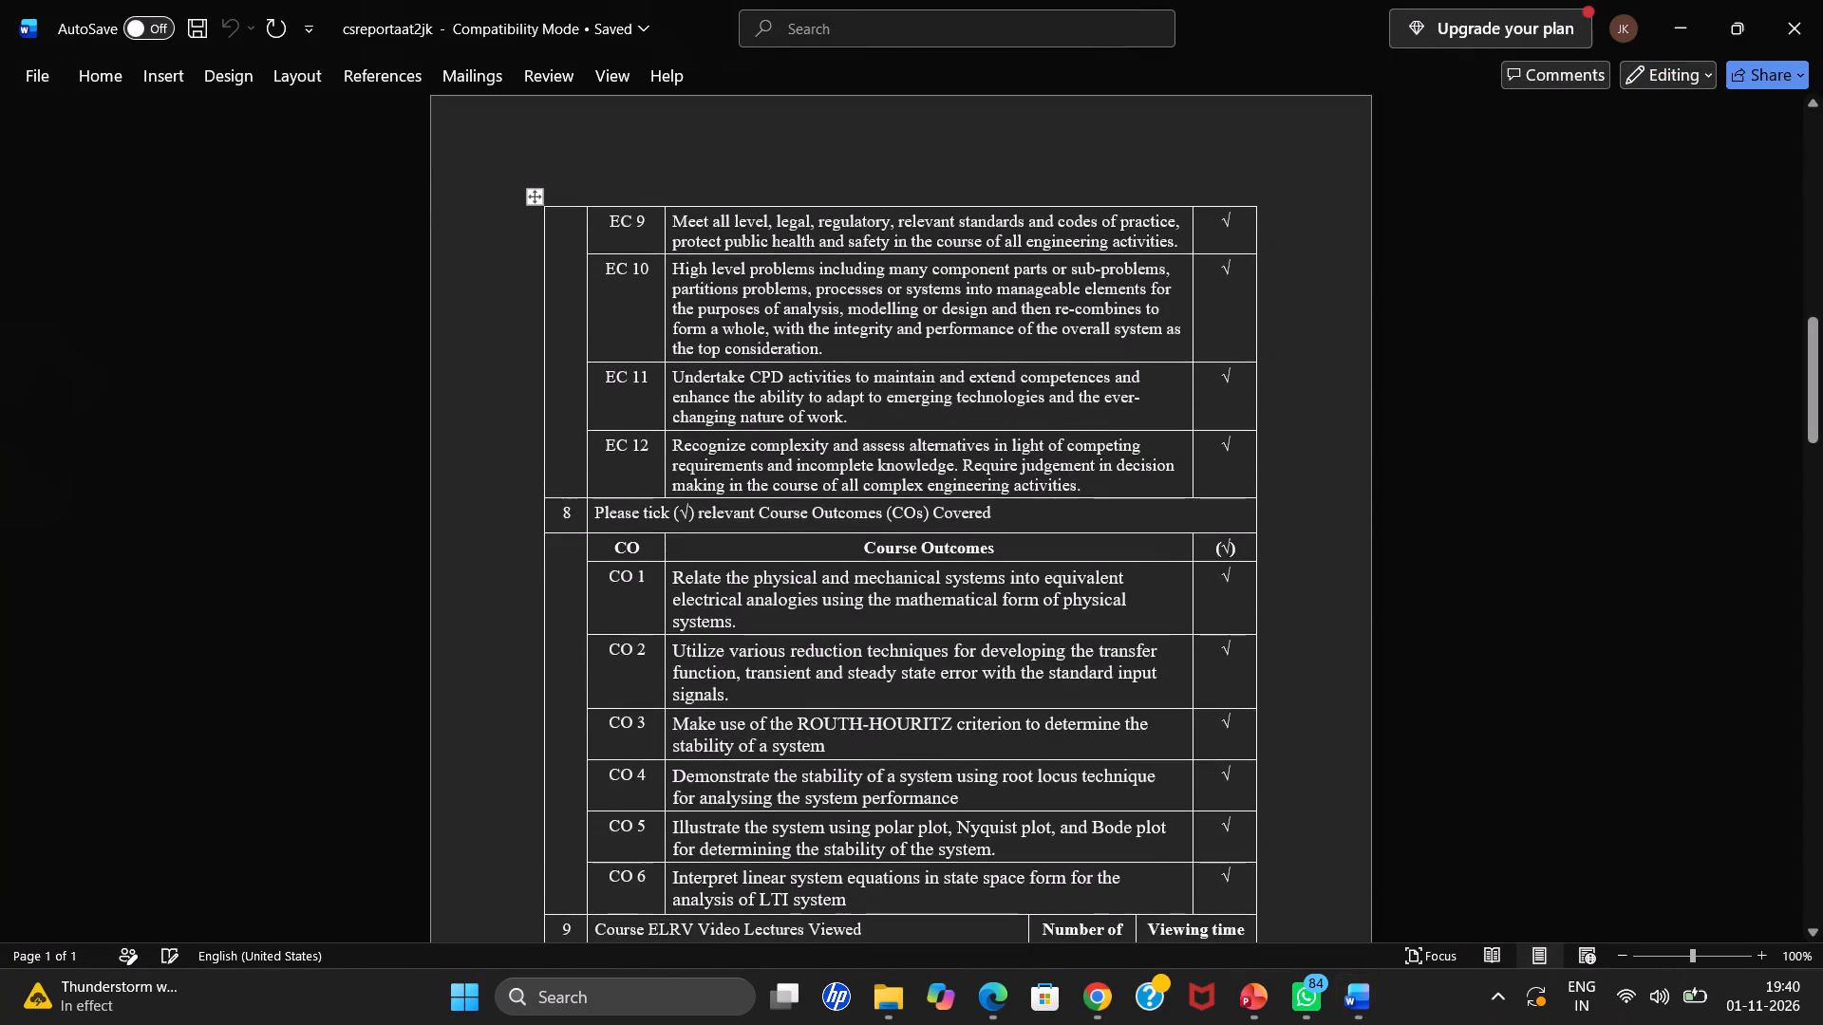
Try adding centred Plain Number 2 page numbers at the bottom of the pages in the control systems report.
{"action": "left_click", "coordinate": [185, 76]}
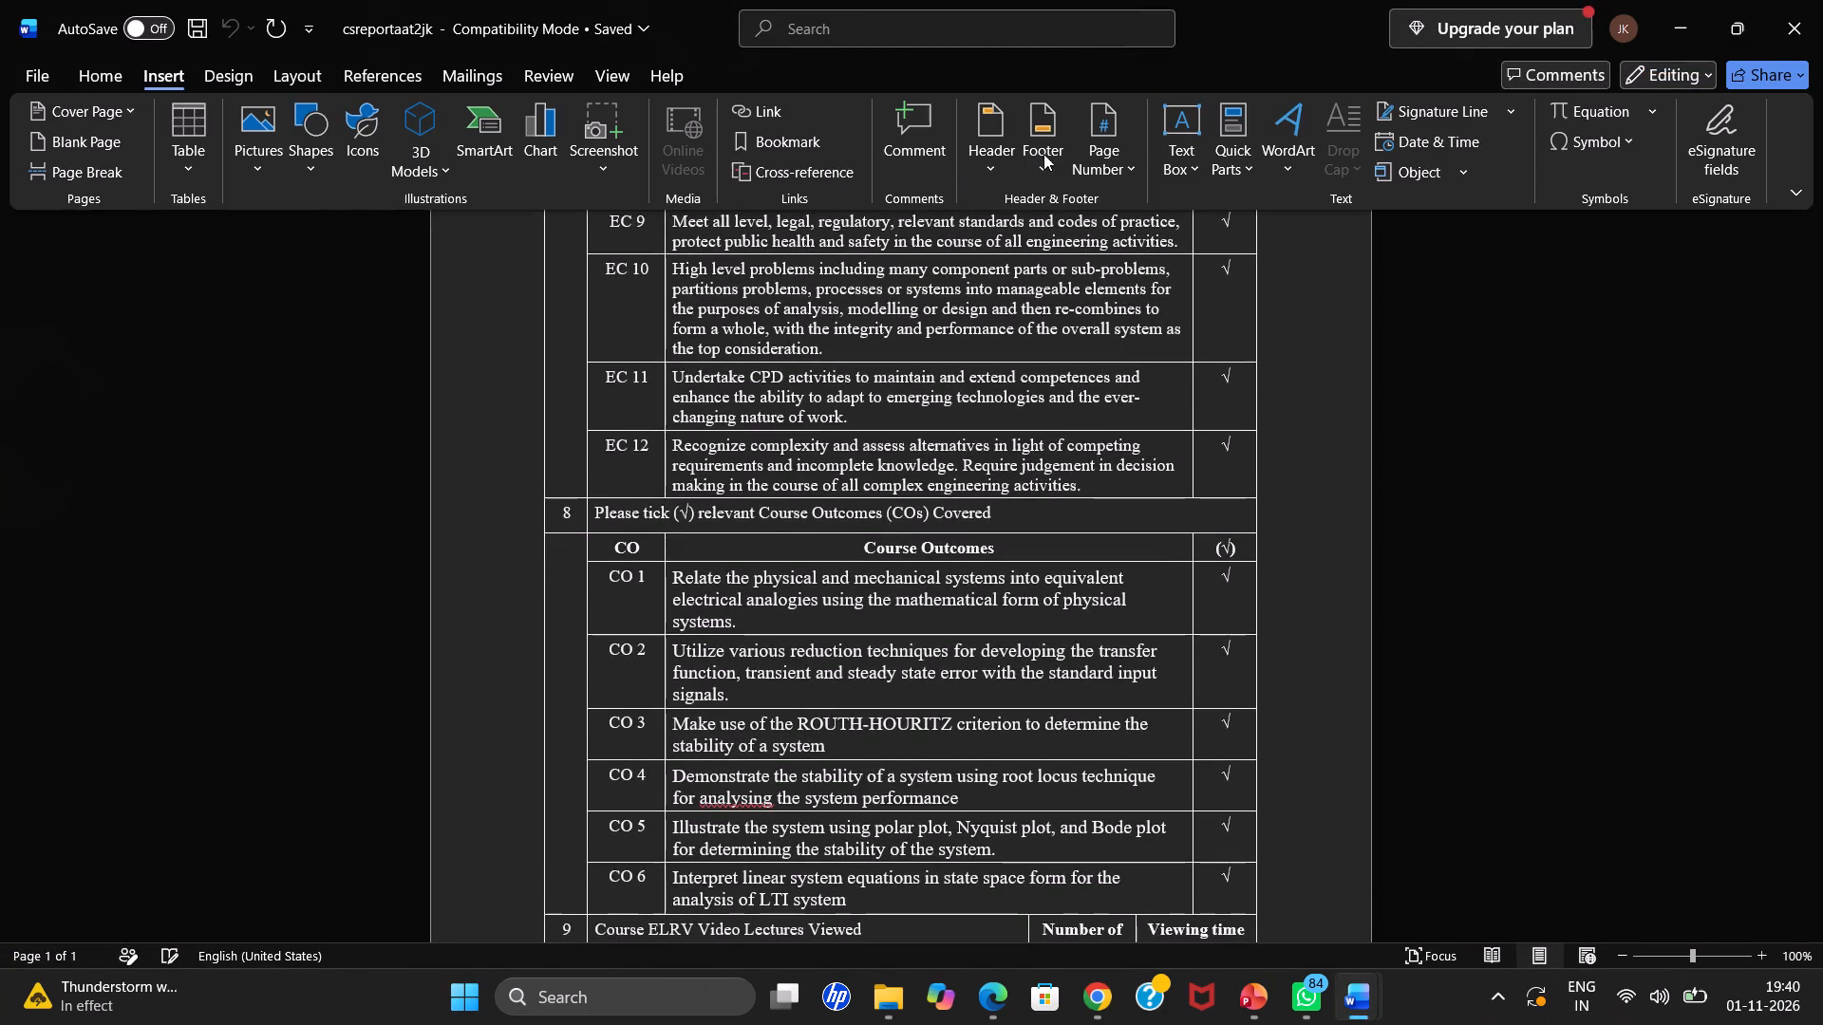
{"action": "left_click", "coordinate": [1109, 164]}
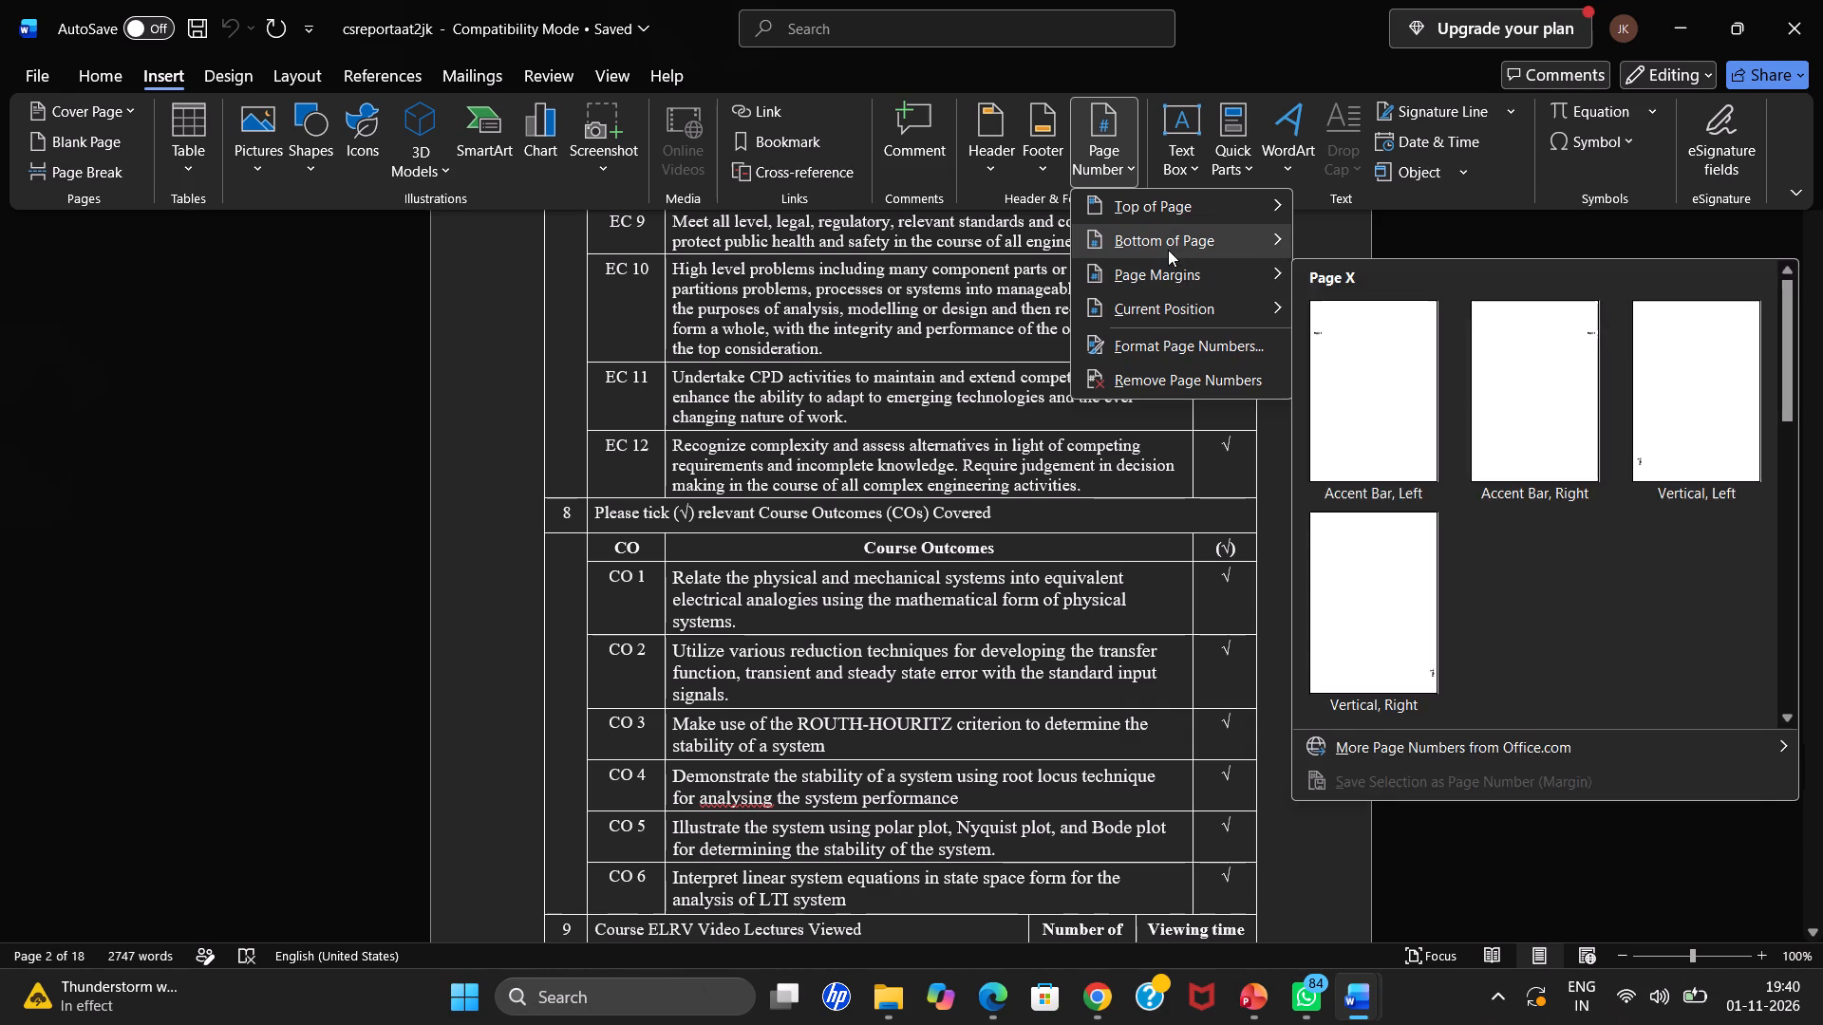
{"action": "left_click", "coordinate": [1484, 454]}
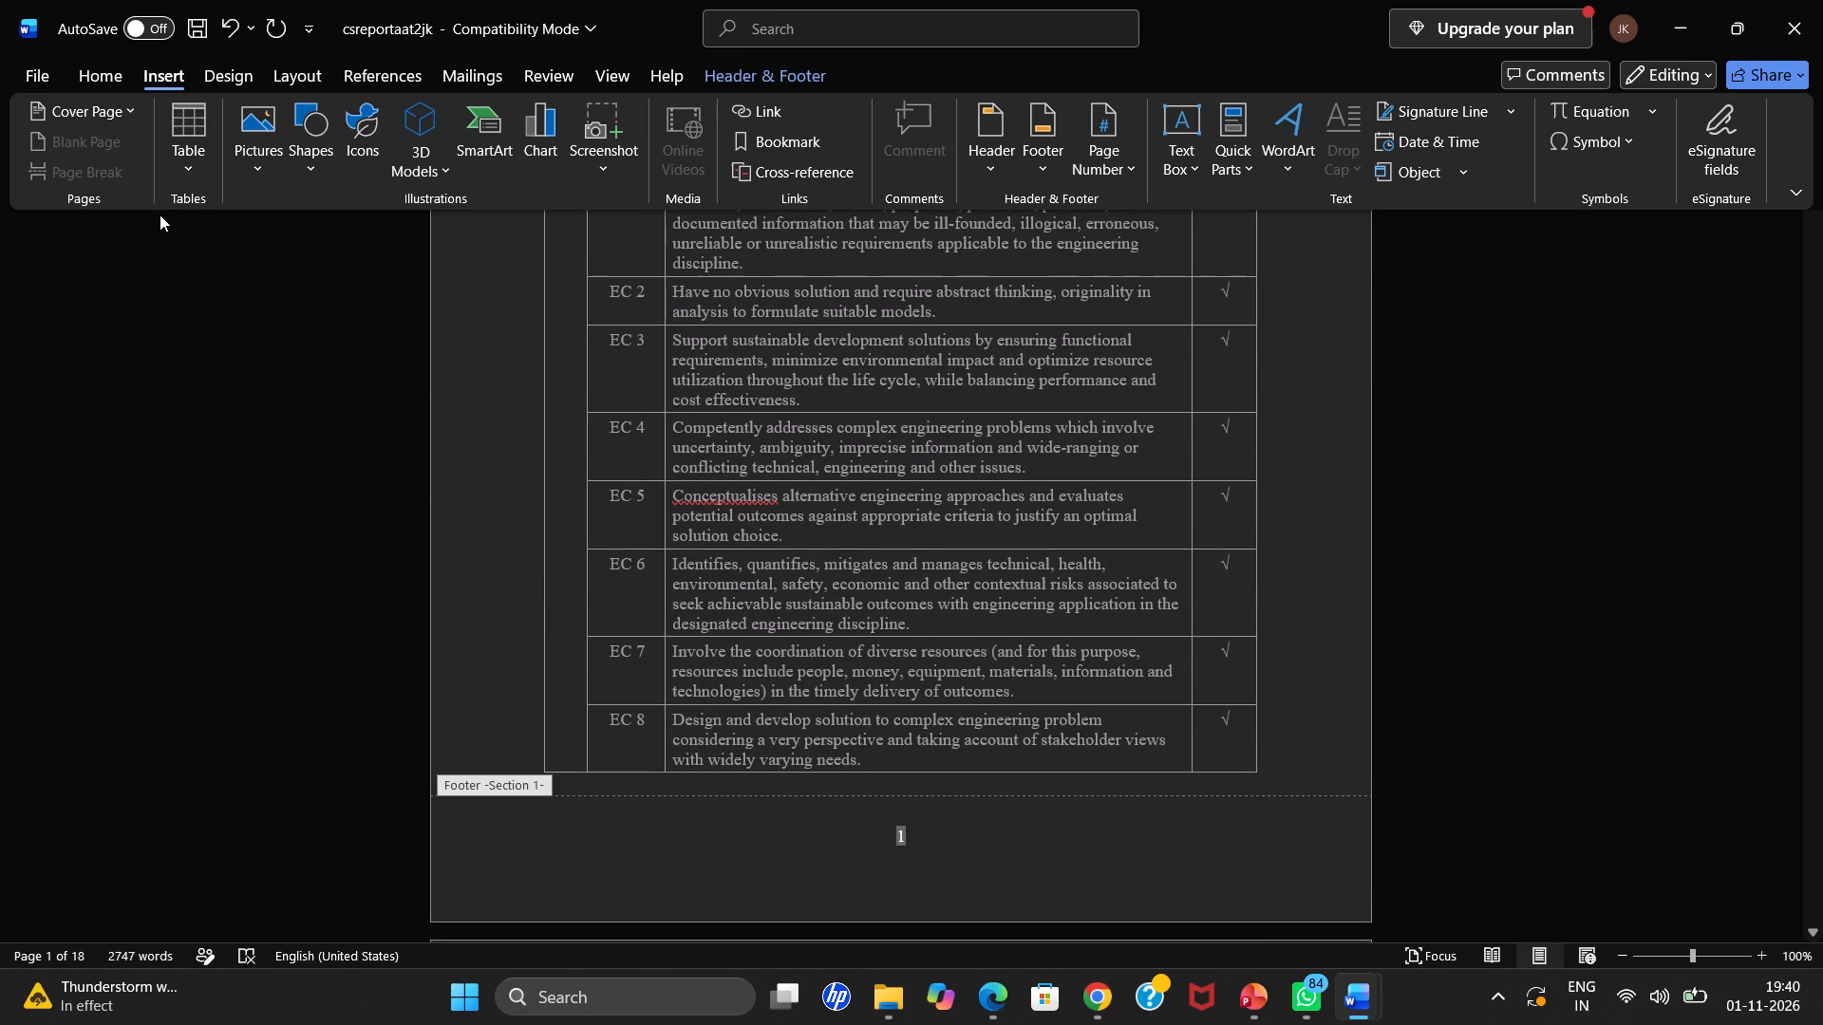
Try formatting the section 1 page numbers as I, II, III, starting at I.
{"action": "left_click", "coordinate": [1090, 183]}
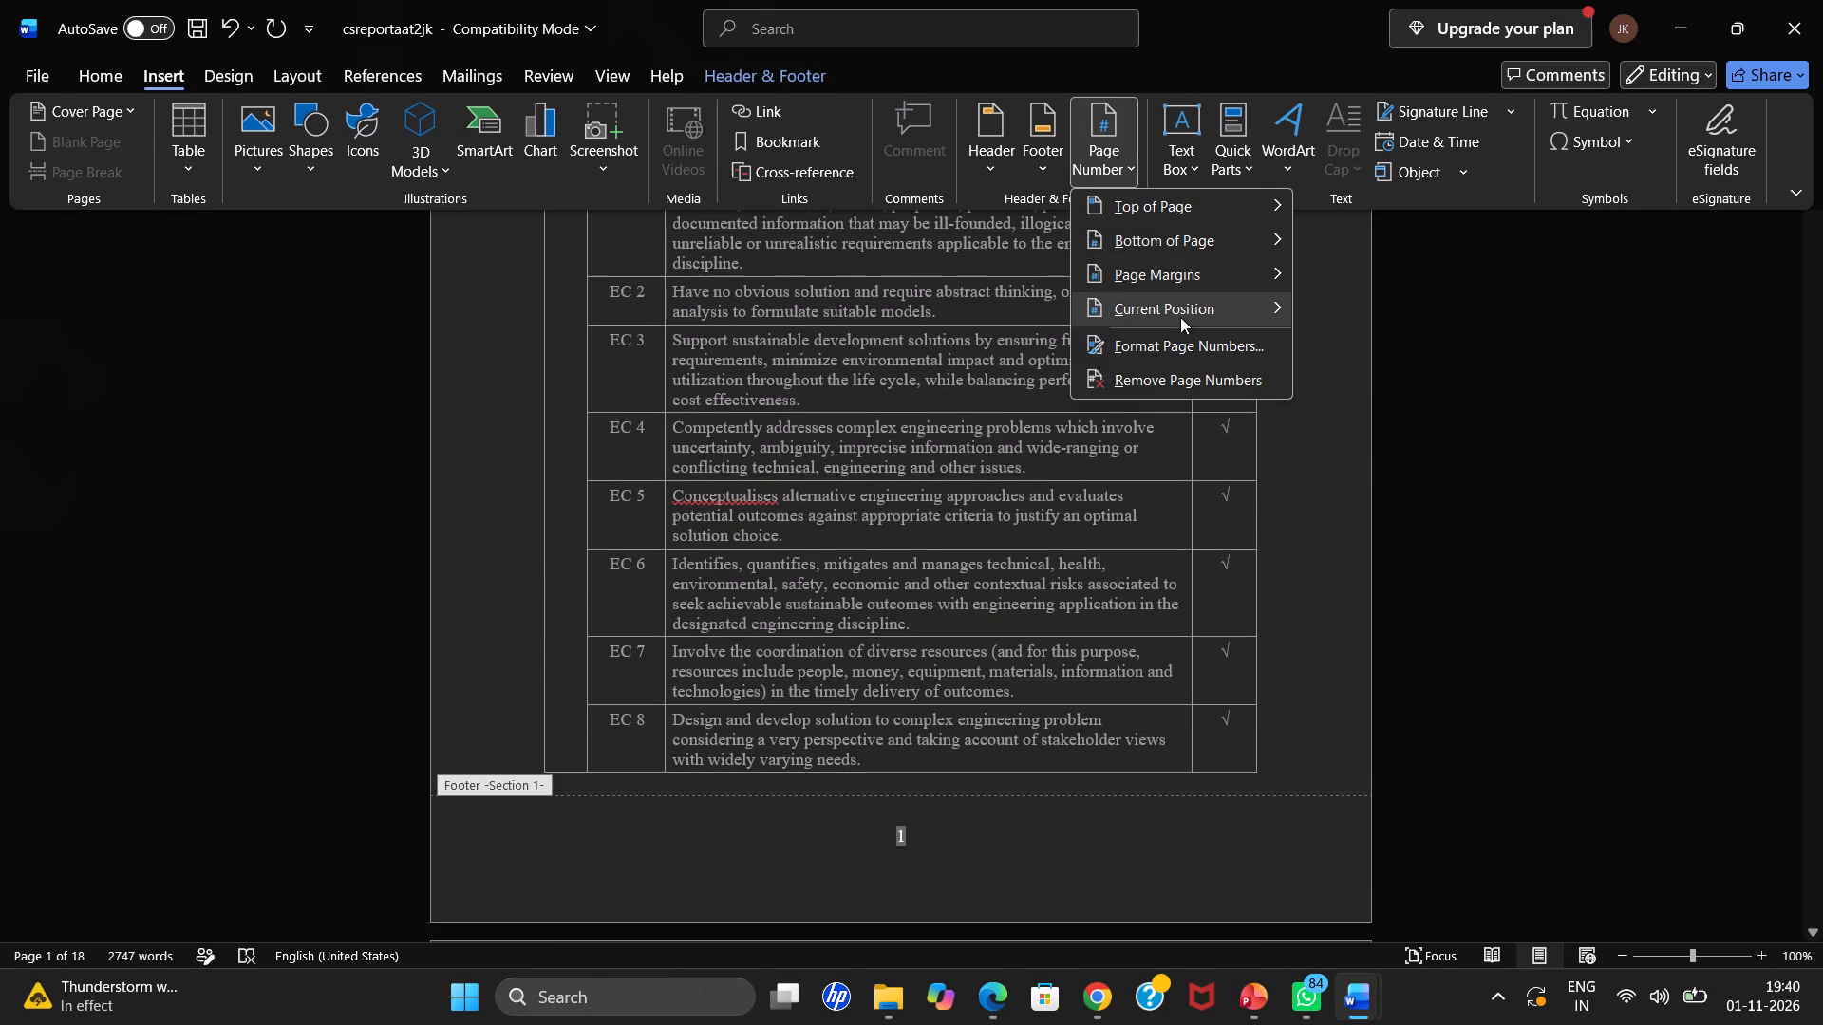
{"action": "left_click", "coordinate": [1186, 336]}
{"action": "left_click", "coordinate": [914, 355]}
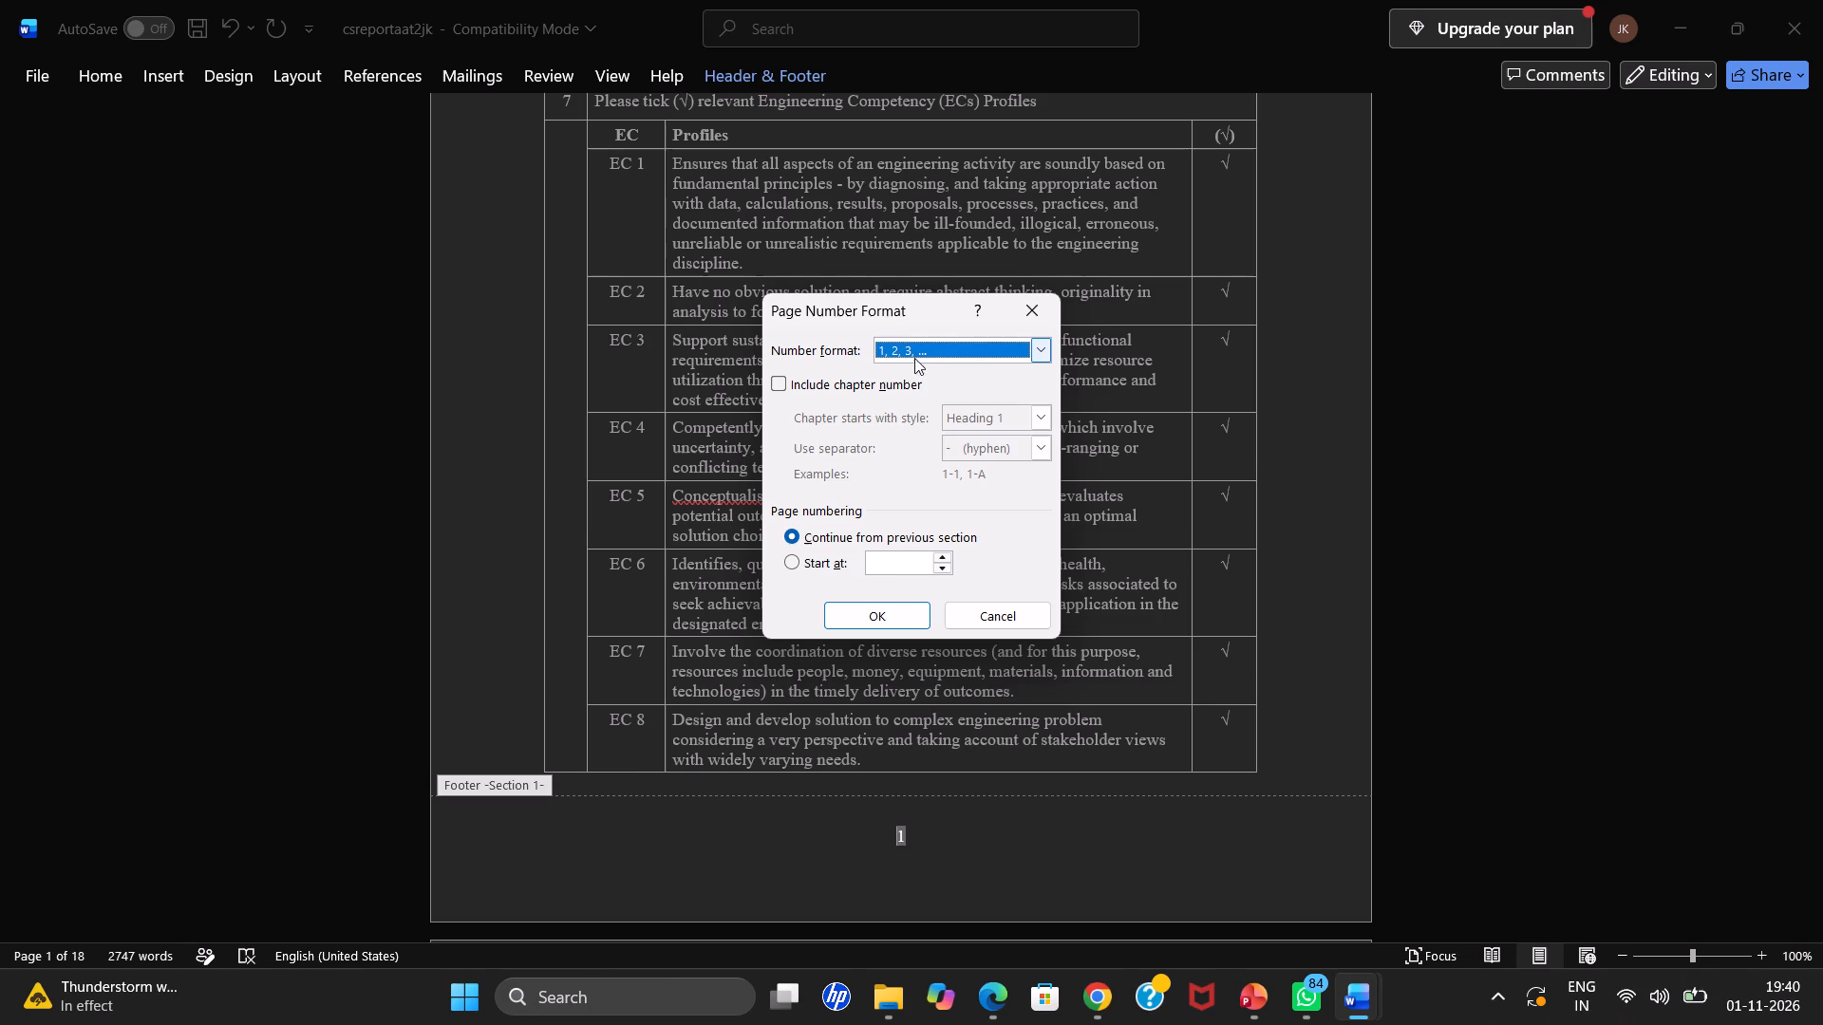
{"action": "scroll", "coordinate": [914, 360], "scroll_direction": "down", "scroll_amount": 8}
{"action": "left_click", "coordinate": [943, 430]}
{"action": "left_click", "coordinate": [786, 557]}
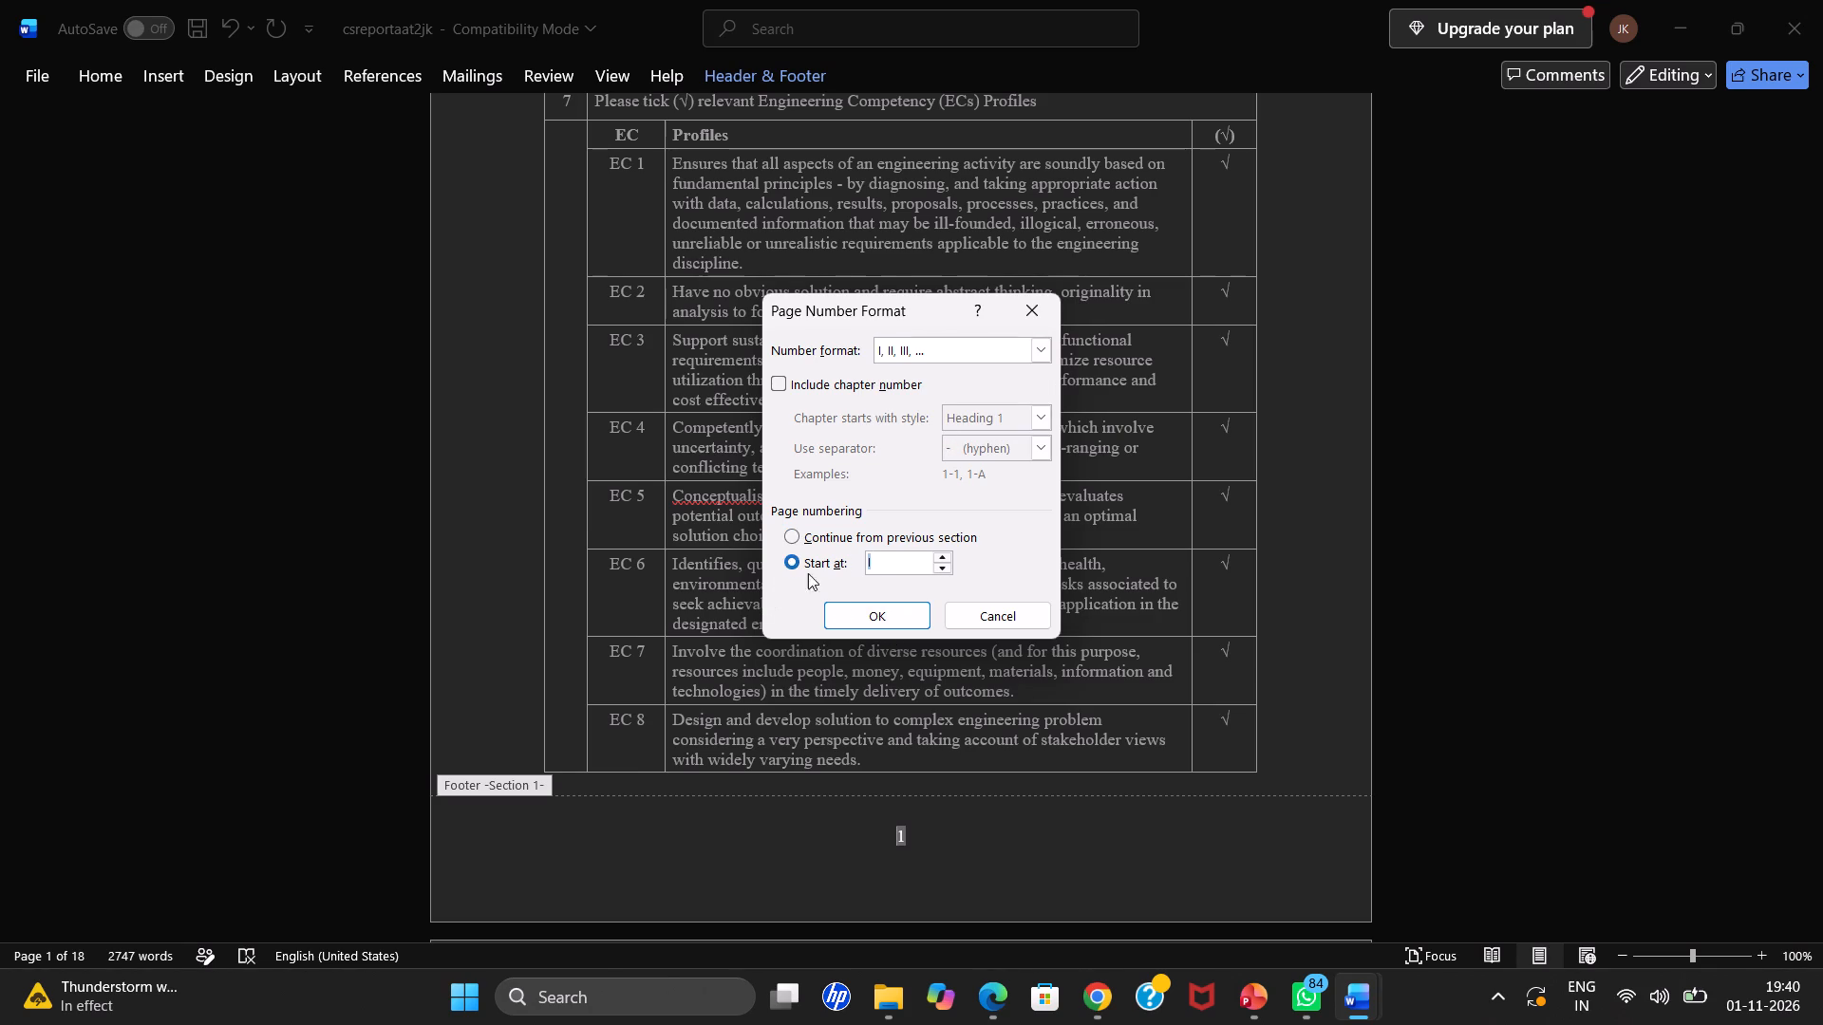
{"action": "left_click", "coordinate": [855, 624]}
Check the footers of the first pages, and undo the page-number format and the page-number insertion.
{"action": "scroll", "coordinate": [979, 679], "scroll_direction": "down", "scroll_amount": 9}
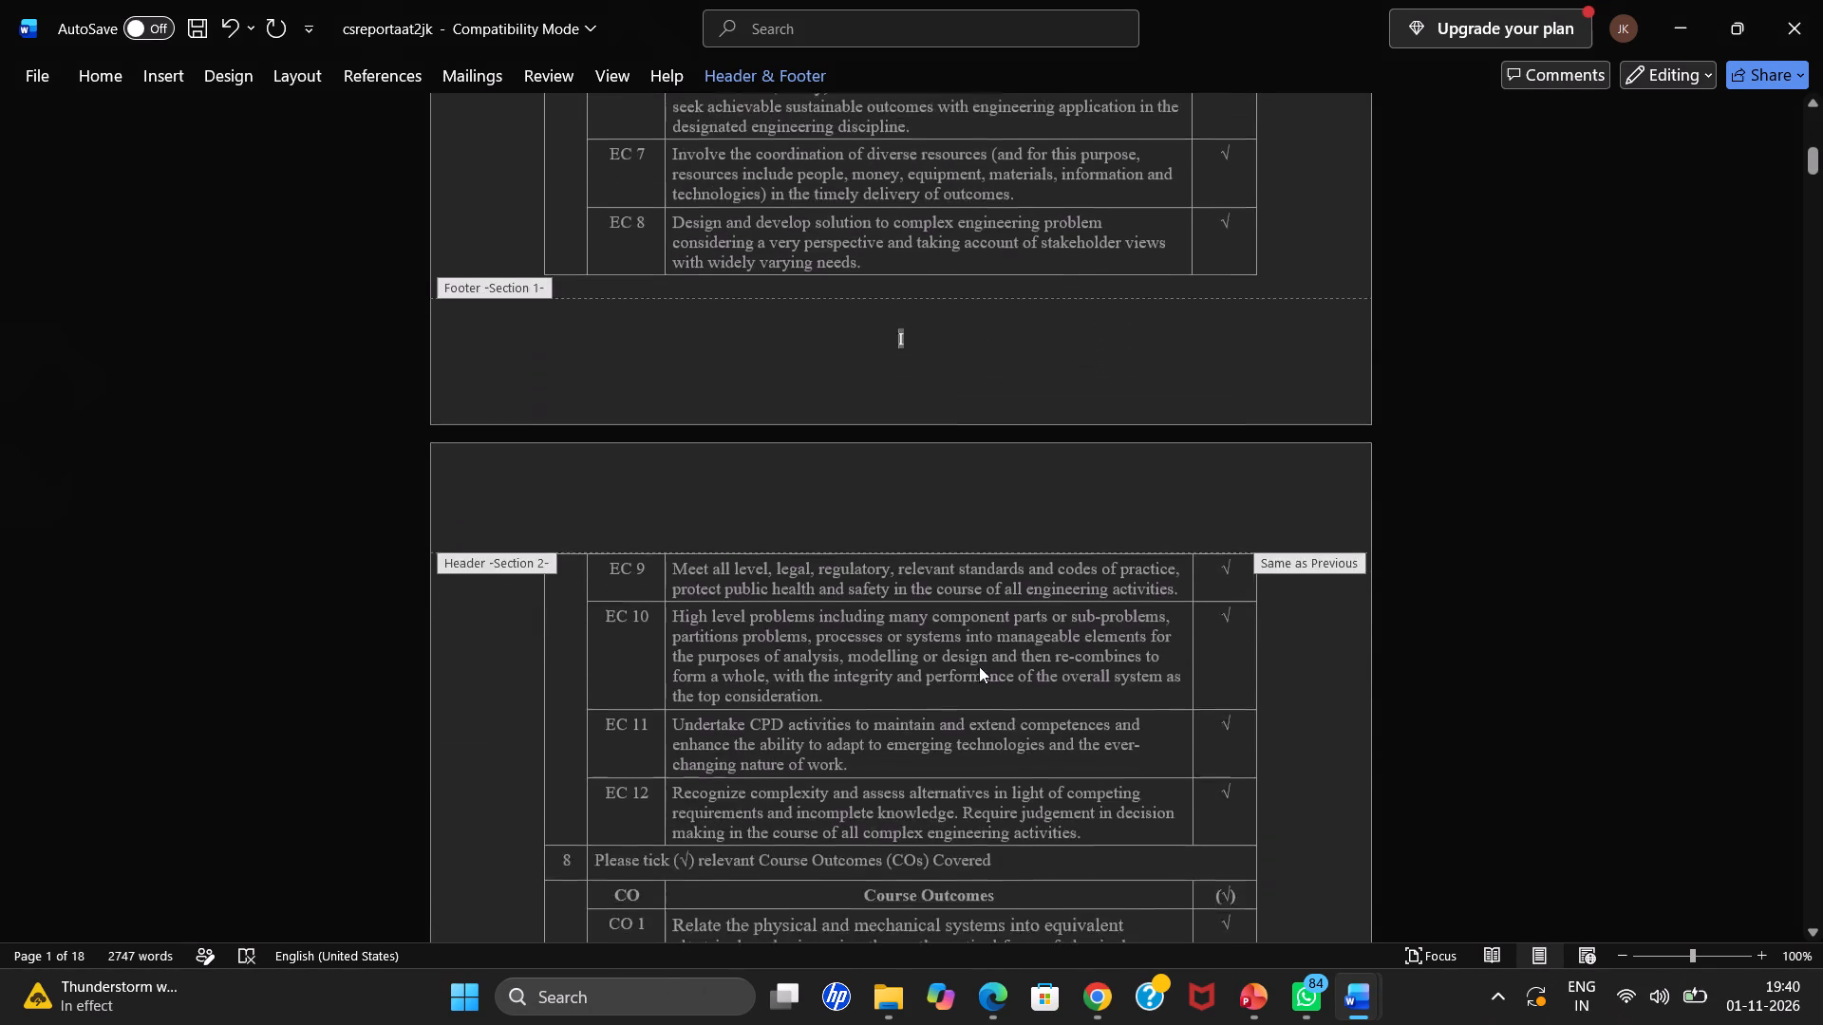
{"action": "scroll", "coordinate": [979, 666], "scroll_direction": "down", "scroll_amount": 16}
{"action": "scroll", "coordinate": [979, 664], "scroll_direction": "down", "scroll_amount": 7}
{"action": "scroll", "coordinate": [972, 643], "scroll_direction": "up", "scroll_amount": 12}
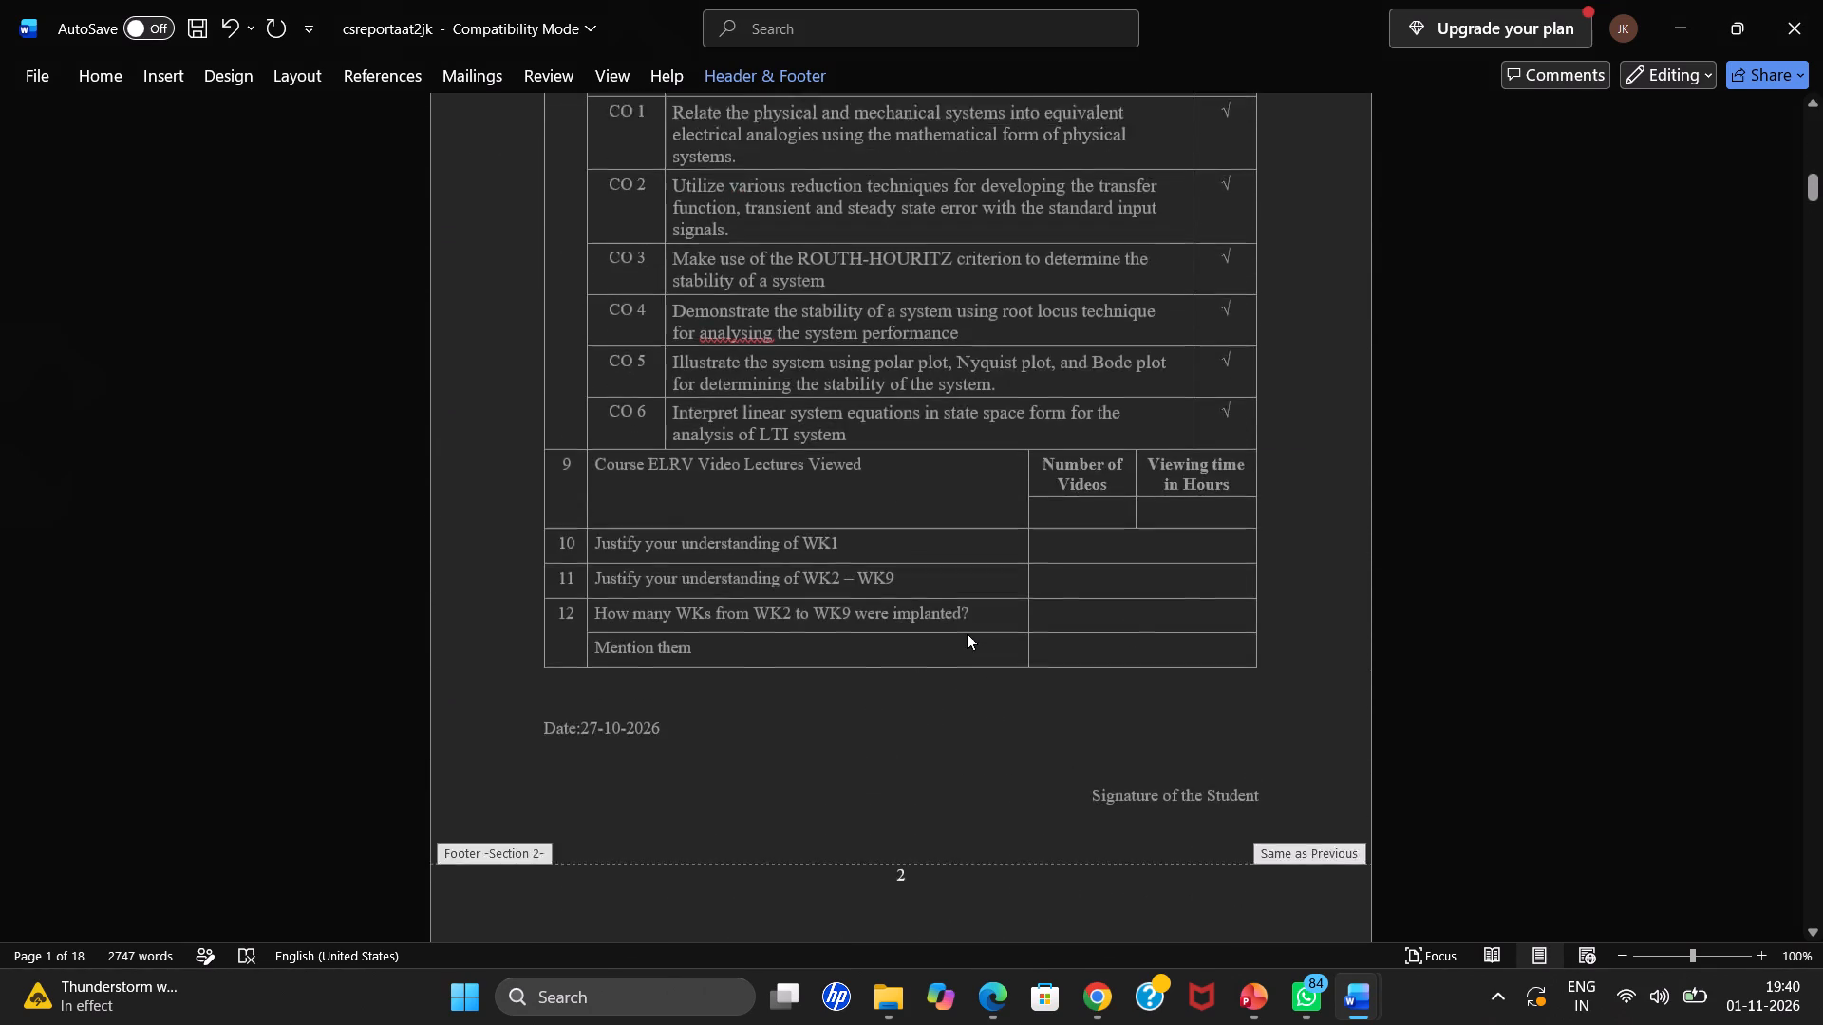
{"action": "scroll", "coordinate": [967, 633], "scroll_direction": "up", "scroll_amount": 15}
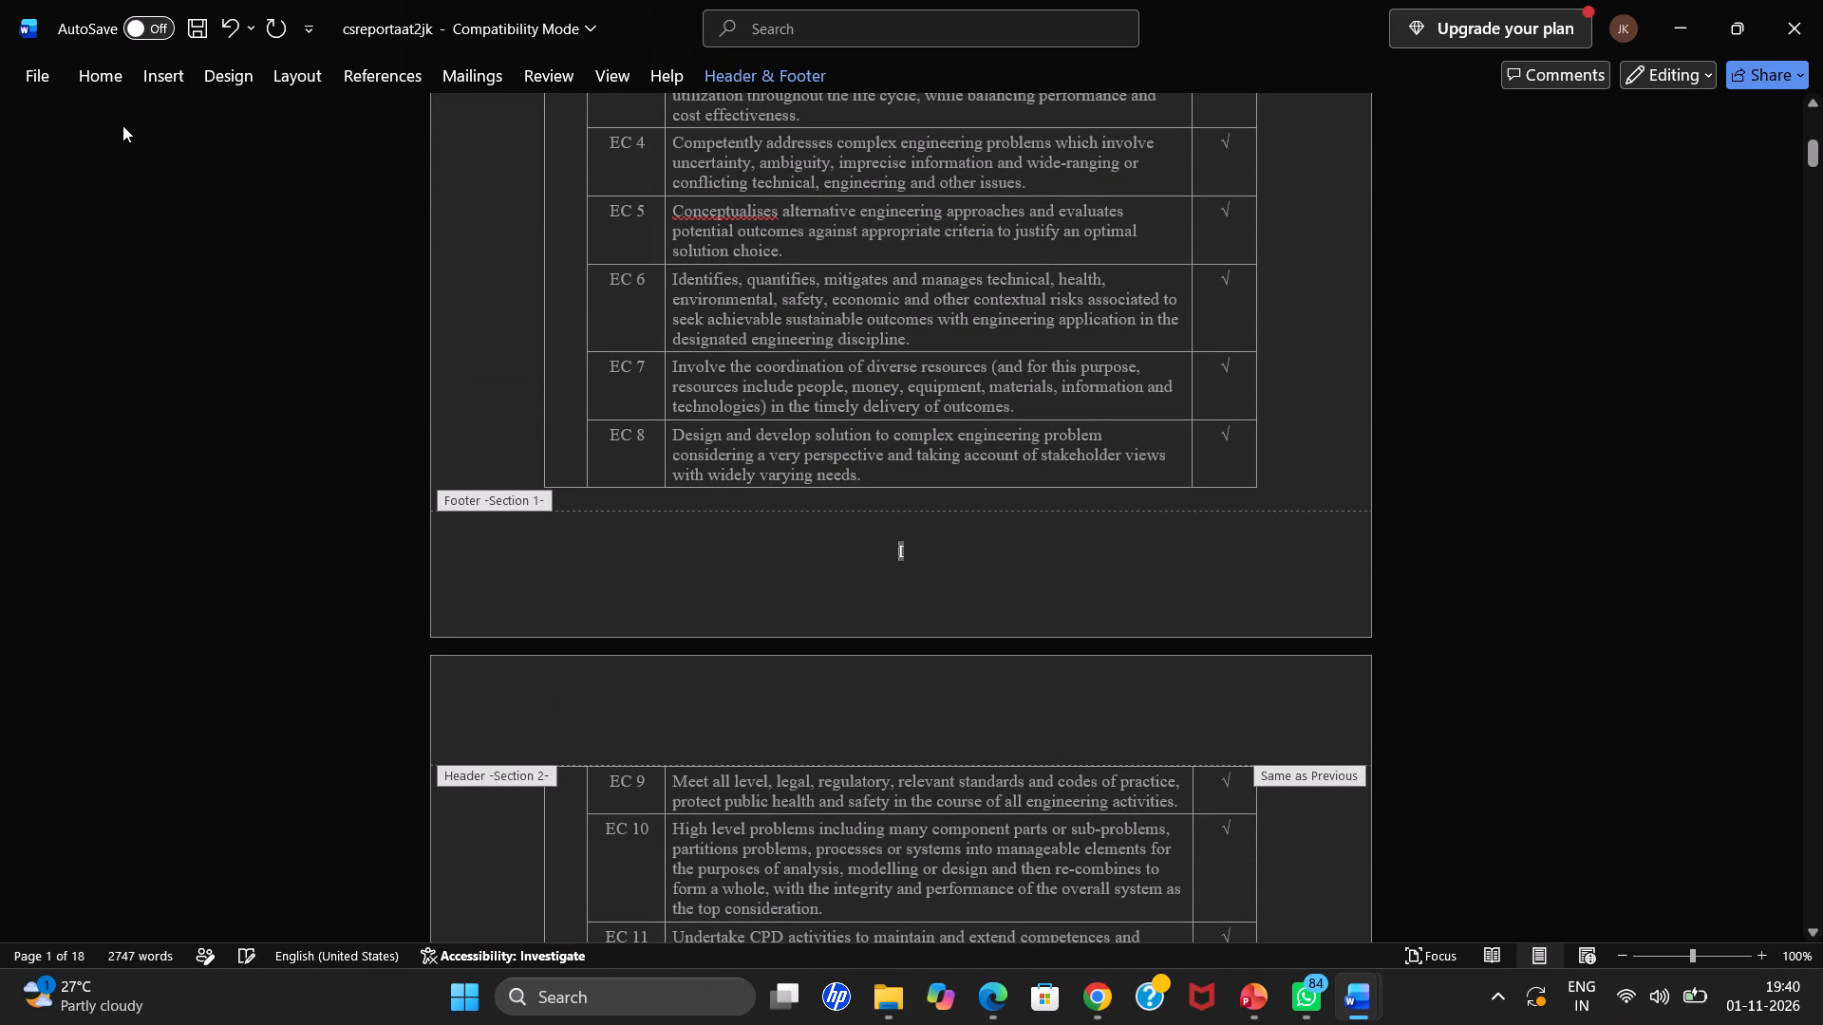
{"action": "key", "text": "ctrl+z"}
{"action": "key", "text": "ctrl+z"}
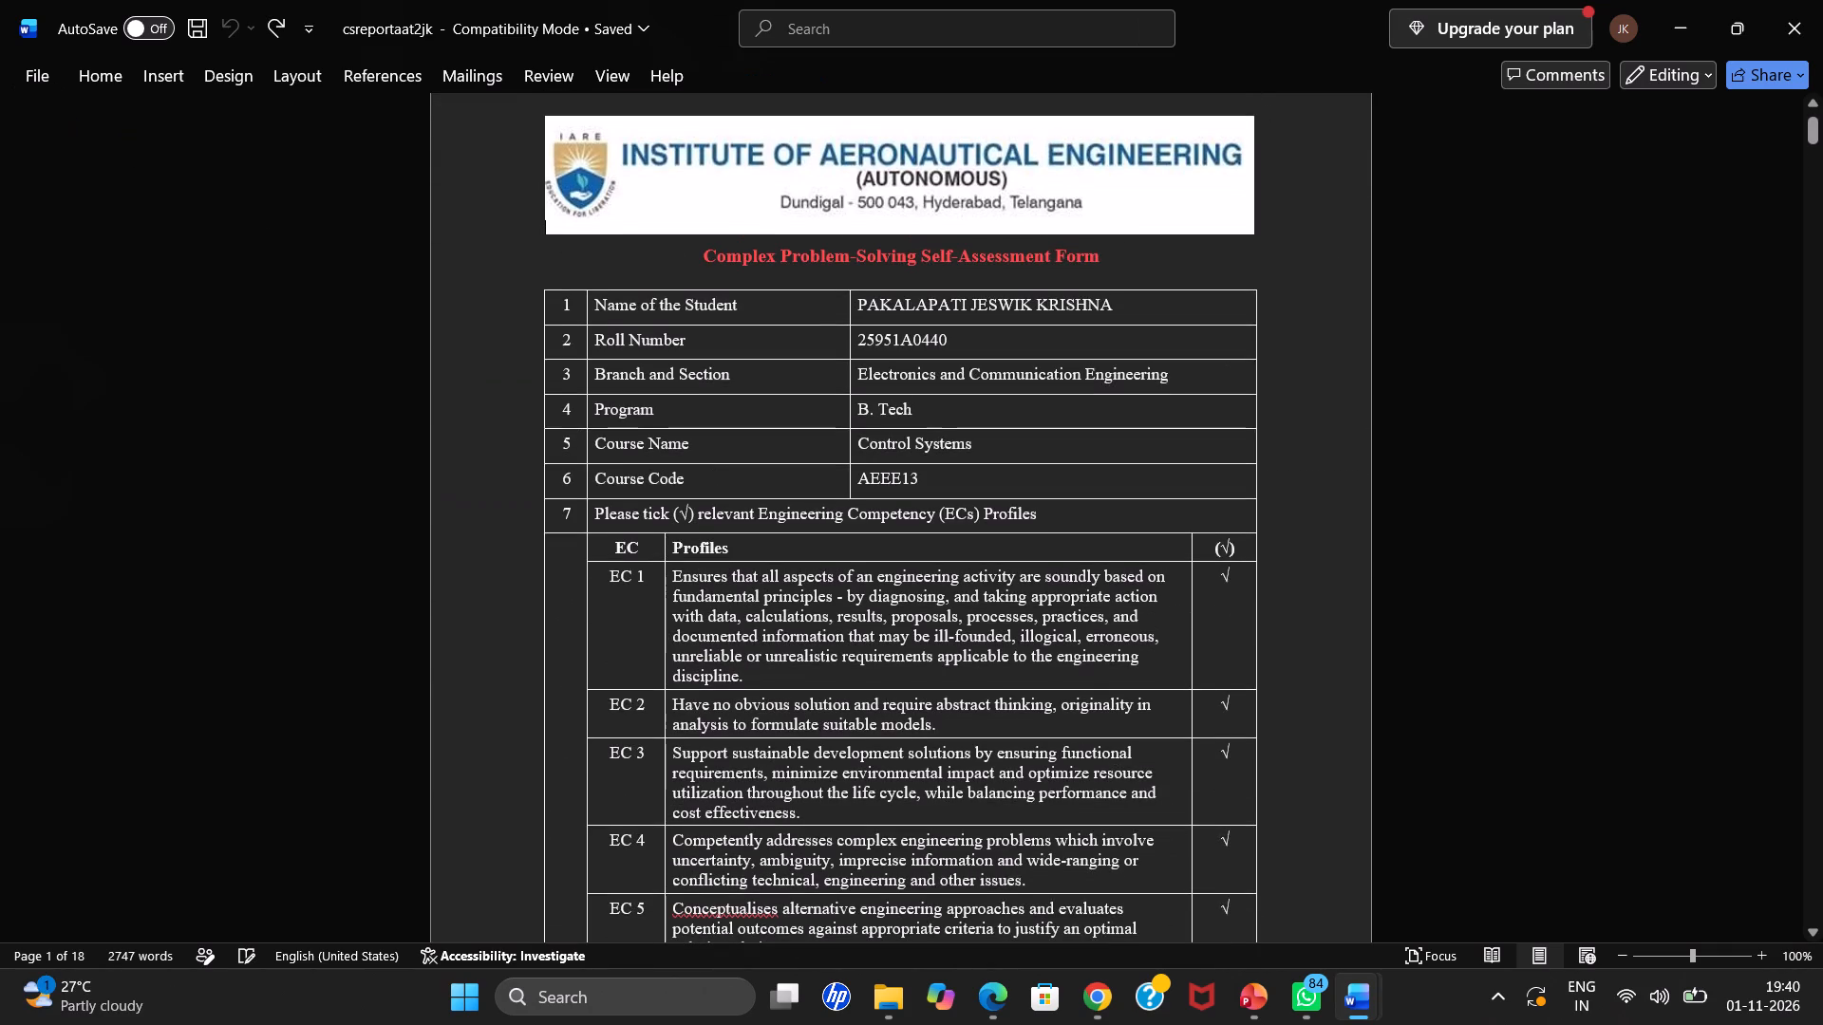
Insert centred Plain Number 2 page numbers at the bottom of the pages.
{"action": "scroll", "coordinate": [580, 438], "scroll_direction": "down", "scroll_amount": 13}
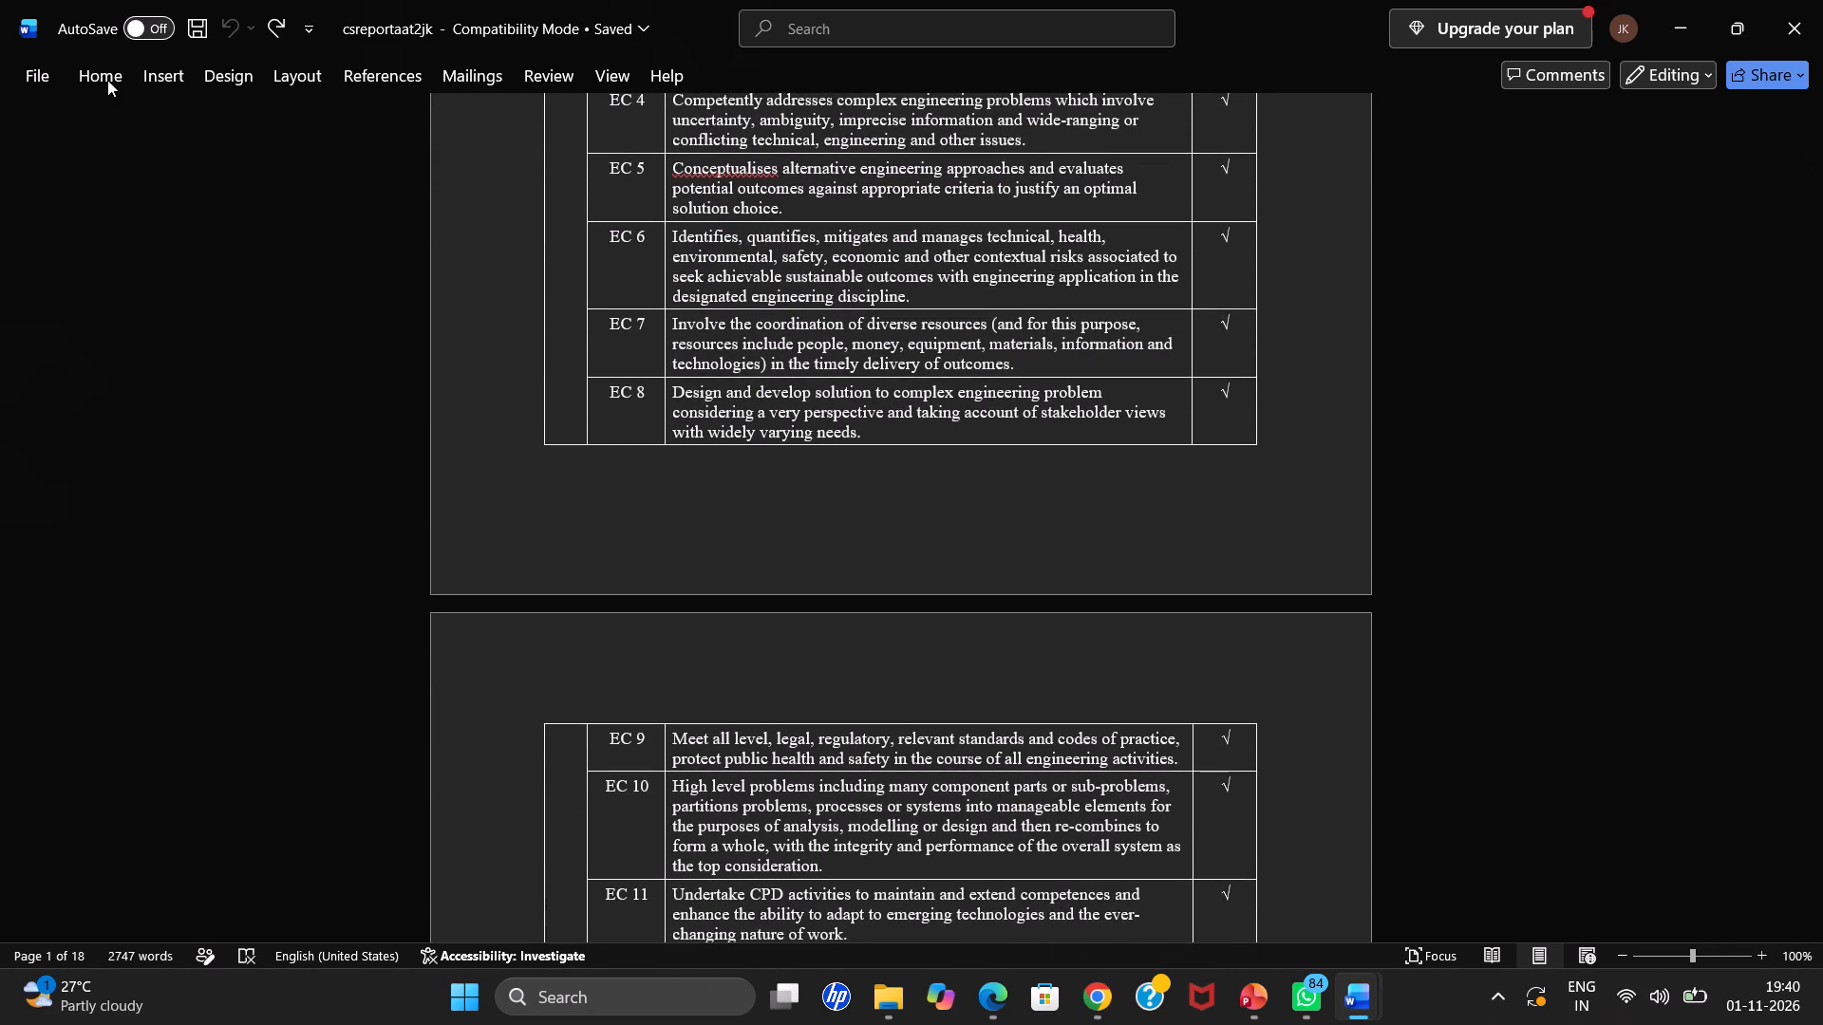
{"action": "left_click", "coordinate": [145, 84]}
{"action": "left_click", "coordinate": [1135, 167]}
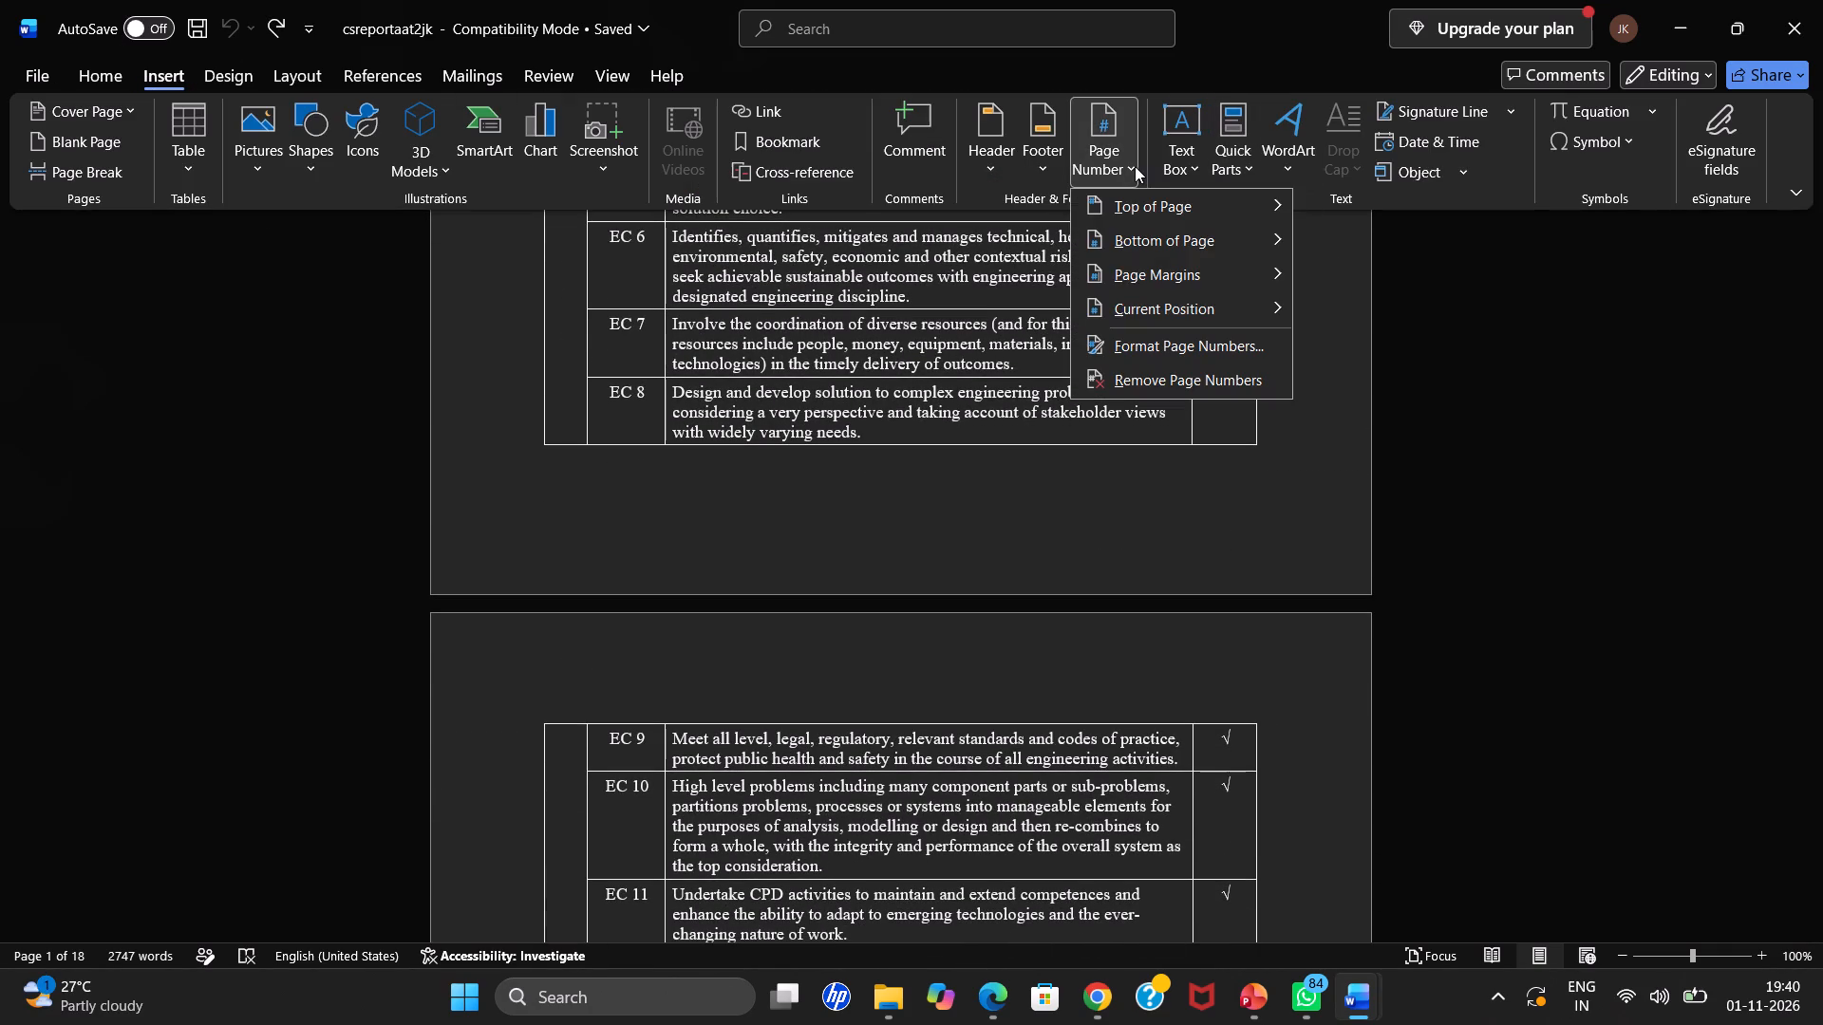
{"action": "left_click", "coordinate": [1118, 253]}
{"action": "left_click", "coordinate": [1469, 491]}
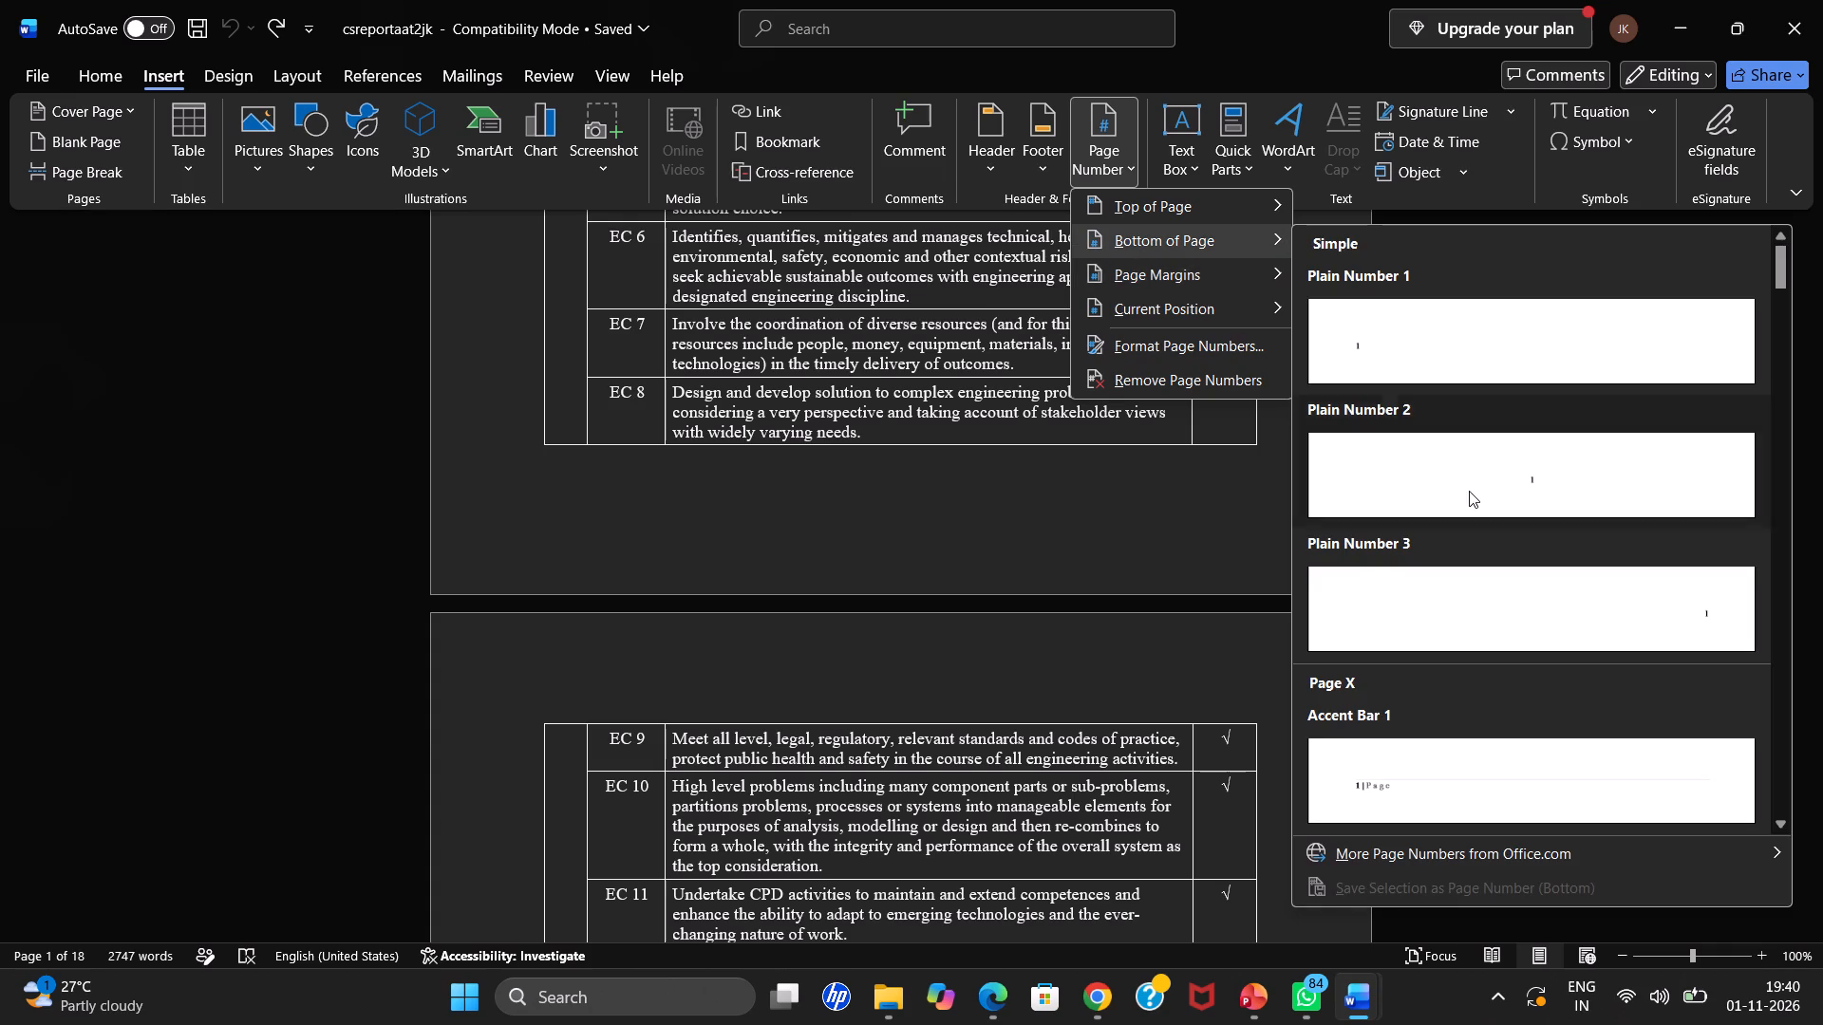
Format the section 1 page numbers as I, II, III, continuing from the previous section, check the following footers, and leave footer editing.
{"action": "left_click", "coordinate": [1071, 160]}
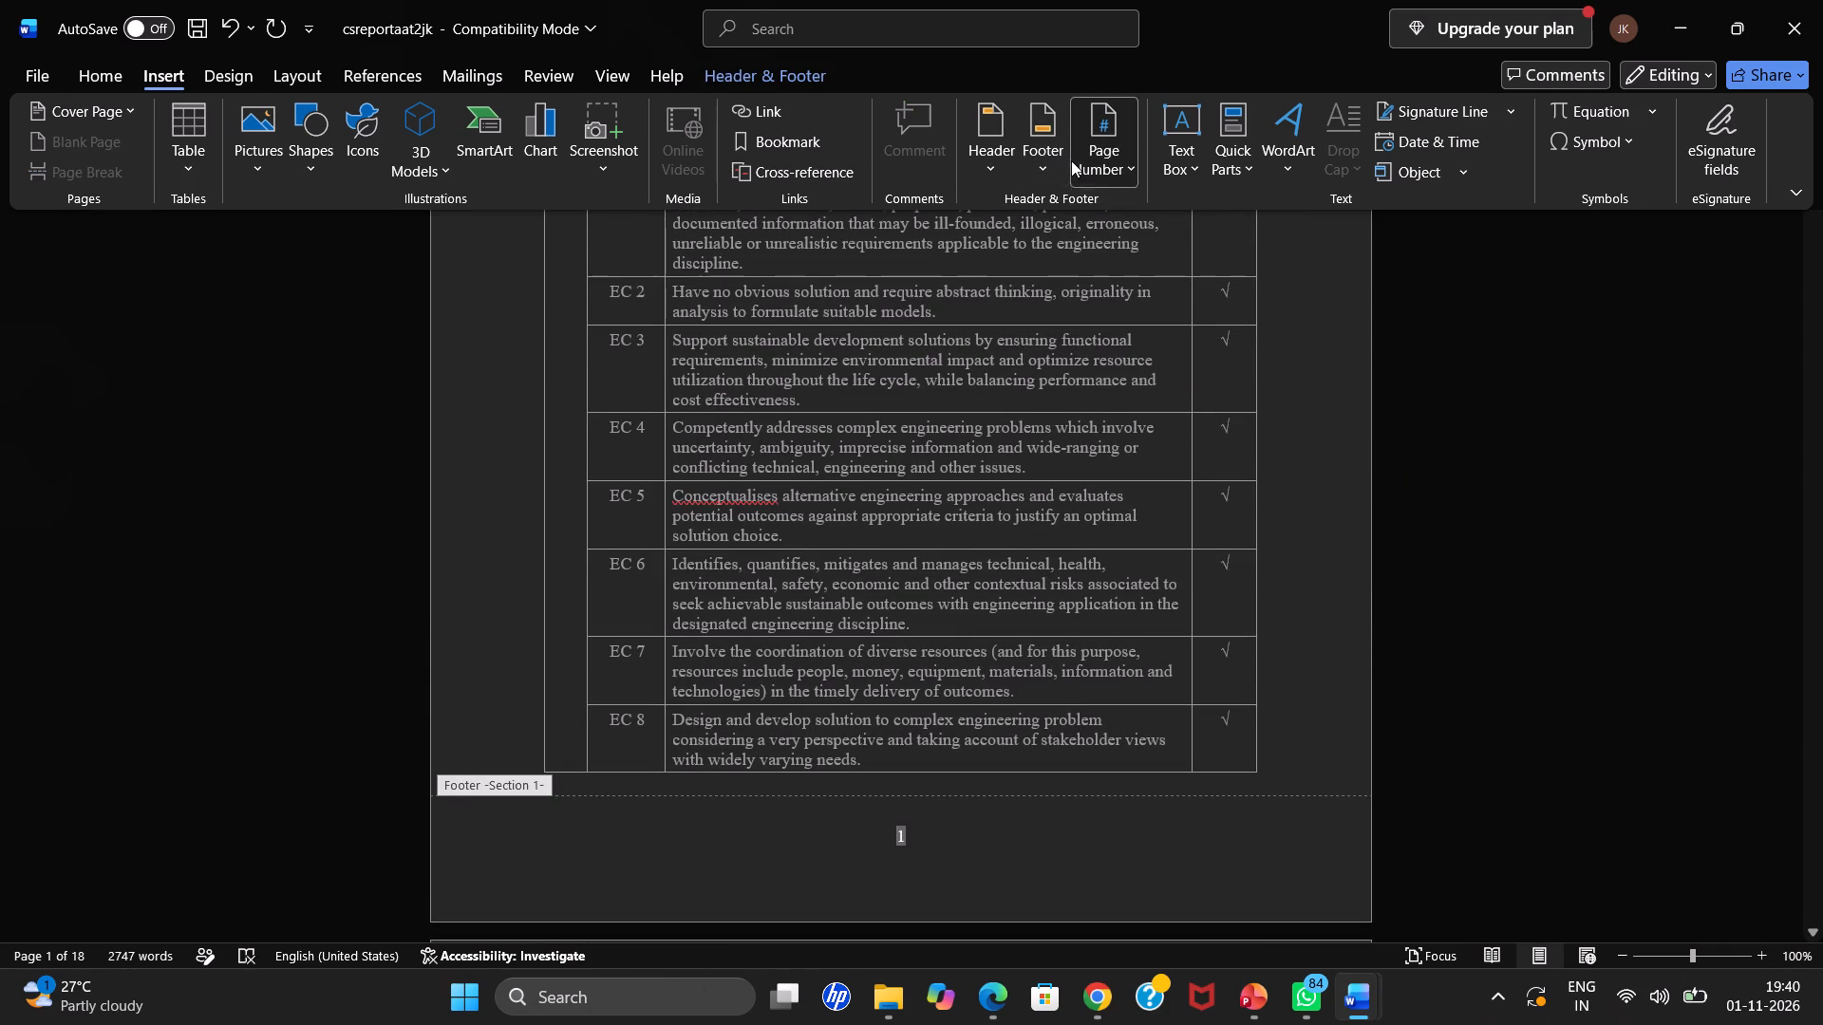
{"action": "left_click", "coordinate": [1183, 356]}
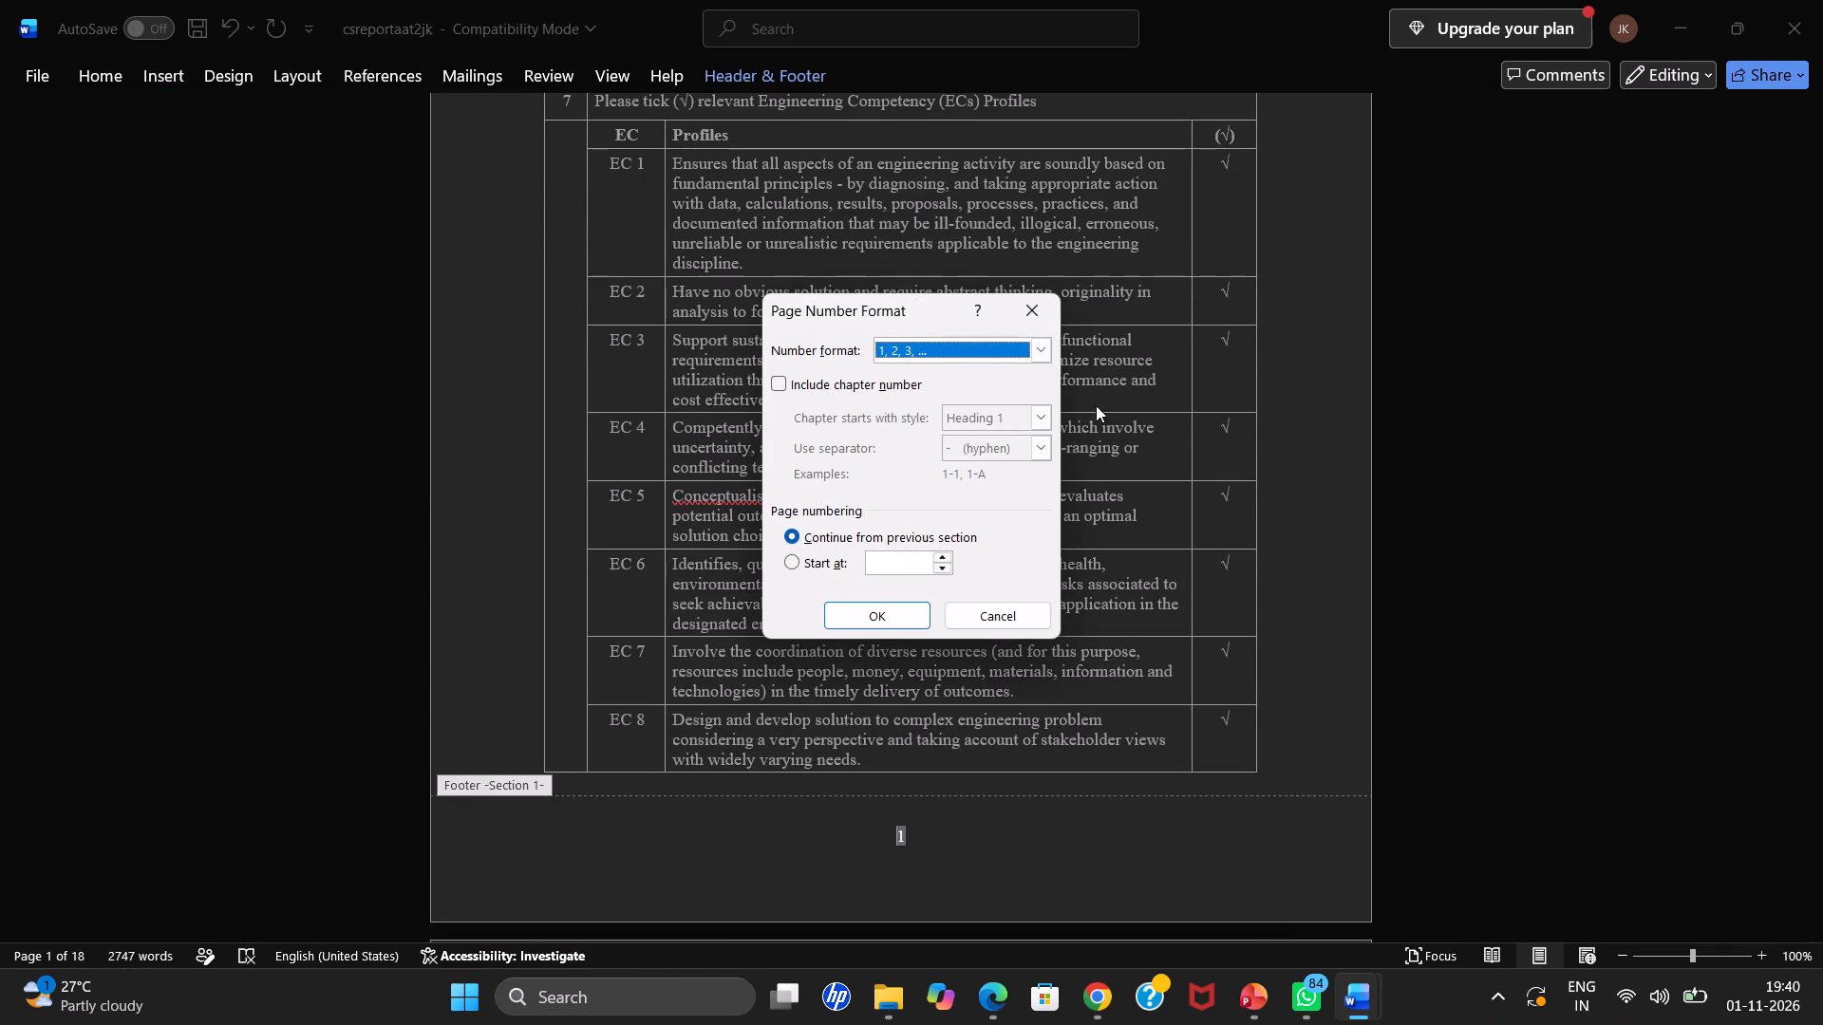
{"action": "left_click", "coordinate": [1015, 352]}
{"action": "scroll", "coordinate": [990, 418], "scroll_direction": "down", "scroll_amount": 6}
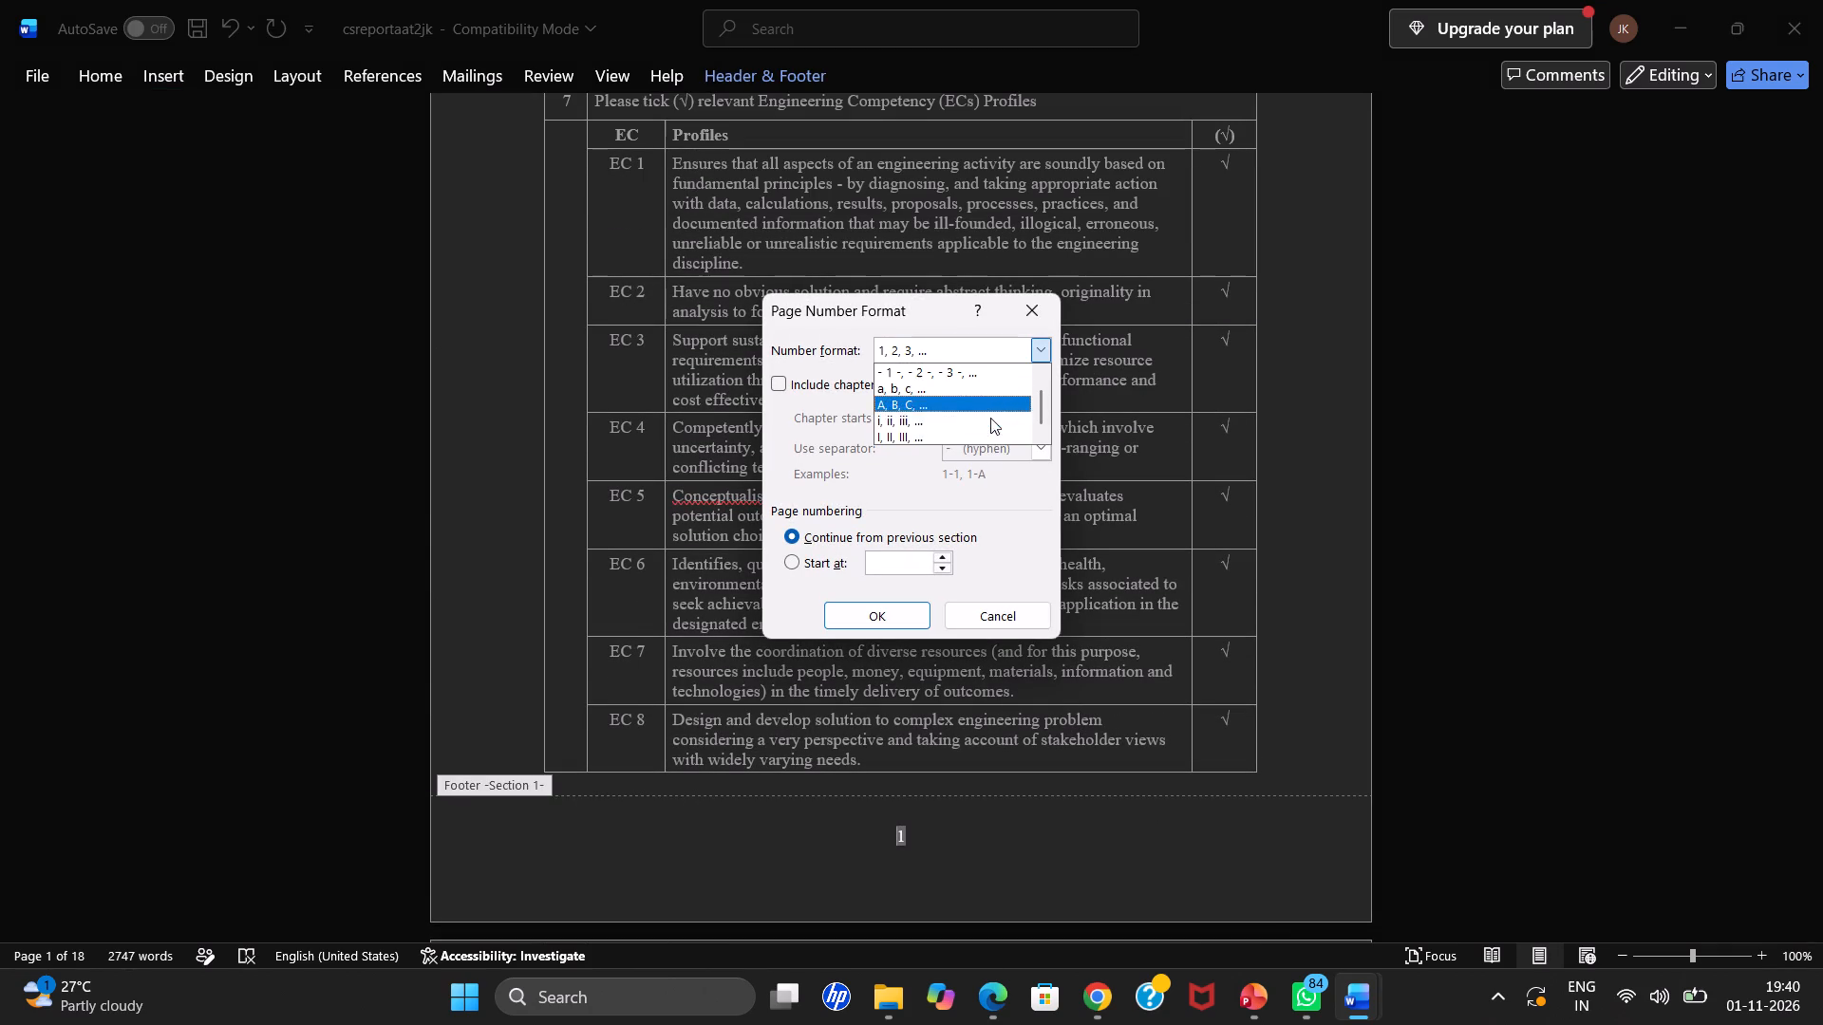
{"action": "left_click", "coordinate": [987, 434]}
{"action": "left_click", "coordinate": [903, 611]}
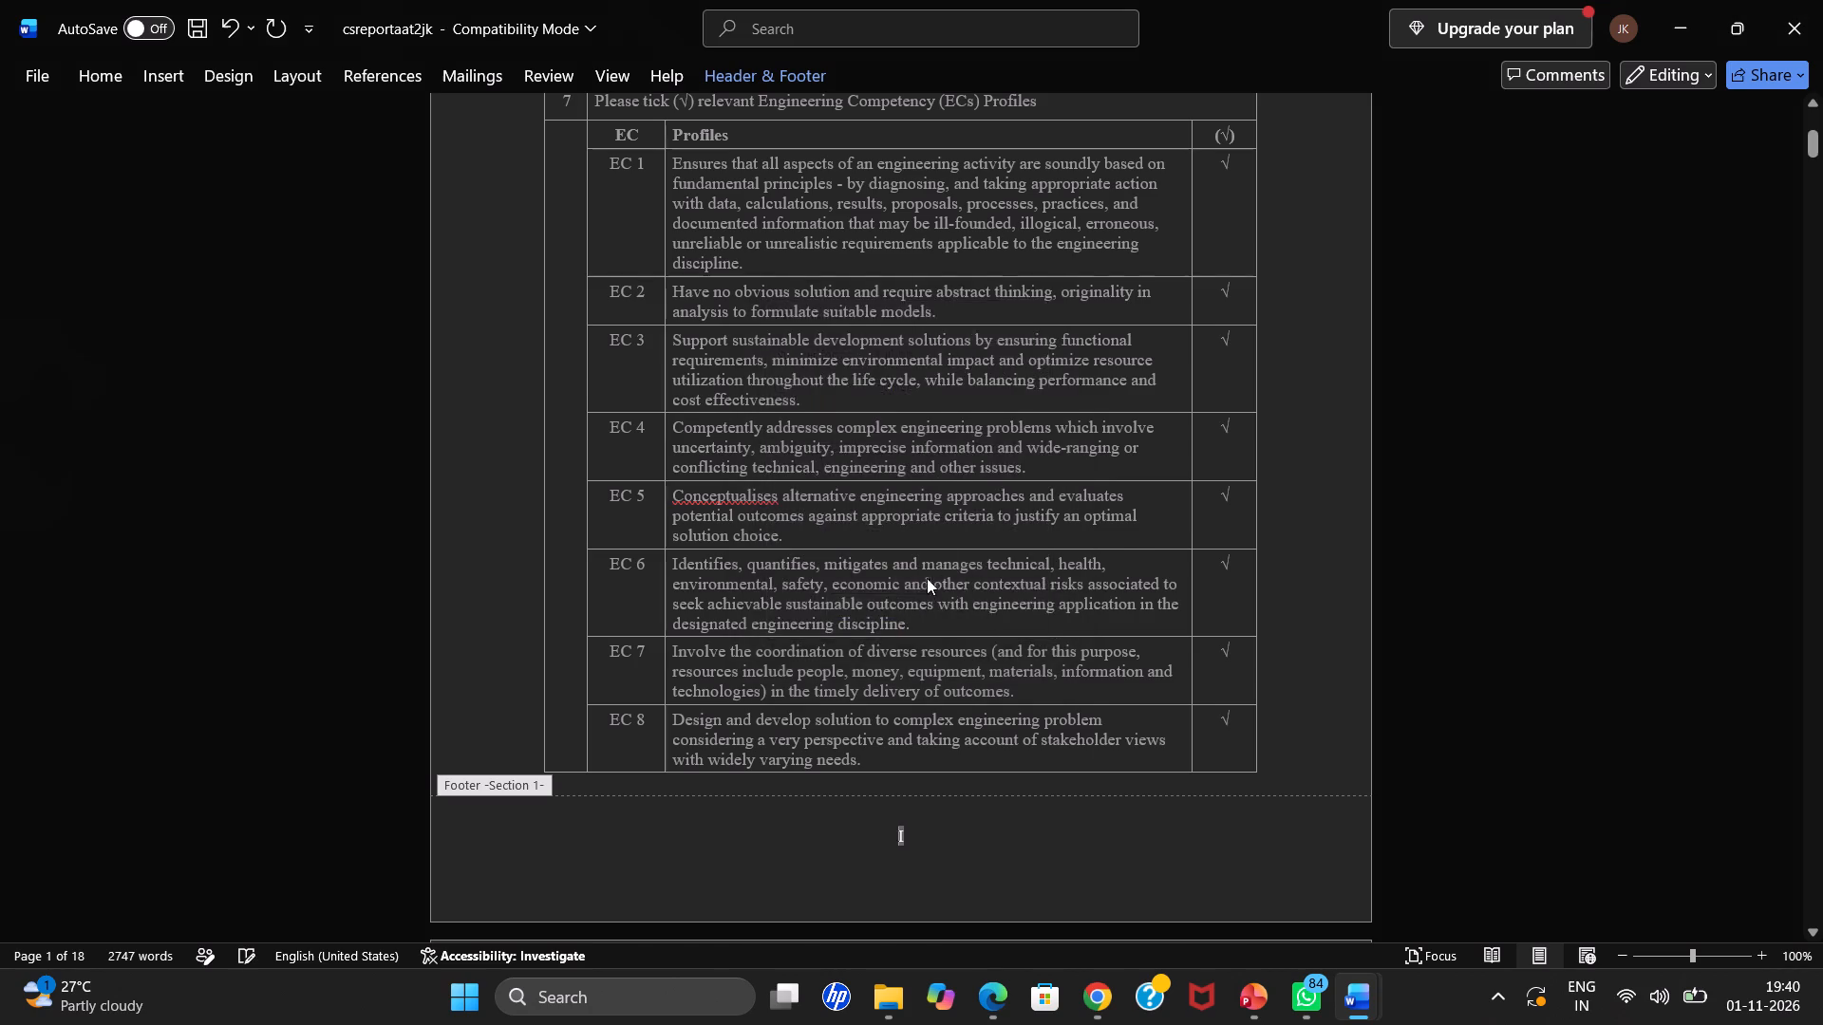
{"action": "scroll", "coordinate": [938, 549], "scroll_direction": "down", "scroll_amount": 20}
{"action": "scroll", "coordinate": [938, 549], "scroll_direction": "down", "scroll_amount": 10}
{"action": "scroll", "coordinate": [938, 550], "scroll_direction": "down", "scroll_amount": 20}
{"action": "scroll", "coordinate": [938, 550], "scroll_direction": "down", "scroll_amount": 2}
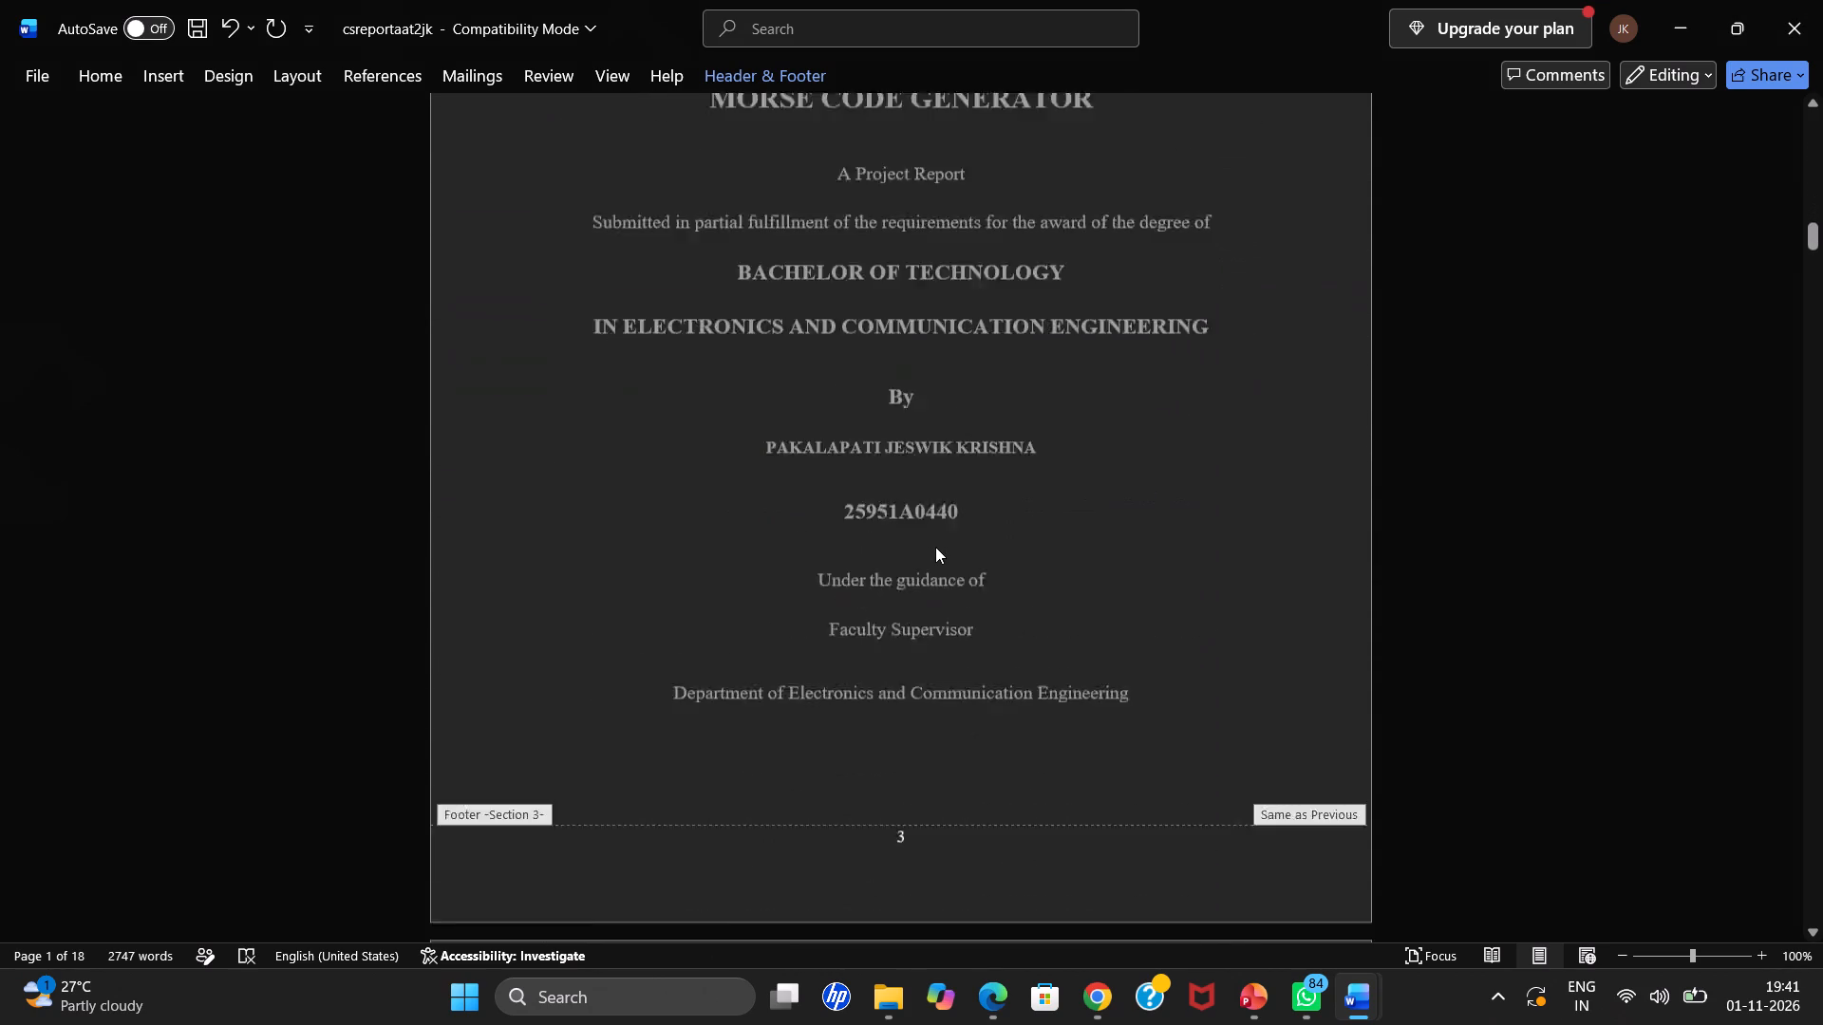
{"action": "scroll", "coordinate": [935, 547], "scroll_direction": "down", "scroll_amount": 7}
{"action": "key", "text": "grave"}
{"action": "key", "text": "Escape"}
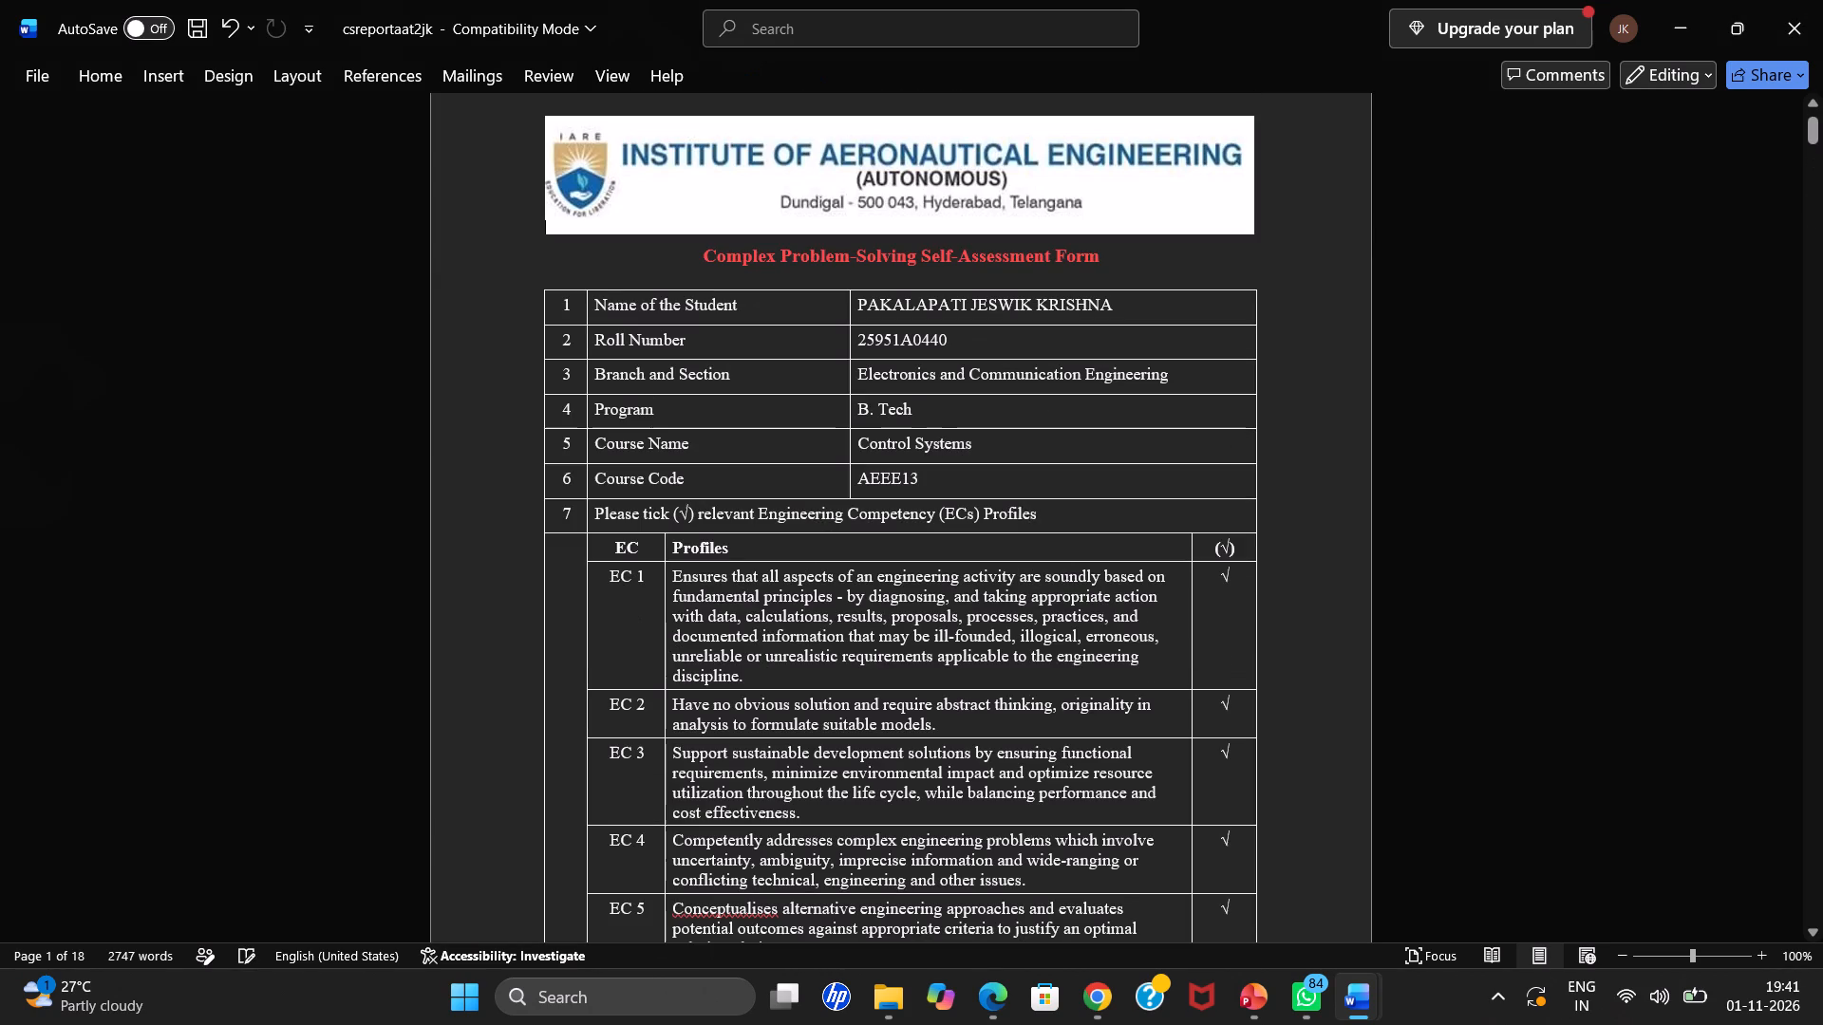
{"action": "key", "text": "Escape"}
{"action": "scroll", "coordinate": [1087, 621], "scroll_direction": "down", "scroll_amount": 17}
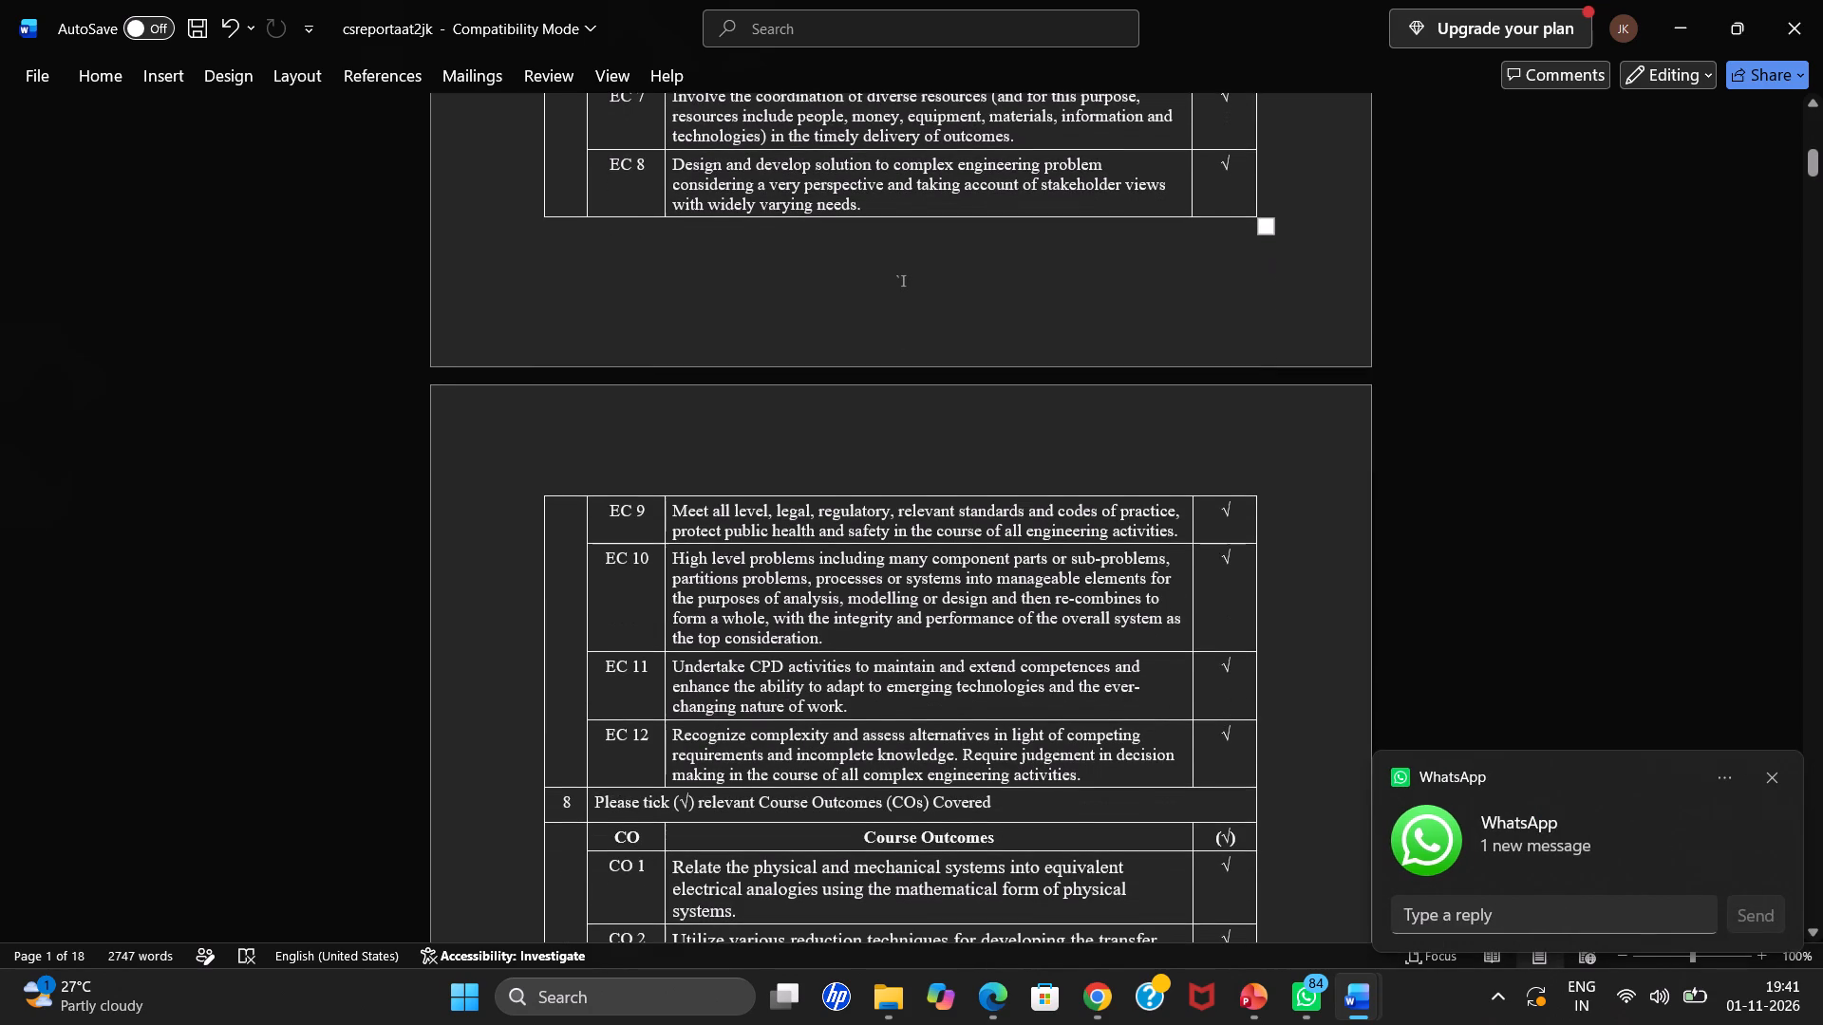
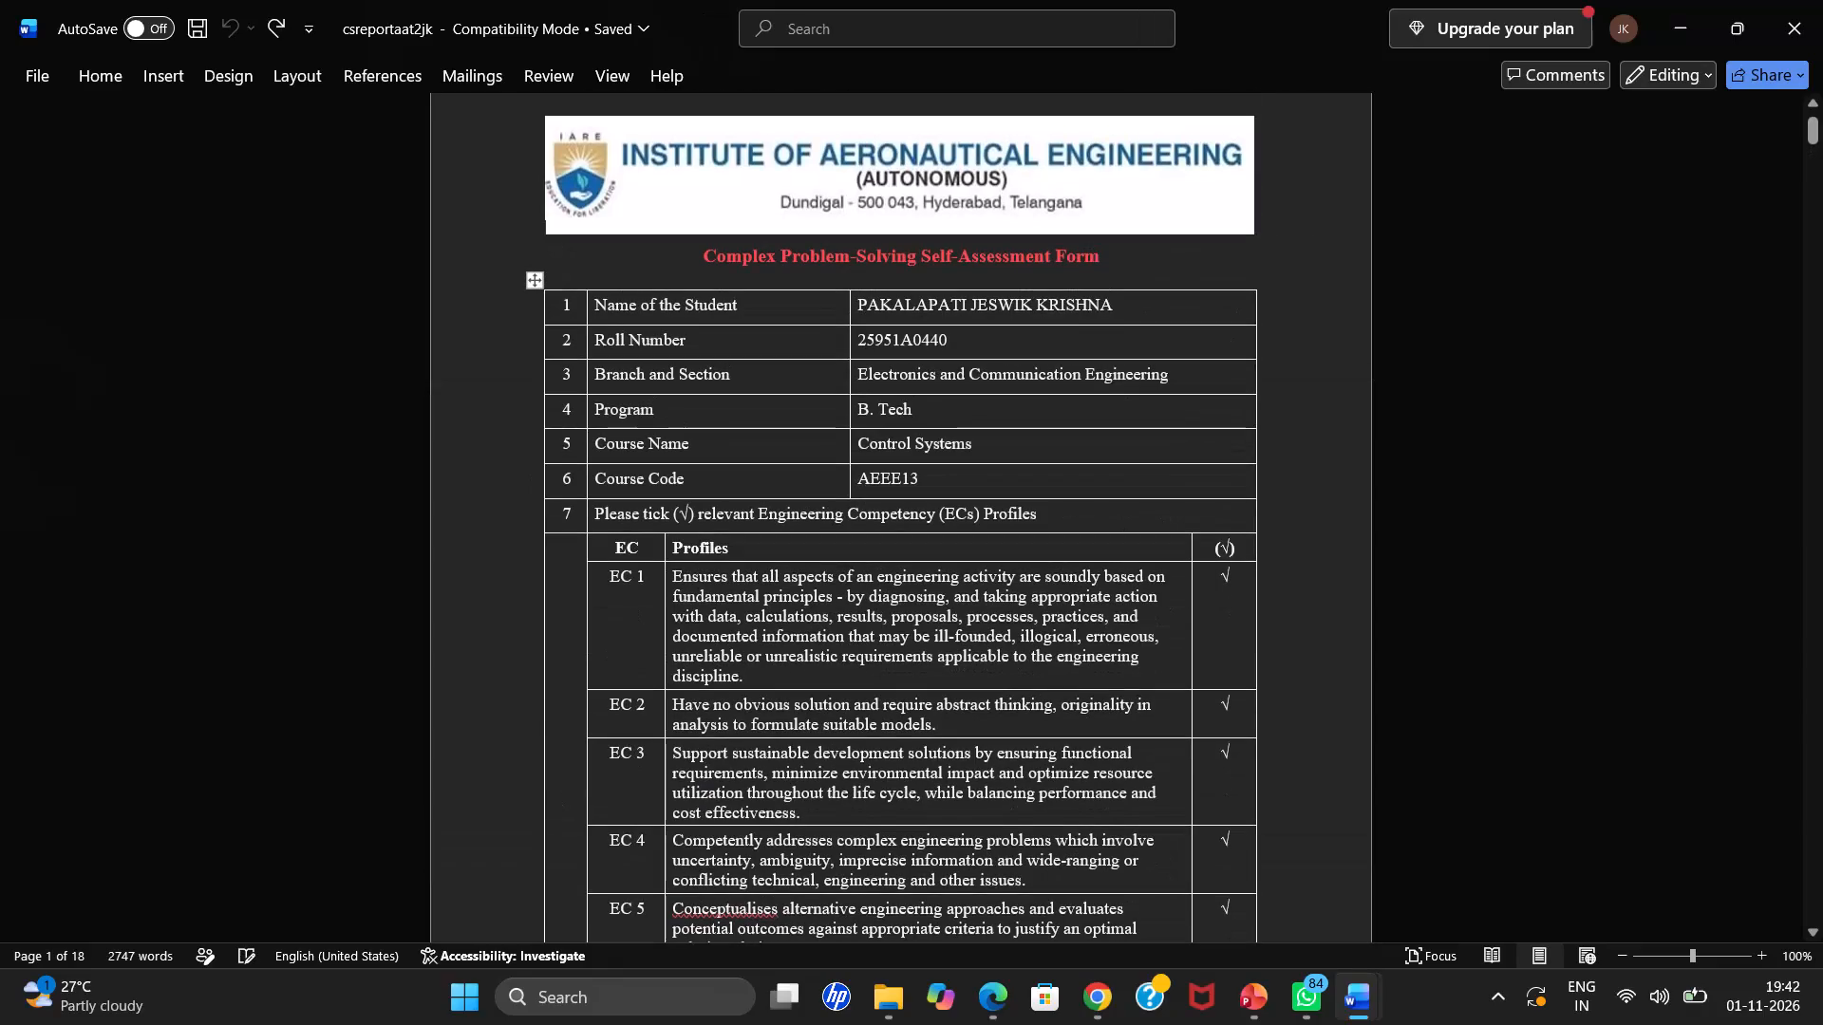
Undo the last page-number change in the control systems report and check the footers of the front pages.
{"action": "key", "text": "ctrl+z"}
{"action": "left_click", "coordinate": [1493, 668]}
{"action": "scroll", "coordinate": [1493, 668], "scroll_direction": "down", "scroll_amount": 14}
{"action": "scroll", "coordinate": [1493, 668], "scroll_direction": "up", "scroll_amount": 1}
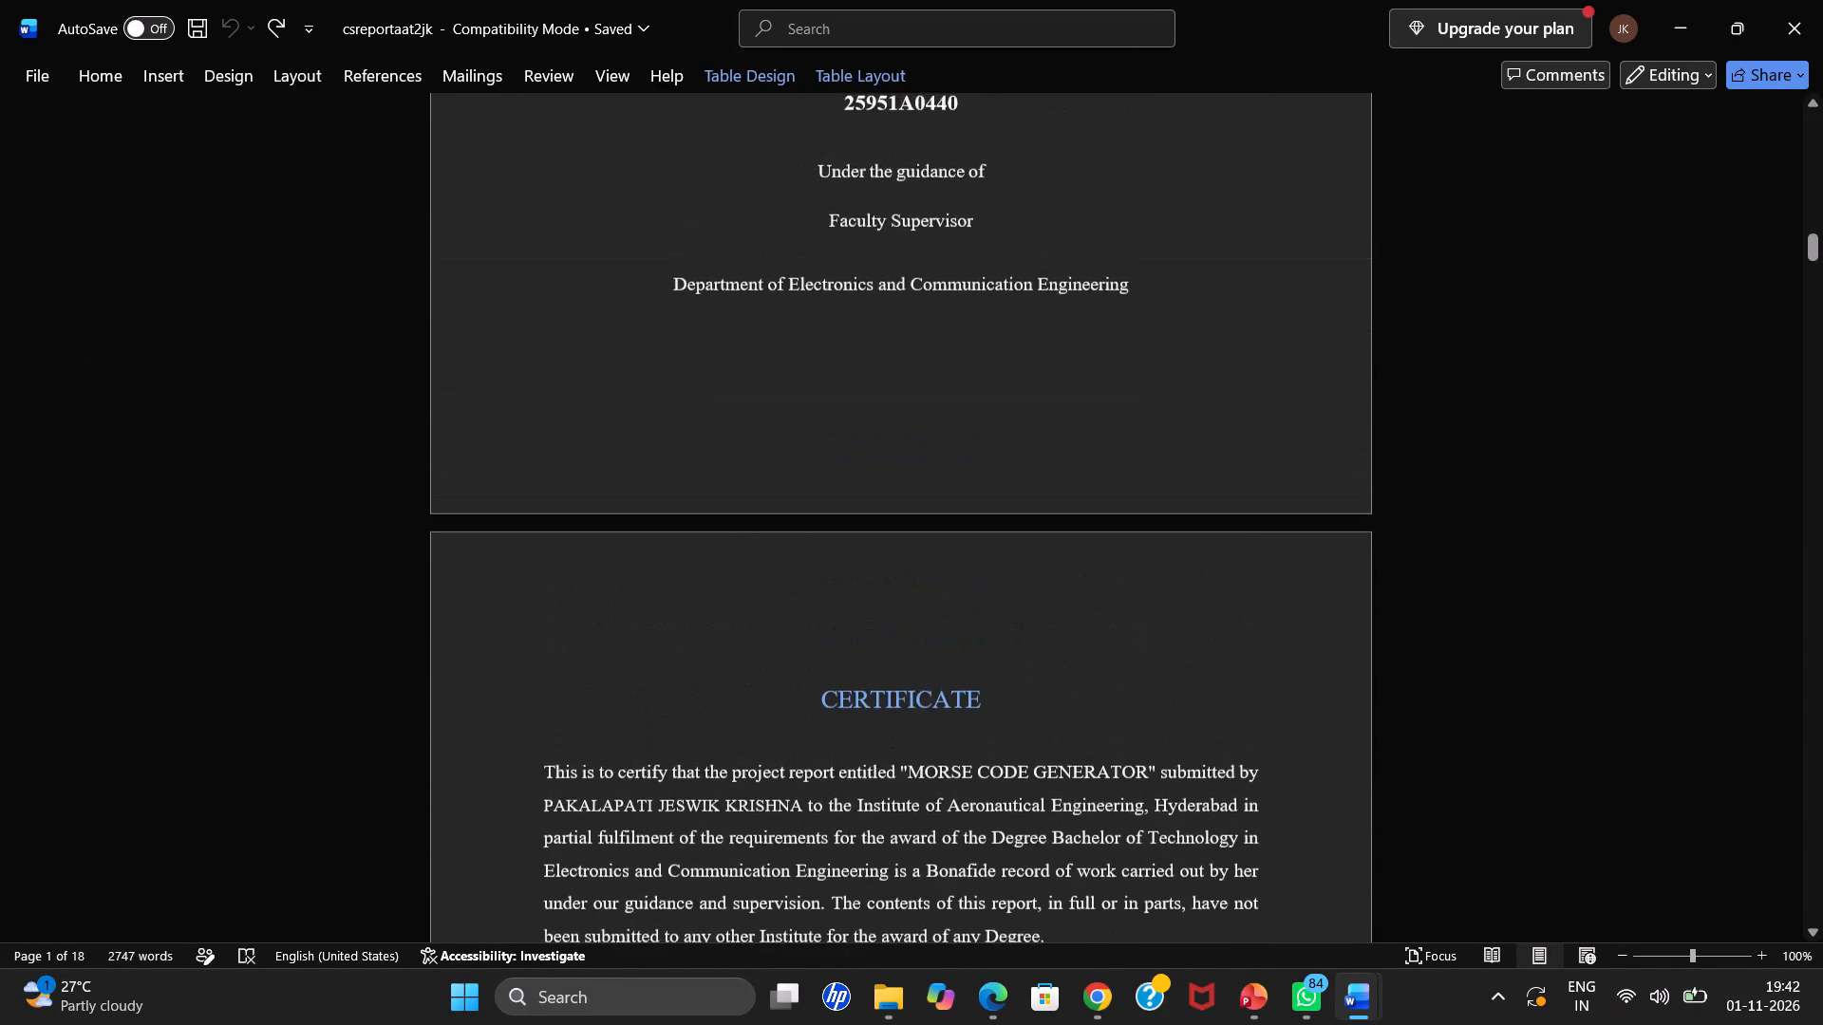
Enter the student's name as signature on the empty line above "Signature of the Student" on page 2, indented to line up with that label.
{"action": "scroll", "coordinate": [1493, 668], "scroll_direction": "up", "scroll_amount": 4}
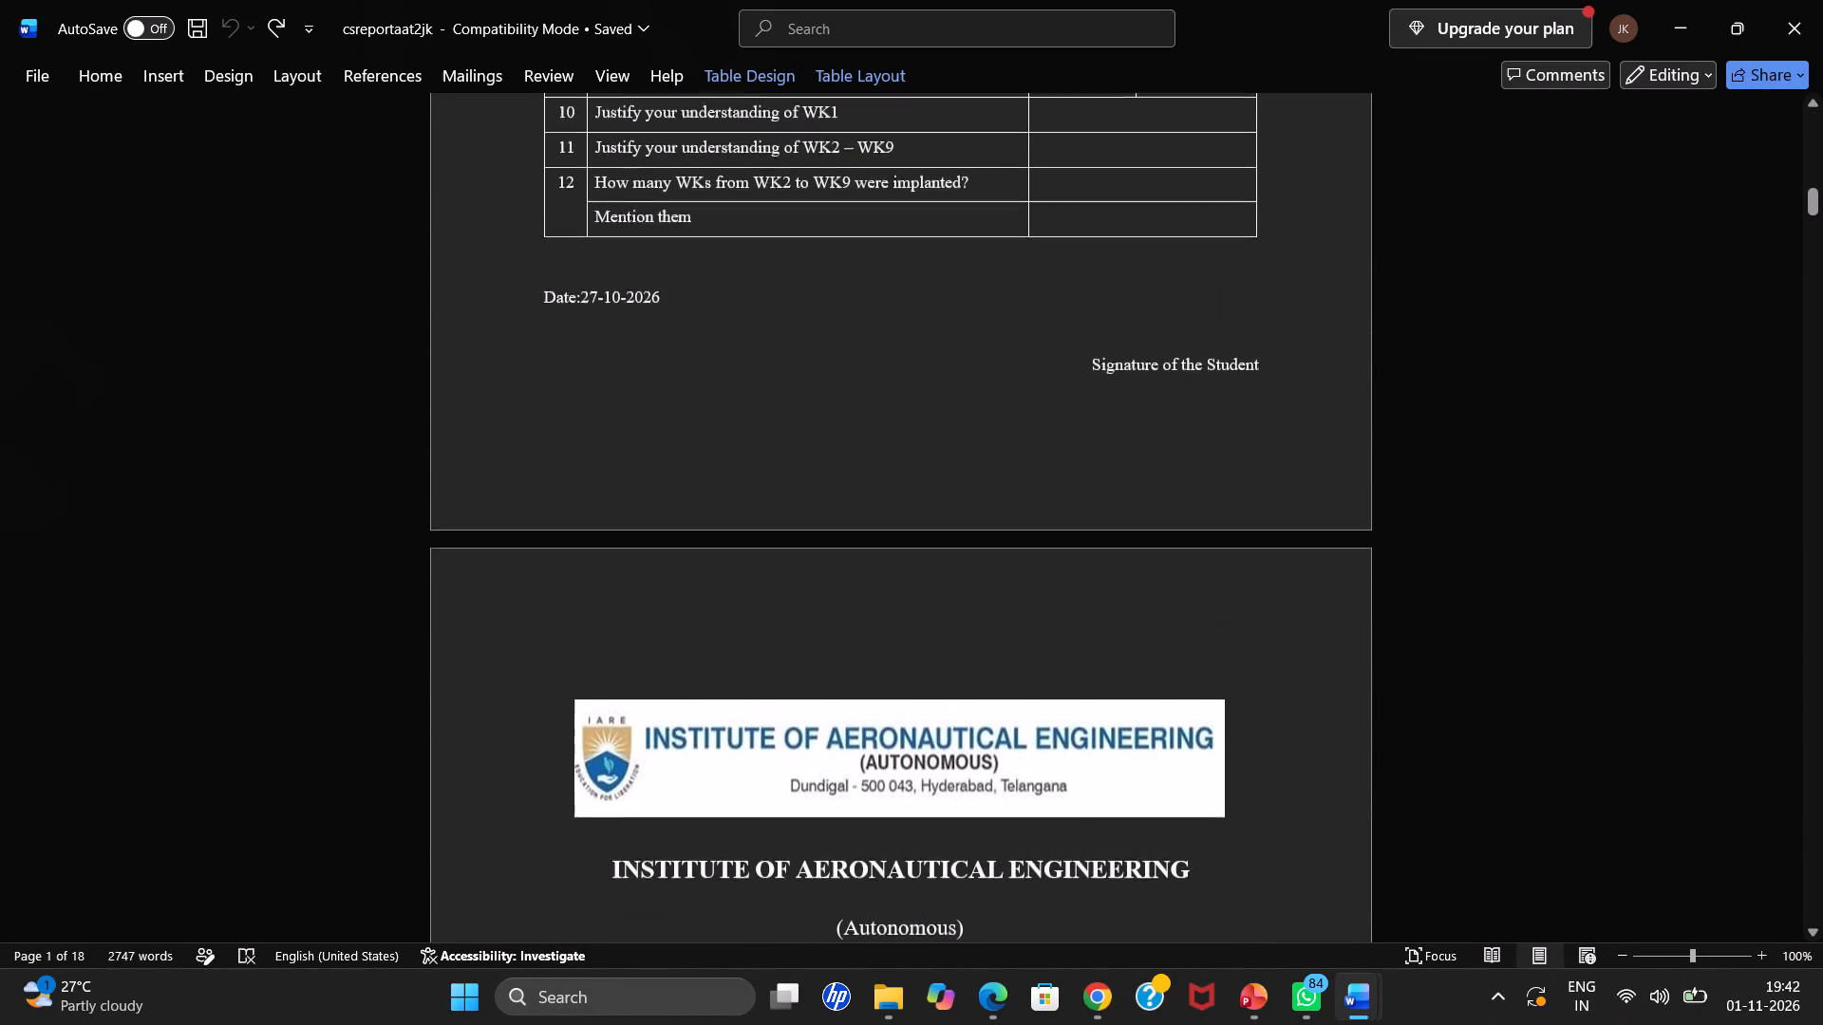
{"action": "left_click", "coordinate": [1091, 334]}
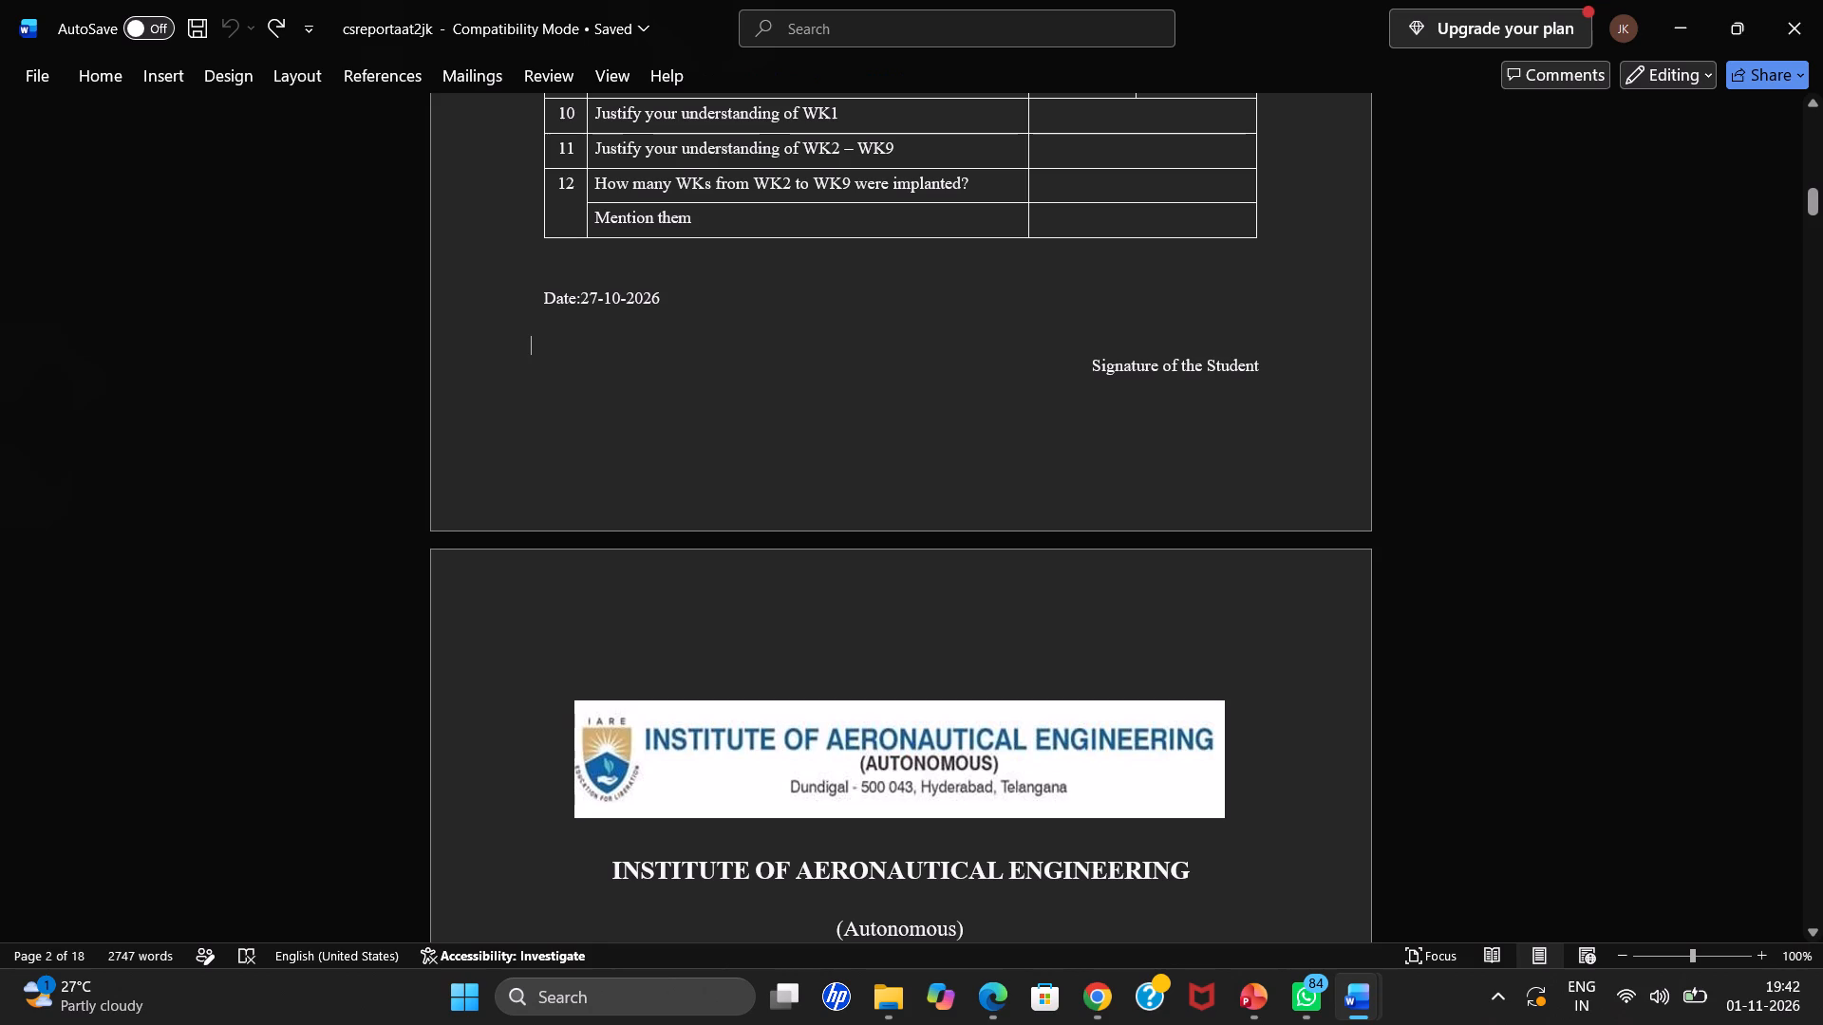
{"action": "key", "text": "Tab"}
{"action": "key", "text": "Tab"}
{"action": "key", "text": "Tab"}
{"action": "key", "text": "Tab"}
{"action": "key", "text": "Tab"}
{"action": "key", "text": "Tab"}
{"action": "key", "text": "Tab"}
{"action": "key", "text": "Tab"}
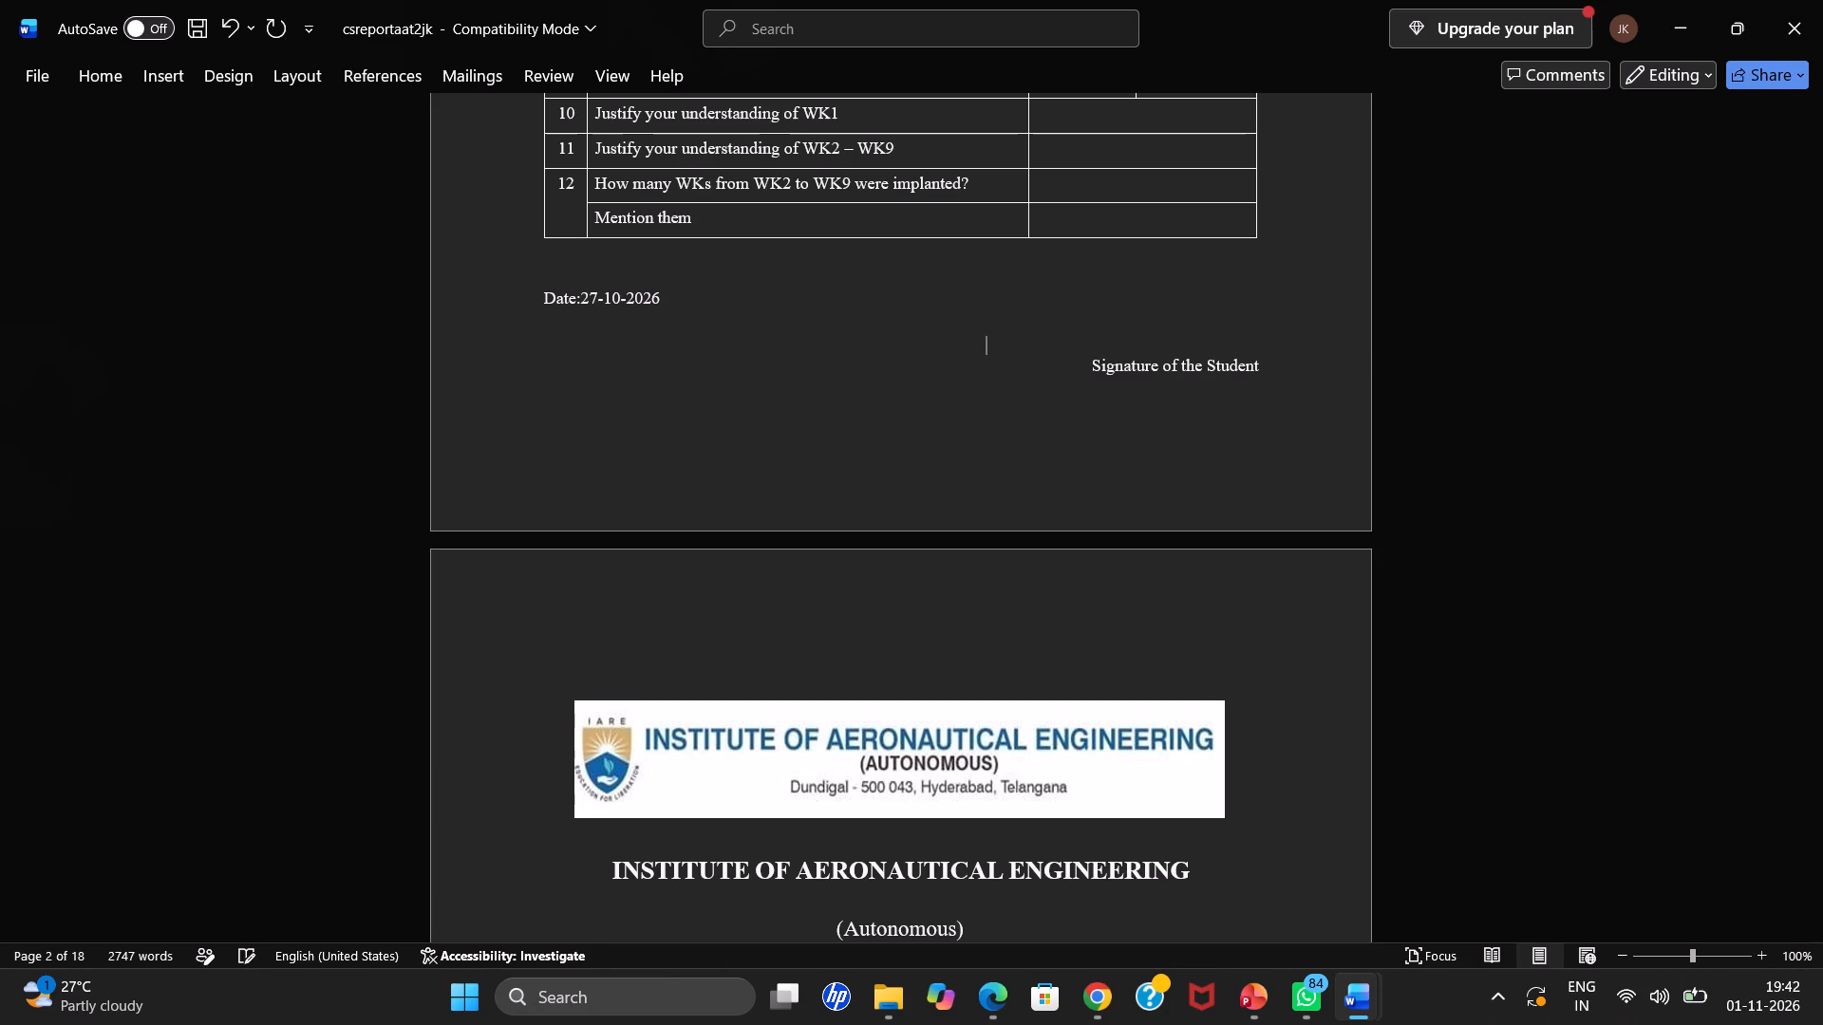
{"action": "key", "text": "Tab"}
{"action": "key", "text": "Tab"}
{"action": "key", "text": "Tab"}
{"action": "key", "text": "BackSpace"}
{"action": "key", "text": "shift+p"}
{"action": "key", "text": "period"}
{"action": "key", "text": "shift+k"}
{"action": "key", "text": "BackSpace"}
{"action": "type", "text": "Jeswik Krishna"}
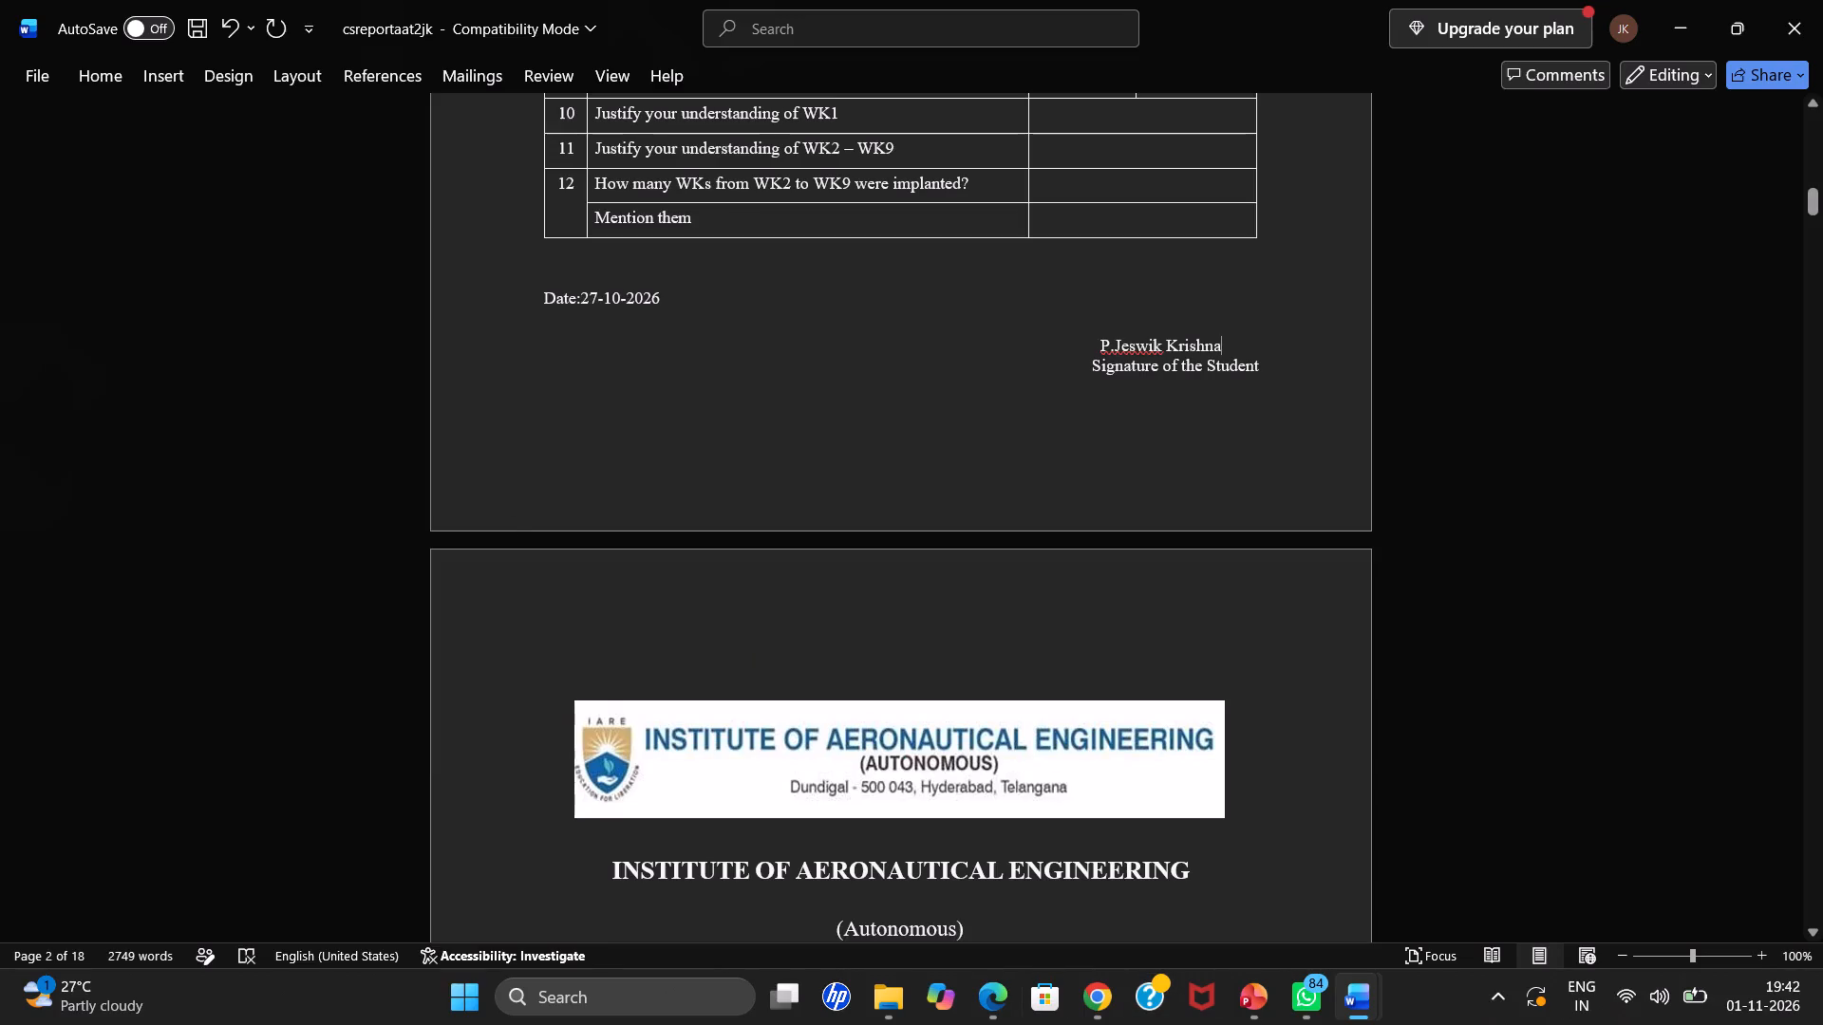
Save a copy of the control systems report in Downloads as a Word document named editedcsaat2report.
{"action": "left_click", "coordinate": [58, 77]}
{"action": "left_click", "coordinate": [62, 428]}
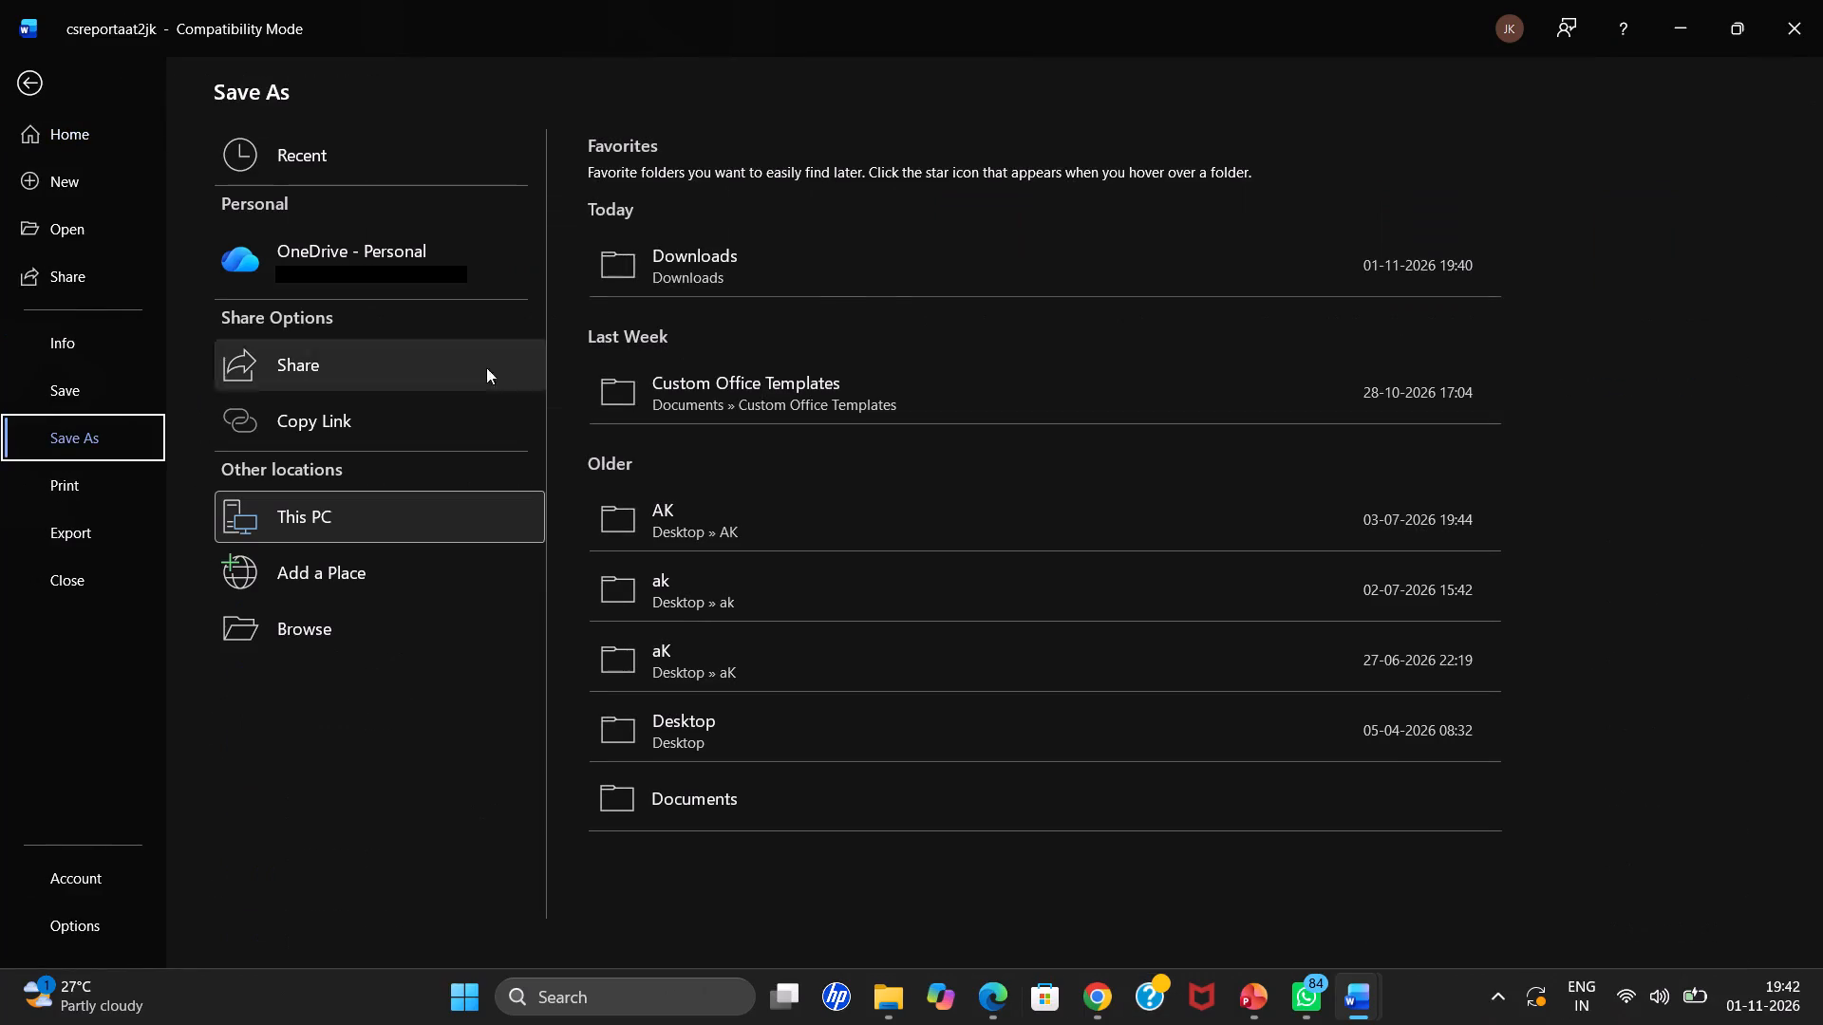
{"action": "left_click", "coordinate": [805, 249]}
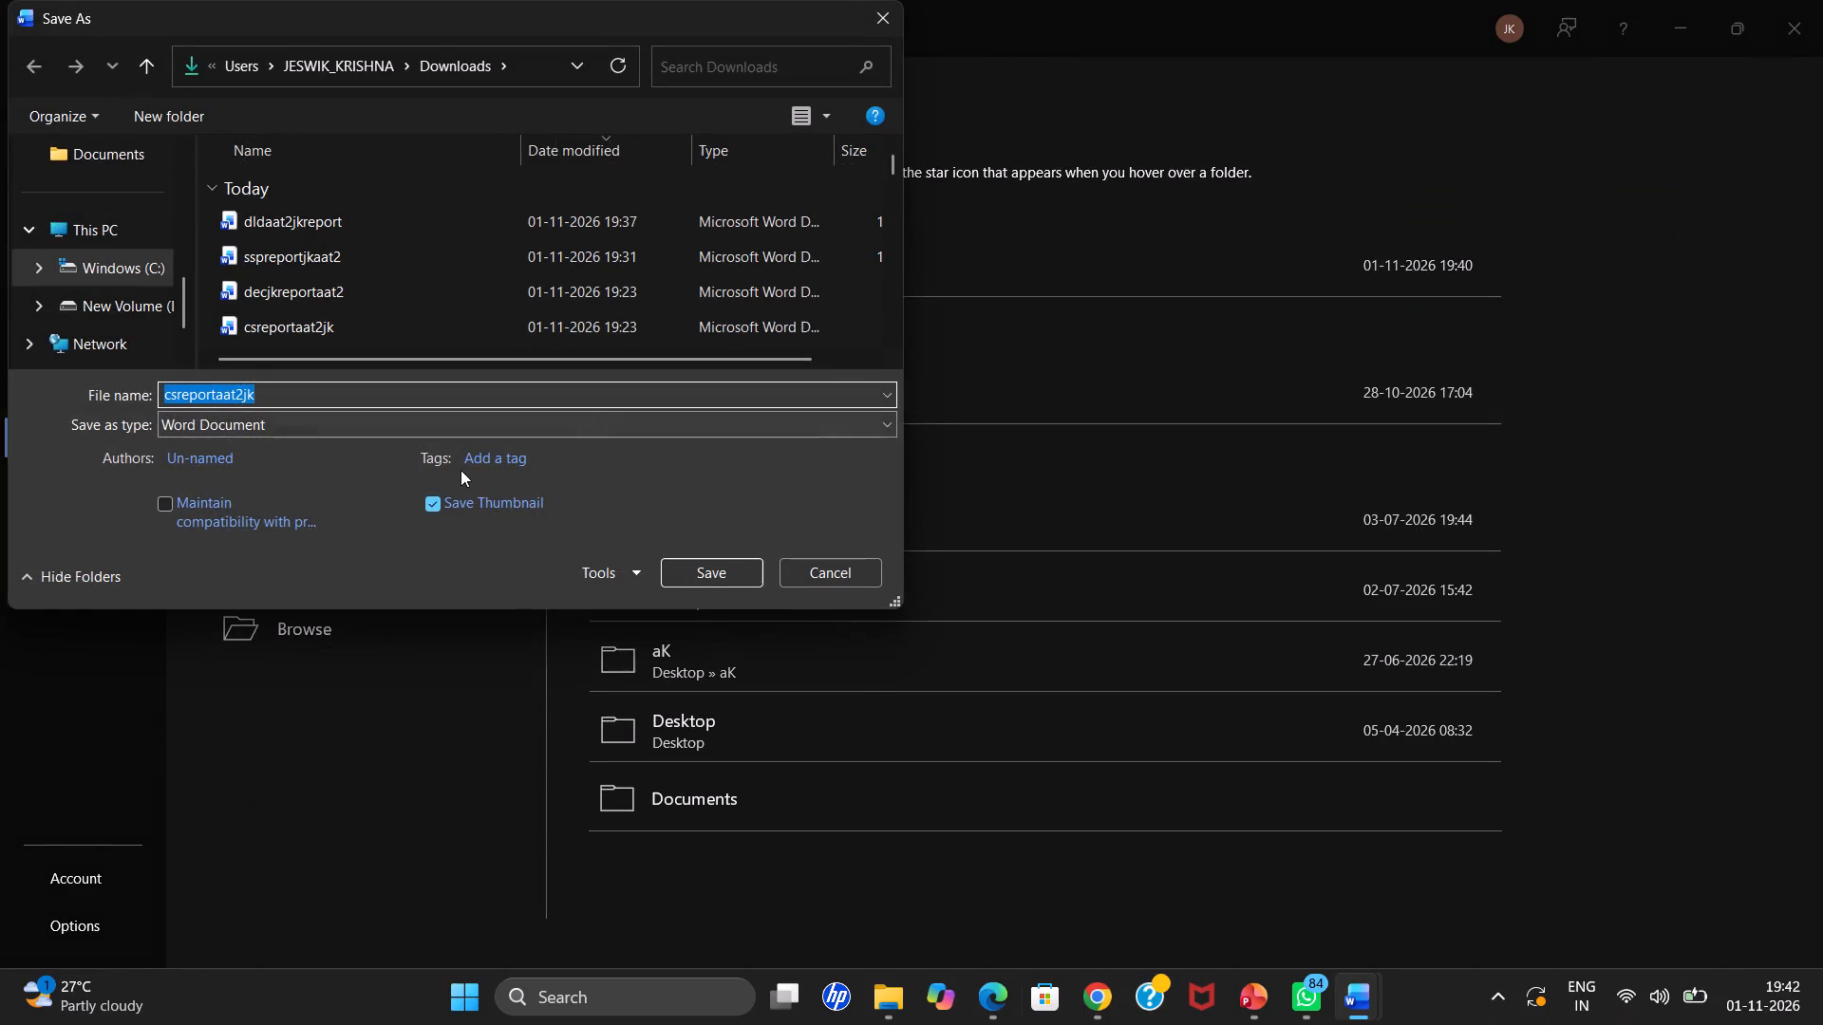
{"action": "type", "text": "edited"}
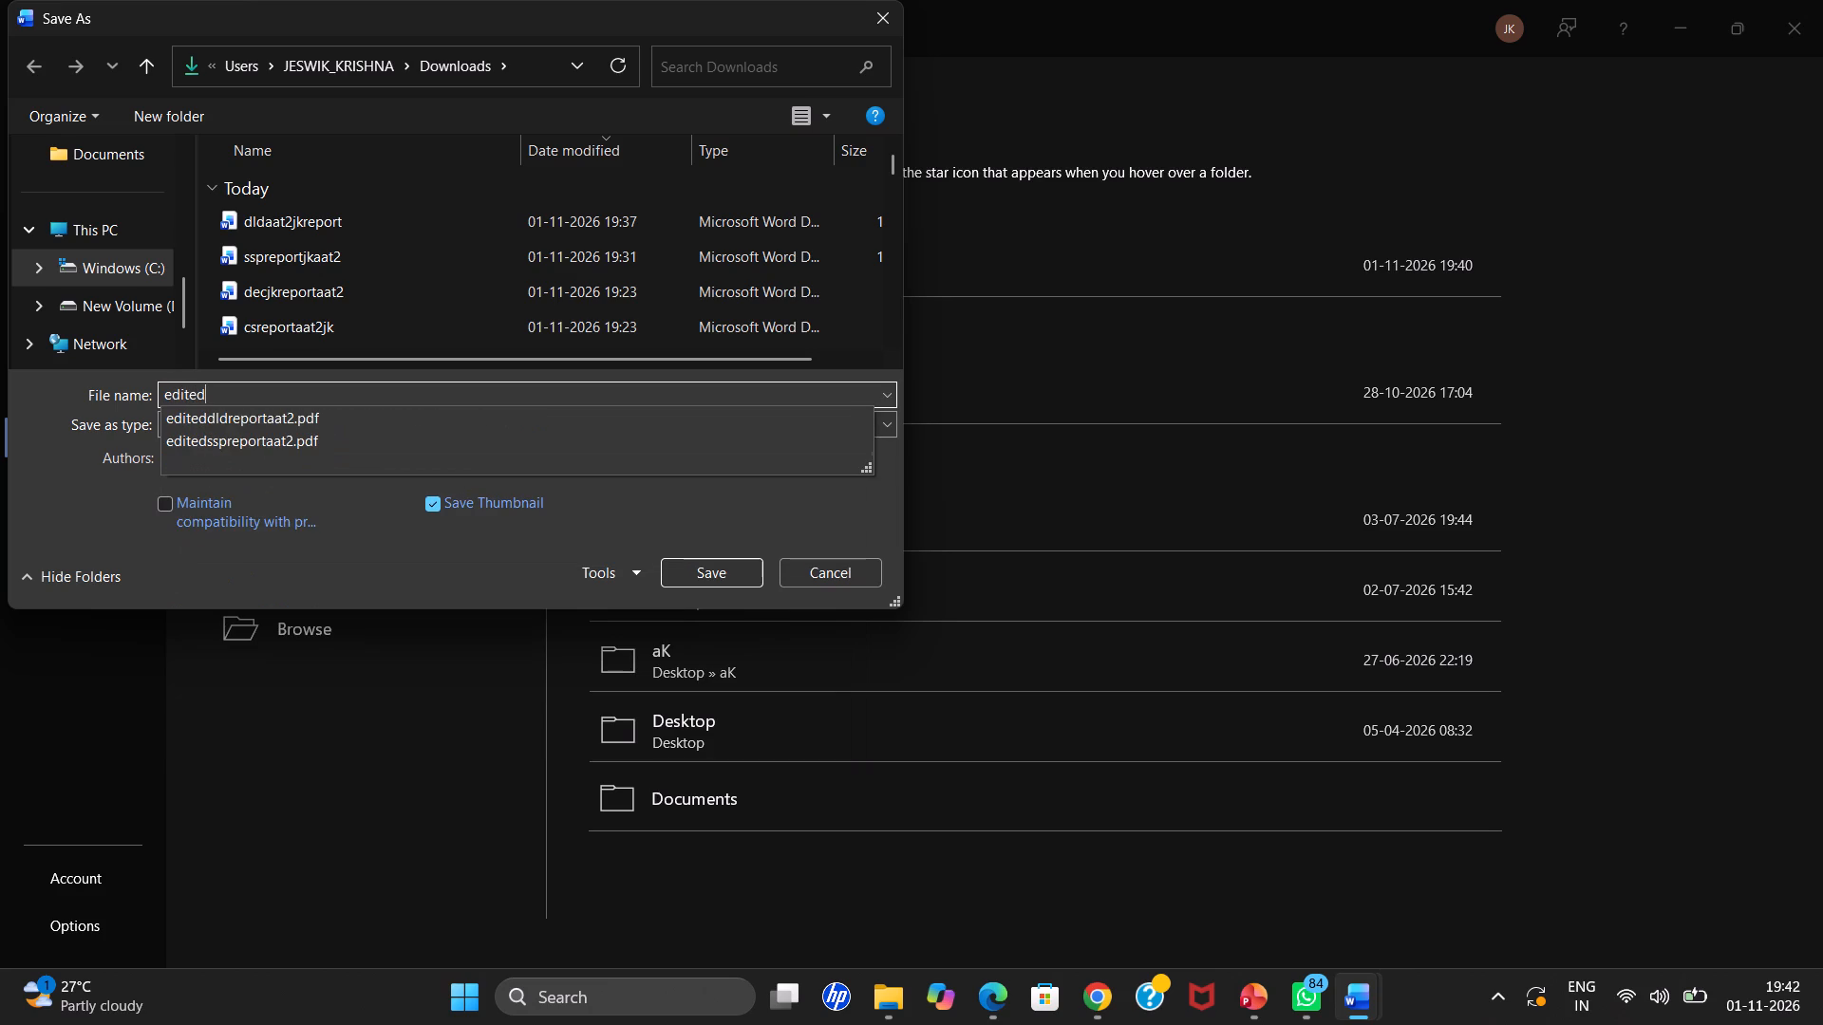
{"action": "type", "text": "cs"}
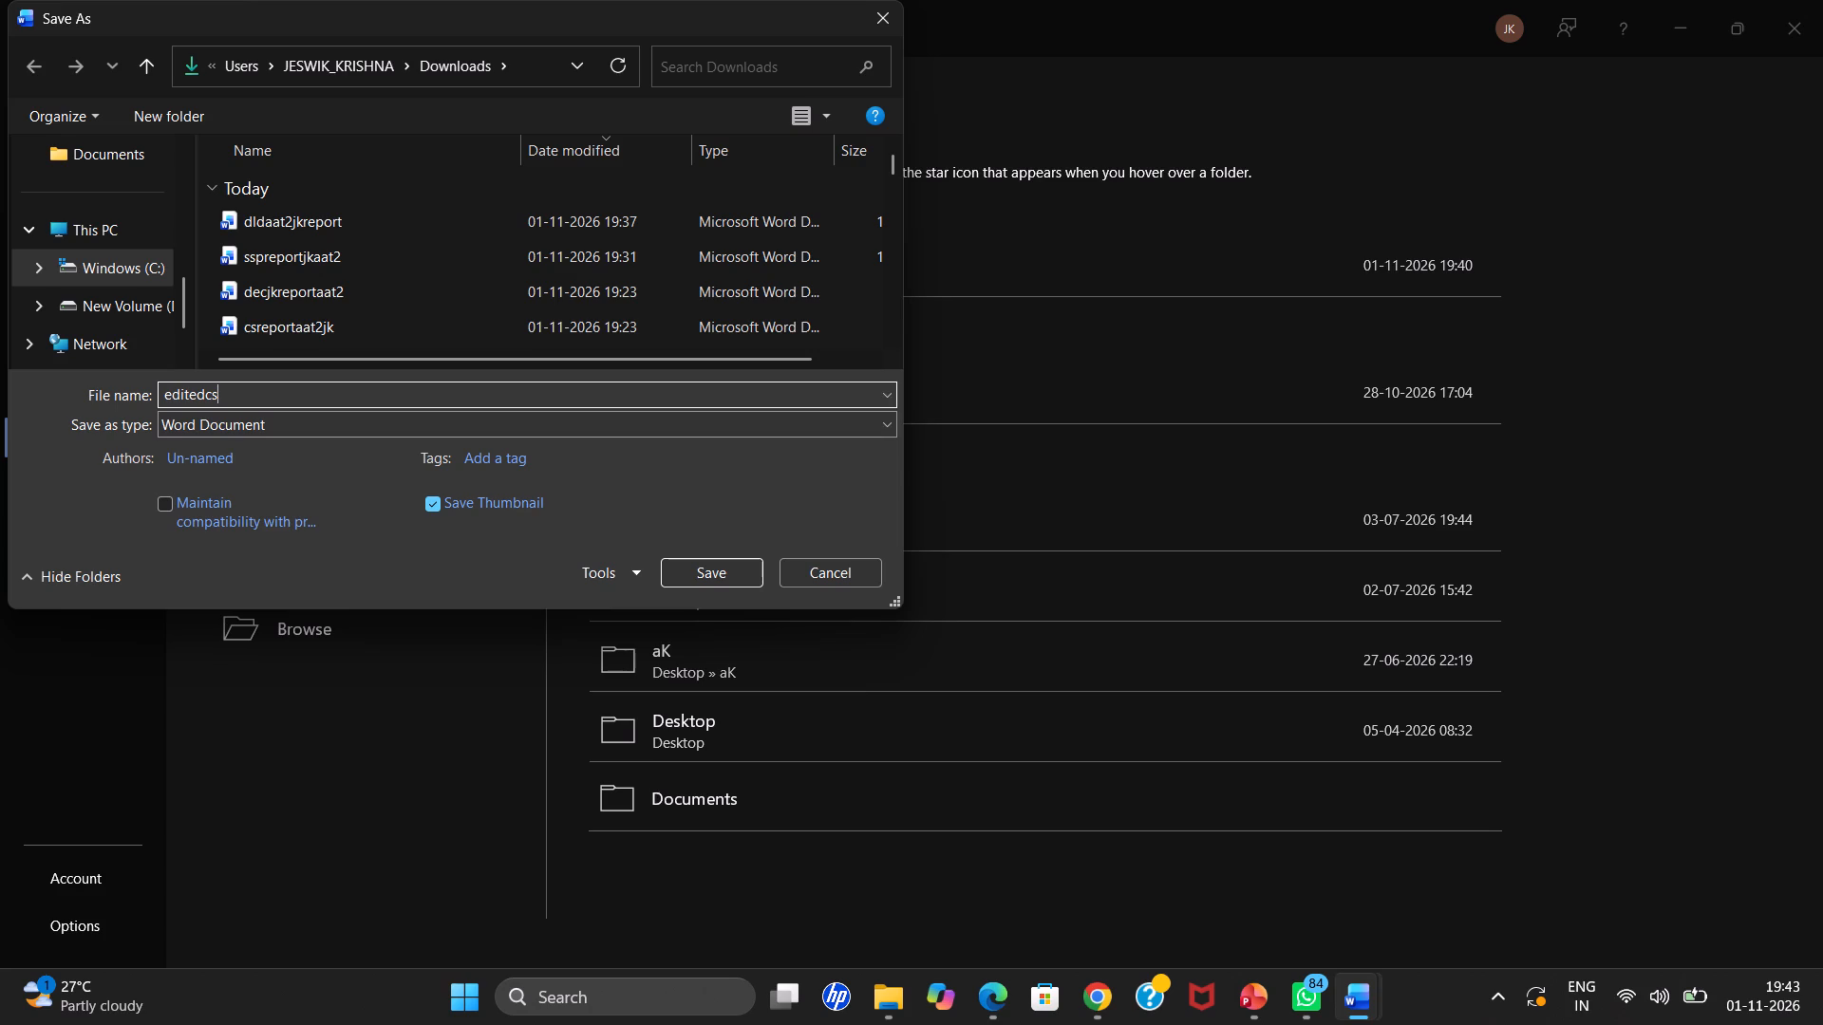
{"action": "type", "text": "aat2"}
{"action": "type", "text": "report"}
{"action": "left_click", "coordinate": [736, 569]}
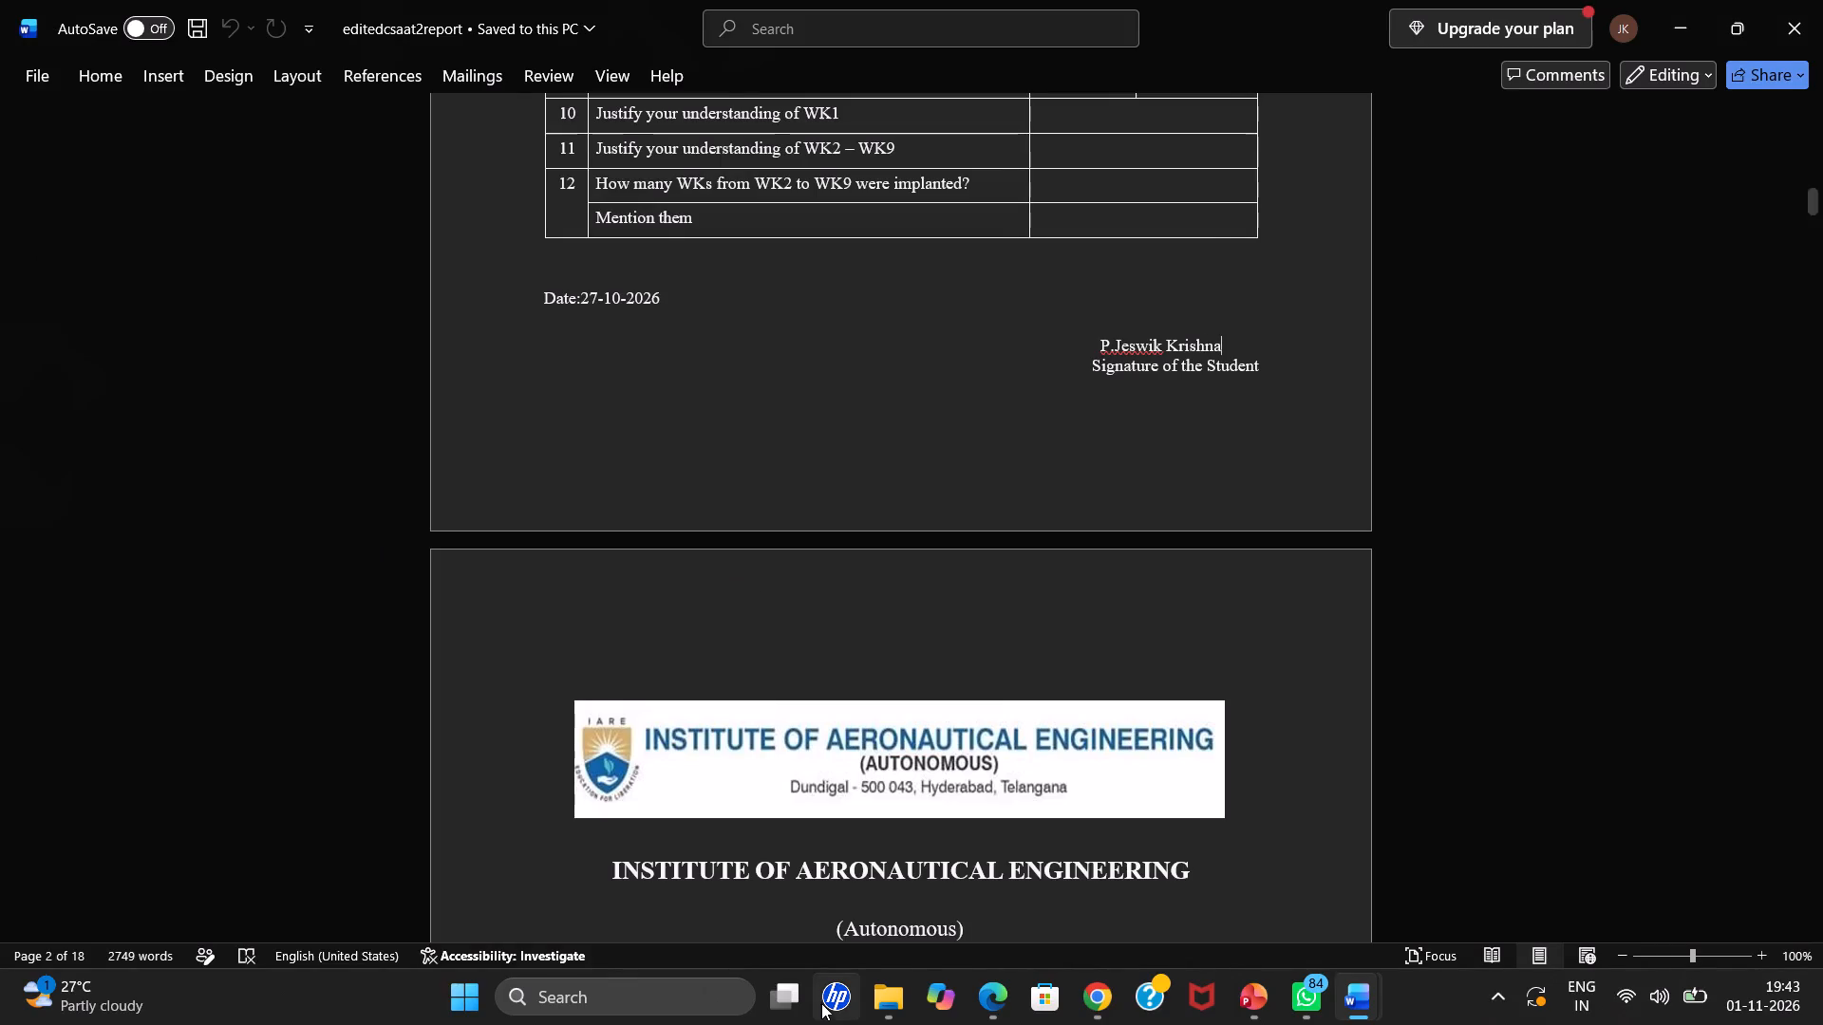
Open decjkreportaat2 from the Downloads folder in File Explorer as a Word document and enable editing.
{"action": "left_click", "coordinate": [889, 984]}
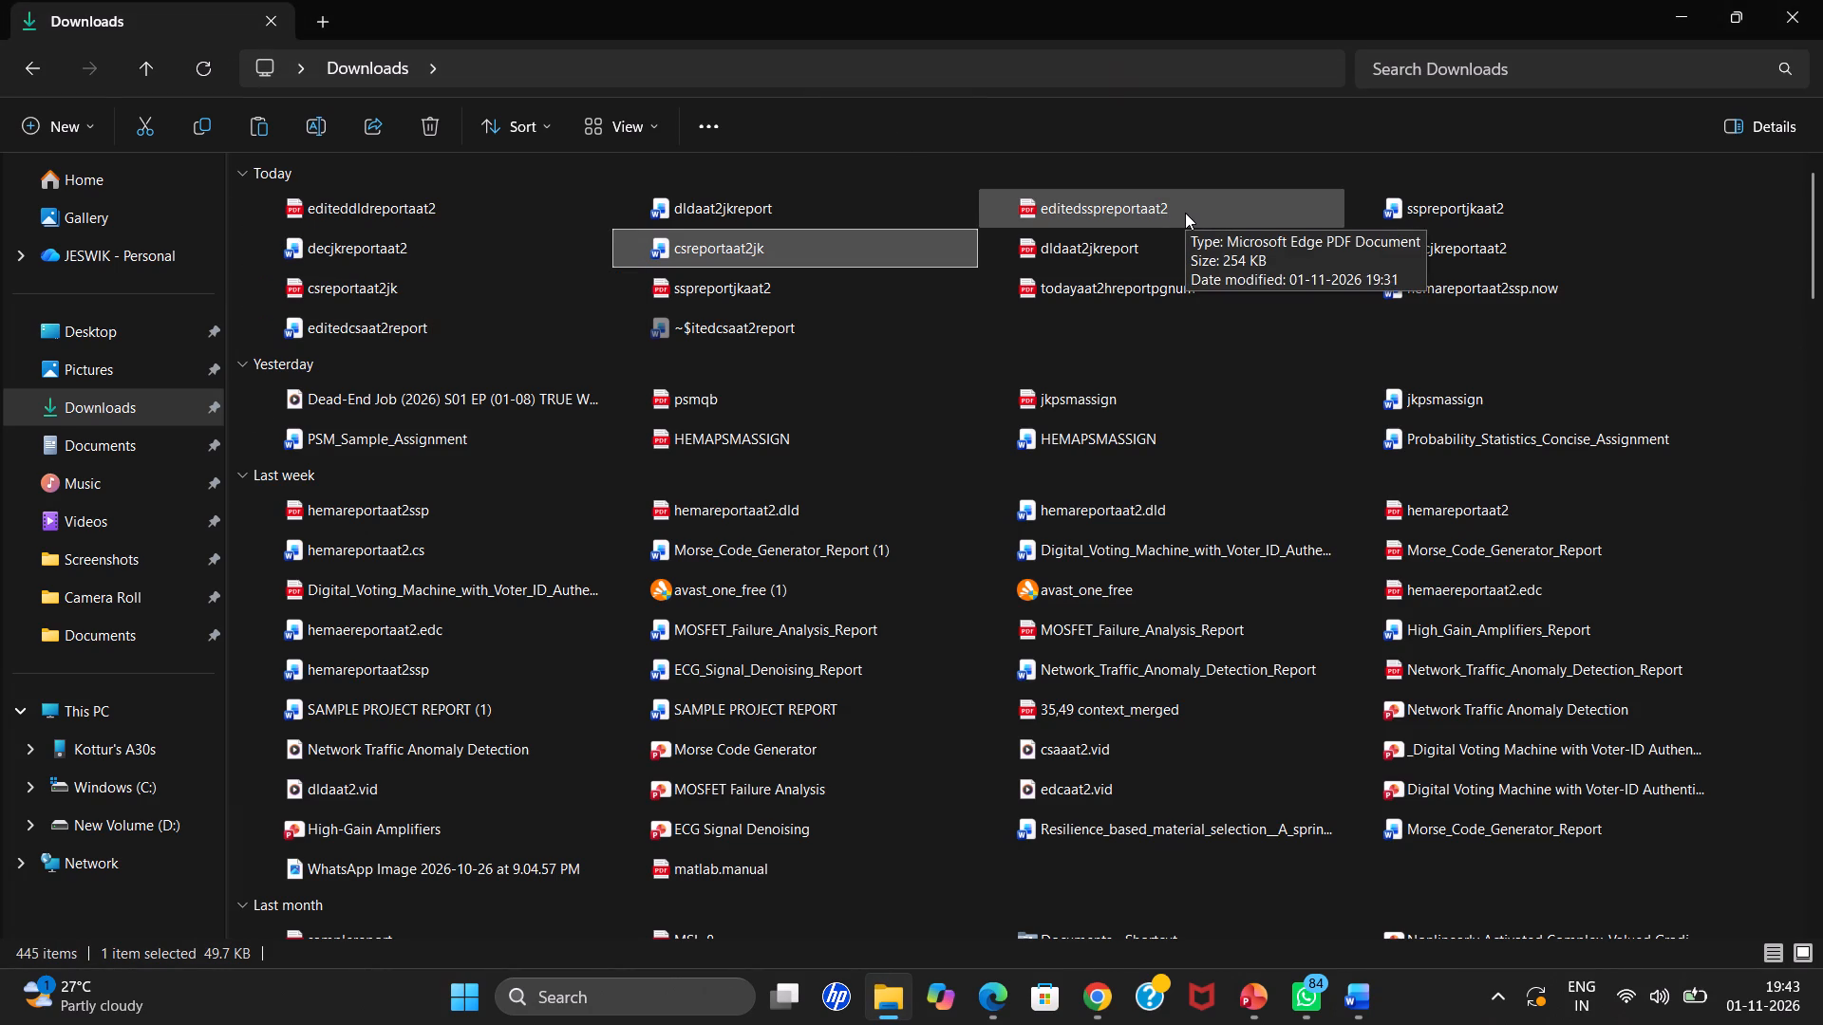
{"action": "double_click", "coordinate": [390, 245]}
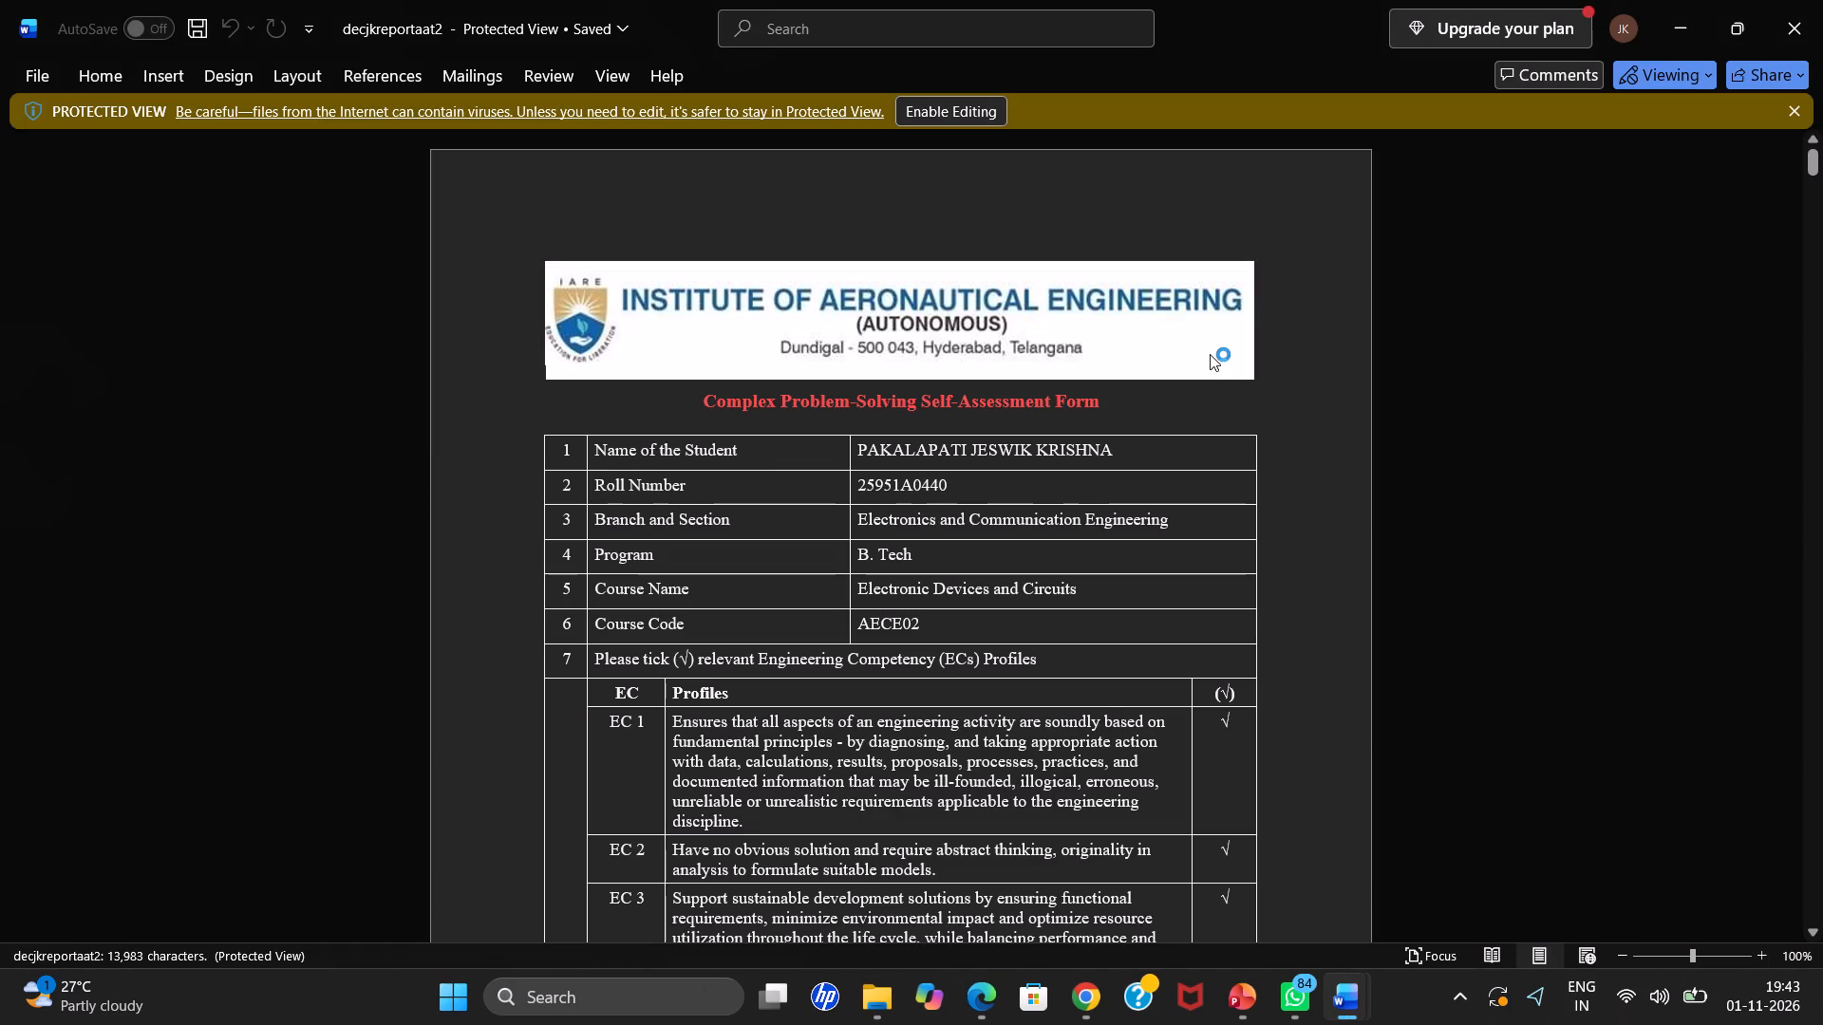
{"action": "left_click", "coordinate": [926, 114]}
Enter the student's name above "Signature of the Student" on page 2, indented to line up with the label, and save the document.
{"action": "scroll", "coordinate": [926, 114], "scroll_direction": "down", "scroll_amount": 6}
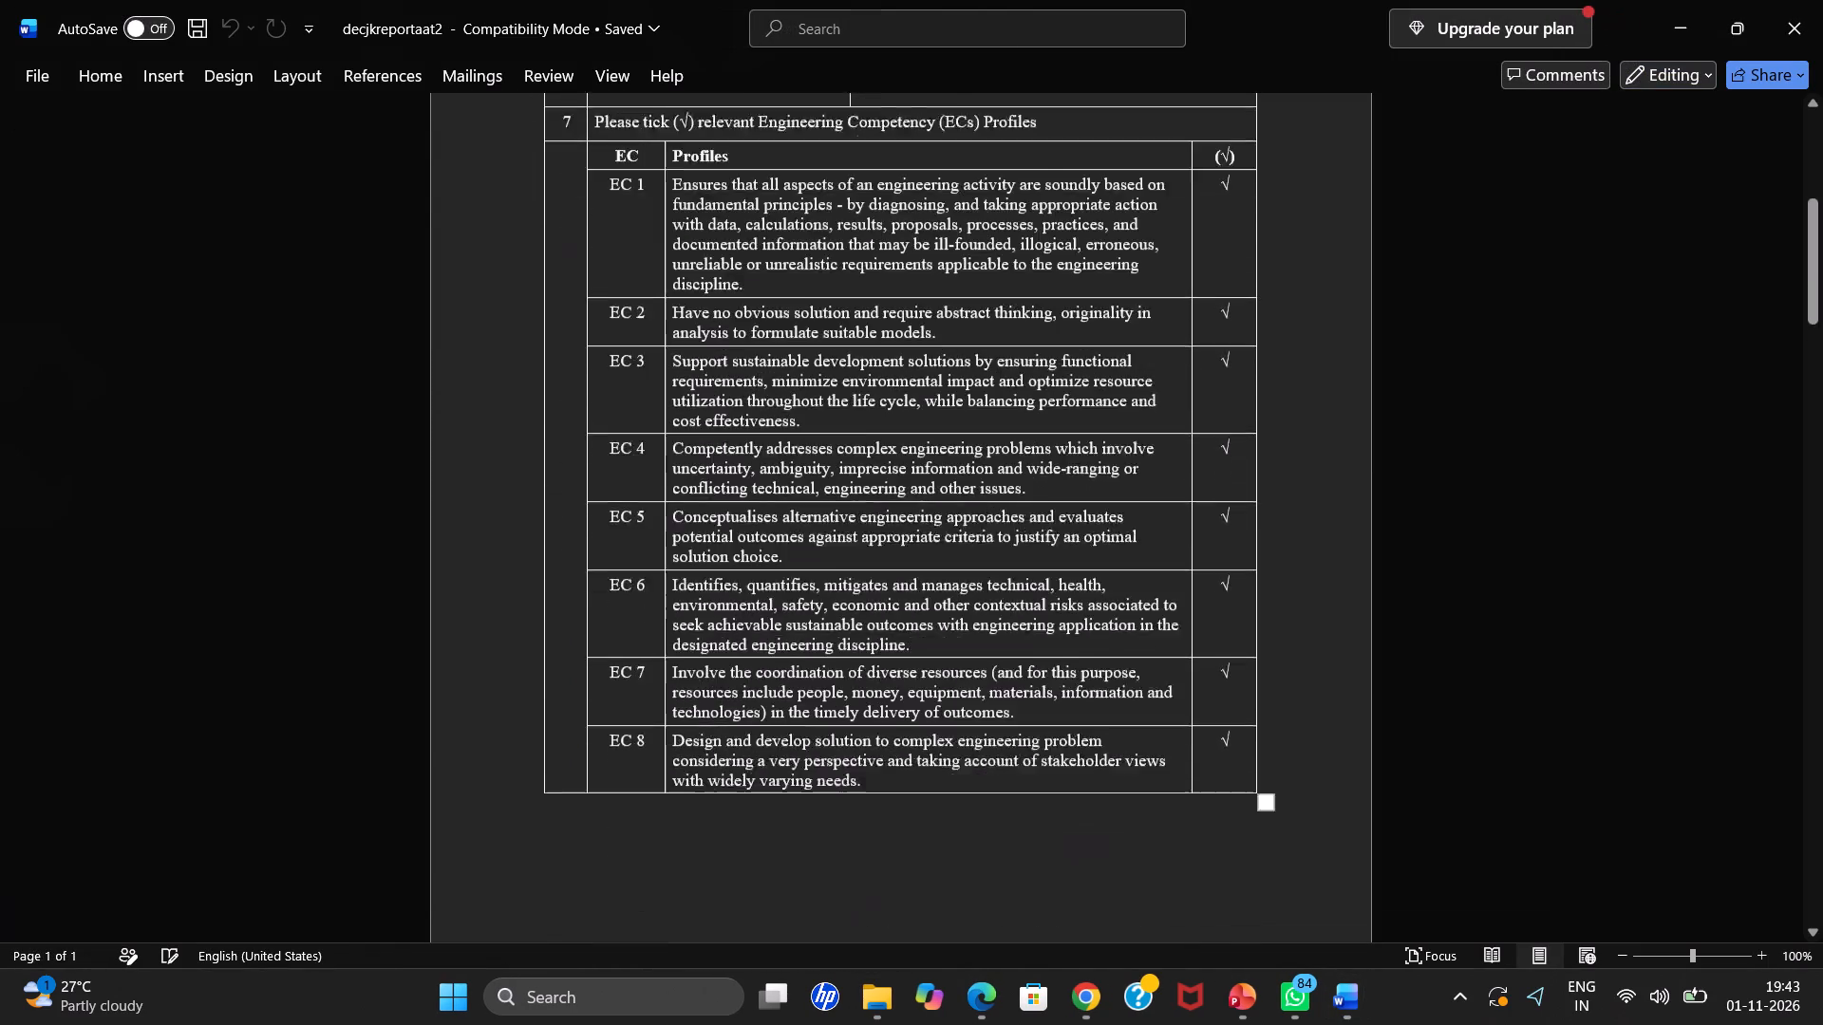
{"action": "scroll", "coordinate": [926, 114], "scroll_direction": "down", "scroll_amount": 10}
{"action": "scroll", "coordinate": [926, 114], "scroll_direction": "up", "scroll_amount": 2}
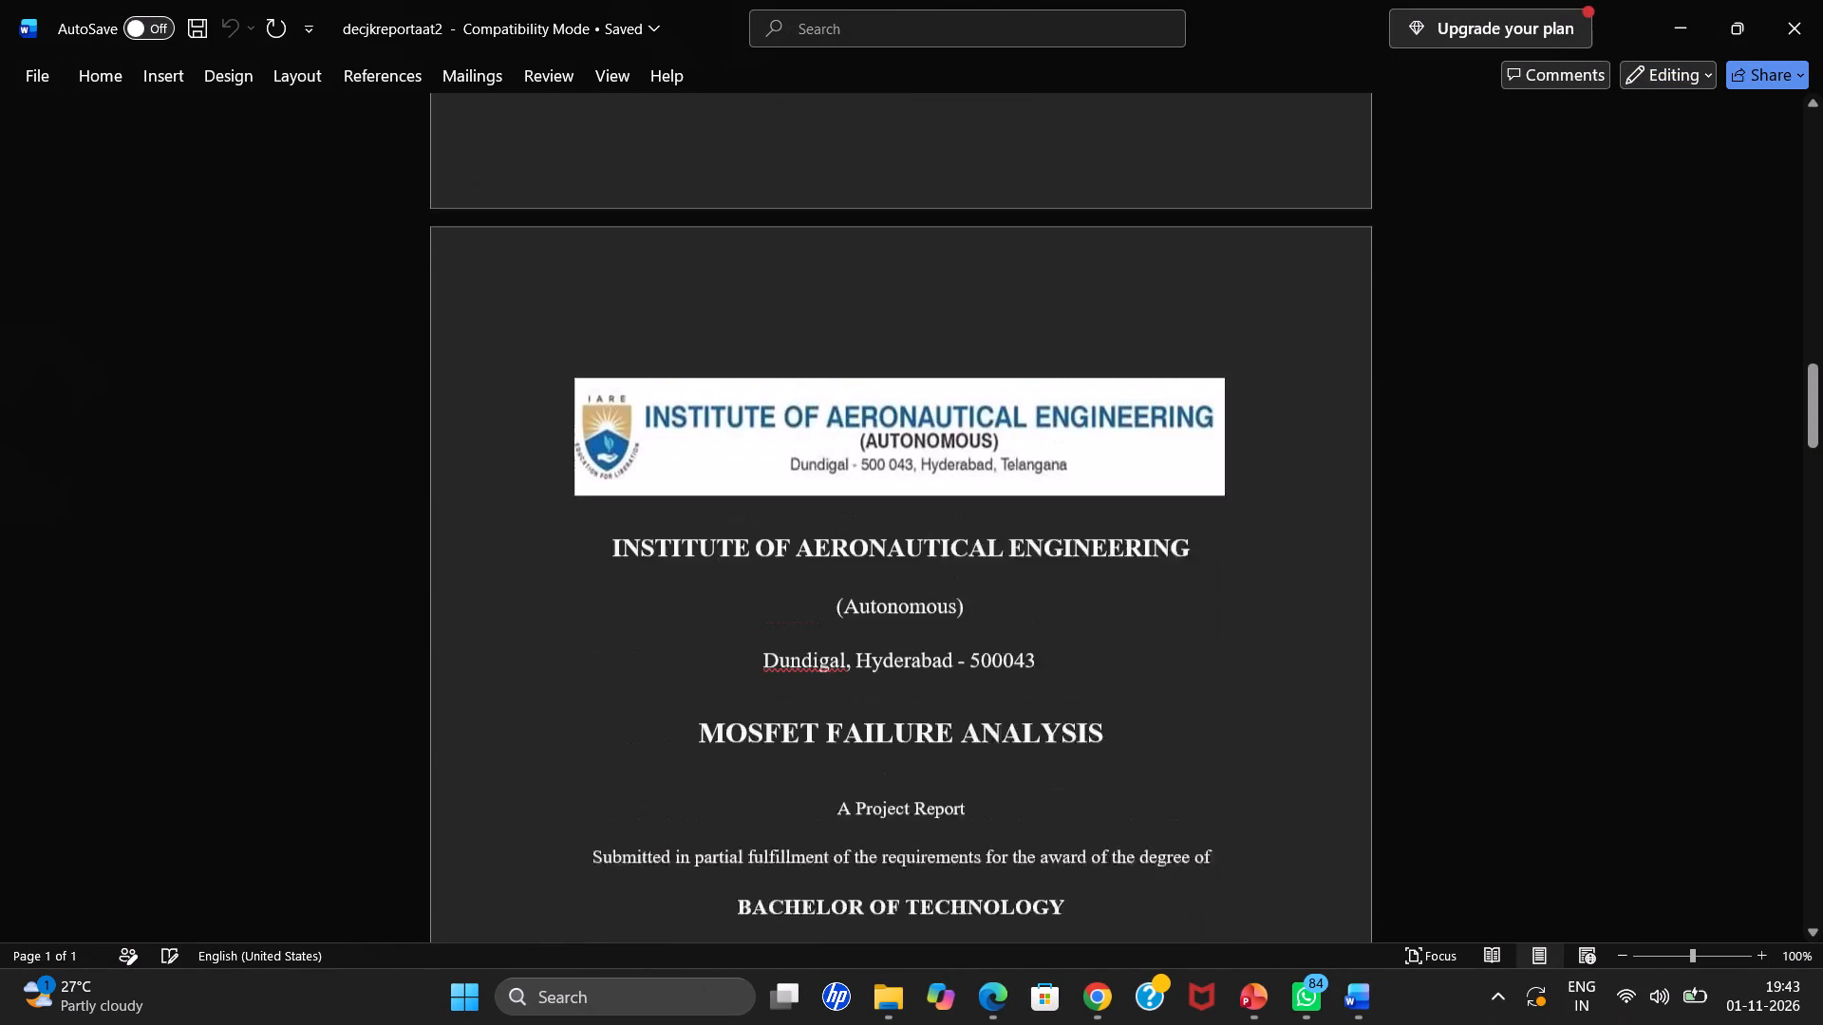
{"action": "scroll", "coordinate": [926, 114], "scroll_direction": "up", "scroll_amount": 1}
{"action": "left_click", "coordinate": [770, 162]}
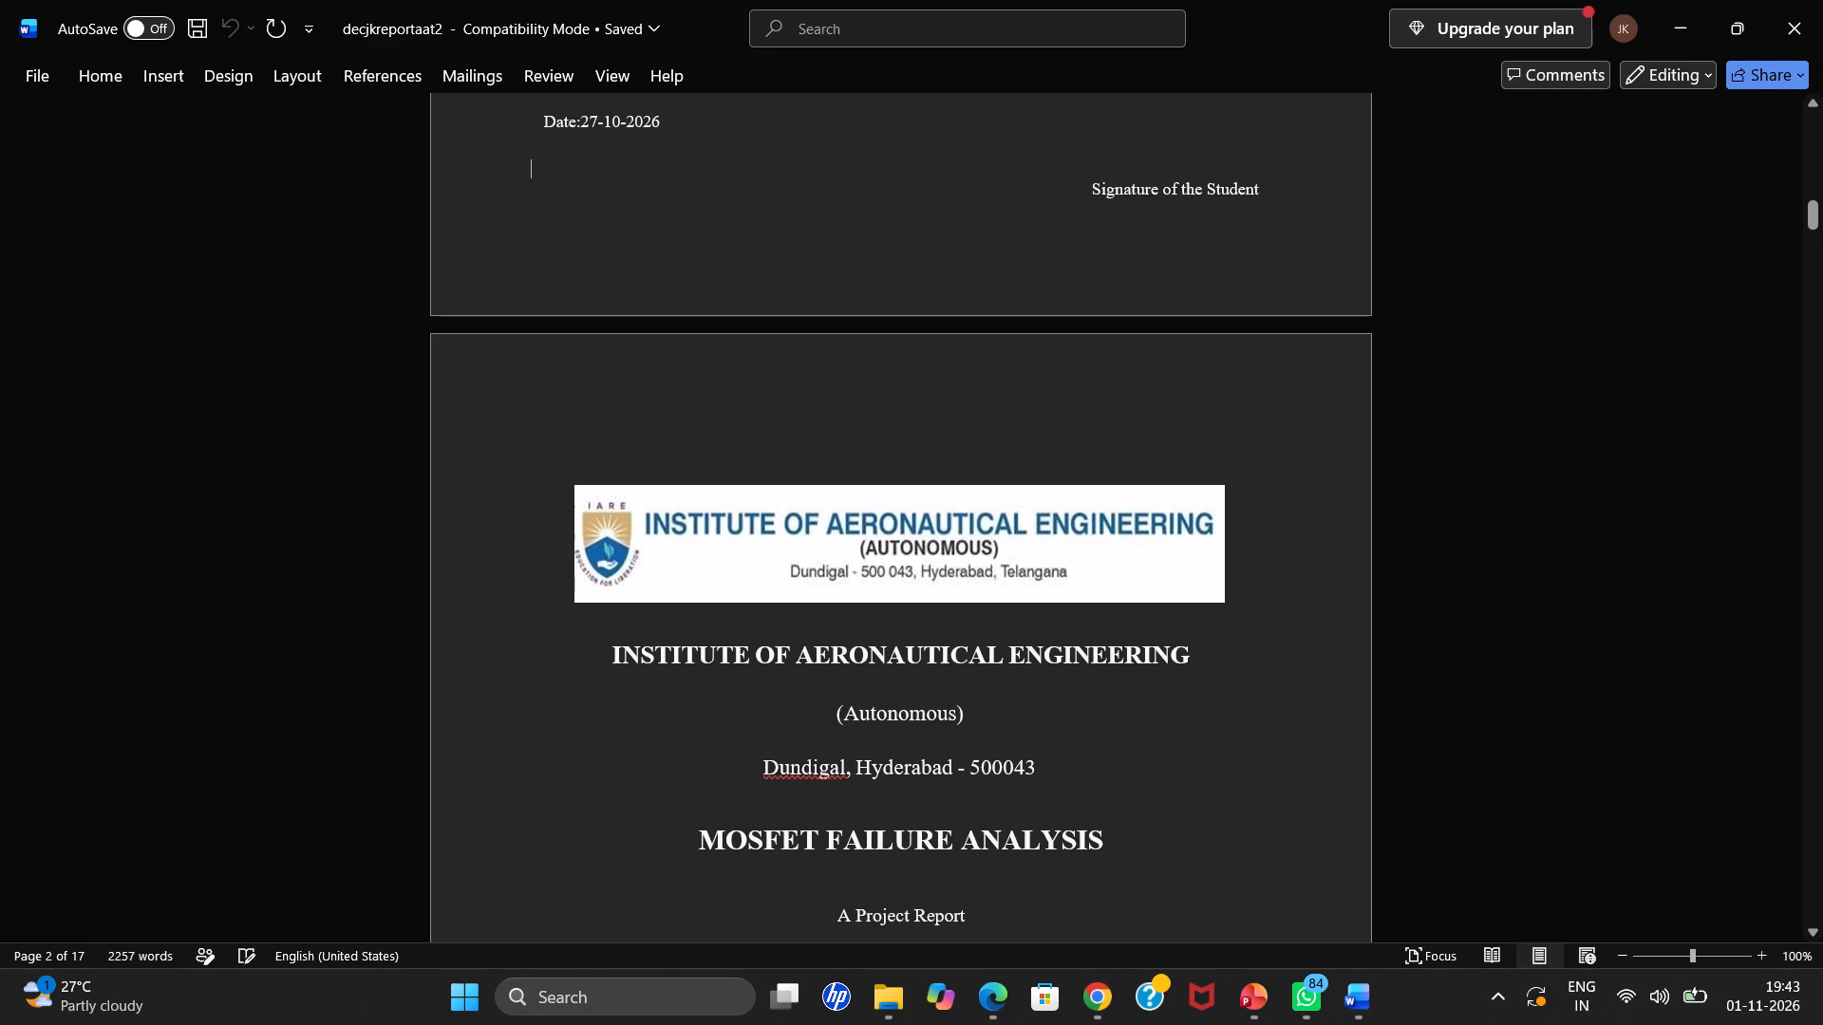
{"action": "key", "text": "Tab"}
{"action": "key", "text": "Tab"}
{"action": "key", "text": "Tab"}
{"action": "key", "text": "Tab"}
{"action": "key", "text": "Tab"}
{"action": "key", "text": "Tab"}
{"action": "key", "text": "Tab"}
{"action": "key", "text": "Tab"}
{"action": "key", "text": "Tab"}
{"action": "key", "text": "Tab"}
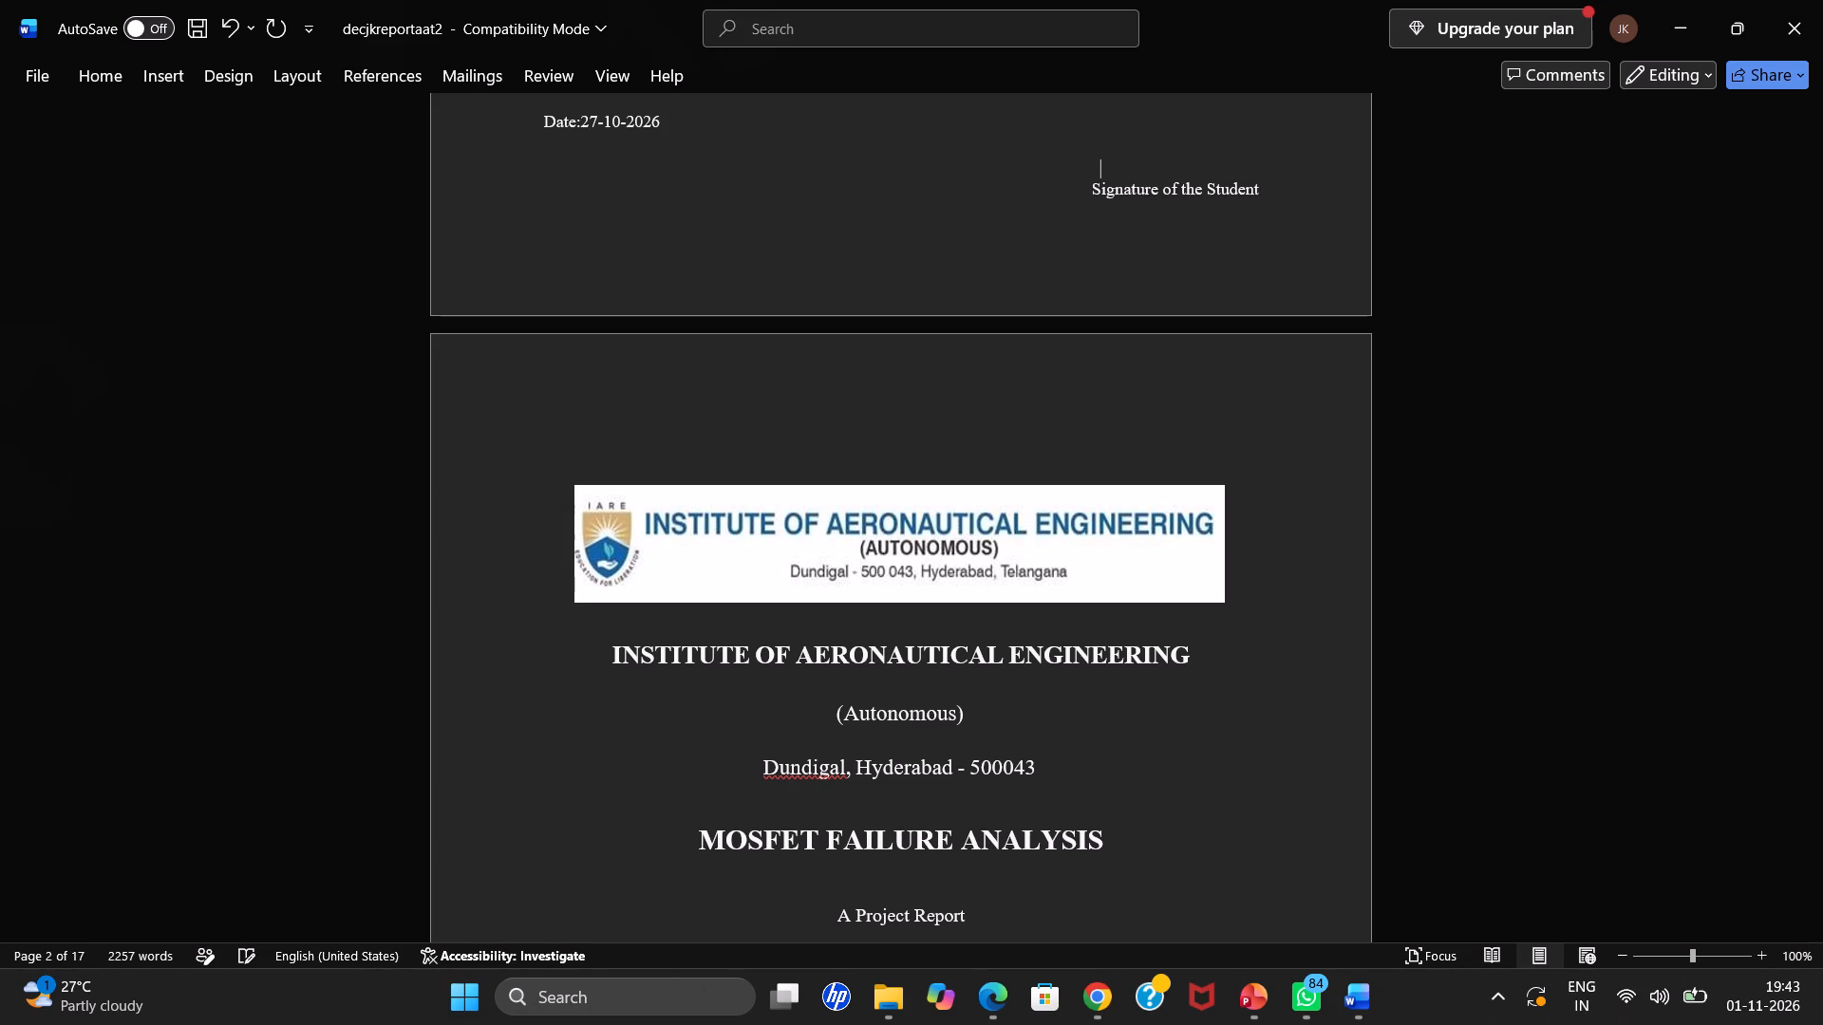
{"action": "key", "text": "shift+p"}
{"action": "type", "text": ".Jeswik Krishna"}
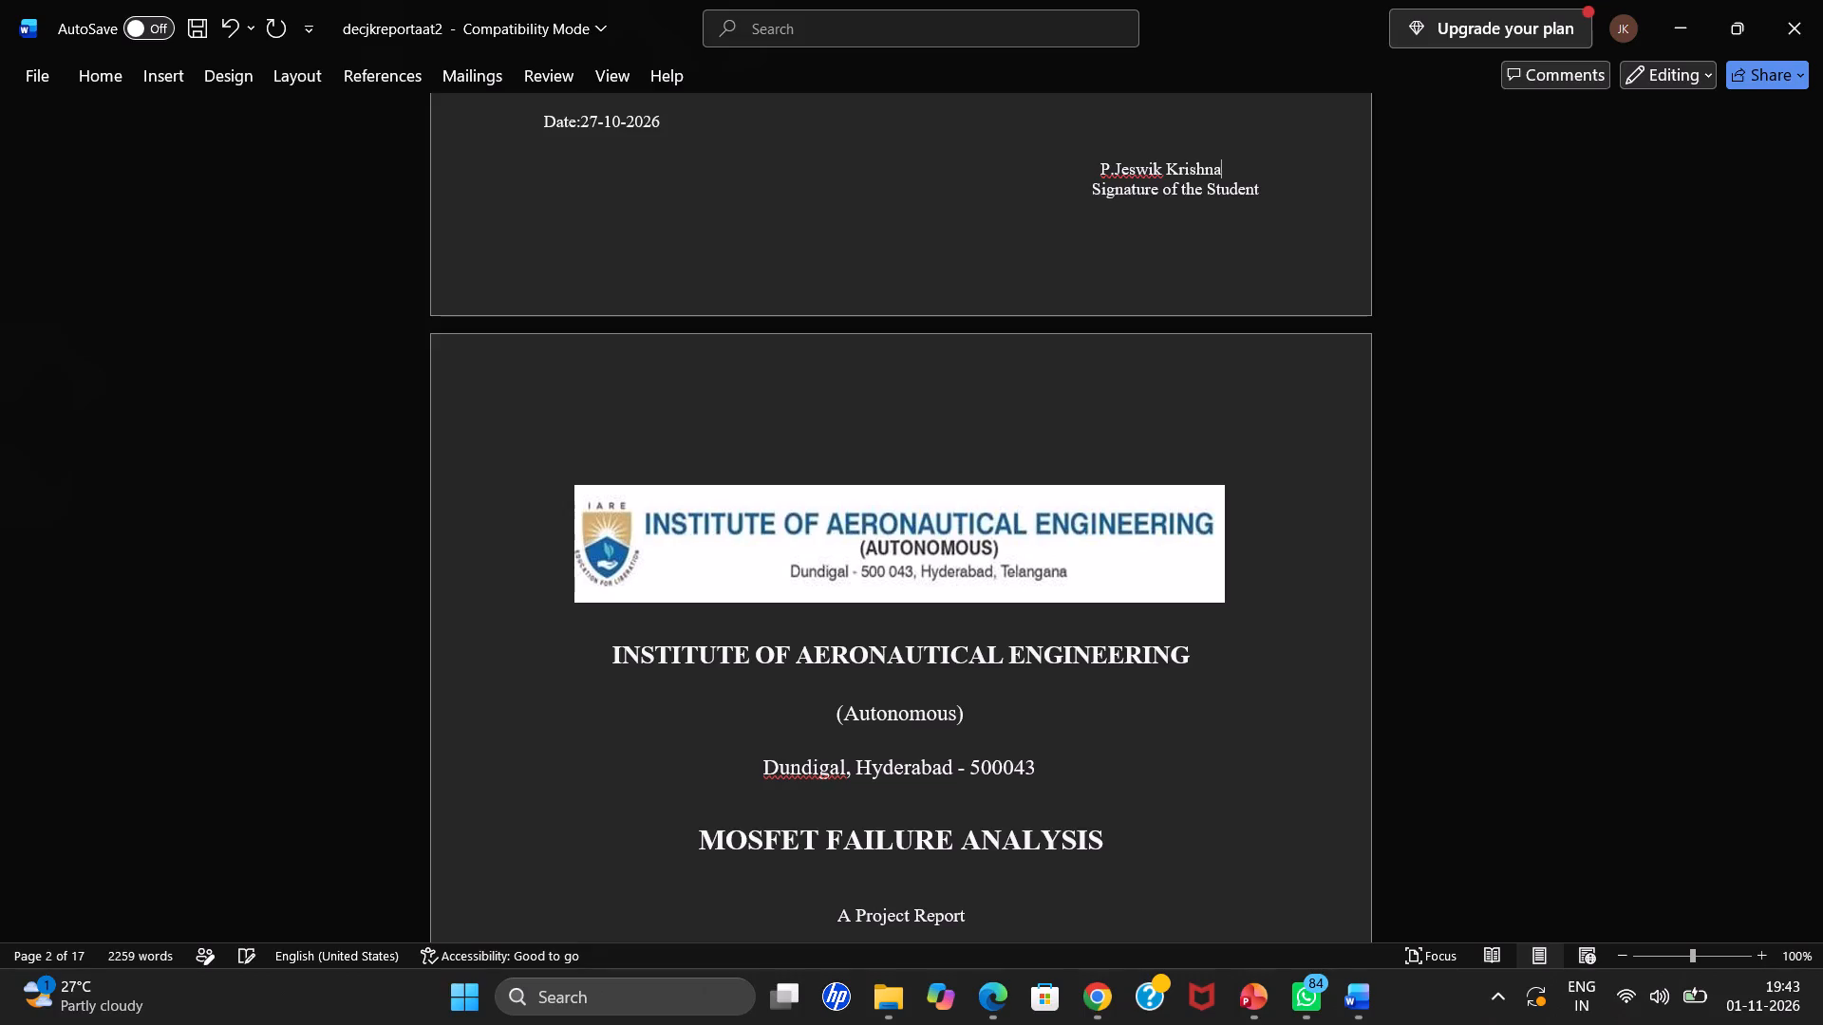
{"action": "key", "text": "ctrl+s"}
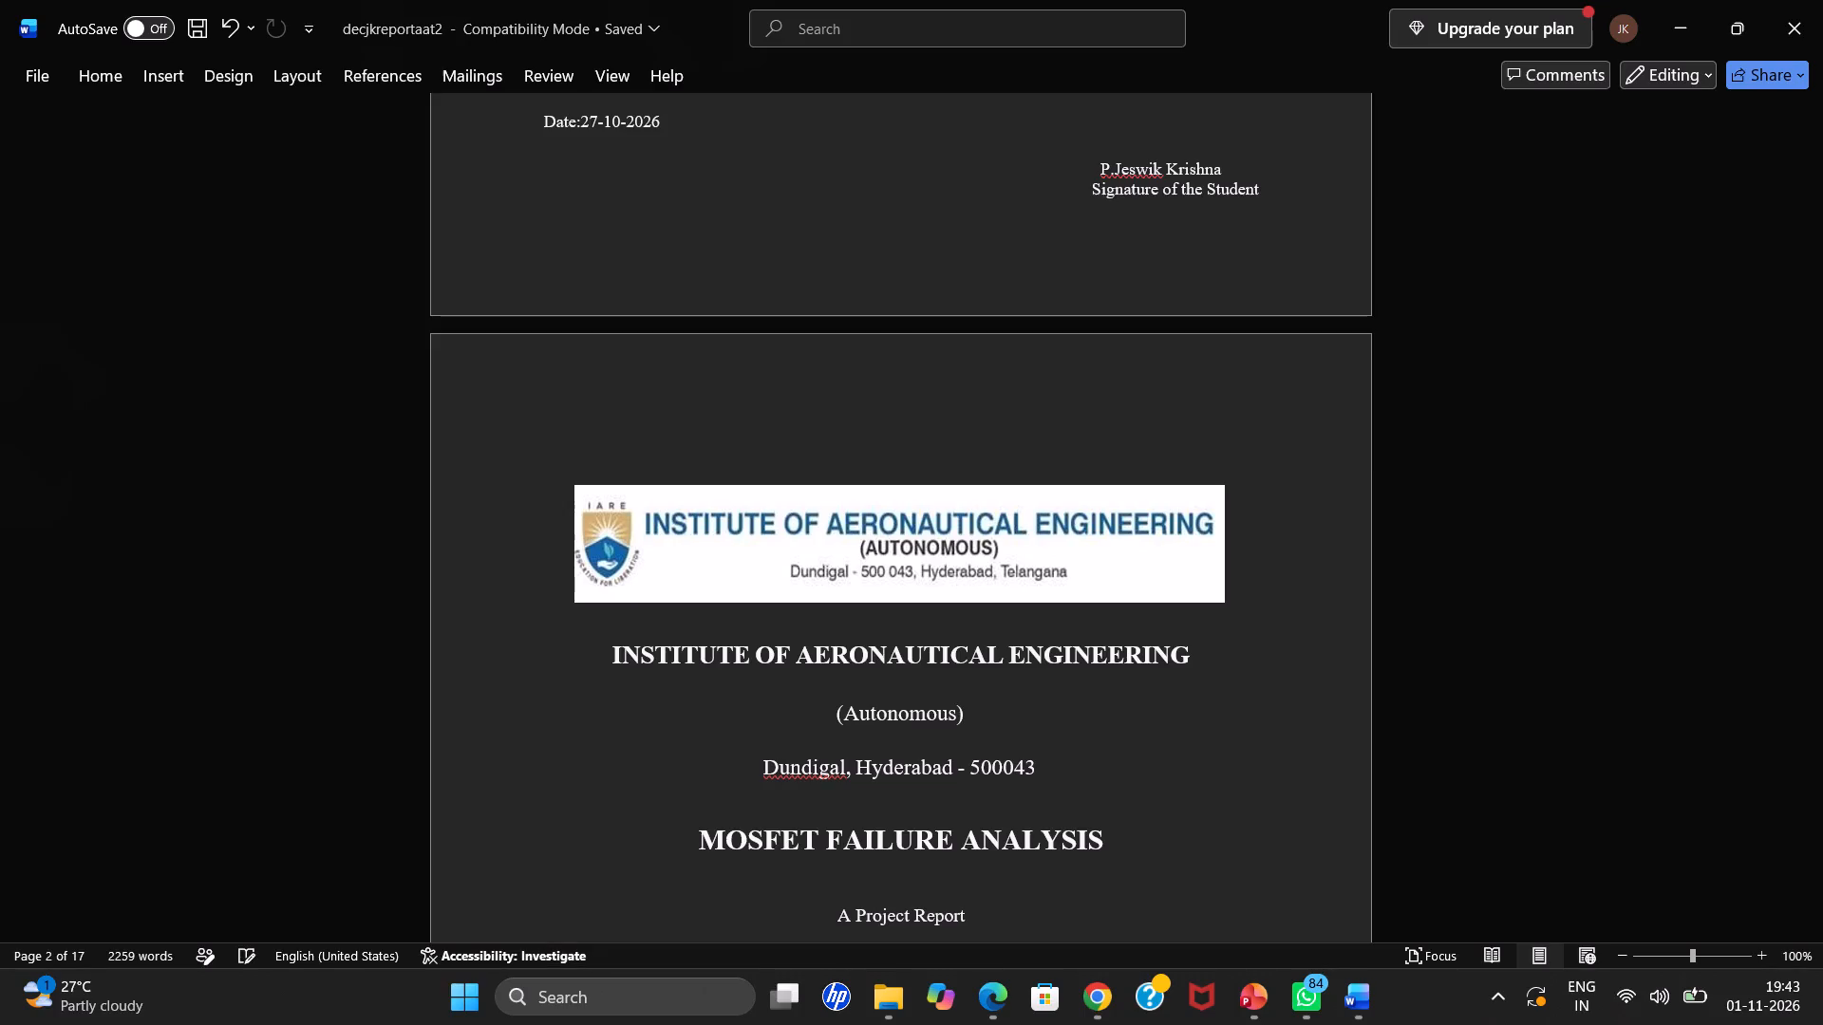
Save the MOSFET failure analysis report in Downloads as a PDF named editededcaat2report.
{"action": "left_click", "coordinate": [40, 89]}
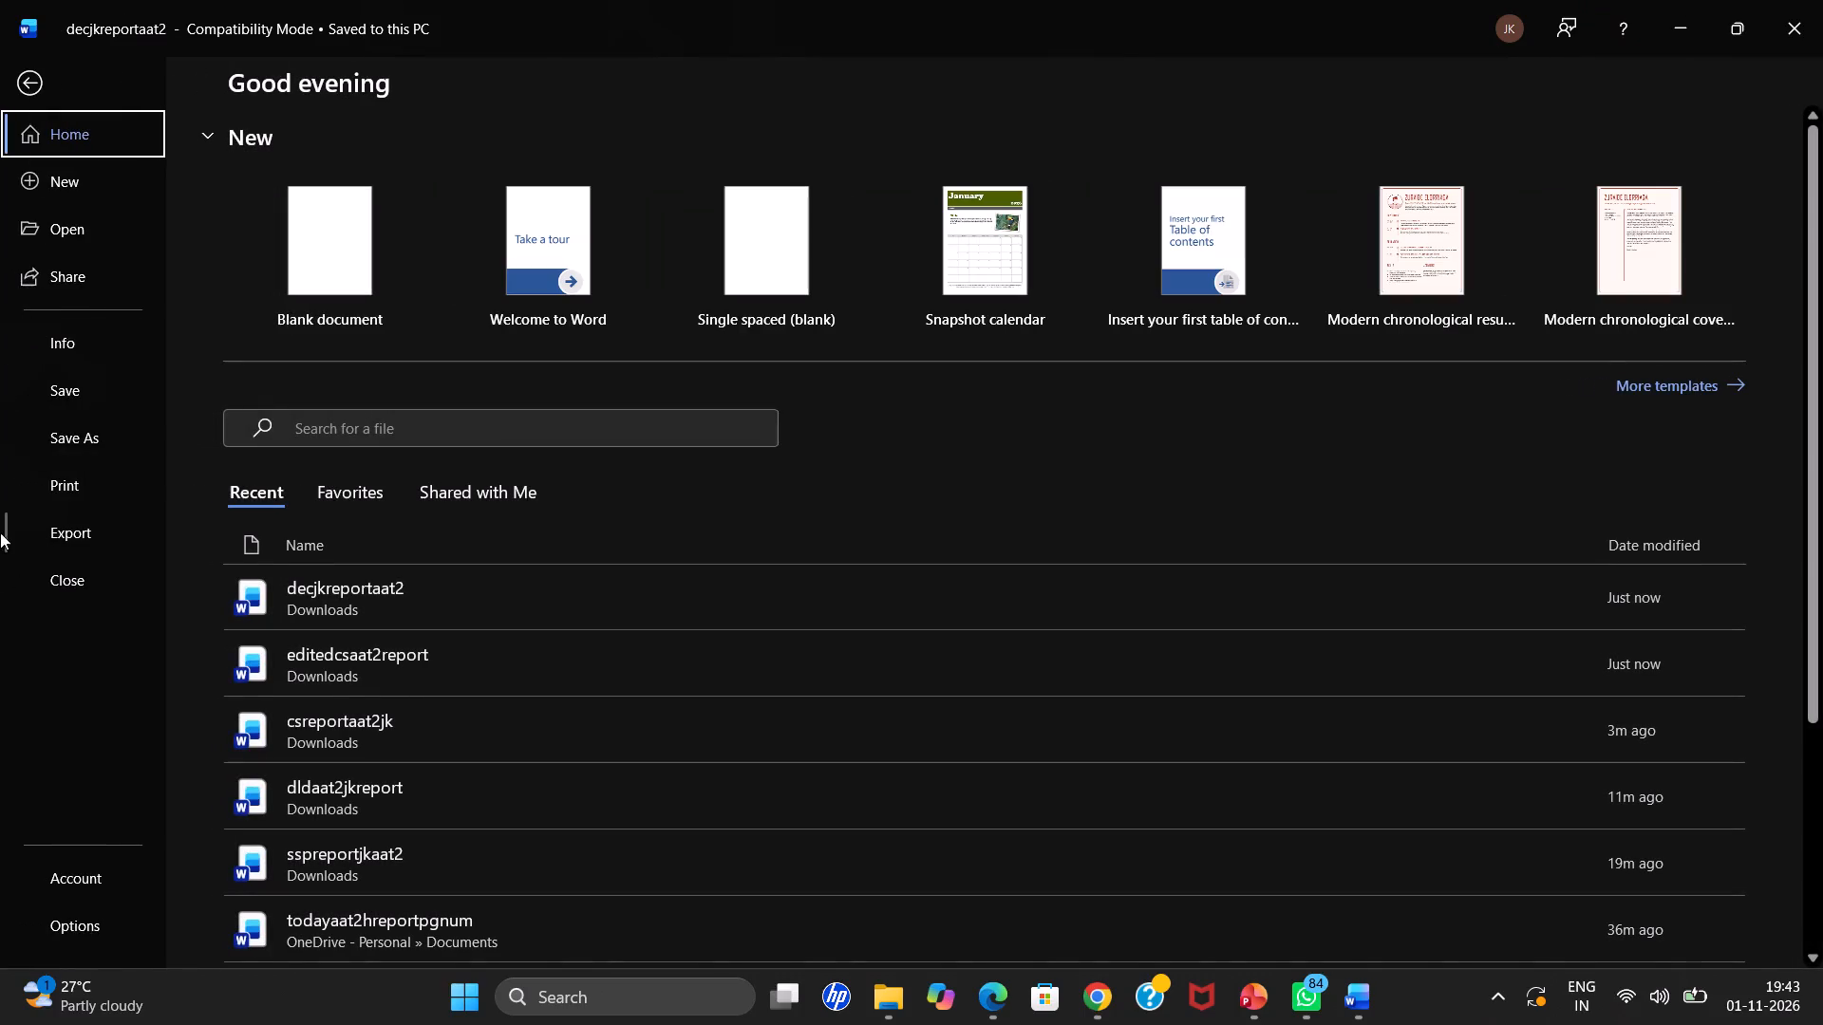
{"action": "left_click", "coordinate": [104, 438]}
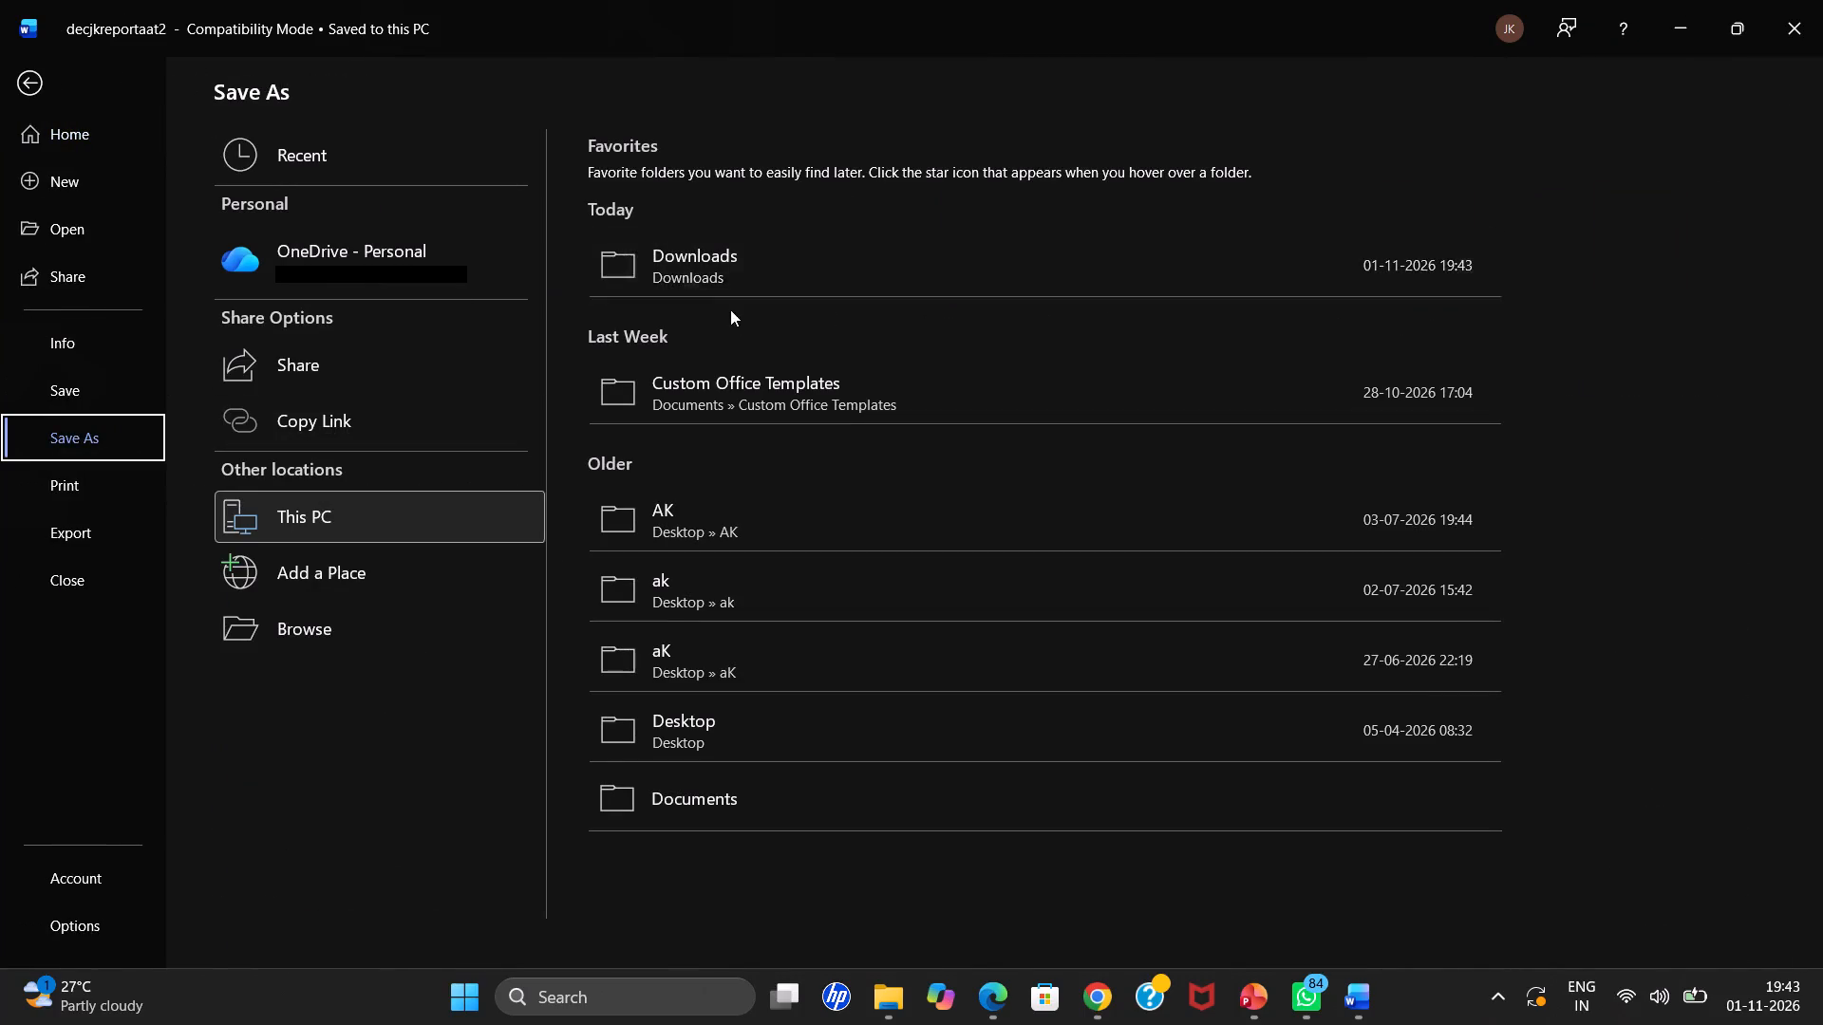
{"action": "left_click", "coordinate": [733, 291]}
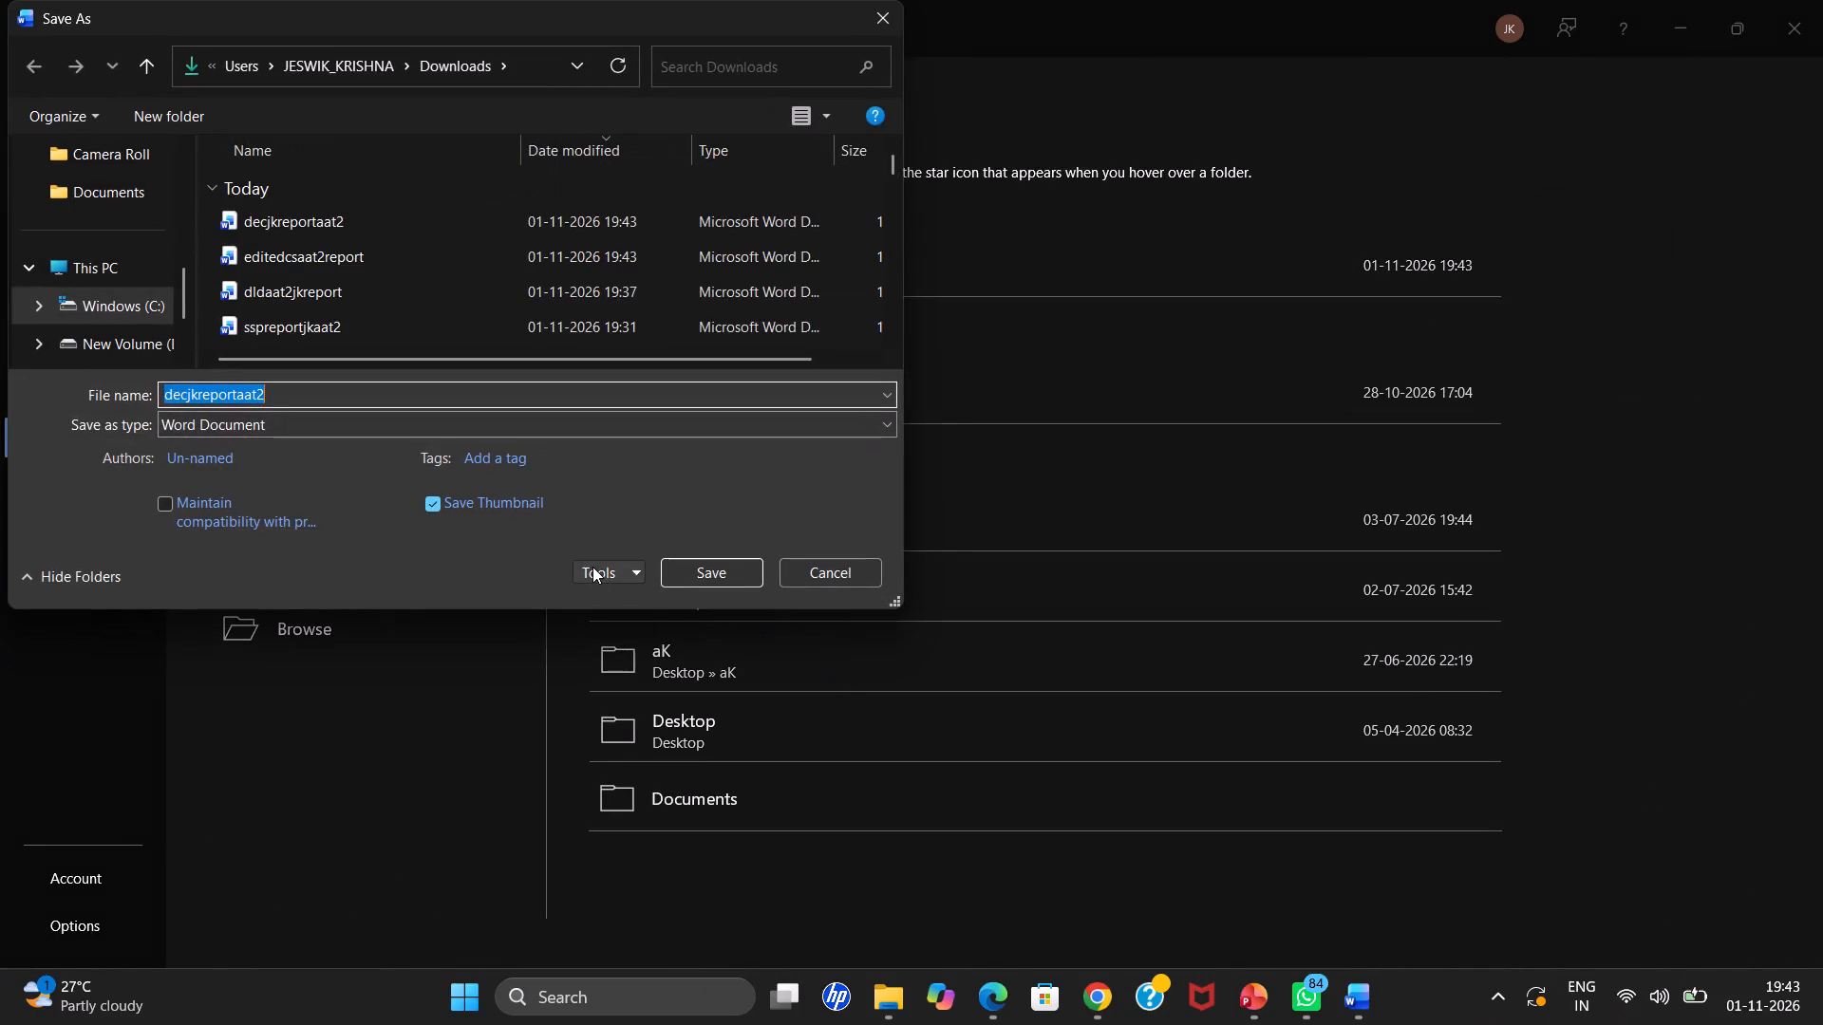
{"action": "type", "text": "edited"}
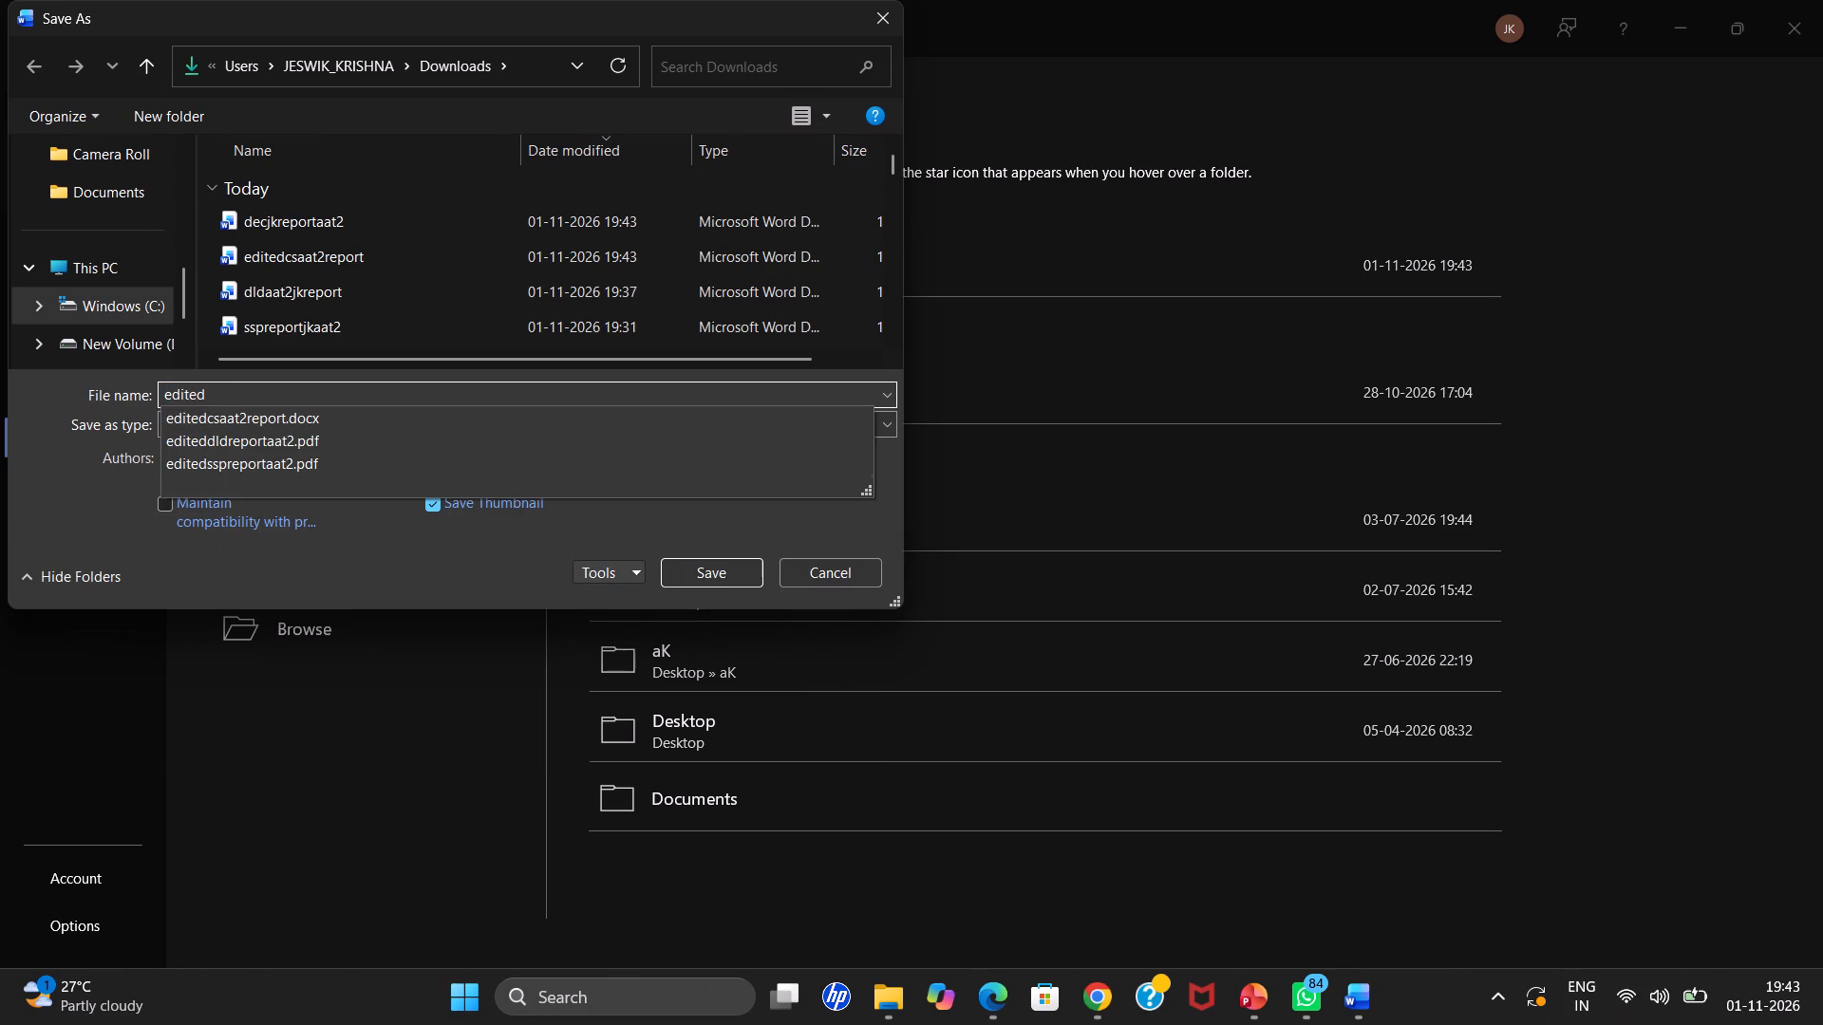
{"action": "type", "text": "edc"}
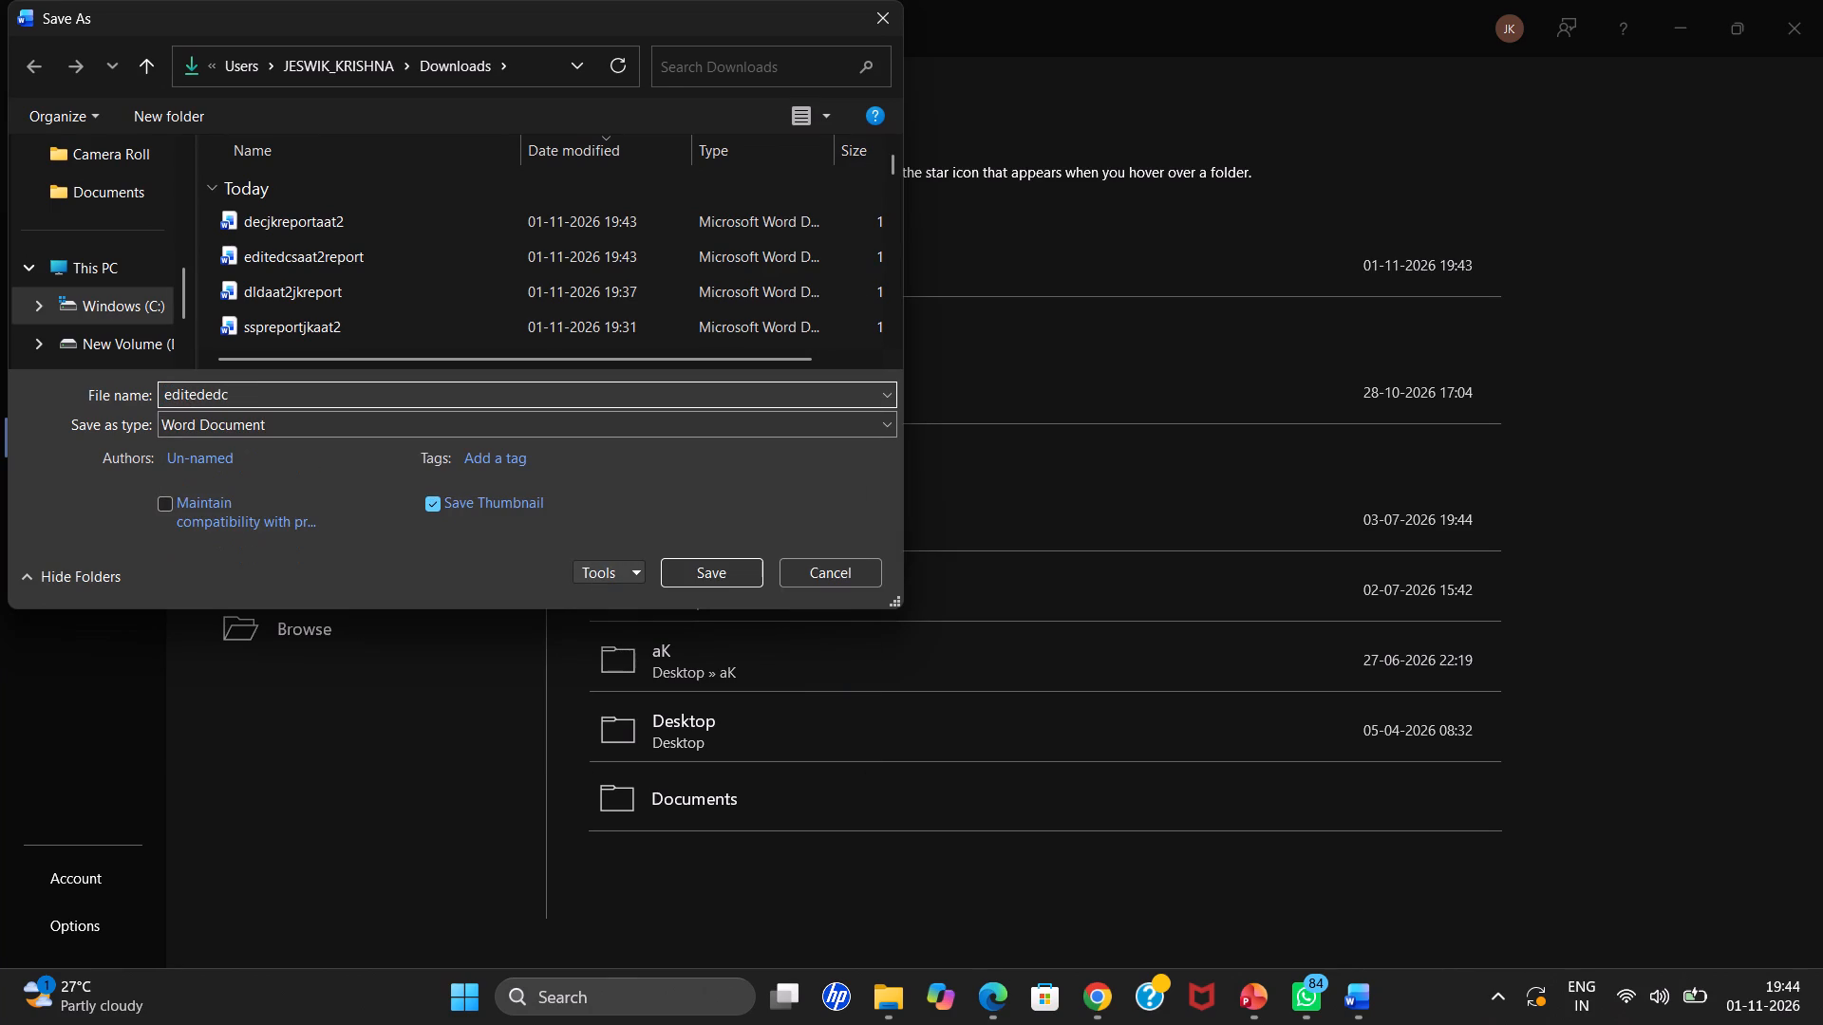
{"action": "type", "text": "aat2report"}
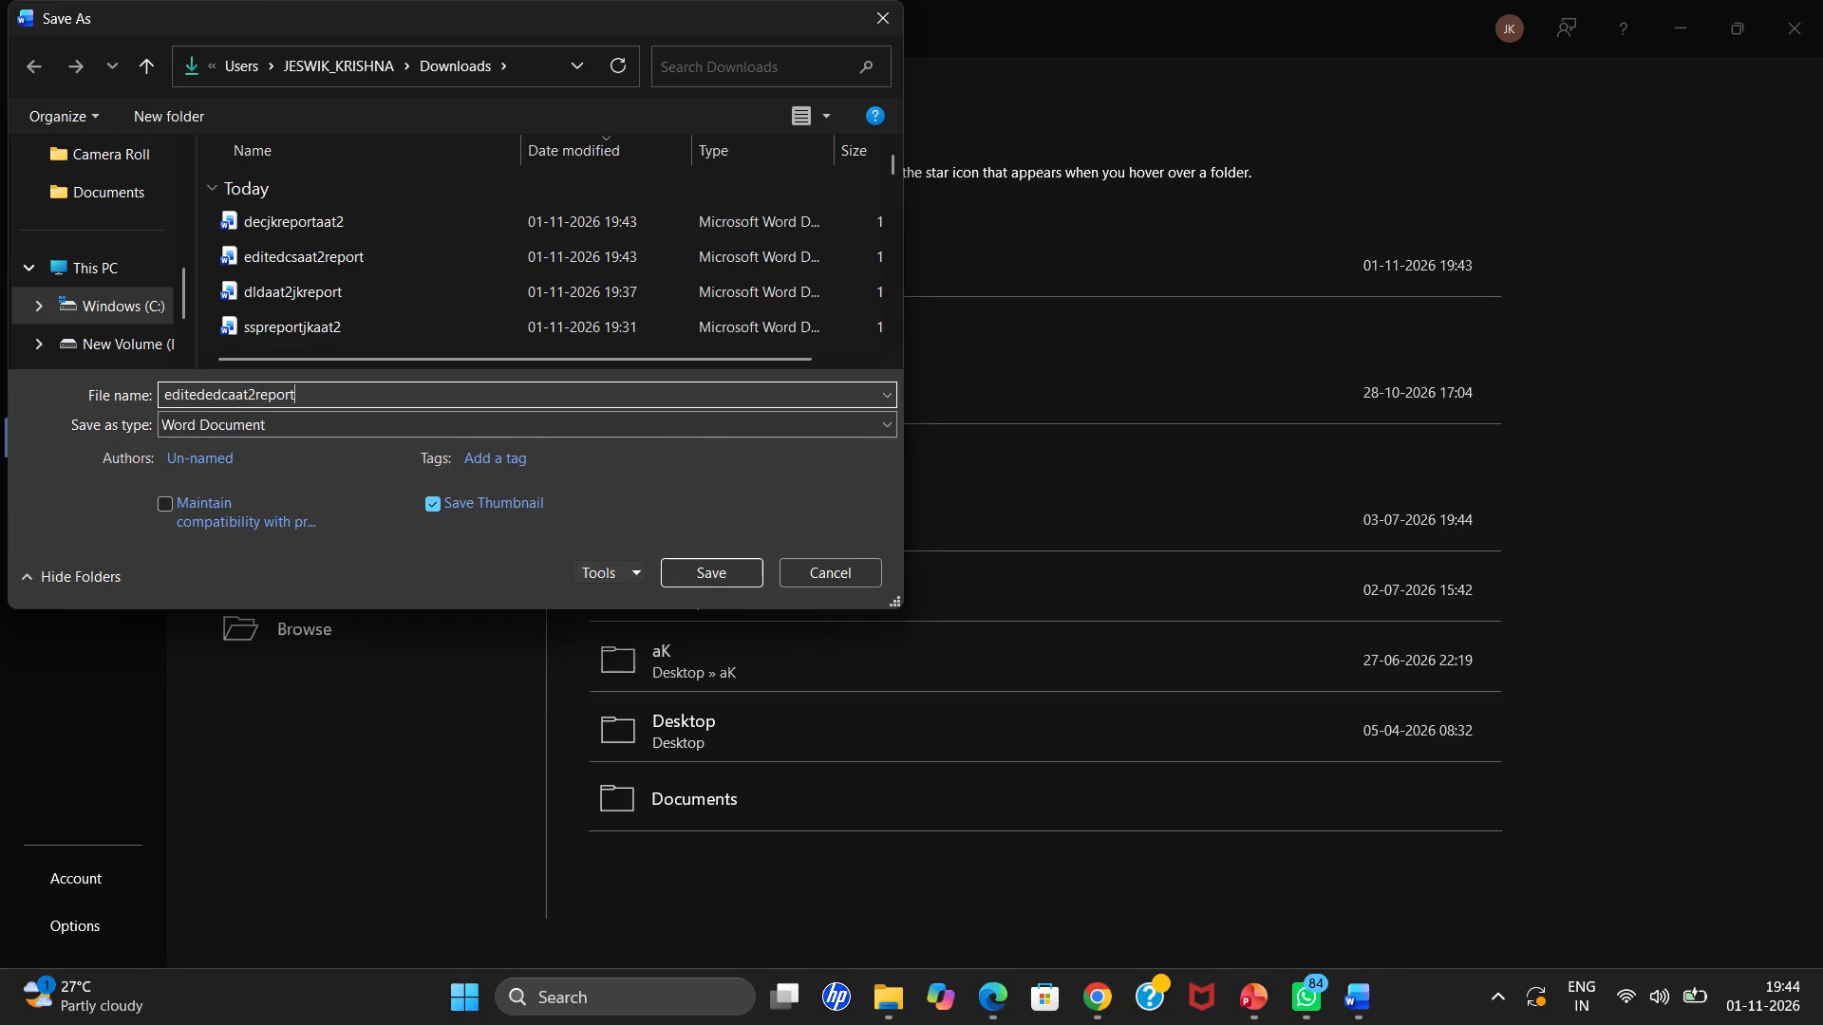
{"action": "left_click", "coordinate": [715, 417]}
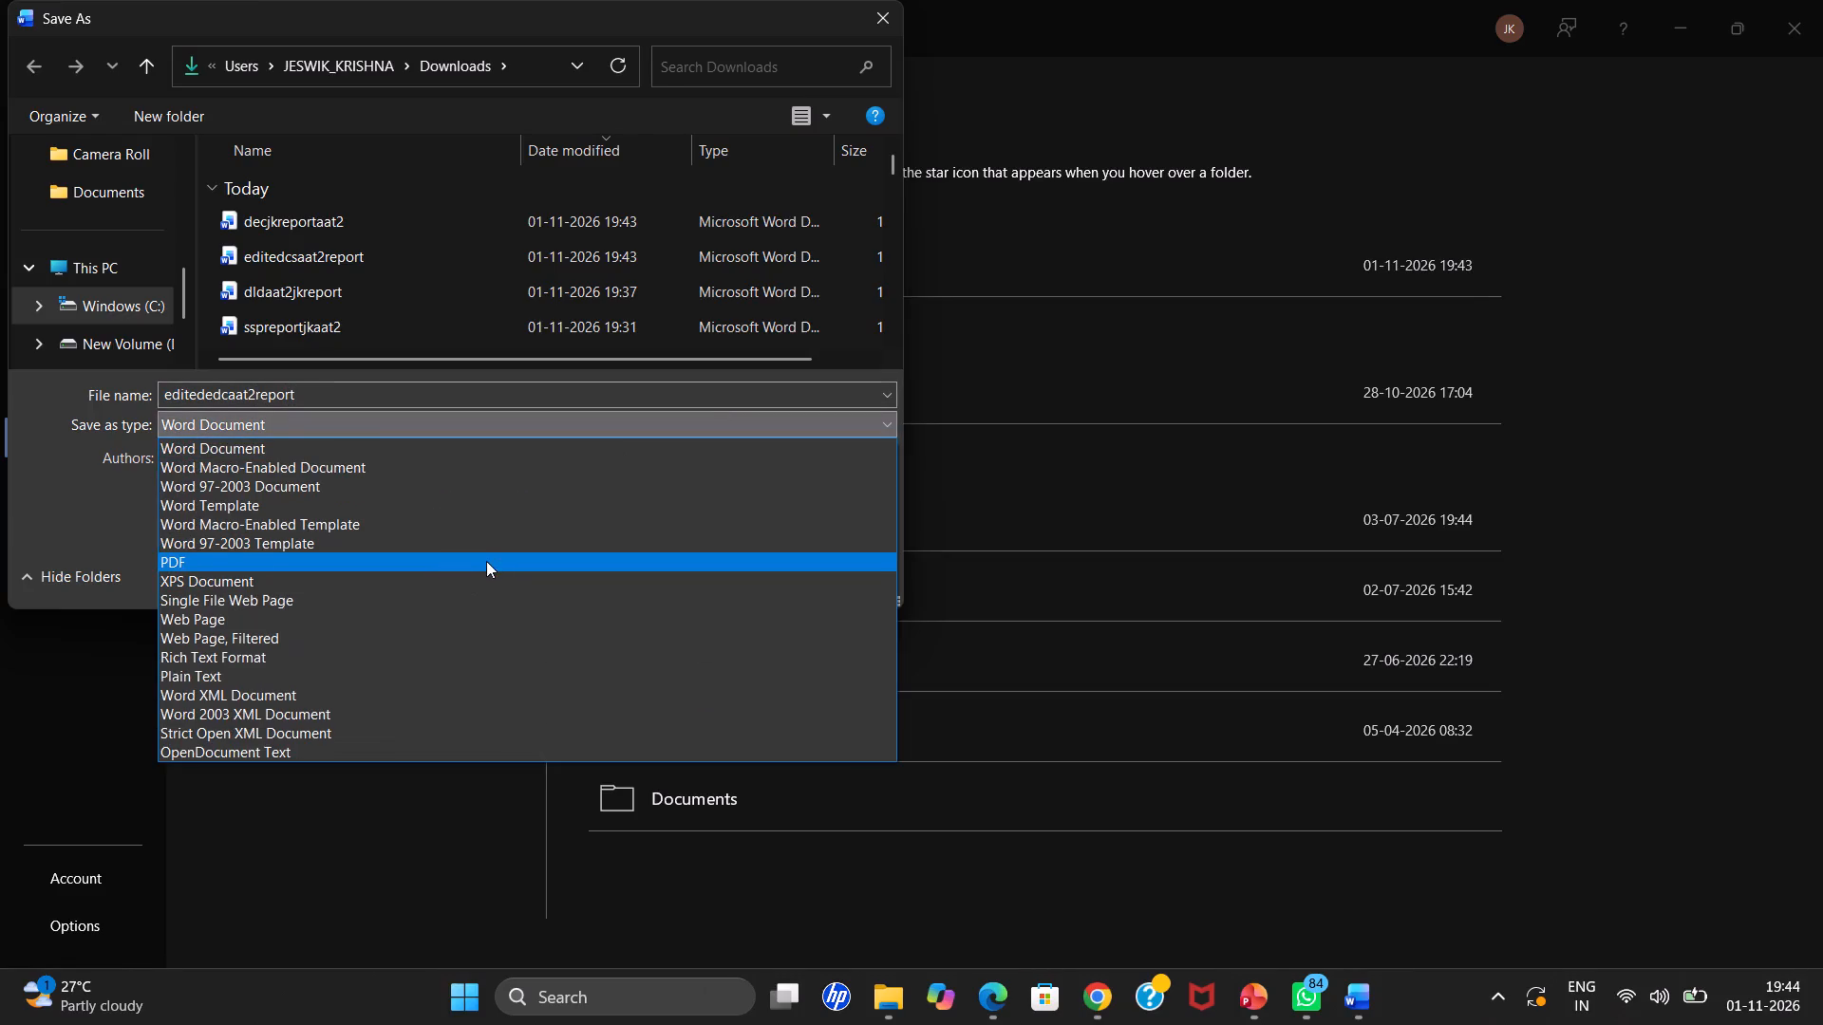
{"action": "left_click", "coordinate": [486, 561]}
{"action": "left_click", "coordinate": [709, 609]}
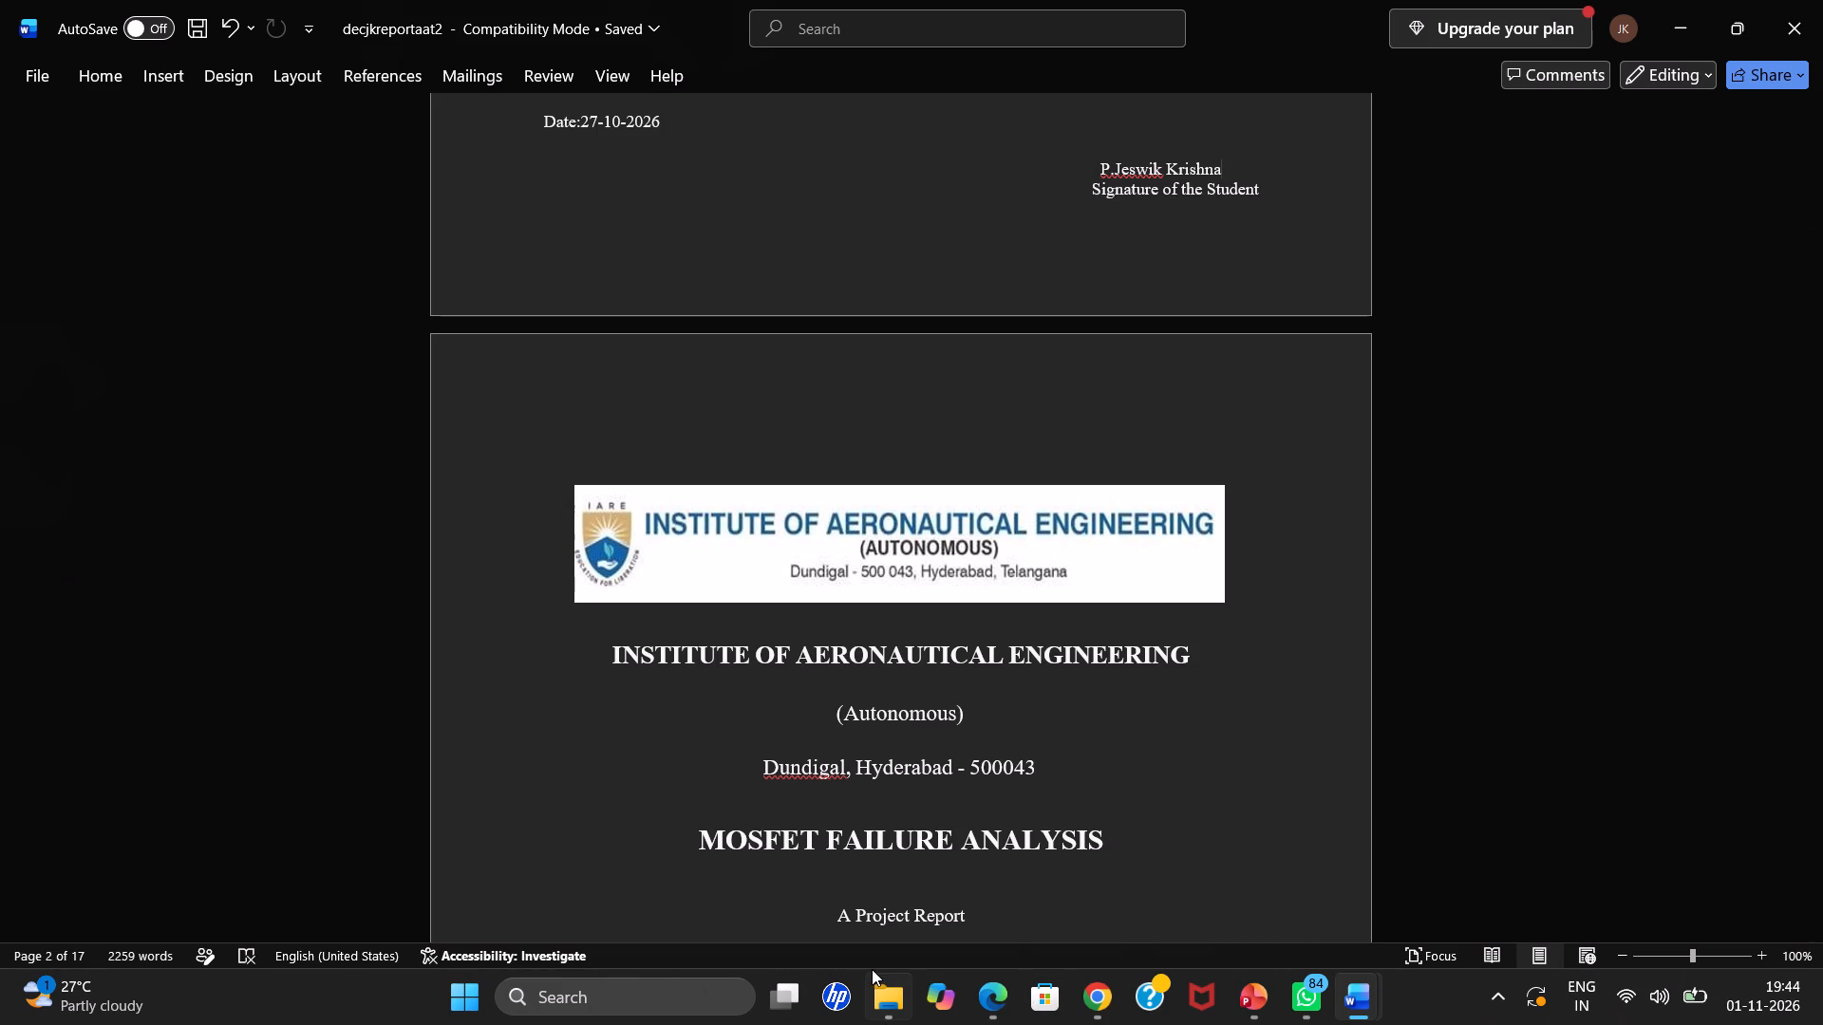
Switch to File Explorer and search Home for files matching "edited".
{"action": "left_click", "coordinate": [872, 969]}
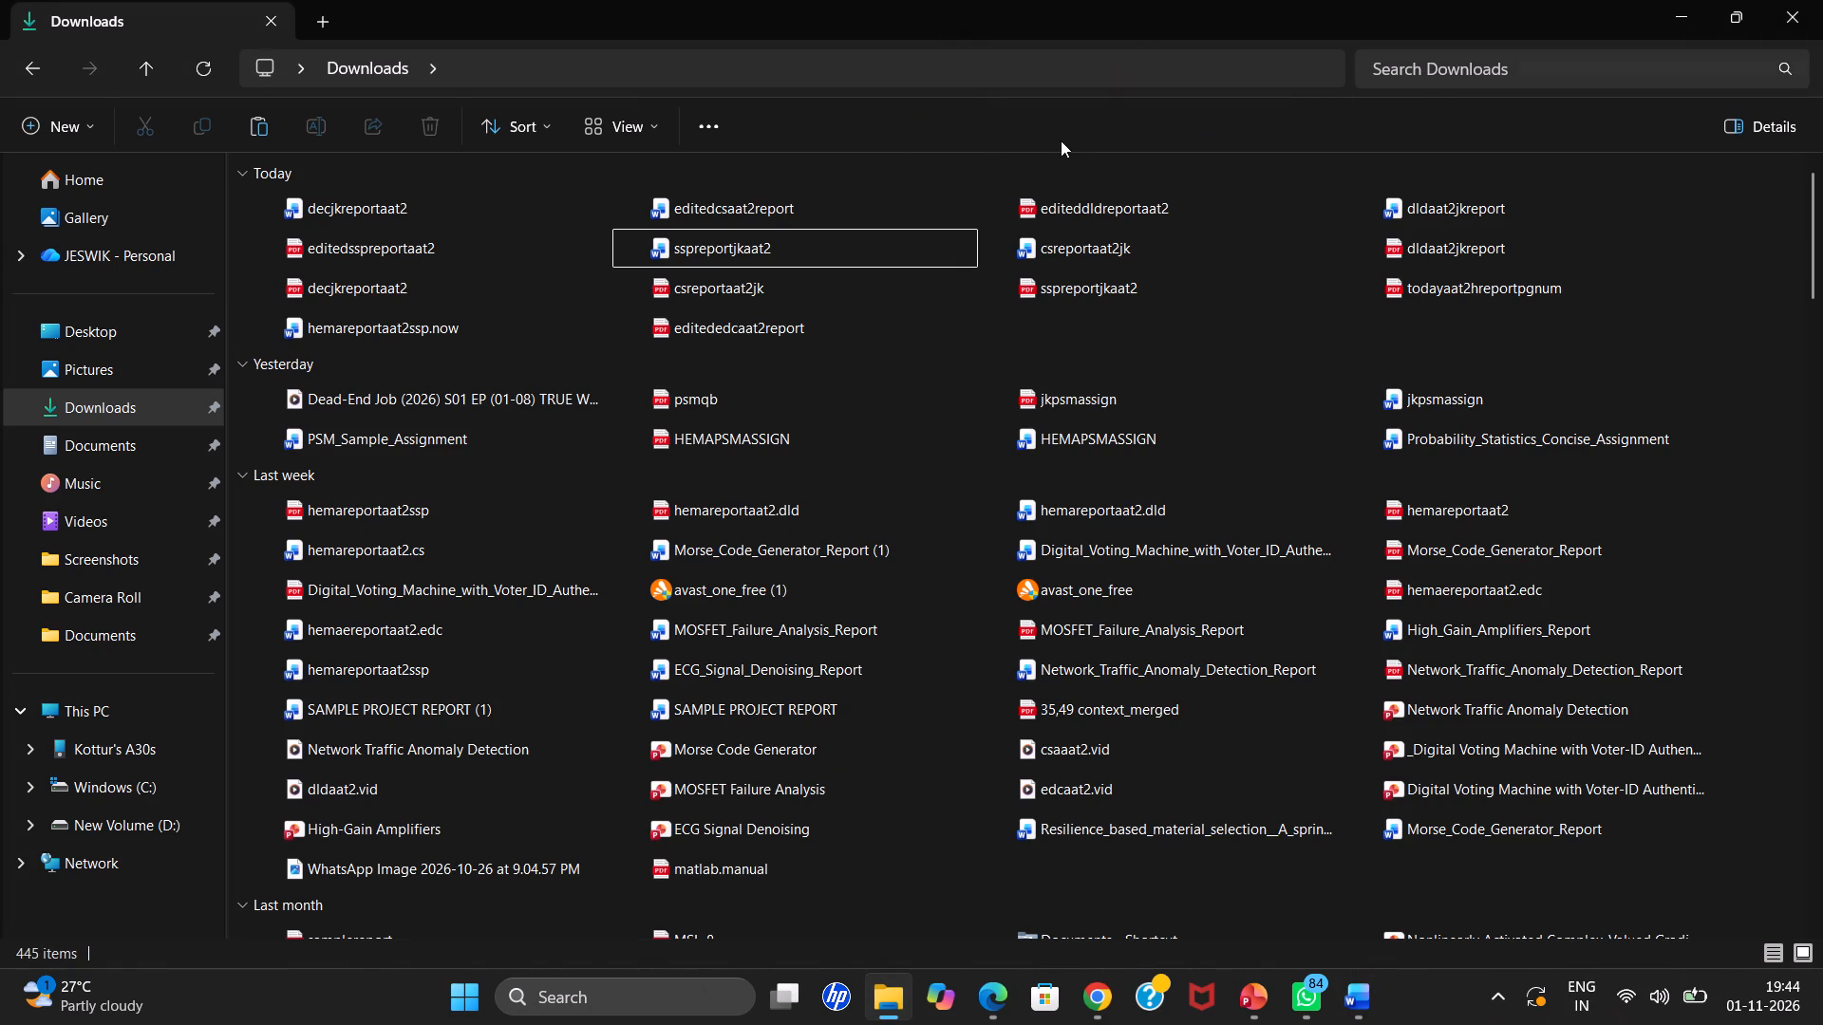
{"action": "left_click", "coordinate": [153, 190]}
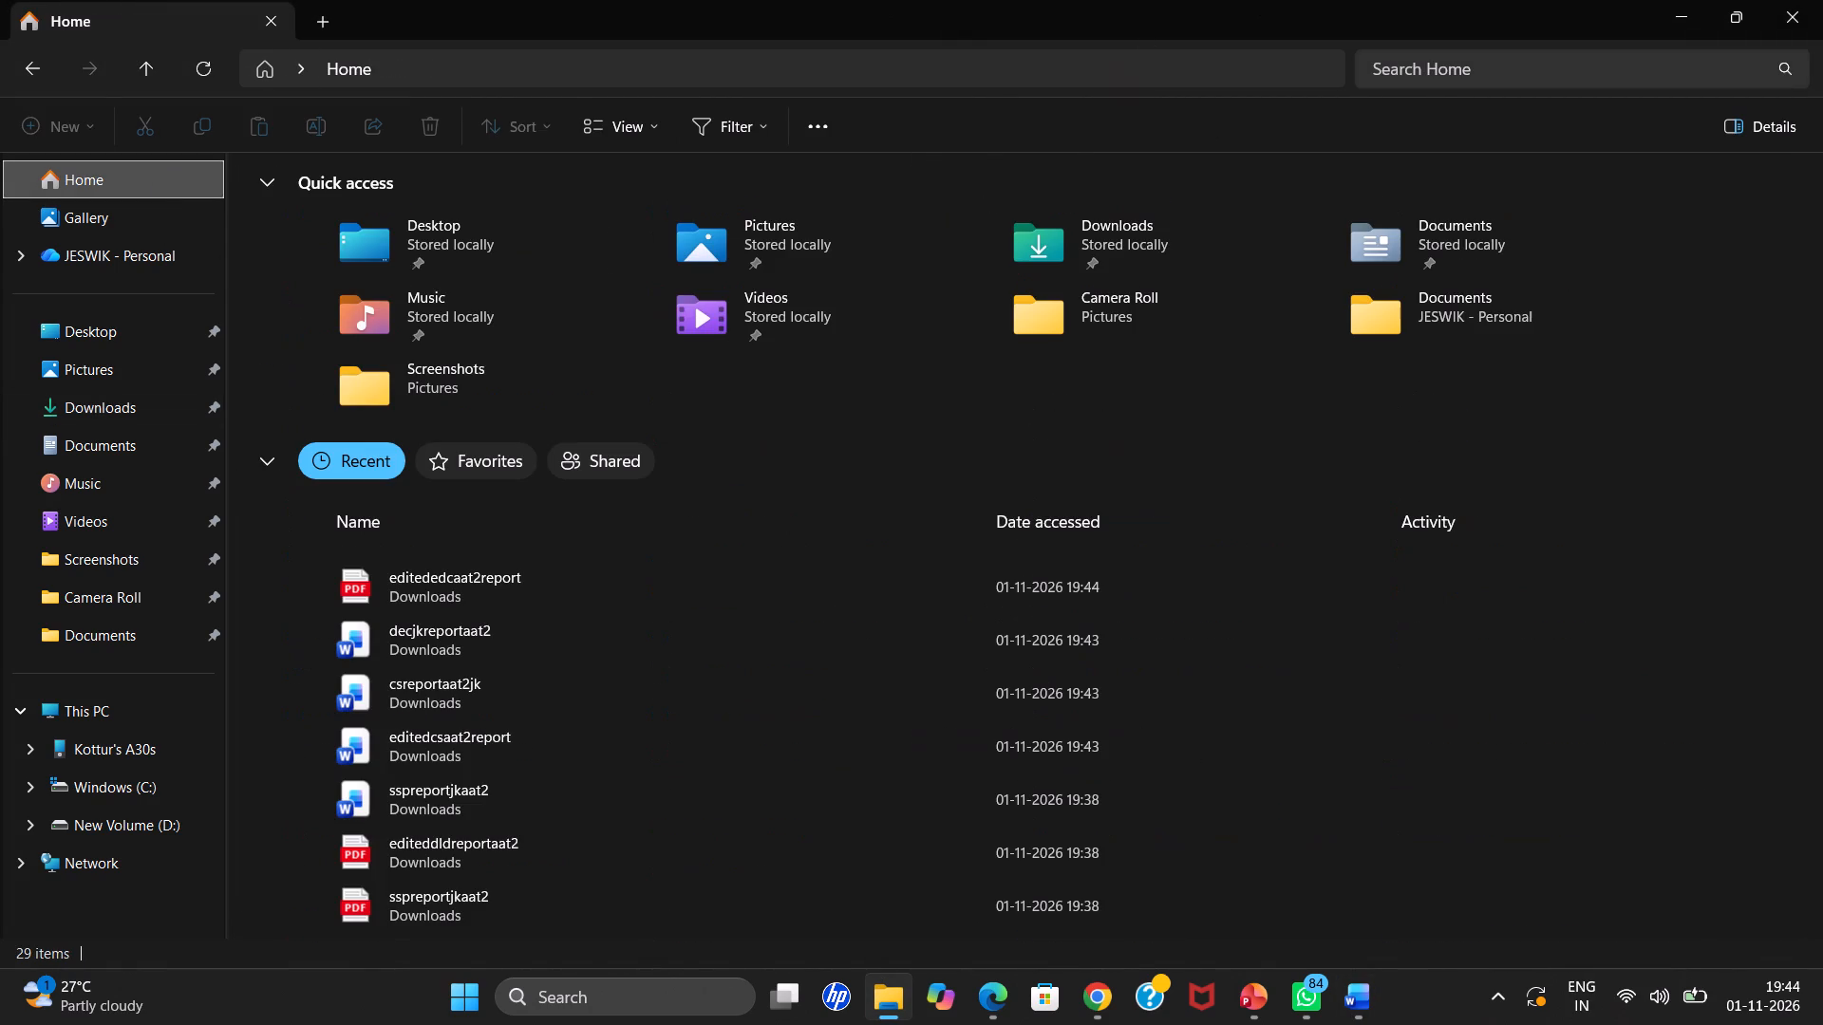
{"action": "left_click", "coordinate": [1403, 50]}
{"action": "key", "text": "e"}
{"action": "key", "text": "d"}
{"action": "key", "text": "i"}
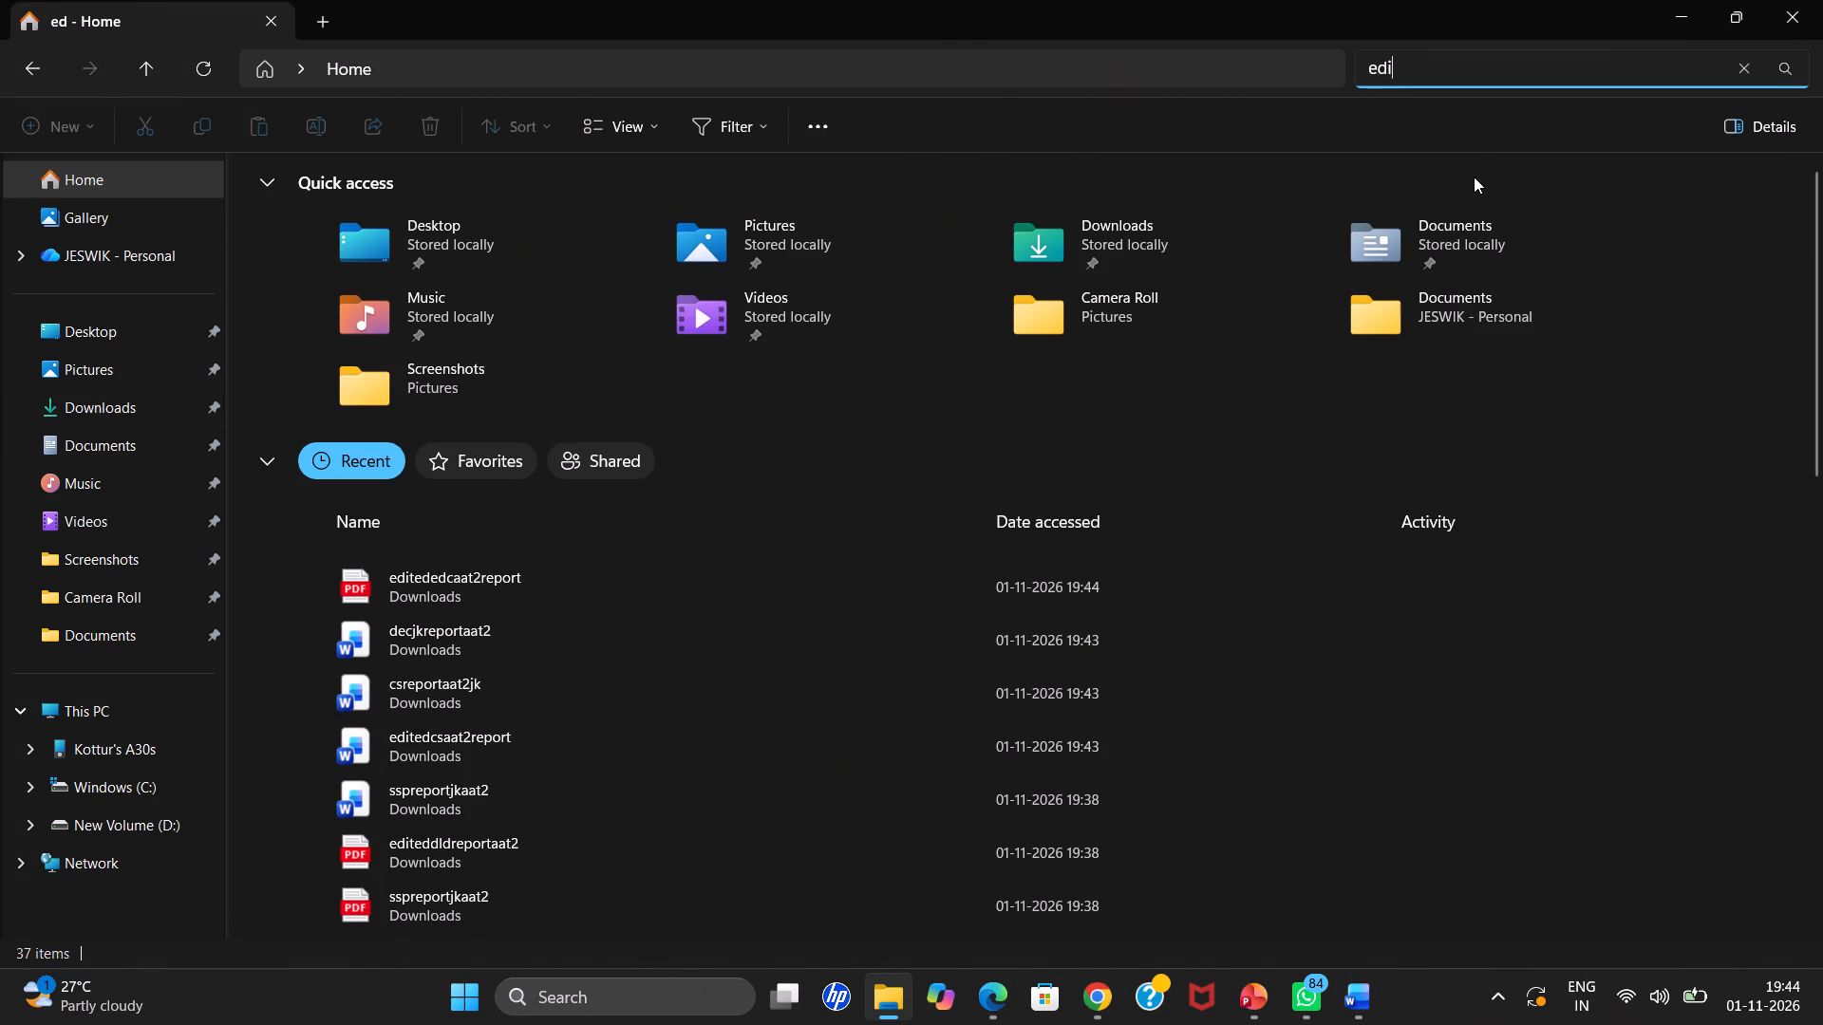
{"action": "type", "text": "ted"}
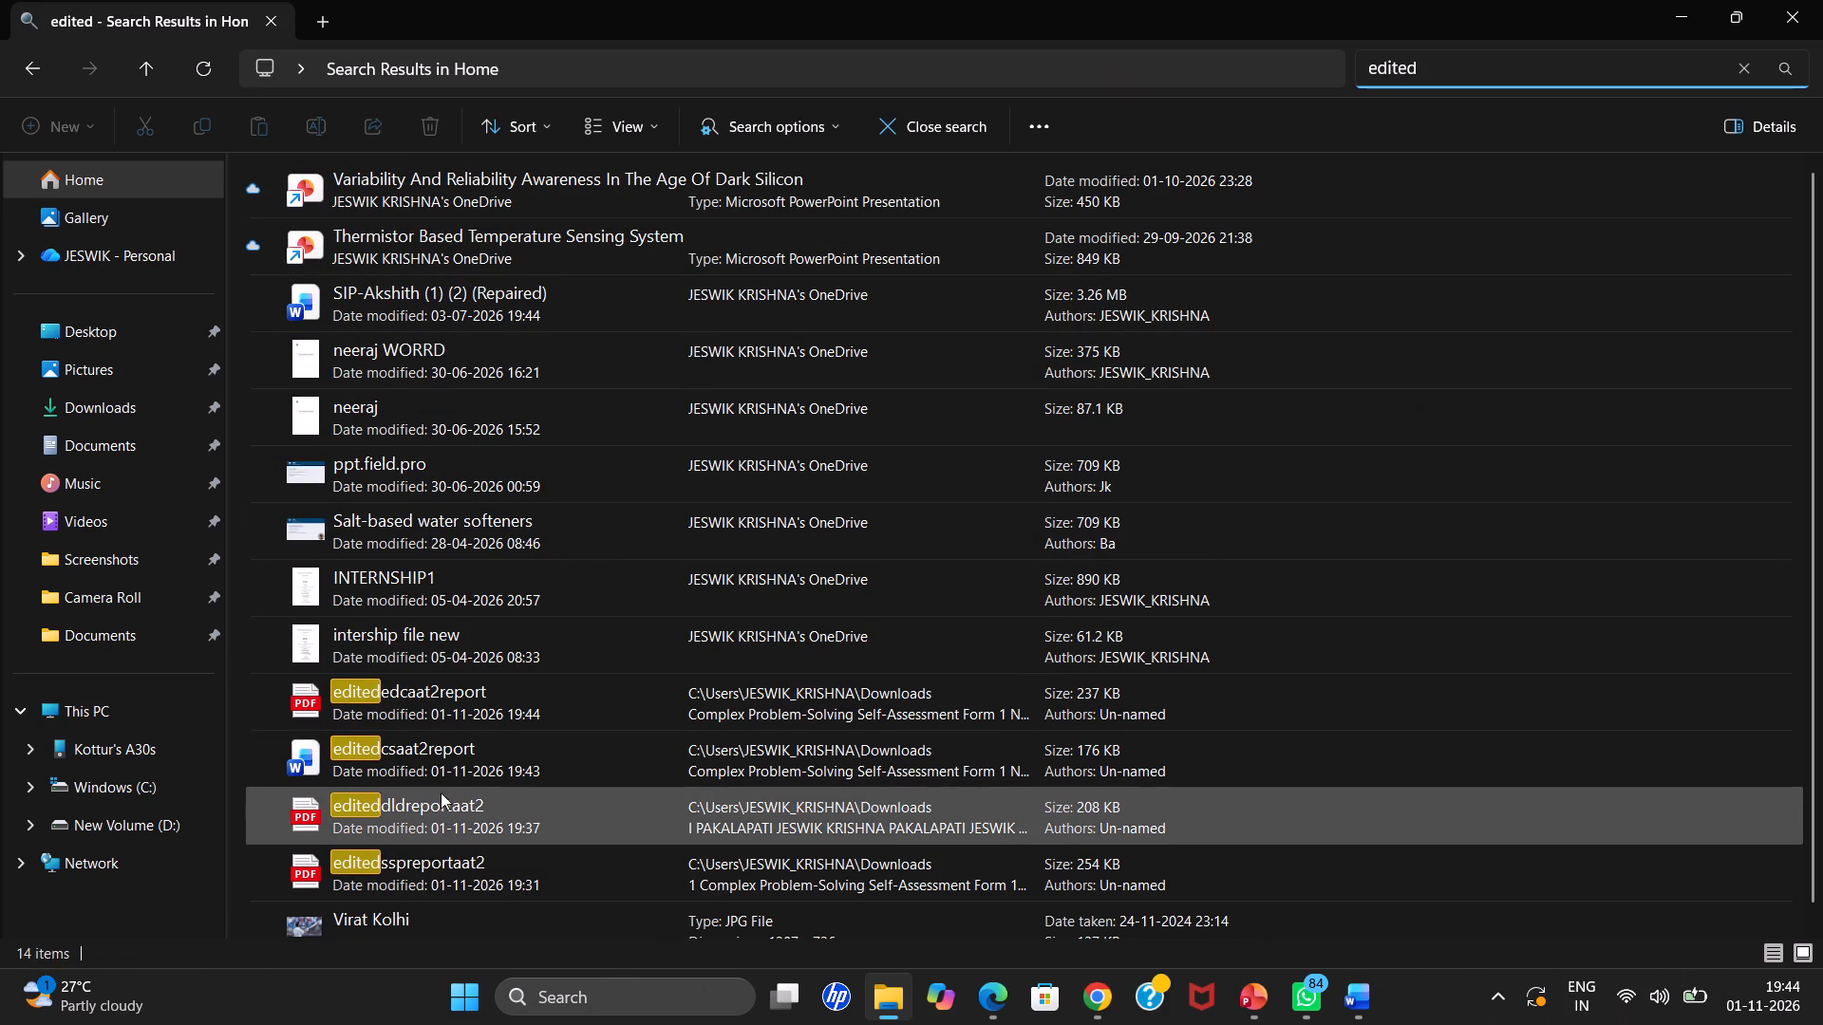
Switch to editedcsaat2report in Word and save it as a PDF in Downloads under the same name.
{"action": "scroll", "coordinate": [517, 678], "scroll_direction": "down", "scroll_amount": 4}
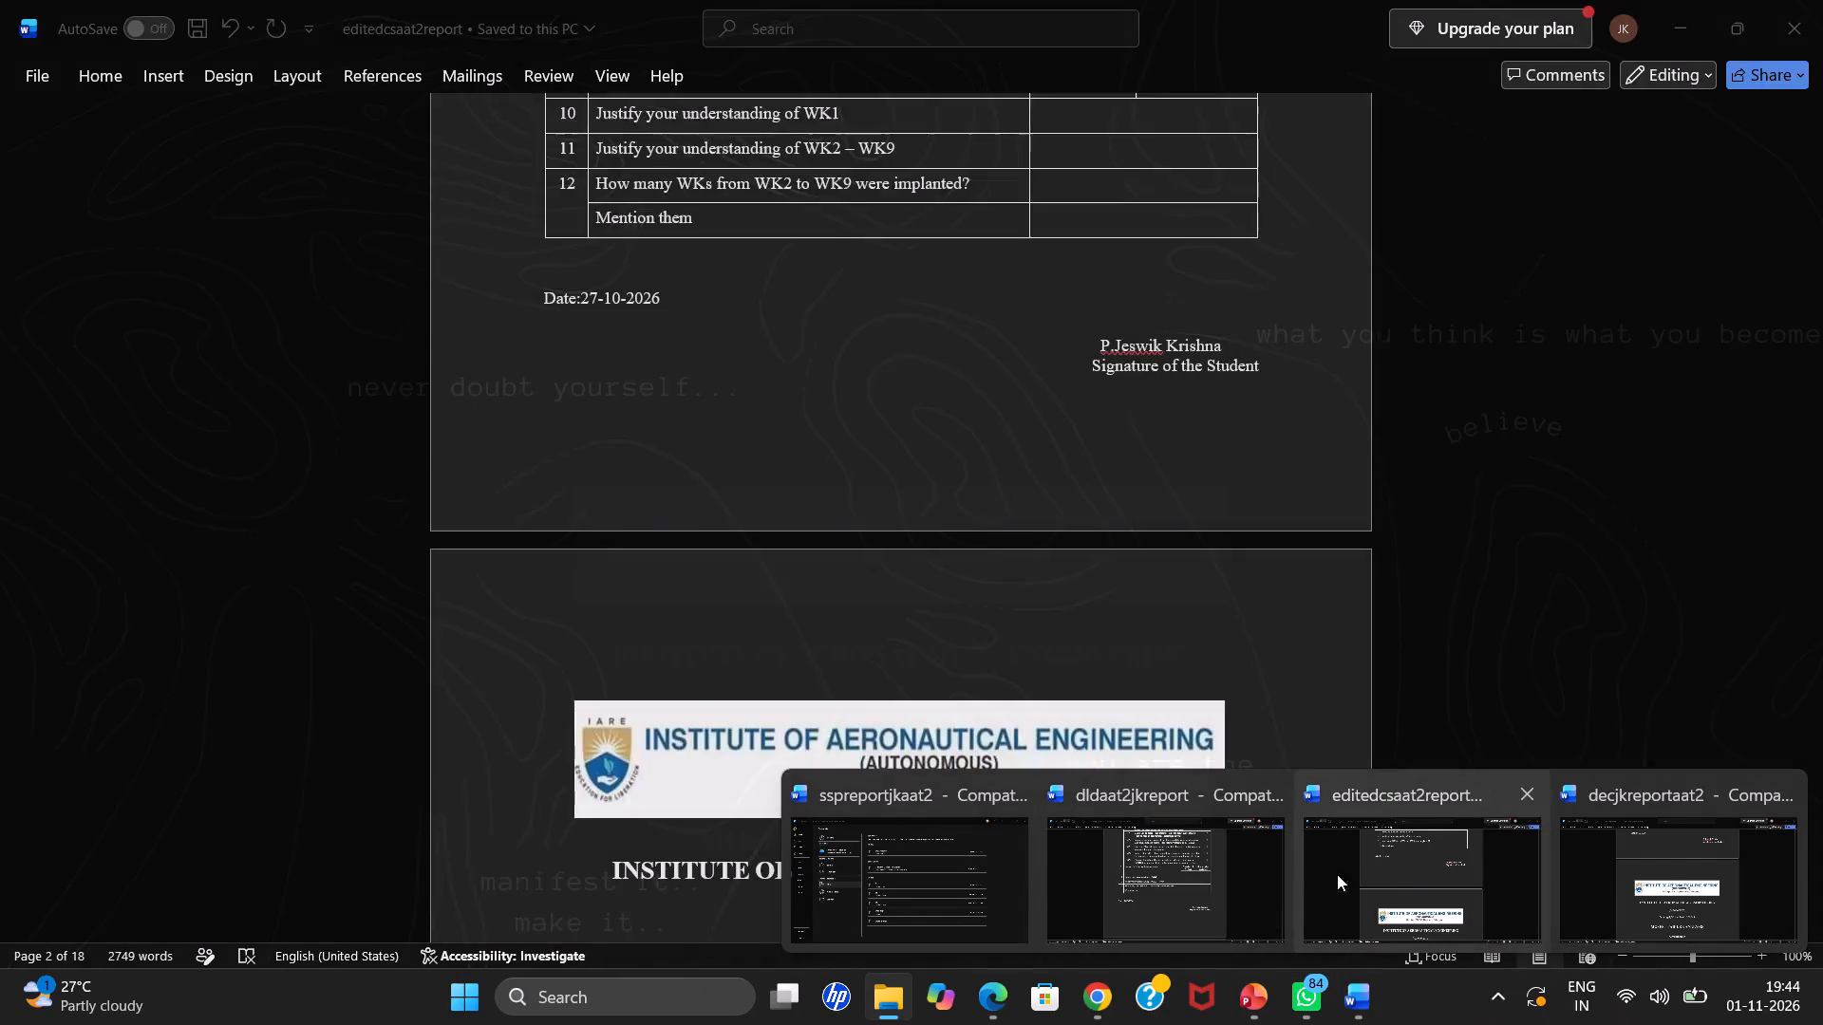
{"action": "left_click", "coordinate": [1477, 837]}
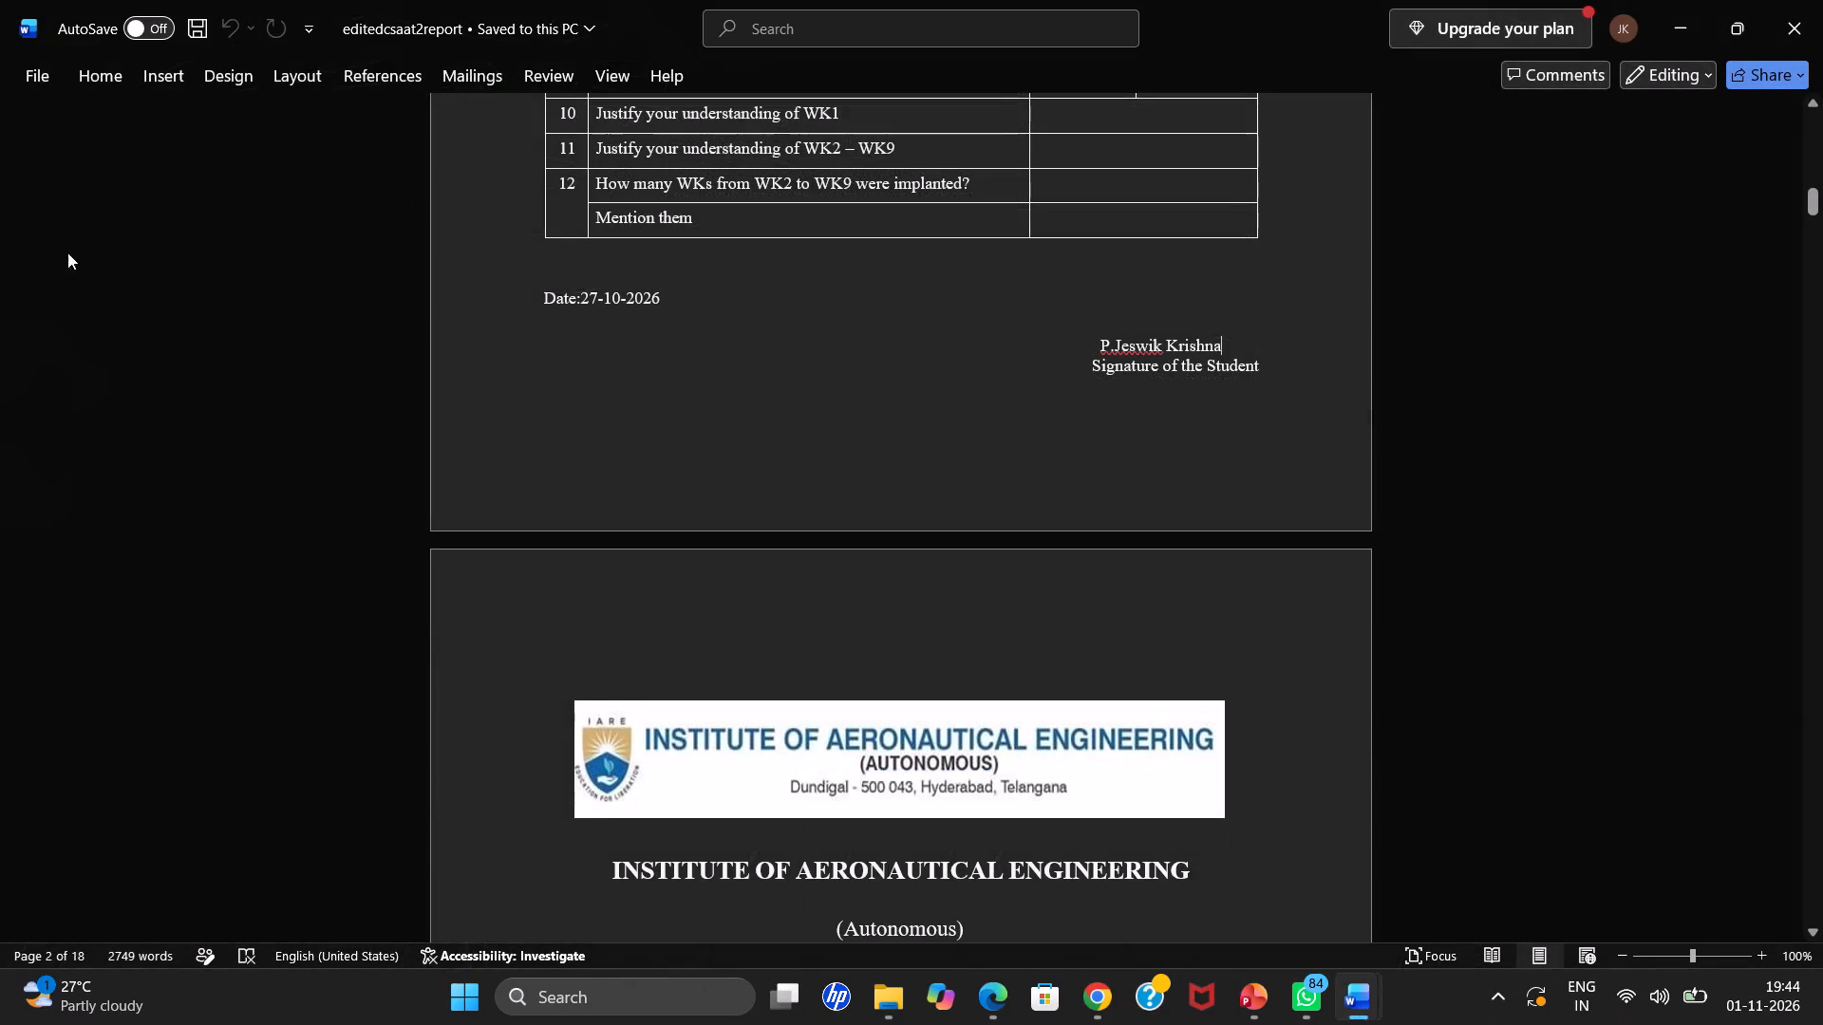
{"action": "left_click", "coordinate": [11, 75]}
{"action": "left_click", "coordinate": [117, 427]}
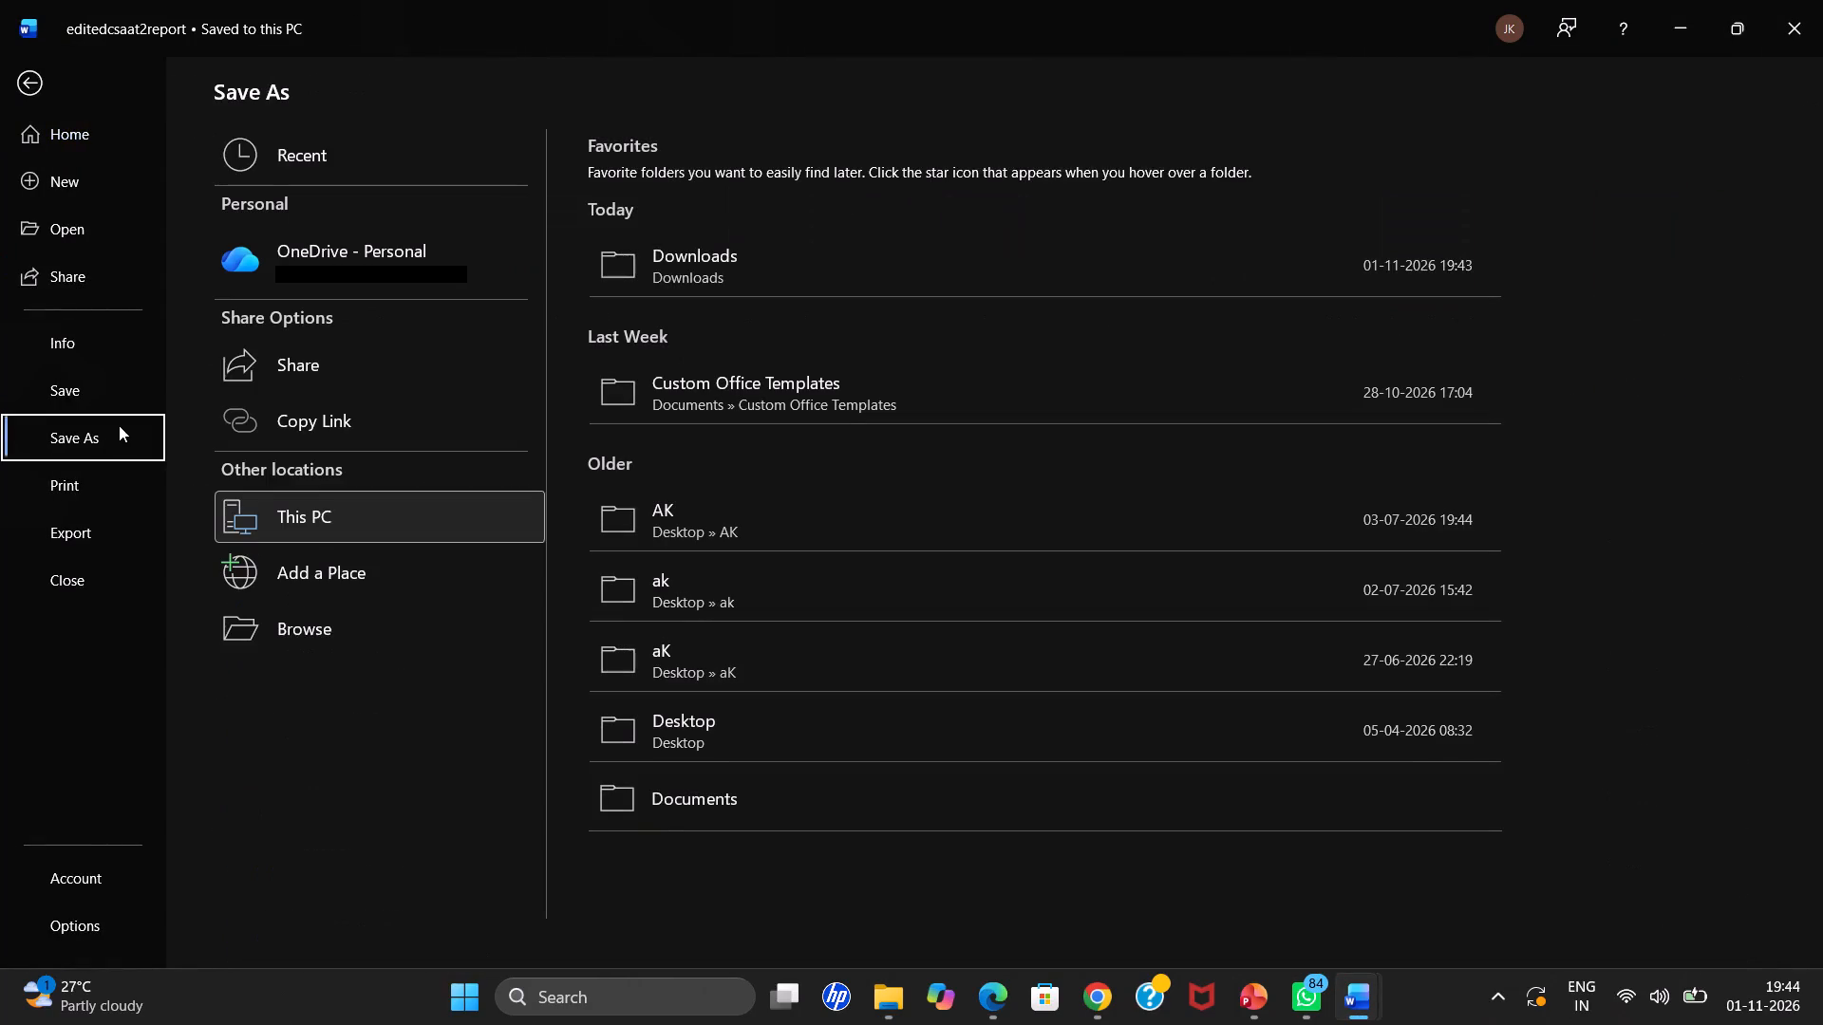
{"action": "left_click", "coordinate": [750, 281]}
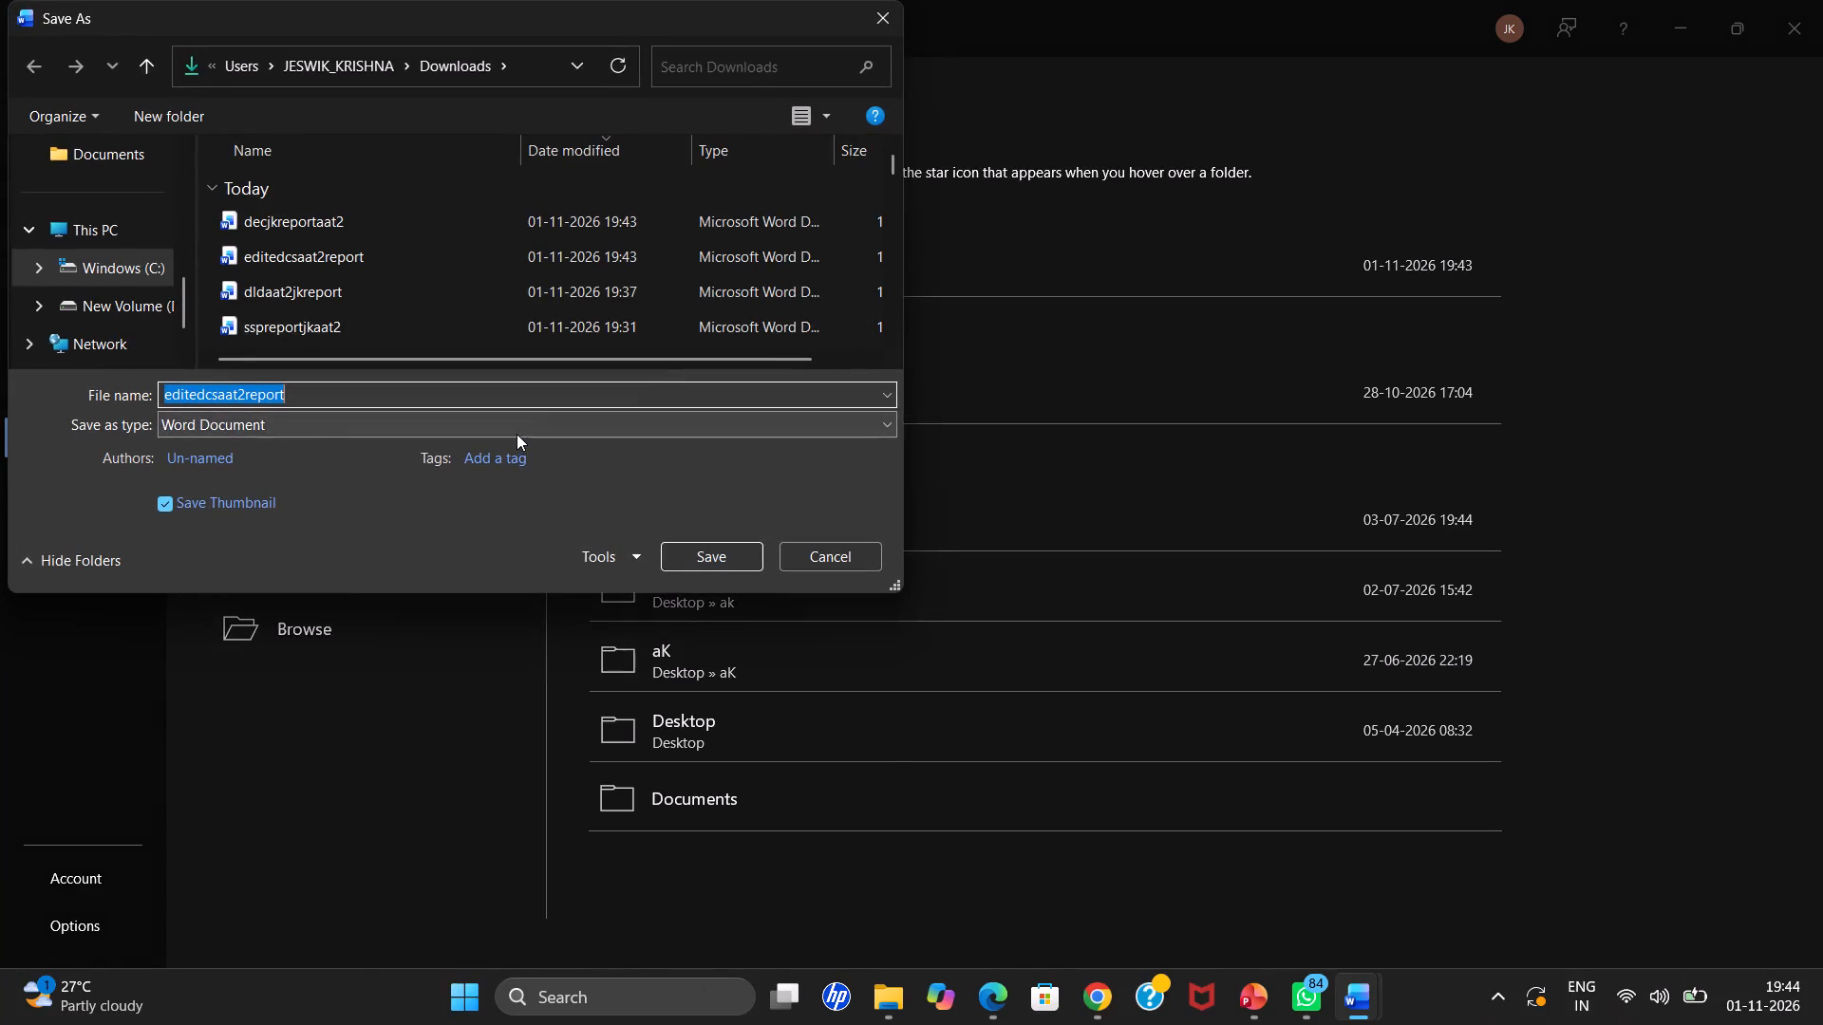
{"action": "left_click", "coordinate": [517, 433]}
{"action": "left_click", "coordinate": [284, 568]}
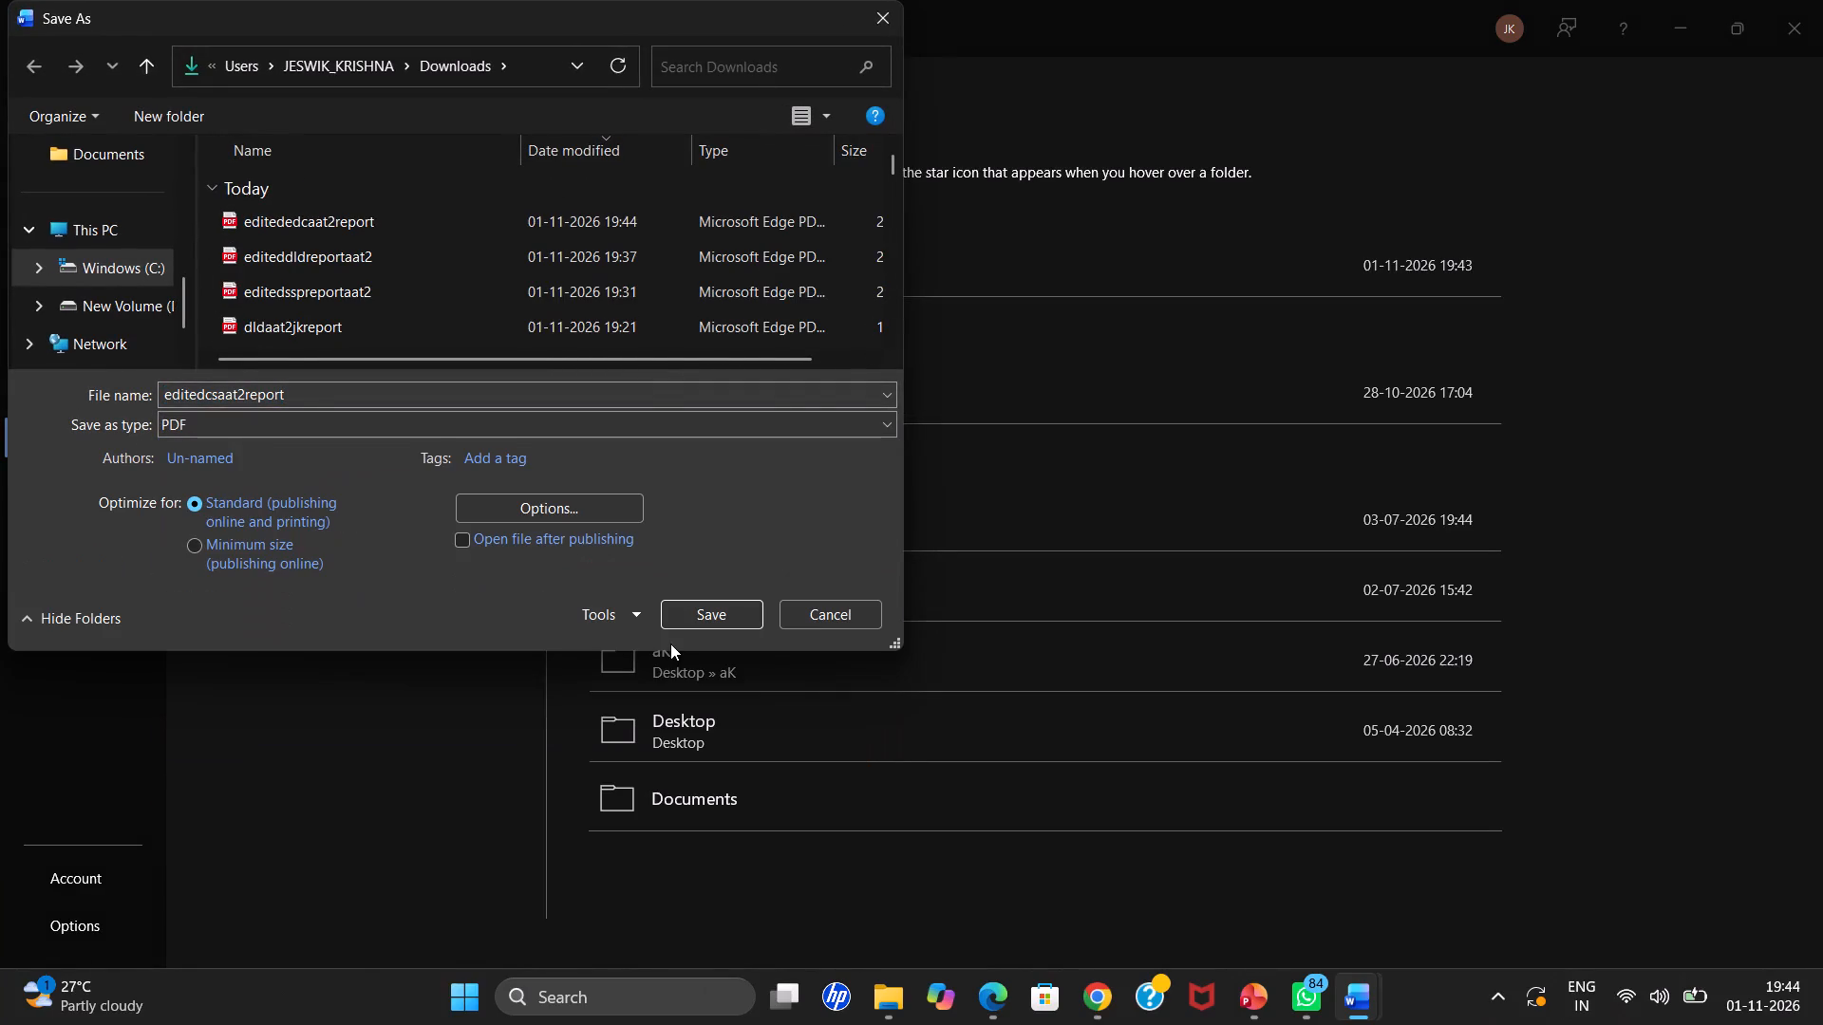
{"action": "left_click", "coordinate": [690, 625]}
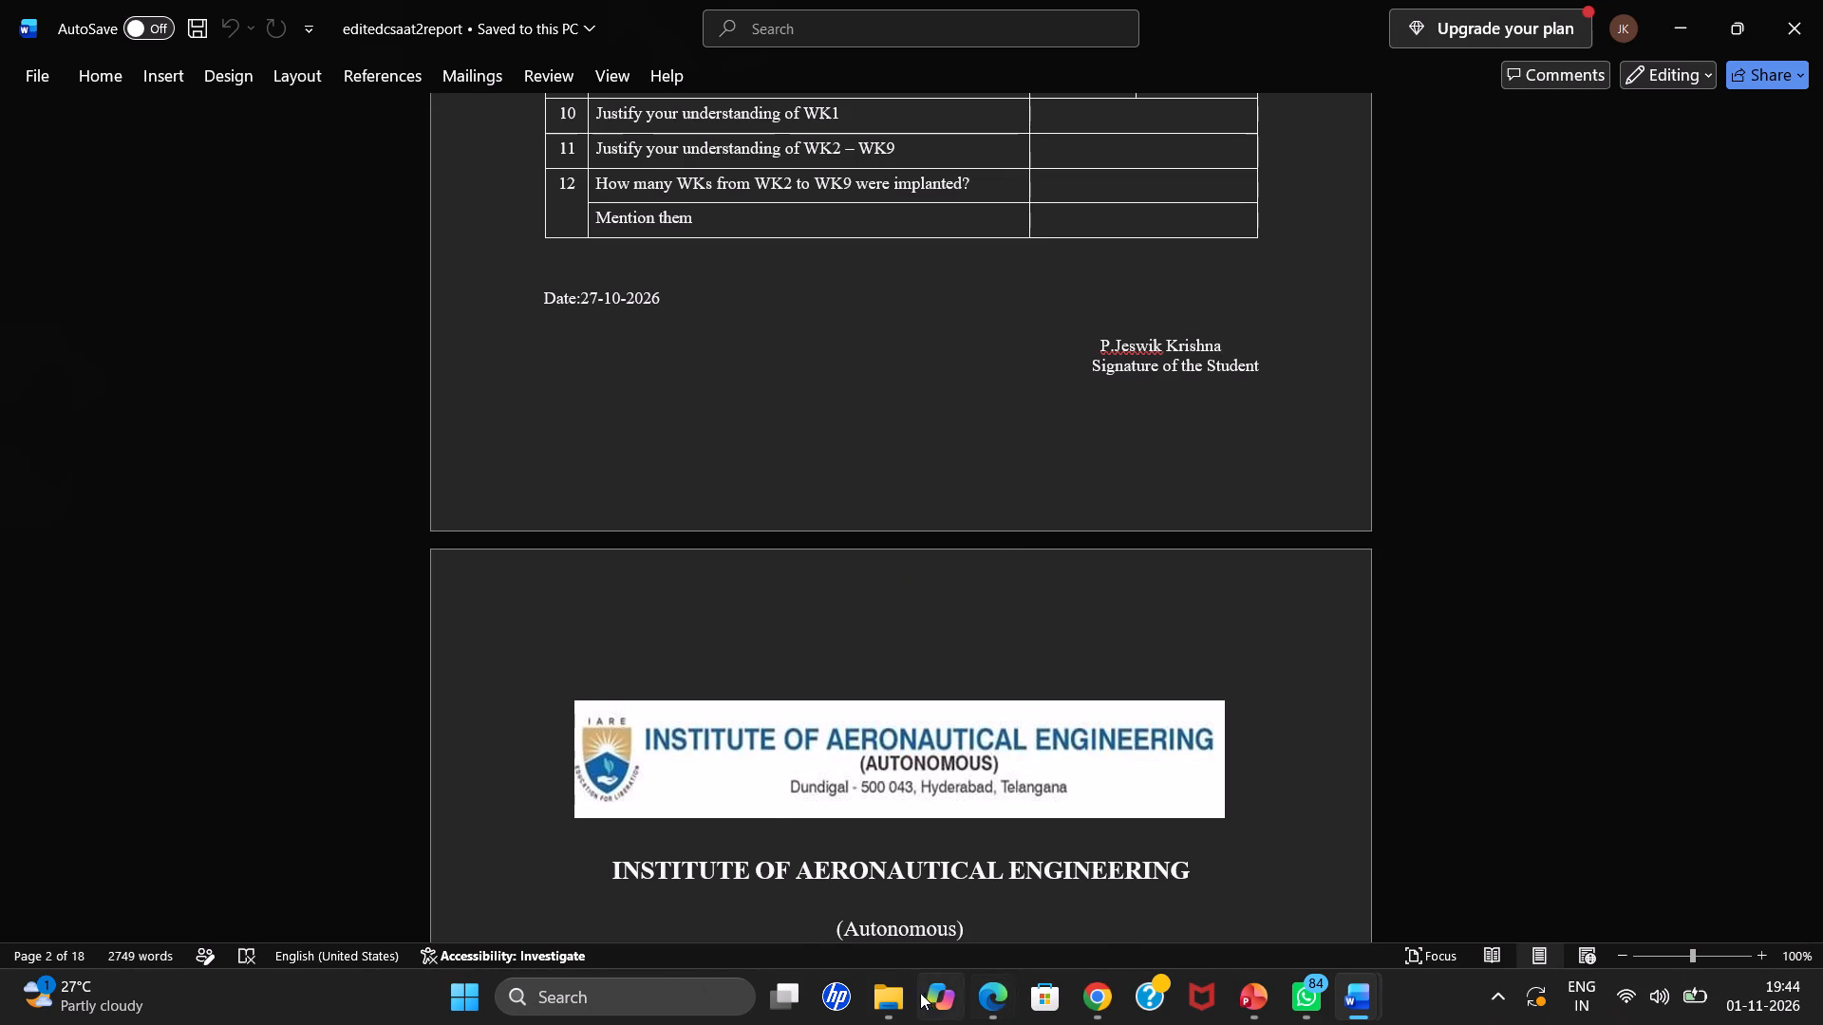
Switch to File Explorer and locate the edited report PDFs in the "edited" search results.
{"action": "left_click", "coordinate": [890, 987]}
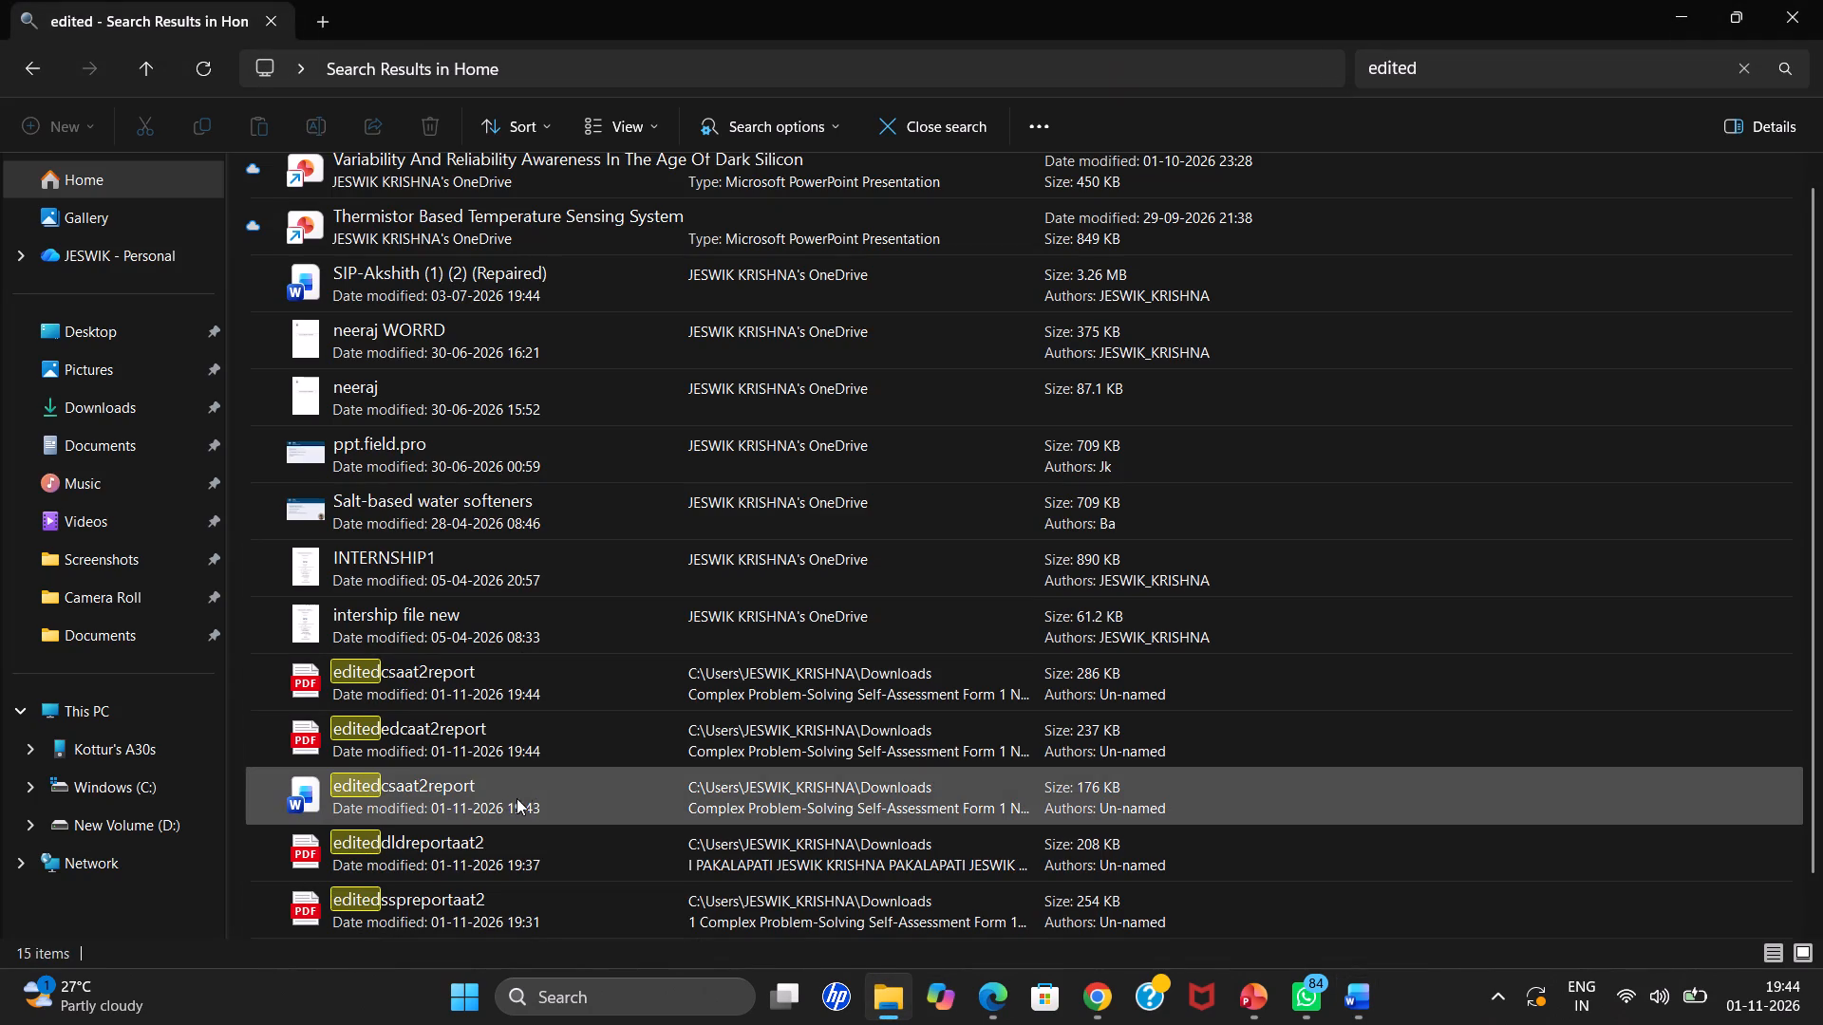
{"action": "scroll", "coordinate": [442, 641], "scroll_direction": "down", "scroll_amount": 4}
{"action": "right_click", "coordinate": [649, 652]}
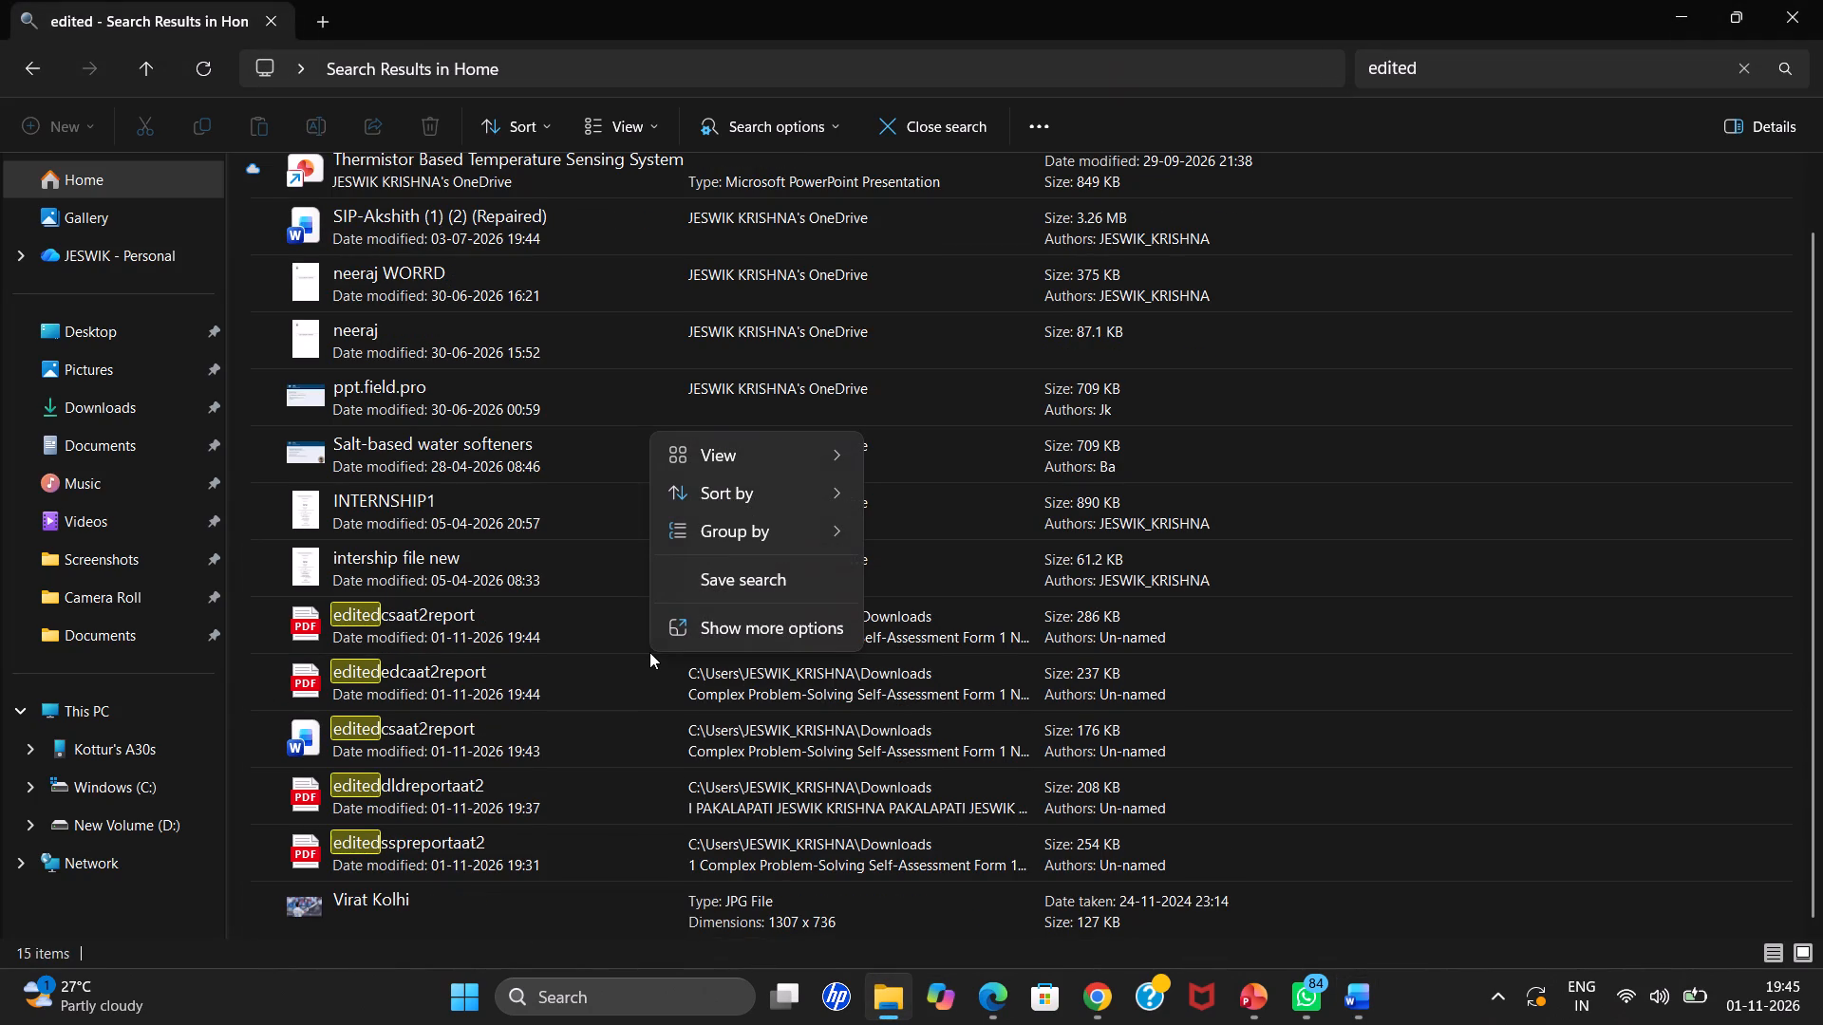
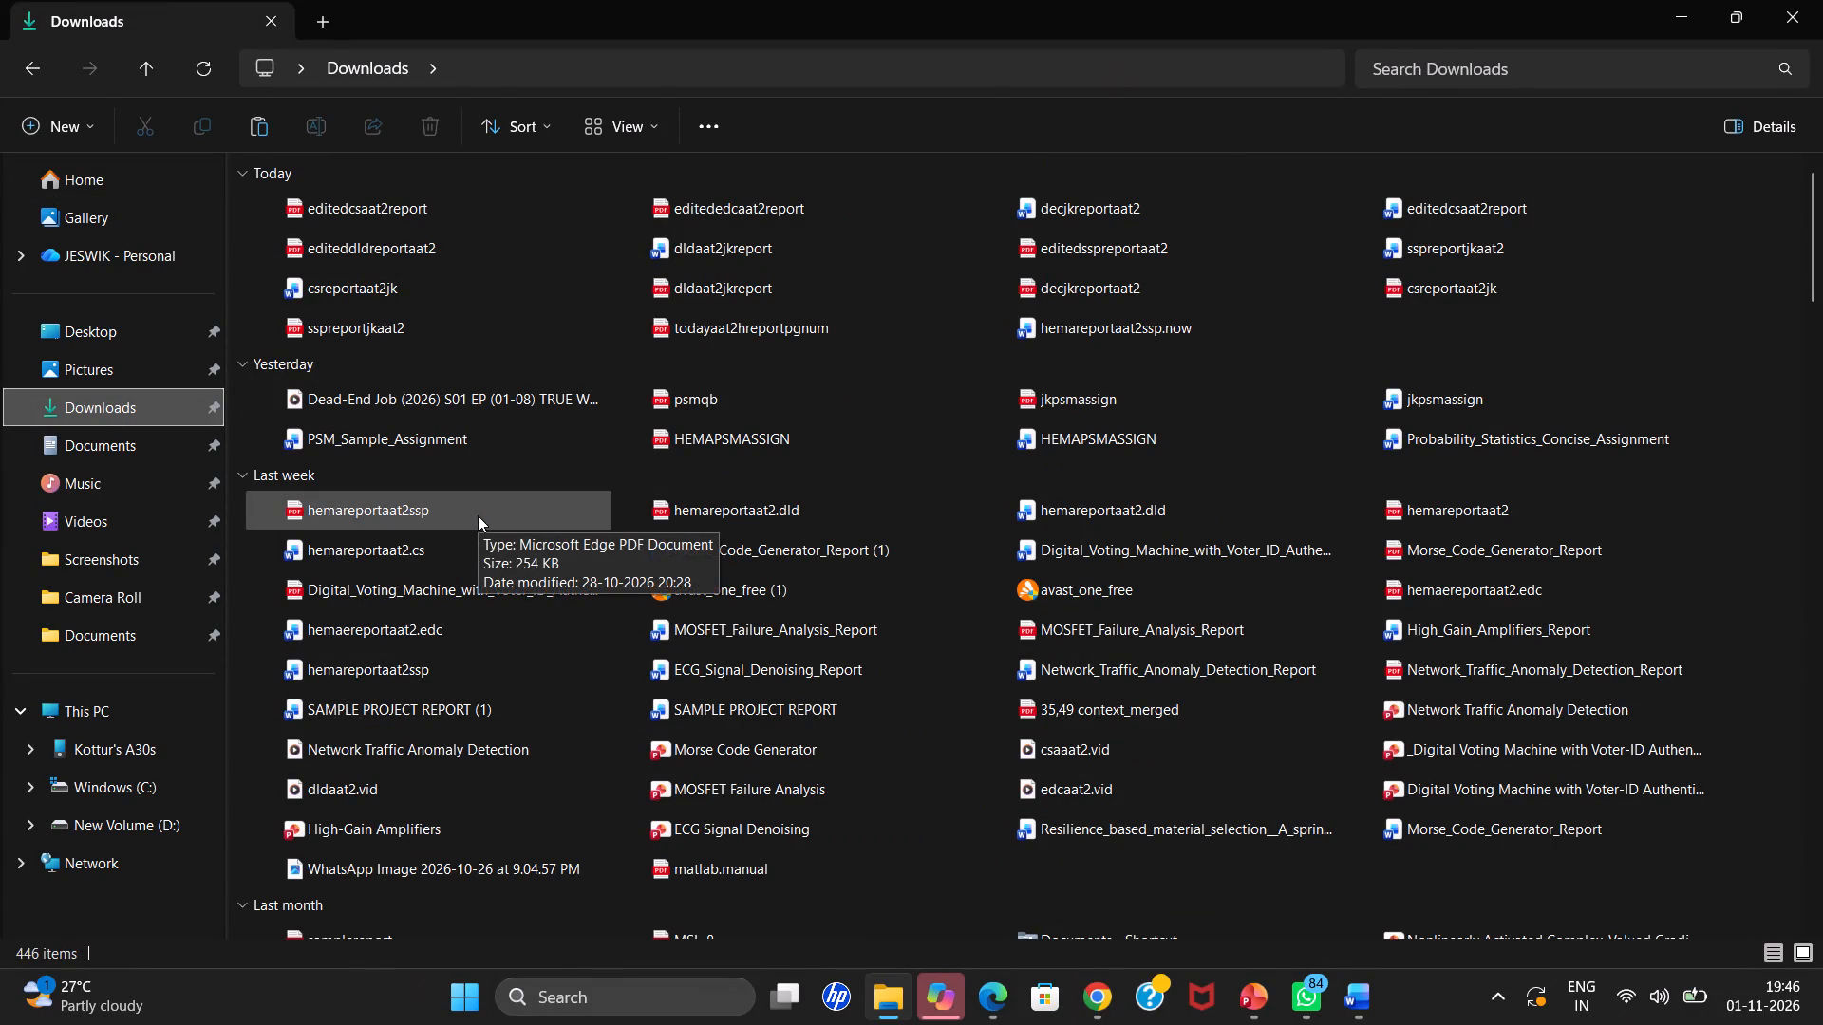
Open the jkpsmassign PDF from Downloads in Edge, look over its first pages and close it.
{"action": "double_click", "coordinate": [1175, 411]}
{"action": "scroll", "coordinate": [491, 504], "scroll_direction": "down", "scroll_amount": 6}
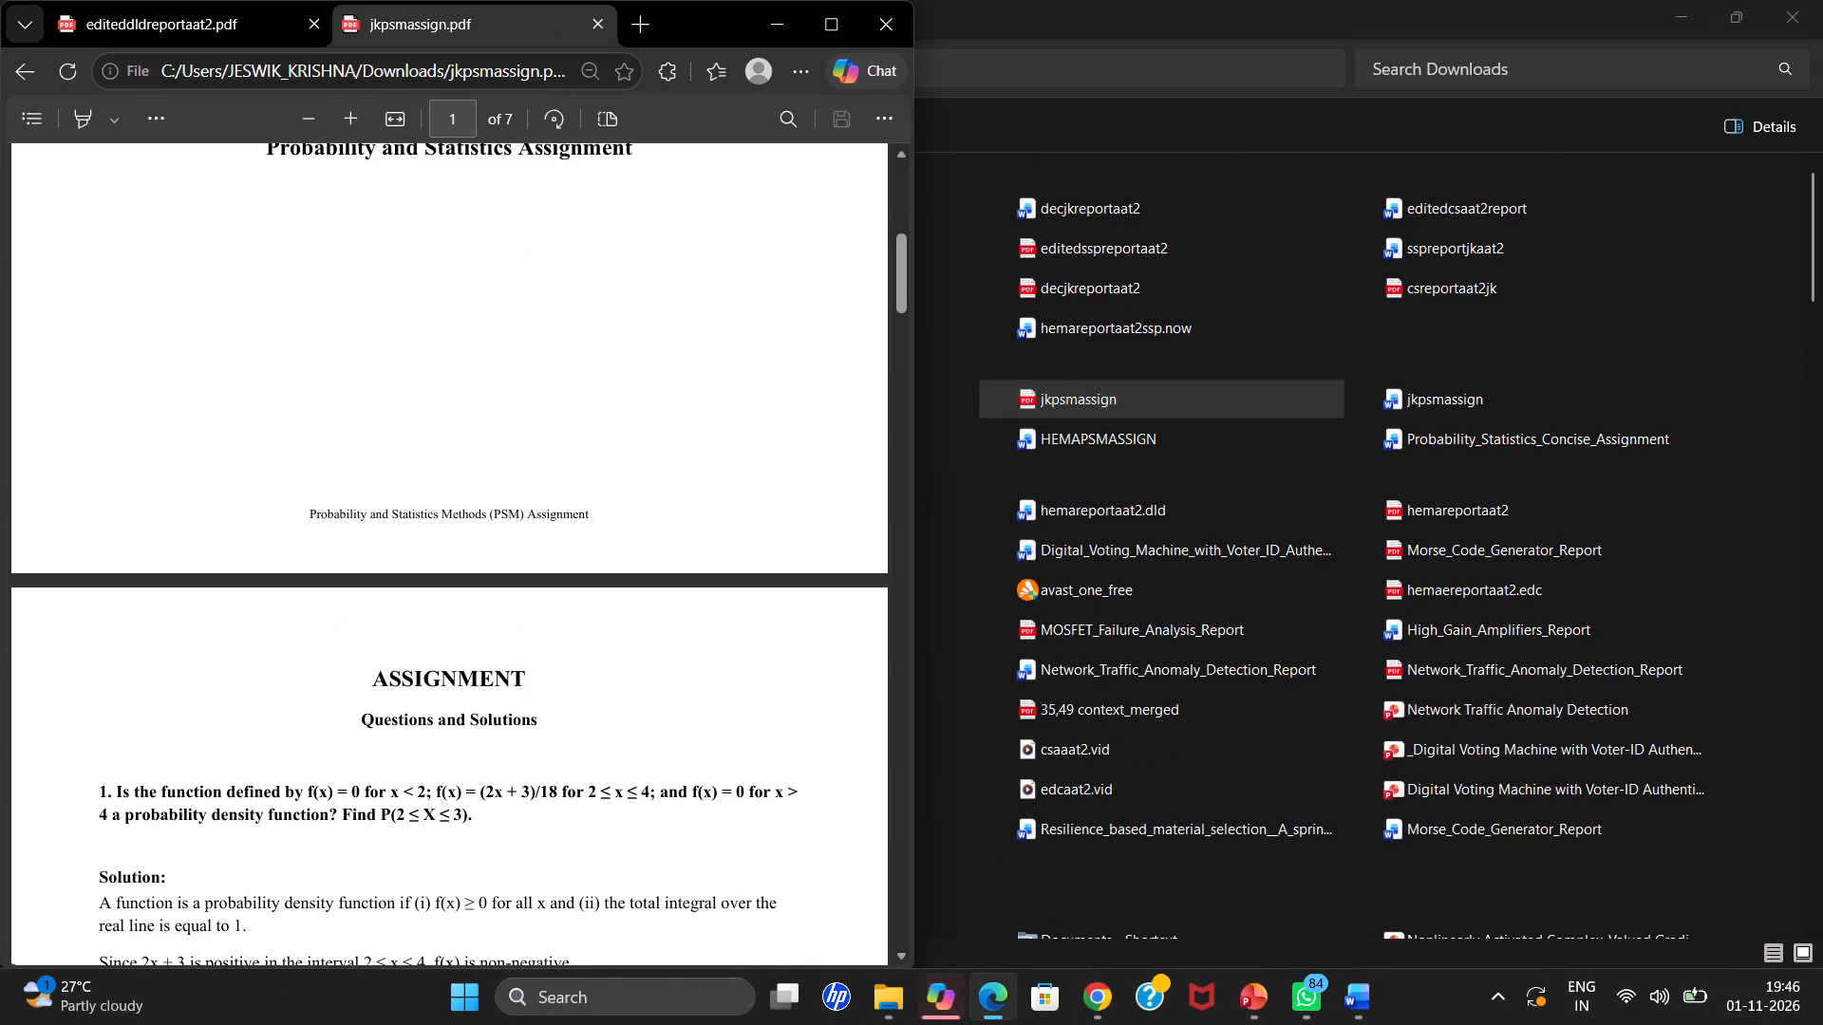
{"action": "scroll", "coordinate": [500, 505], "scroll_direction": "down", "scroll_amount": 1}
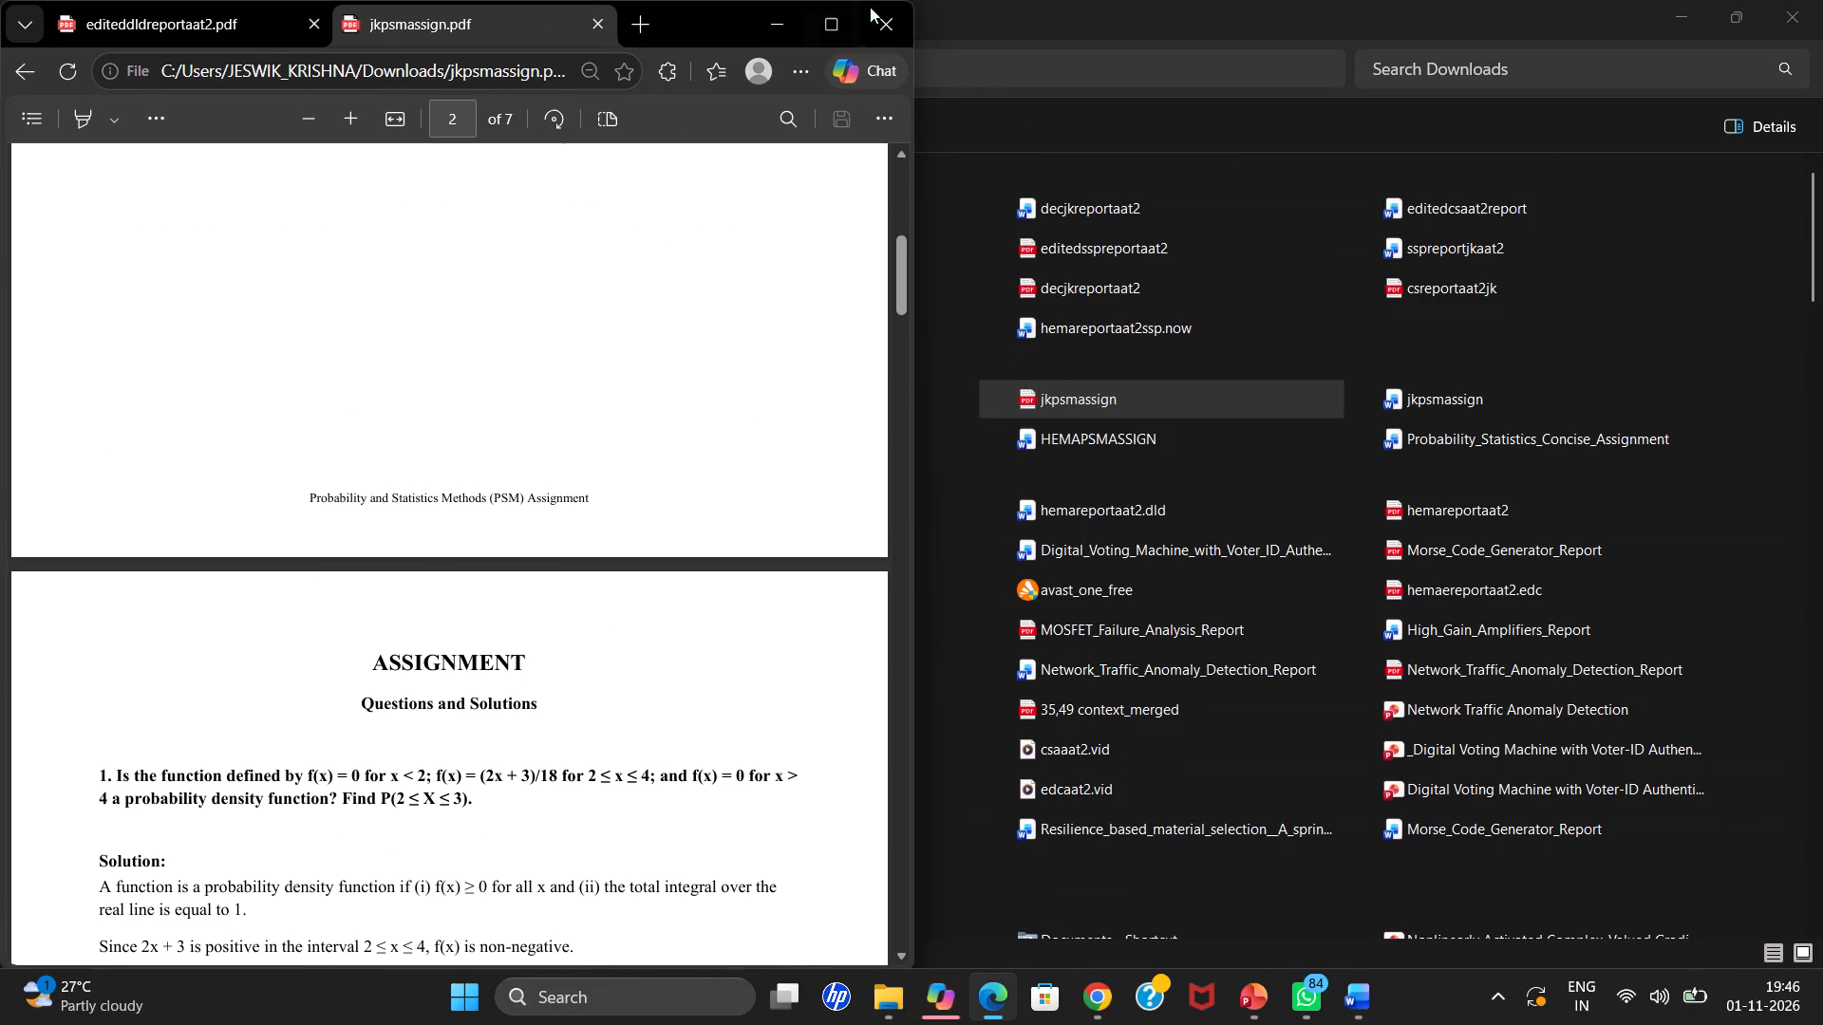
{"action": "left_click", "coordinate": [873, 9]}
Open the sharing options for the jkpsmassign PDF in Downloads.
{"action": "right_click", "coordinate": [1116, 397]}
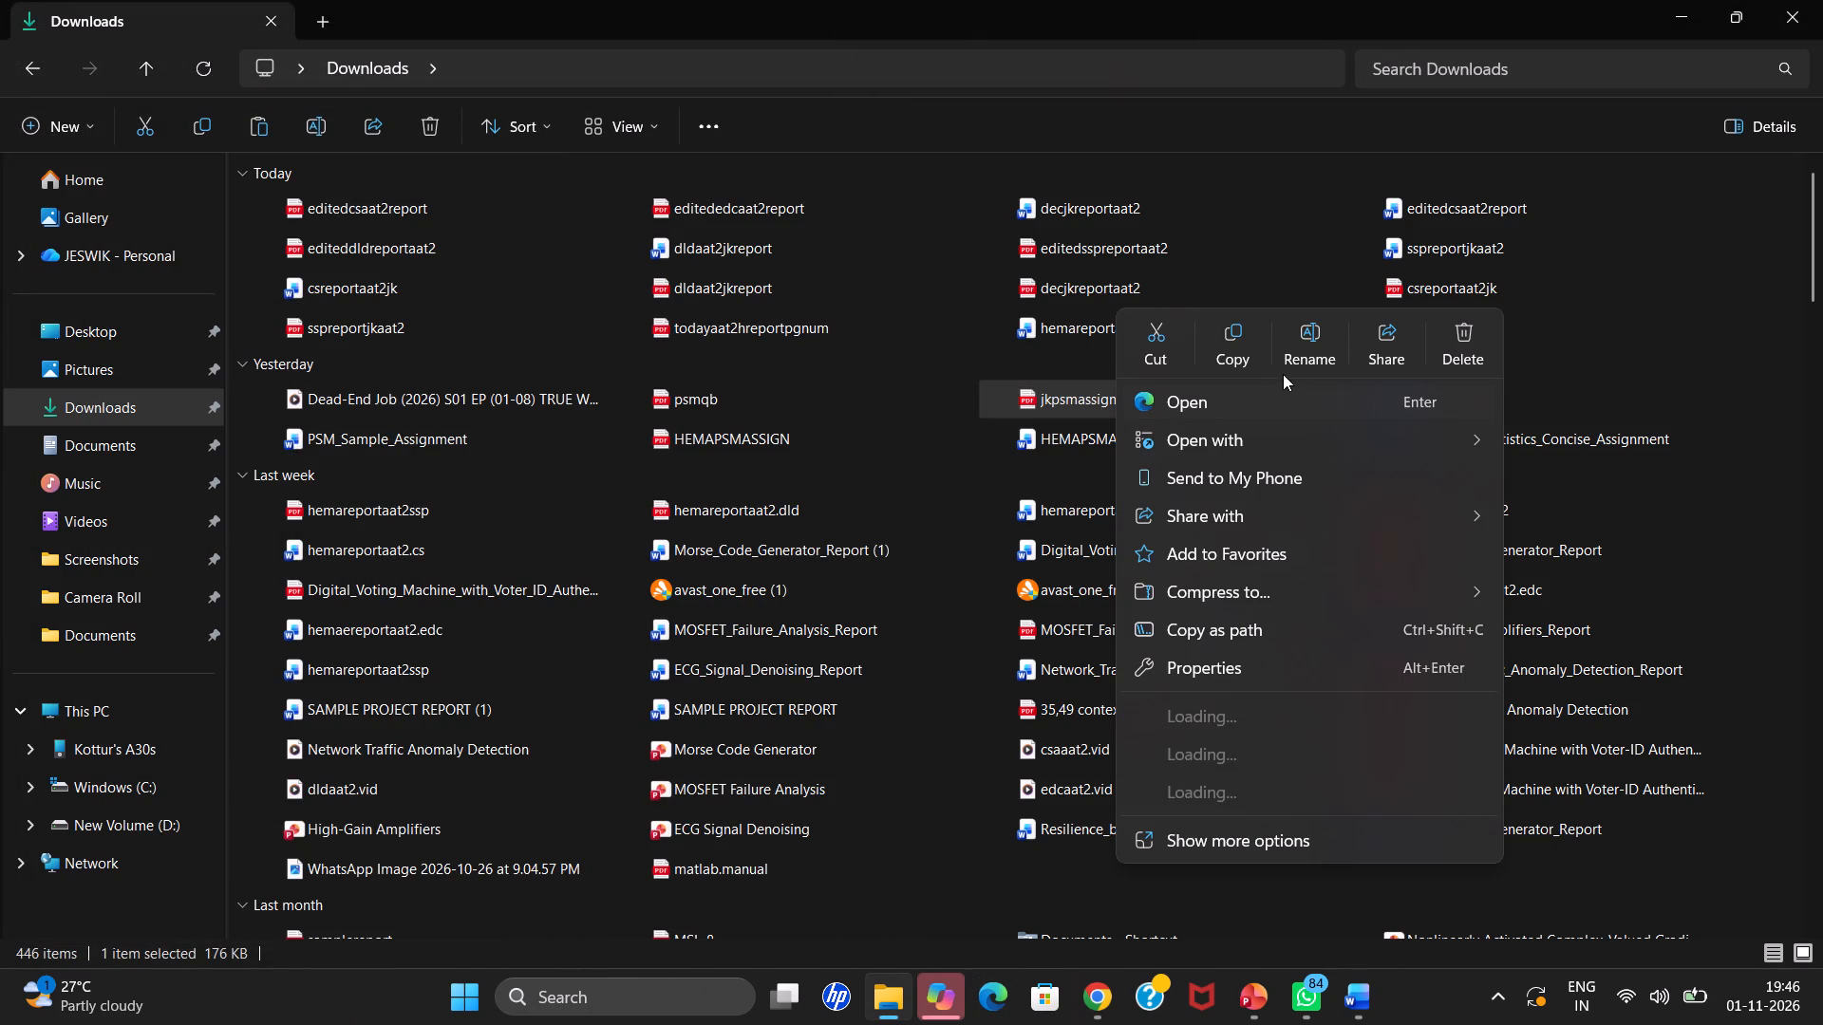
{"action": "left_click", "coordinate": [1416, 347]}
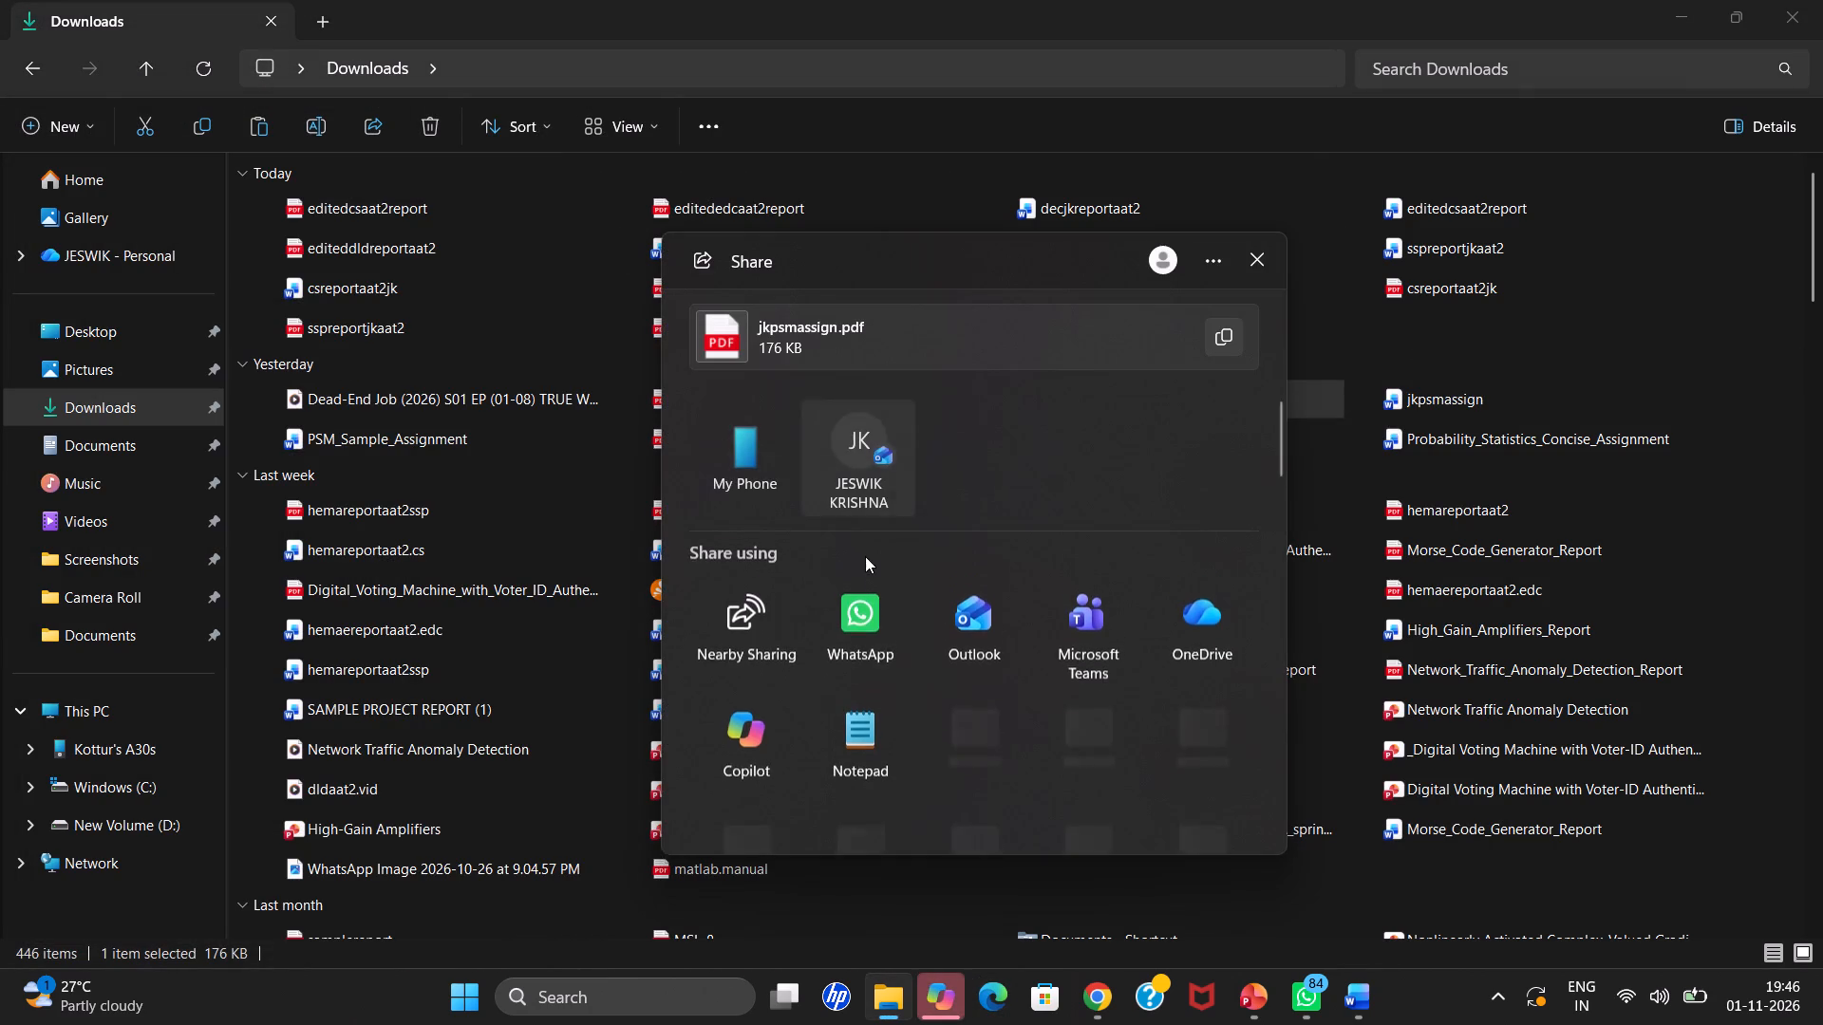